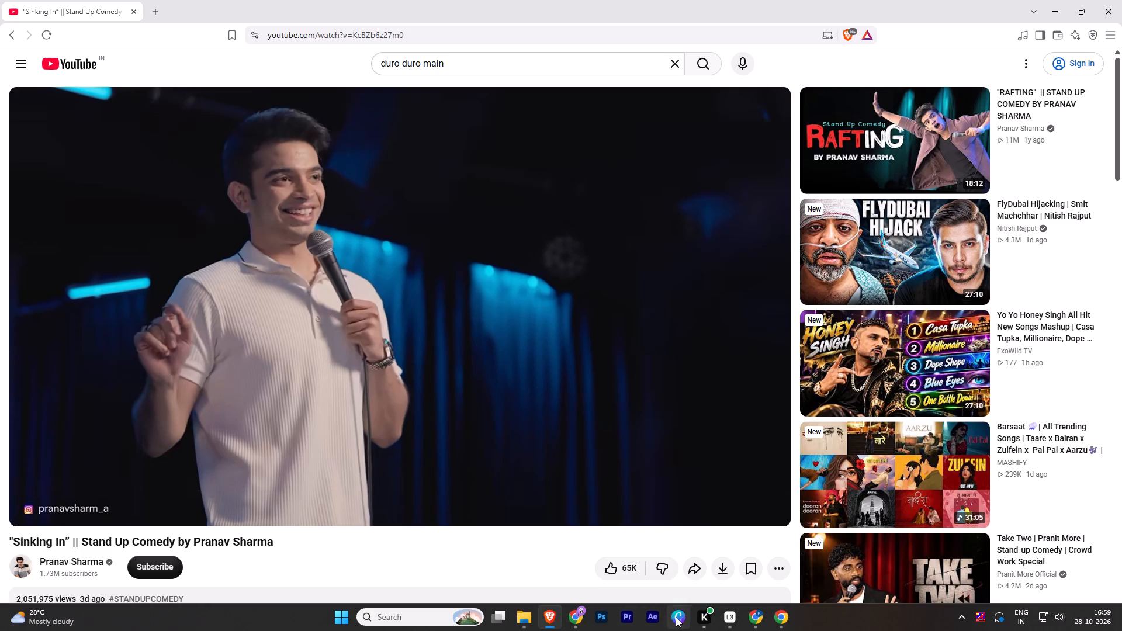
Switch to Canva and create a custom-size design 8 in wide by 50 in high.
{"action": "left_click", "coordinate": [676, 618]}
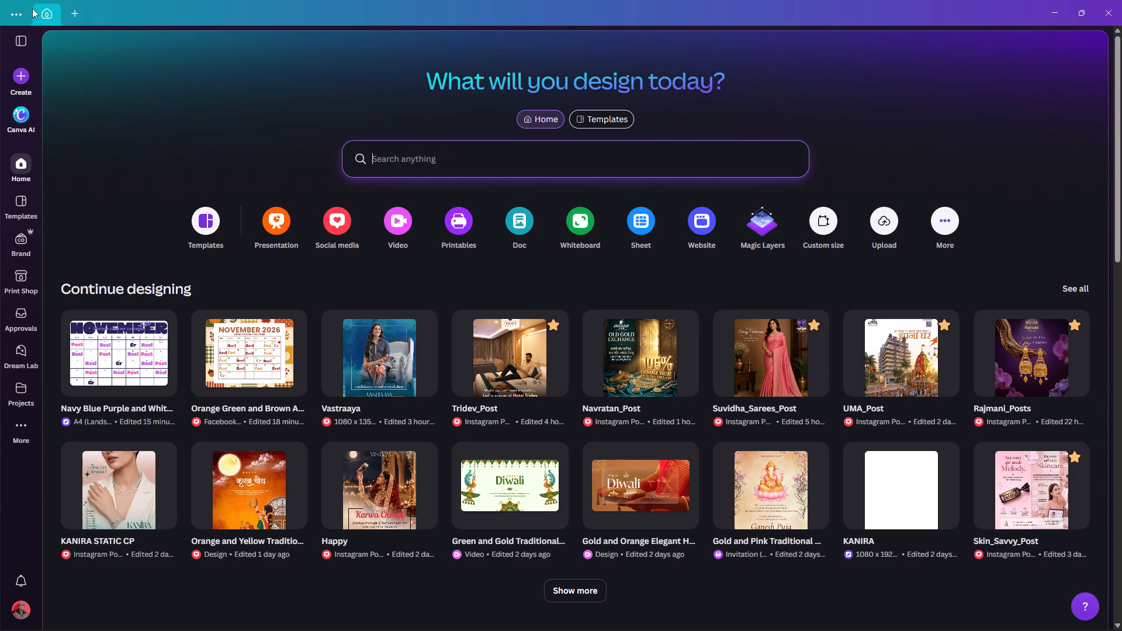
{"action": "left_click_drag", "start_coordinate": [17, 158], "coordinate": [19, 165]}
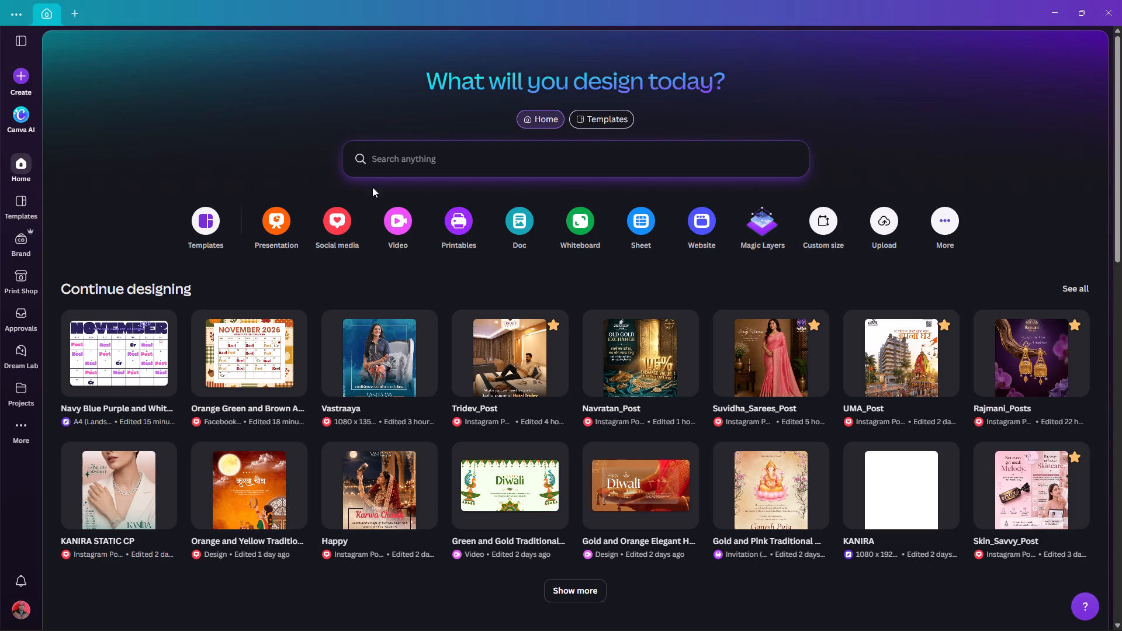
{"action": "left_click", "coordinate": [820, 222]}
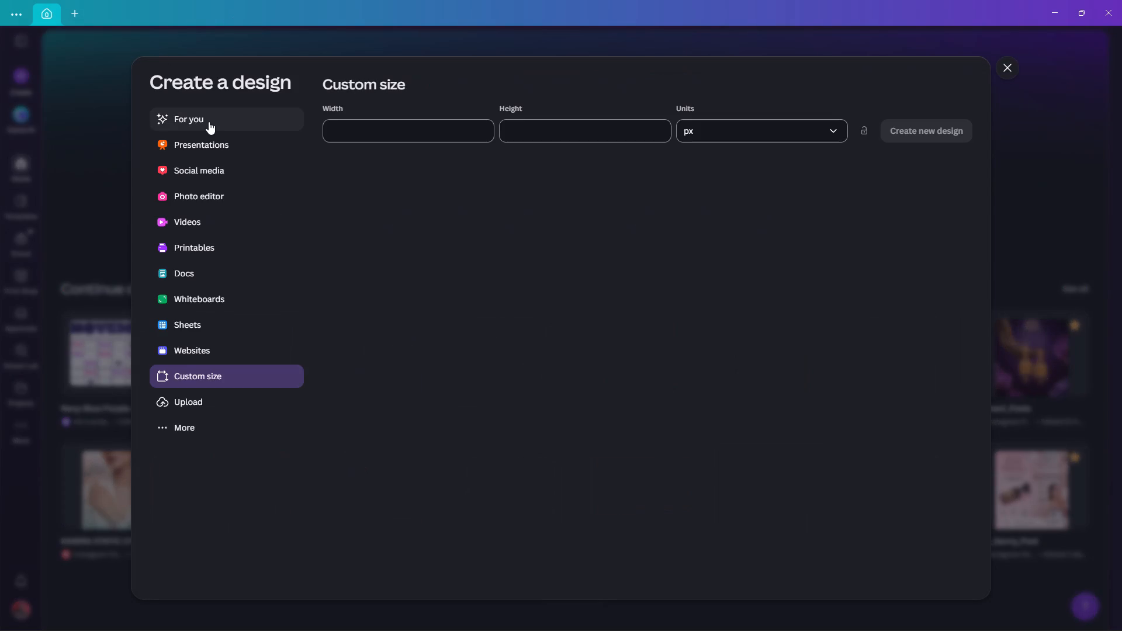
{"action": "left_click", "coordinate": [388, 128]}
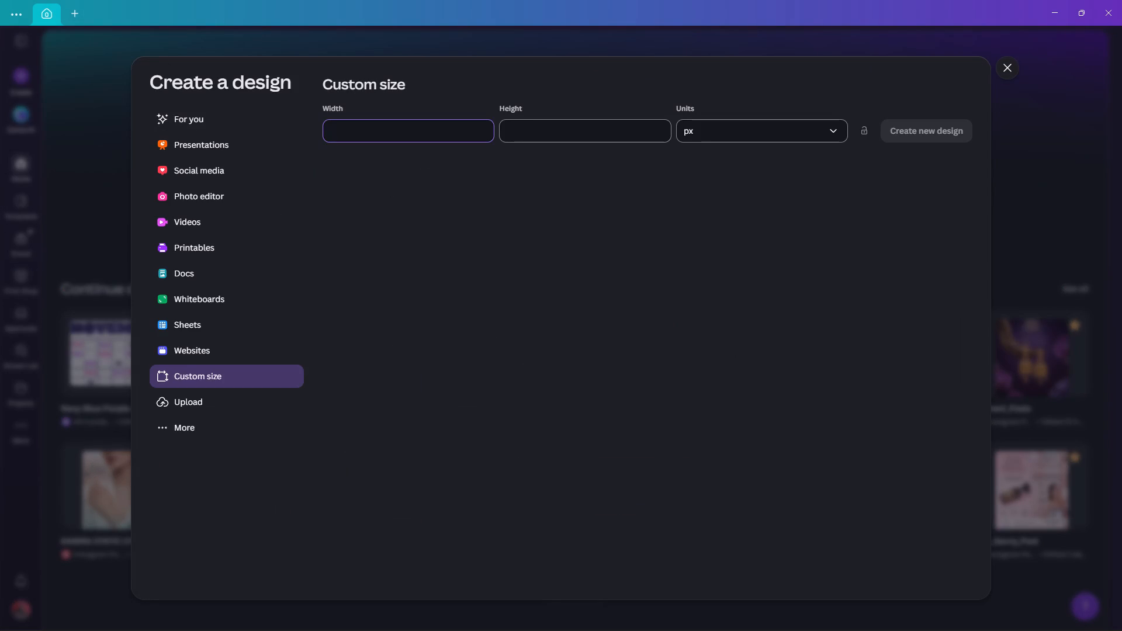
{"action": "key", "text": "8"}
{"action": "left_click", "coordinate": [536, 135]}
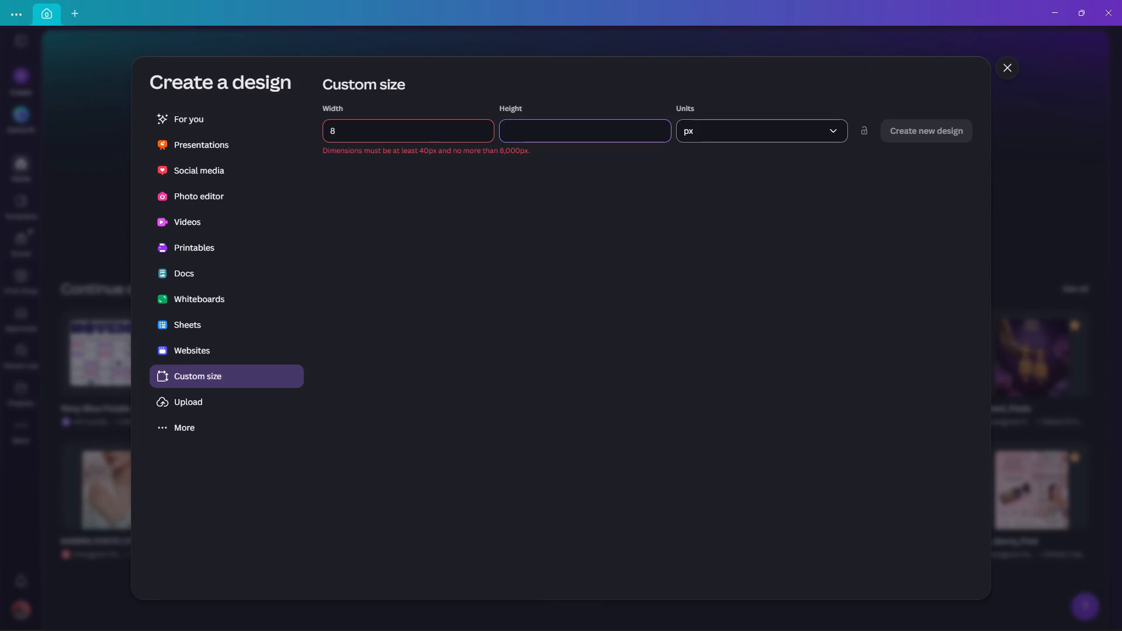
{"action": "type", "text": "50"}
{"action": "left_click", "coordinate": [718, 137]}
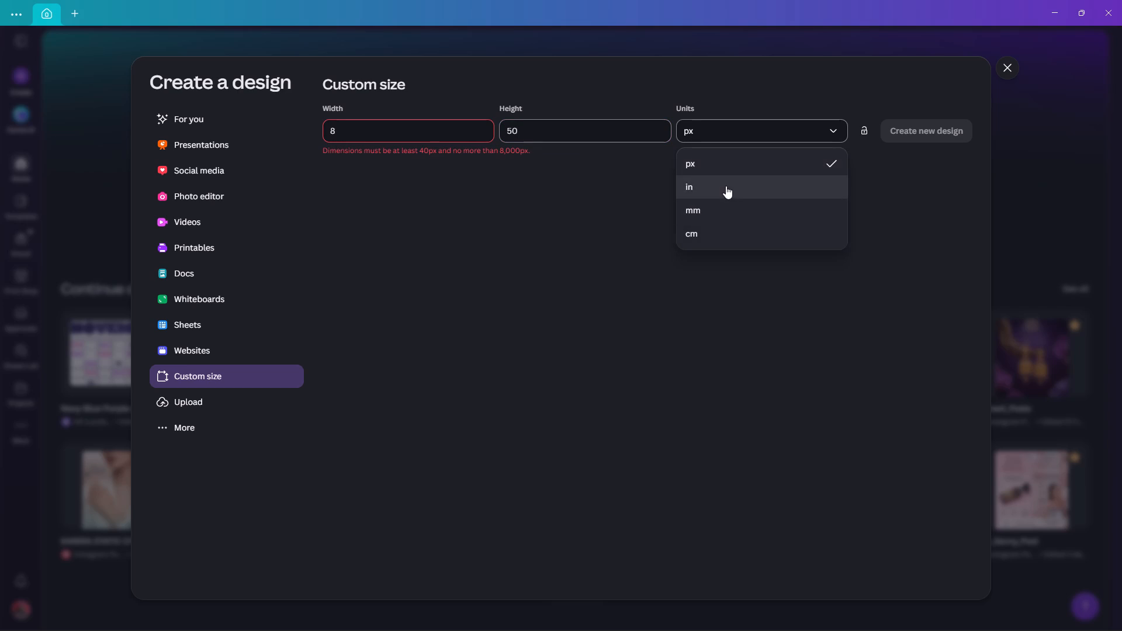
{"action": "left_click", "coordinate": [726, 186]}
{"action": "left_click", "coordinate": [743, 134]}
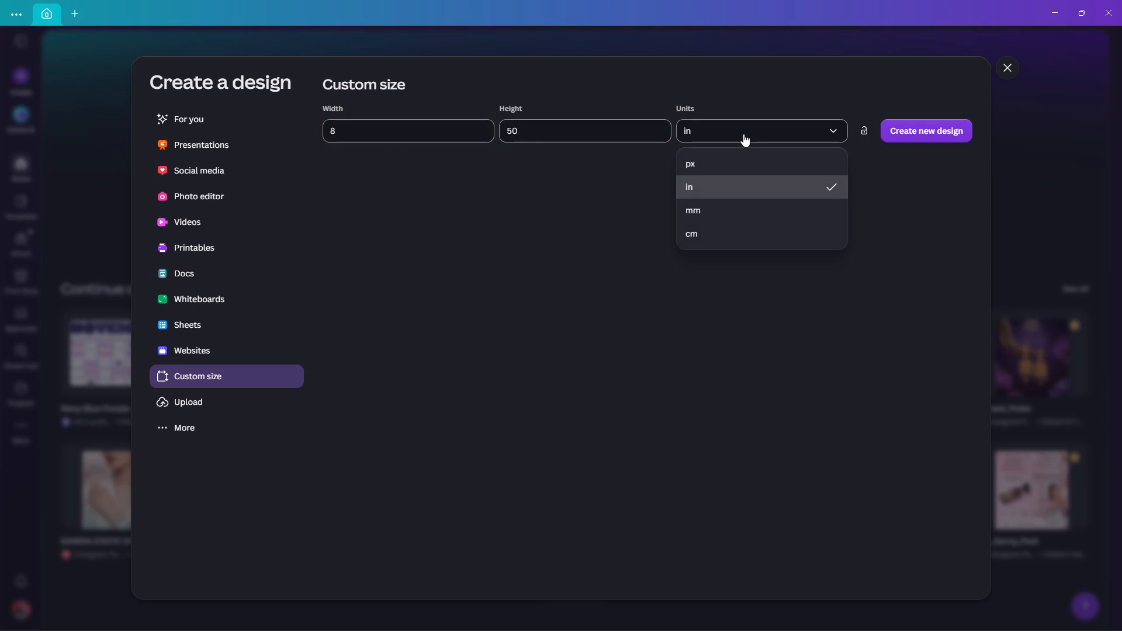
{"action": "left_click", "coordinate": [632, 227]}
{"action": "left_click", "coordinate": [905, 129]}
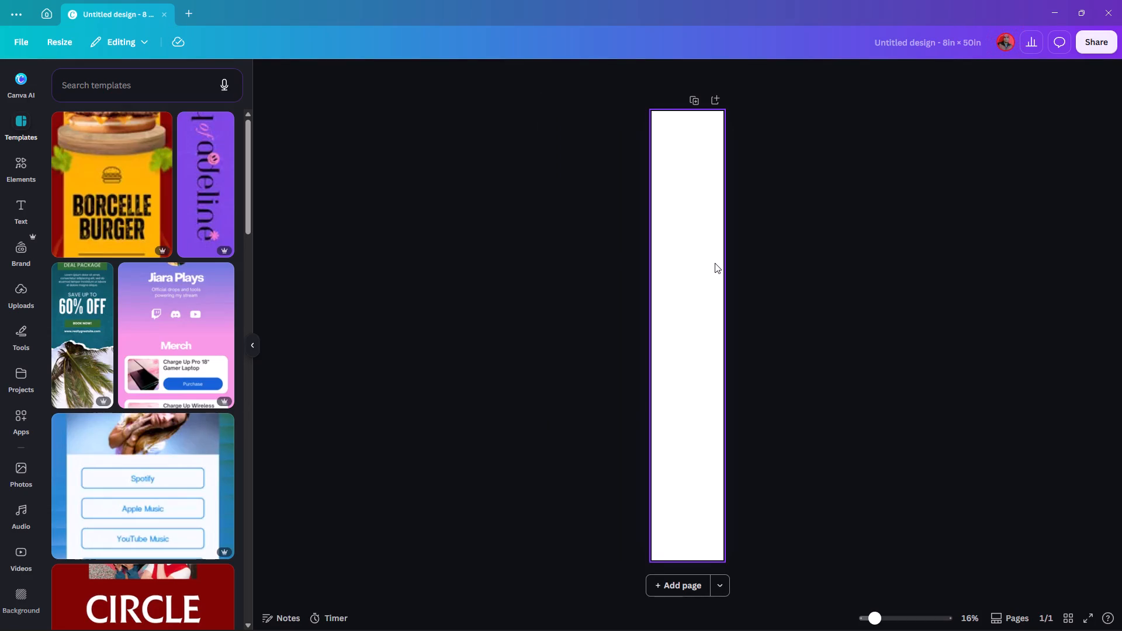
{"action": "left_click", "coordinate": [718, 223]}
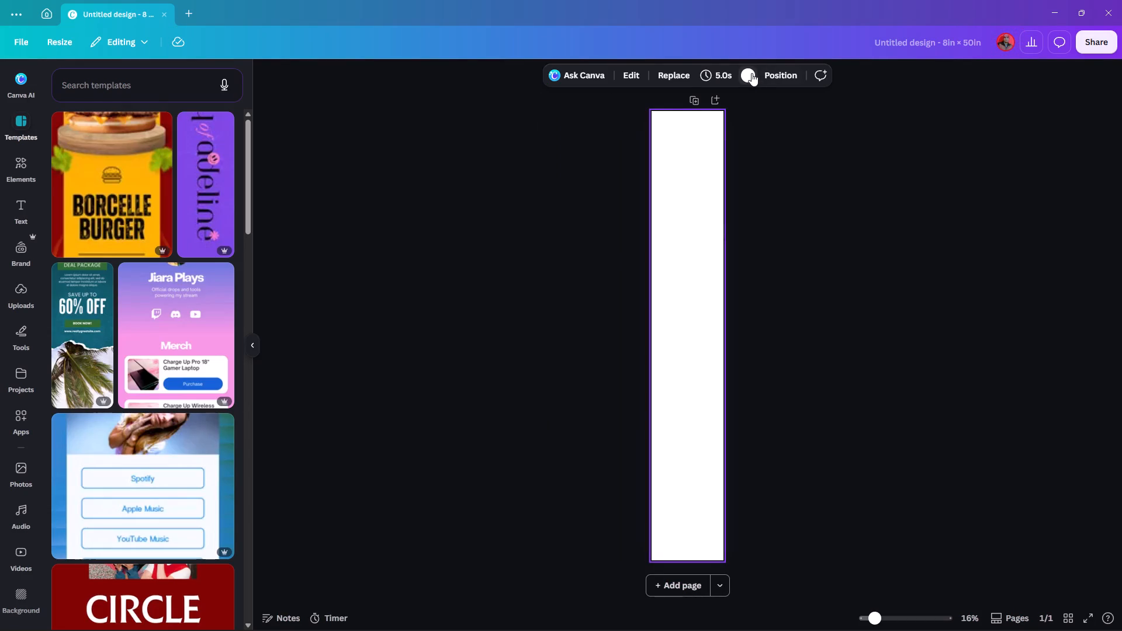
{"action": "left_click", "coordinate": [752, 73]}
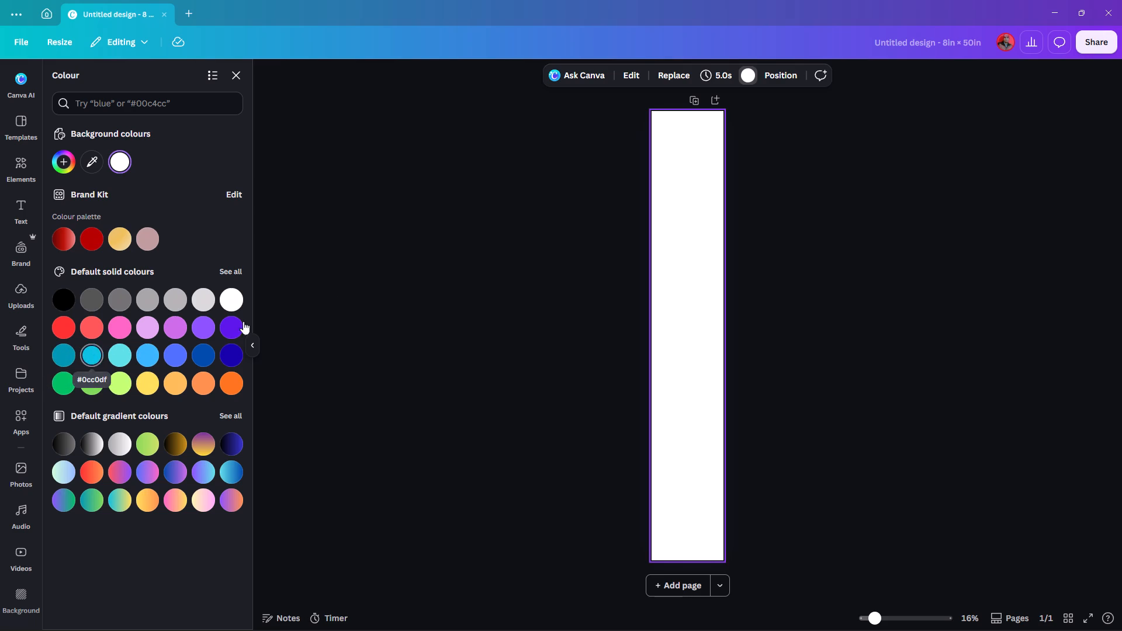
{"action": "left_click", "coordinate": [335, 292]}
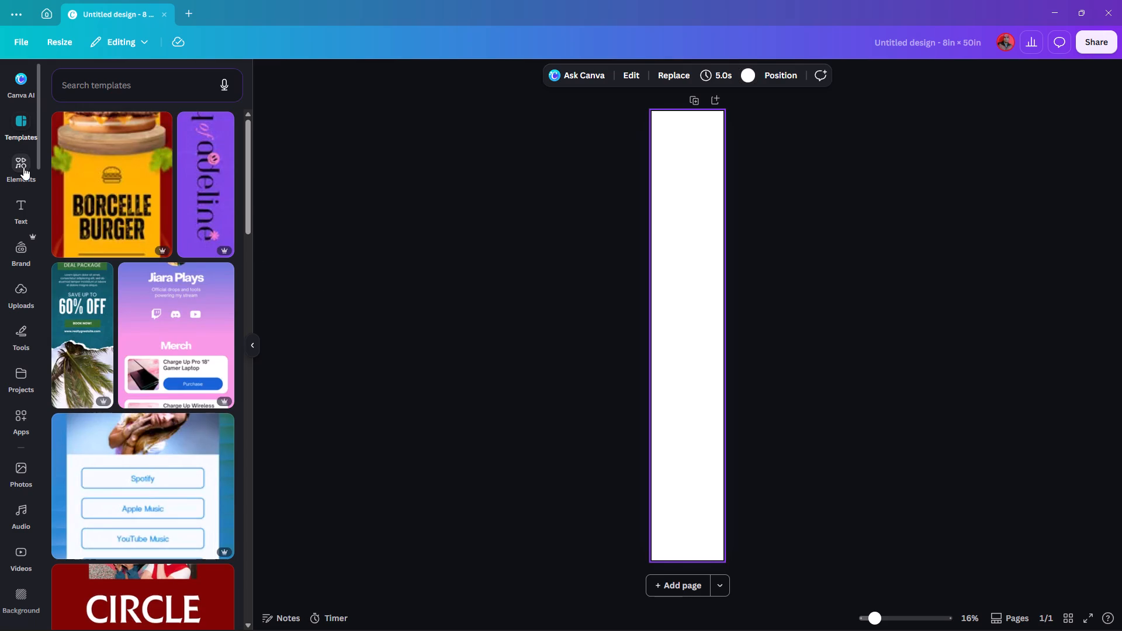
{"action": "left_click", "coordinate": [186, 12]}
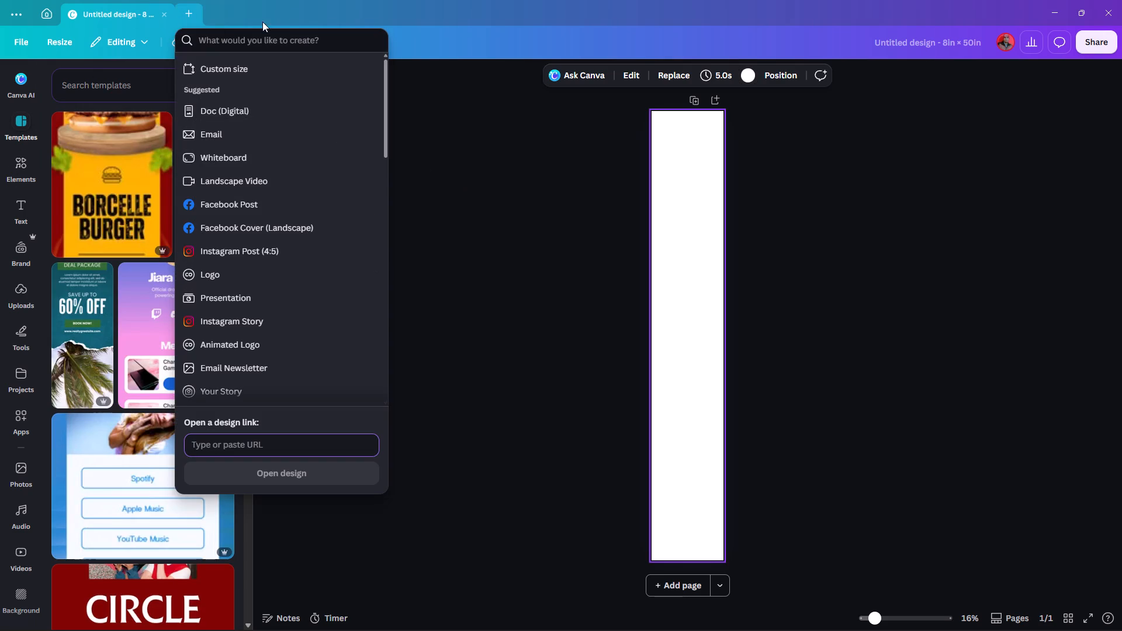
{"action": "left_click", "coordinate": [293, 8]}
Return to the home page, dismiss the custom-size form and open the UMA_Post design.
{"action": "left_click", "coordinate": [45, 15]}
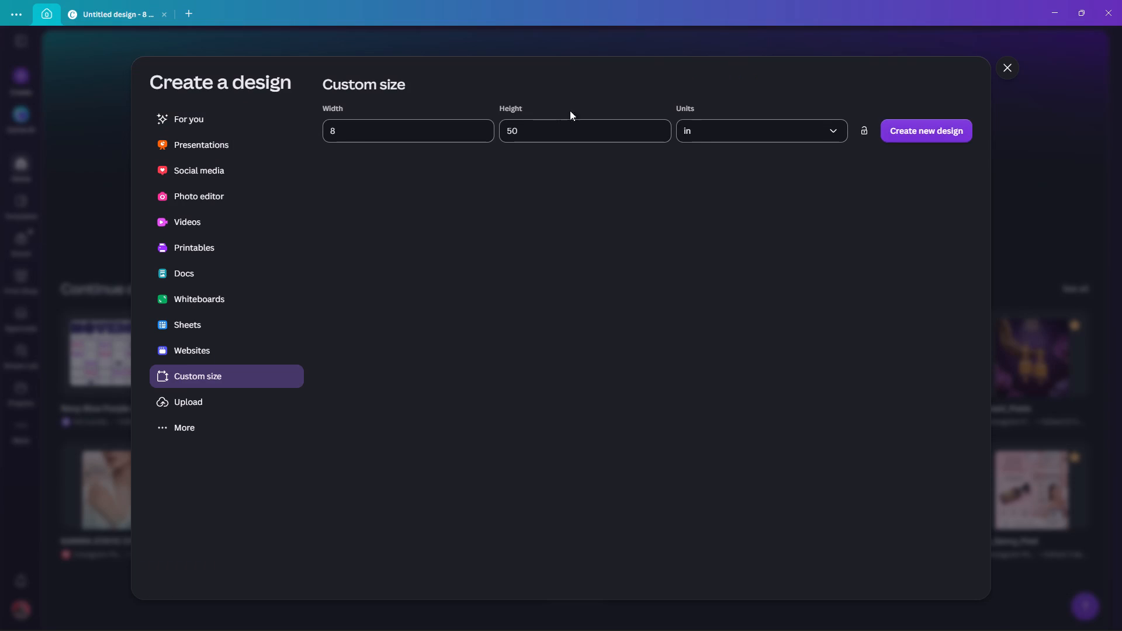
{"action": "left_click", "coordinate": [998, 67]}
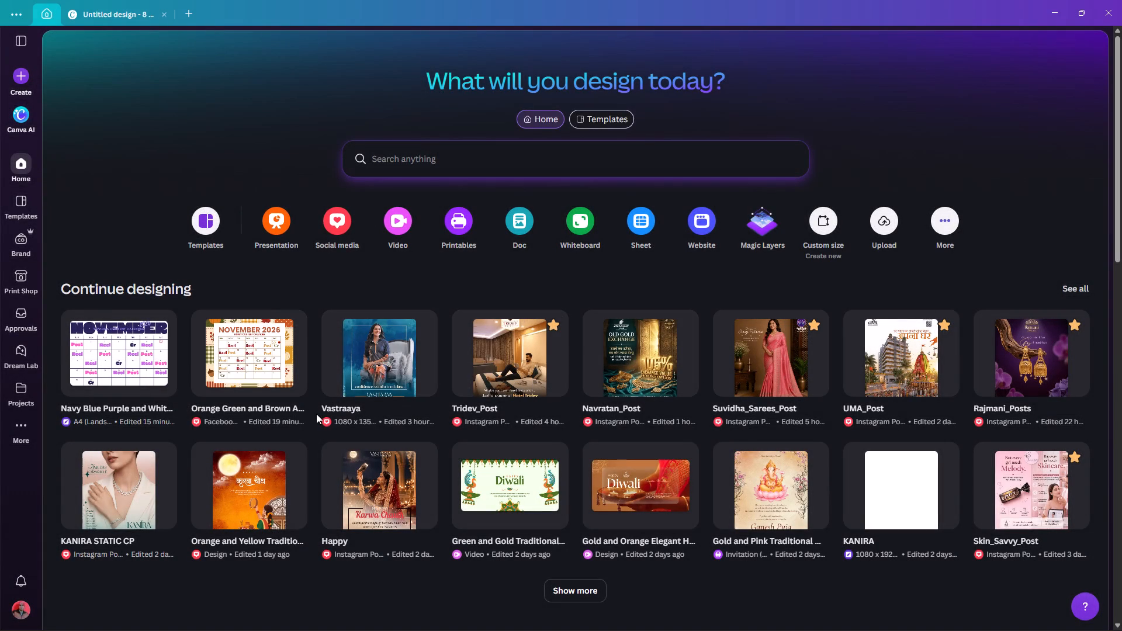
{"action": "left_click", "coordinate": [878, 352]}
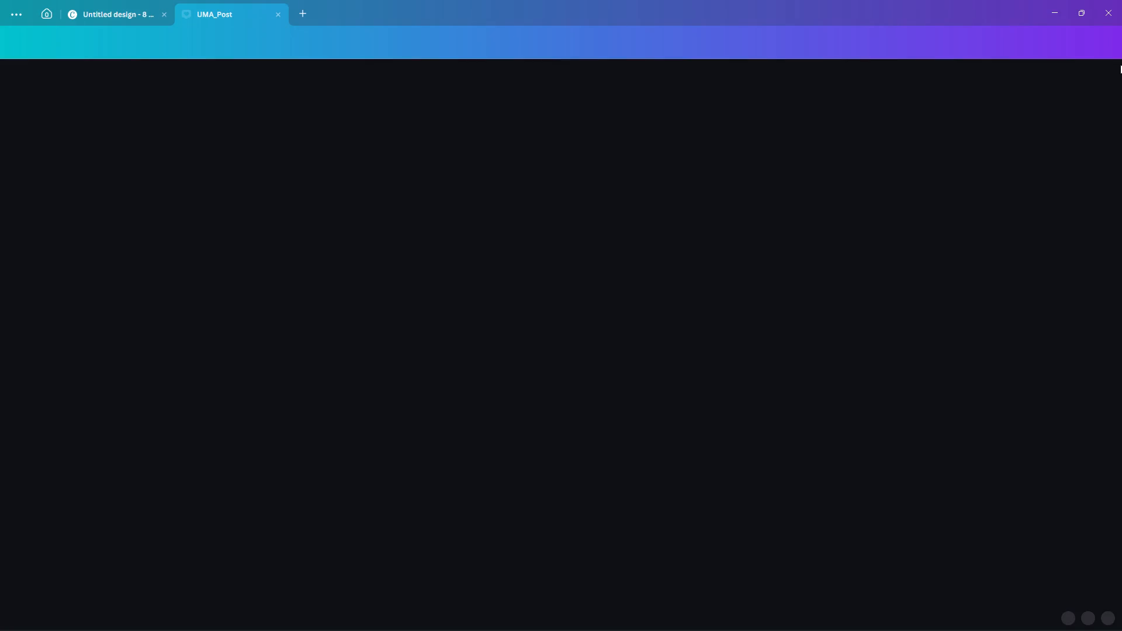
Copy the Uma Blossom logo from page 22 of UMA_Post into the blank 8 × 50 in design.
{"action": "left_click_drag", "start_coordinate": [1118, 81], "coordinate": [1121, 625]}
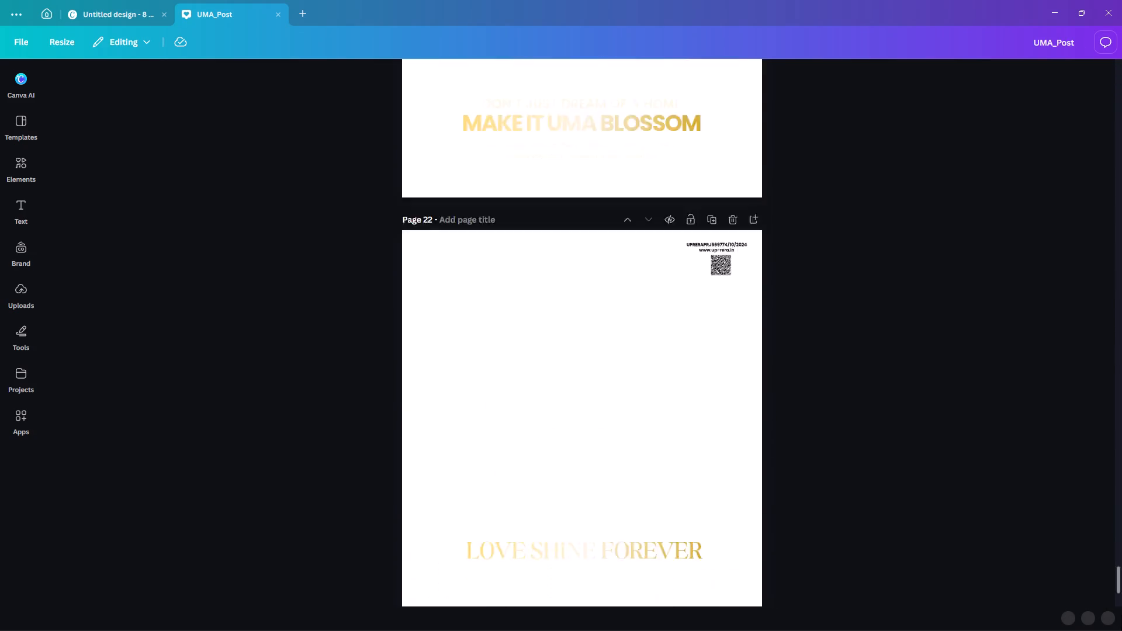
{"action": "left_click_drag", "start_coordinate": [1121, 625], "coordinate": [1121, 630]}
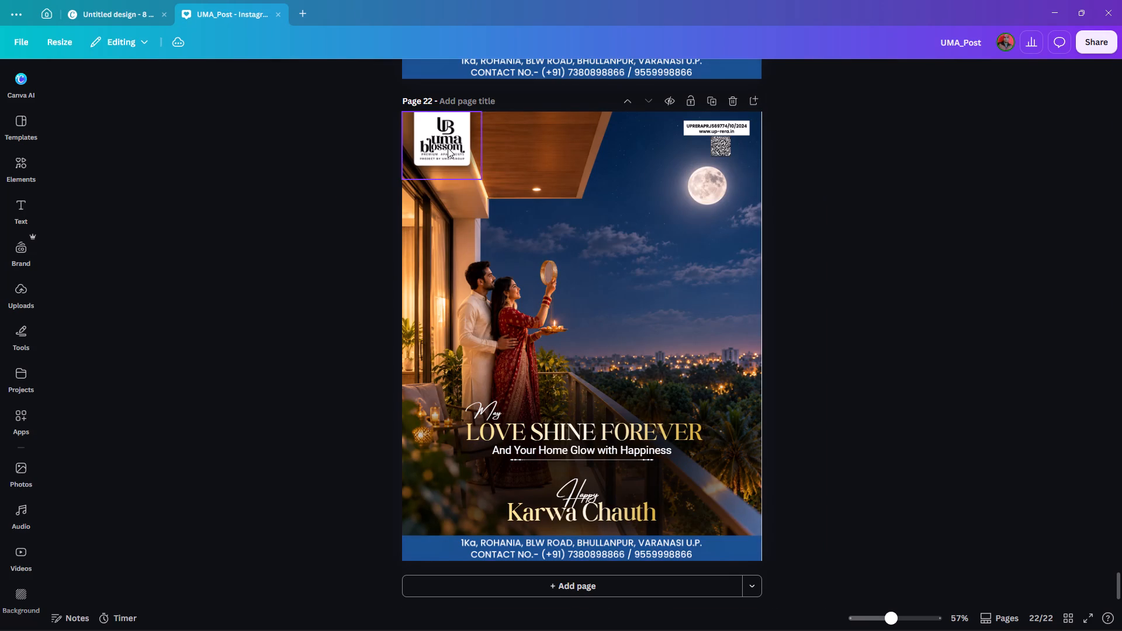
{"action": "left_click", "coordinate": [448, 148]}
{"action": "key", "text": "ctrl+c"}
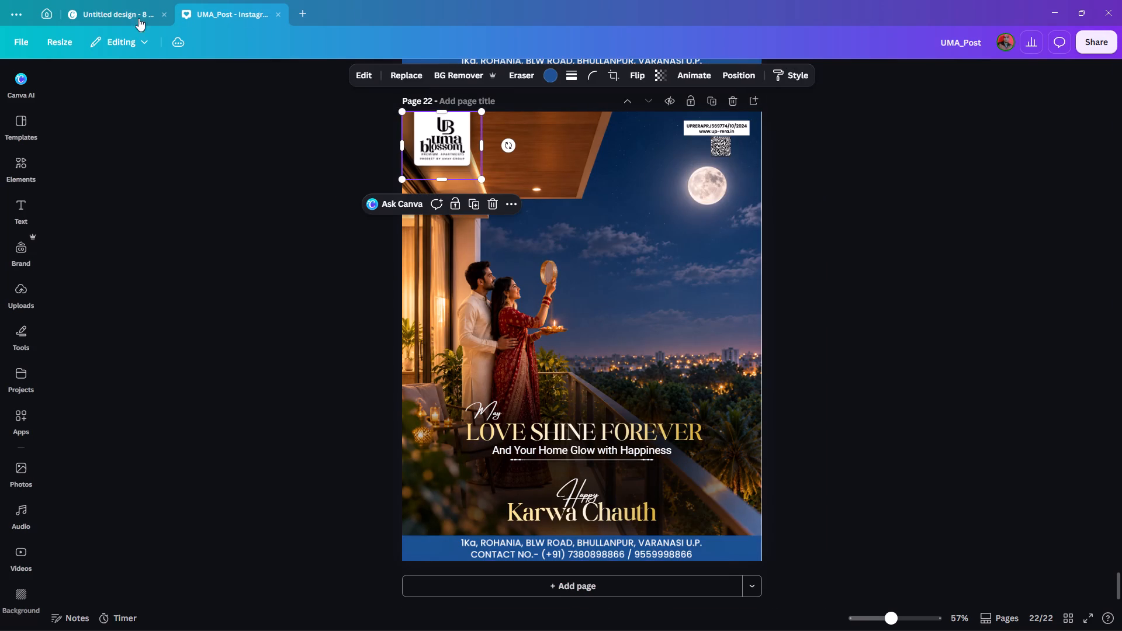
{"action": "left_click", "coordinate": [112, 19]}
{"action": "key", "text": "ctrl+v"}
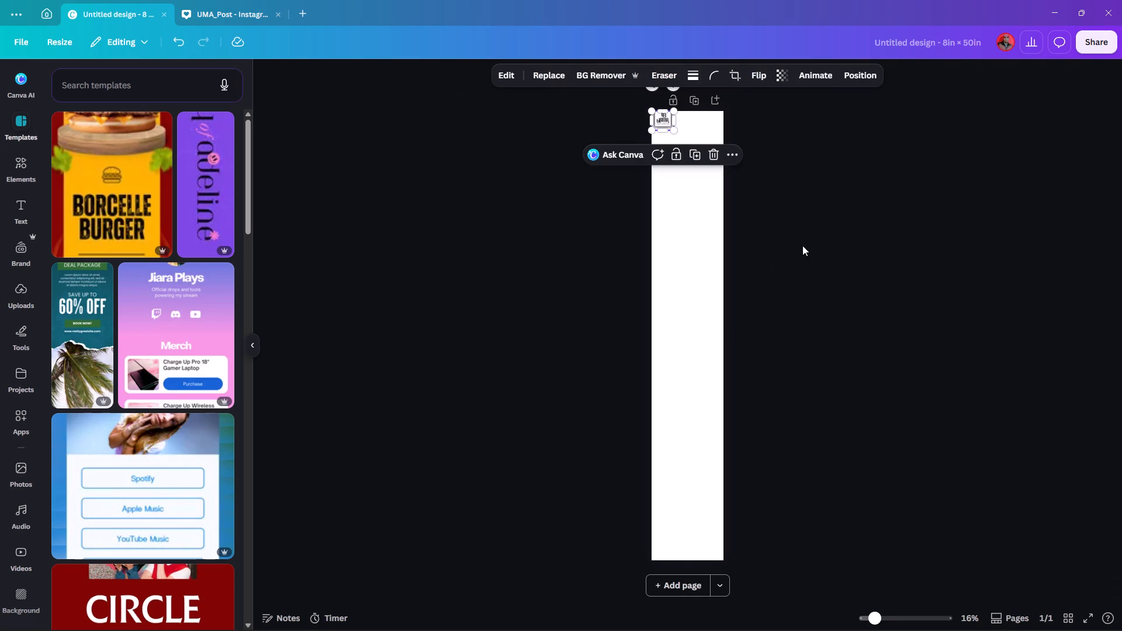
{"action": "left_click", "coordinate": [807, 216]}
On page 22 of UMA_Post, send the dark gradient overlay backward, behind the blue contact strip but still in front of the photo.
{"action": "left_click", "coordinate": [213, 15]}
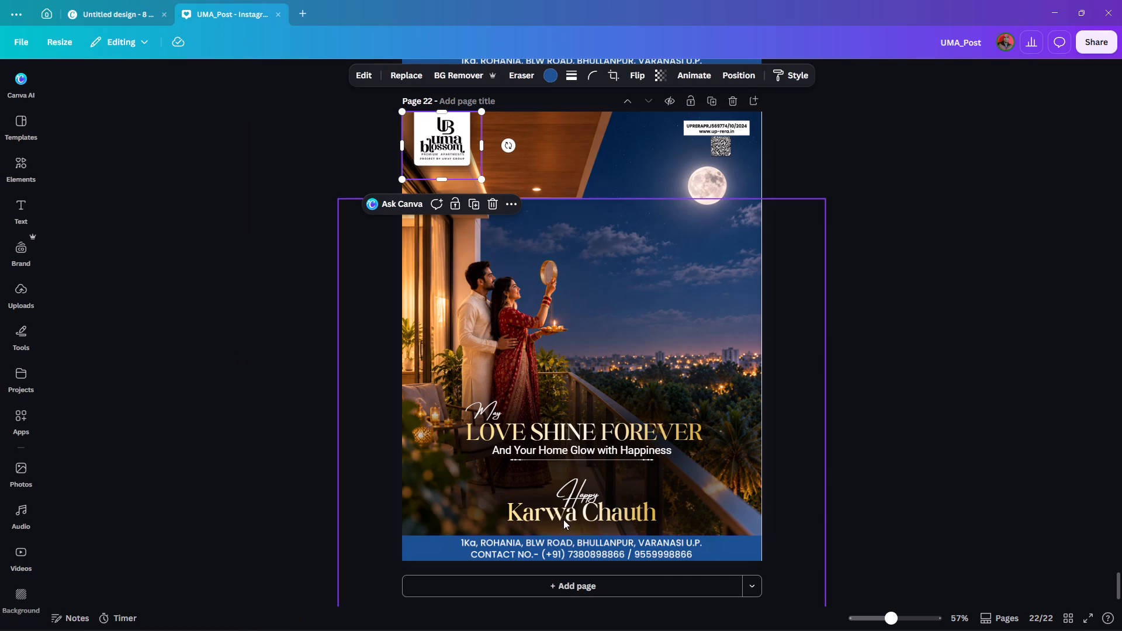
{"action": "left_click", "coordinate": [740, 545]}
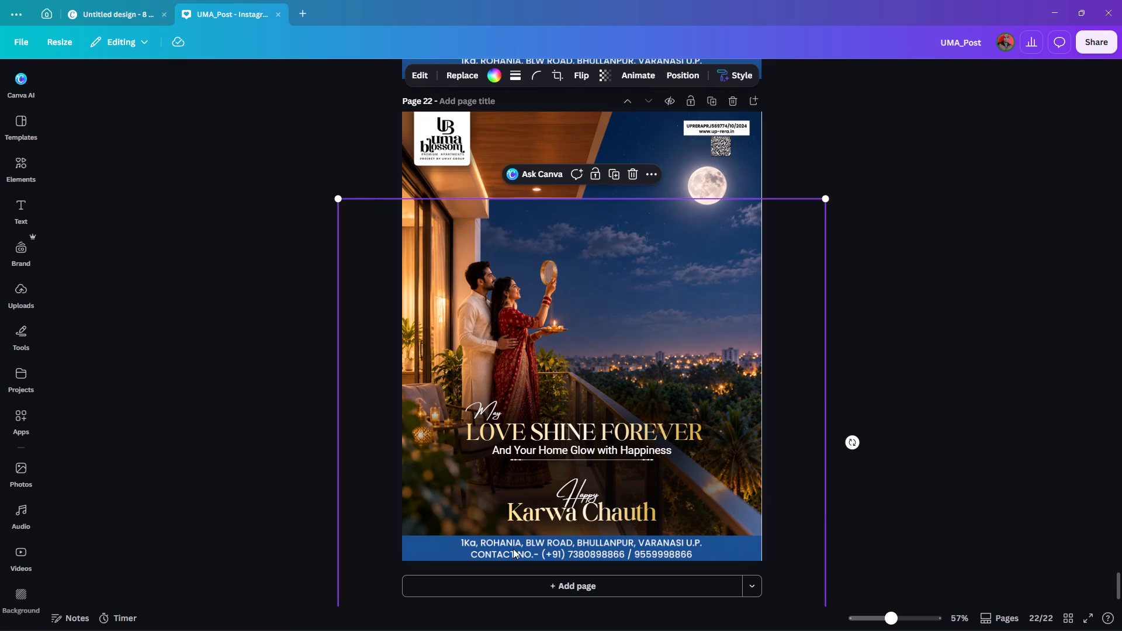
{"action": "left_click", "coordinate": [453, 549]}
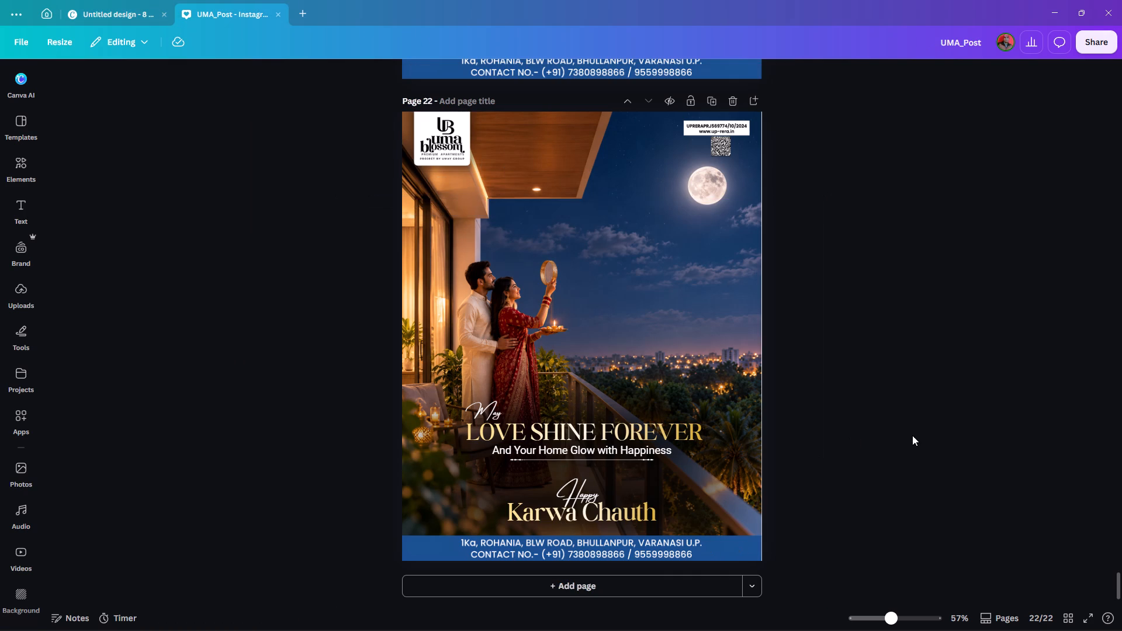
{"action": "left_click", "coordinate": [741, 496]}
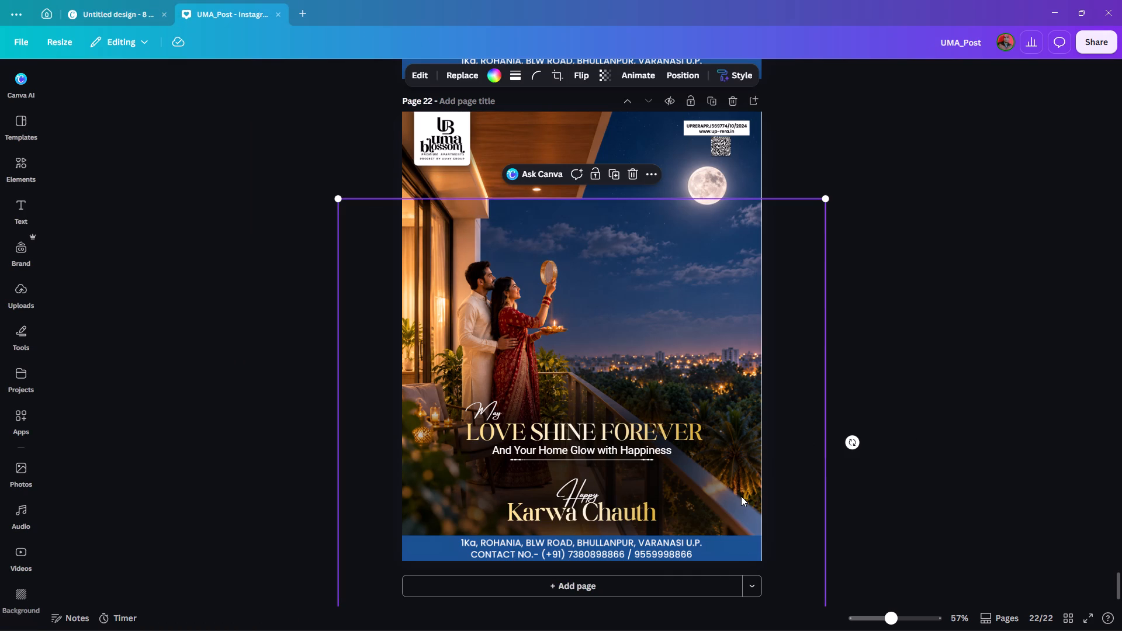
{"action": "key", "text": "ctrl+bracketleft"}
{"action": "key", "text": "ctrl+bracketleft"}
{"action": "key", "text": "ctrl+bracketleft"}
{"action": "key", "text": "ctrl+bracketleft"}
{"action": "key", "text": "ctrl+bracketright"}
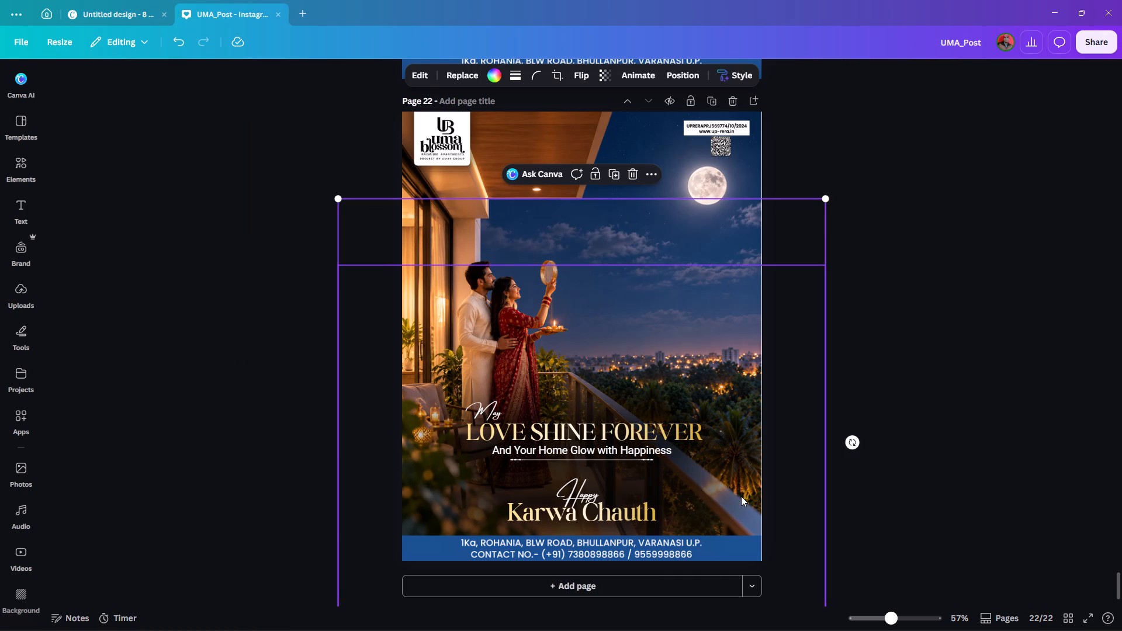
{"action": "key", "text": "ctrl+bracketleft"}
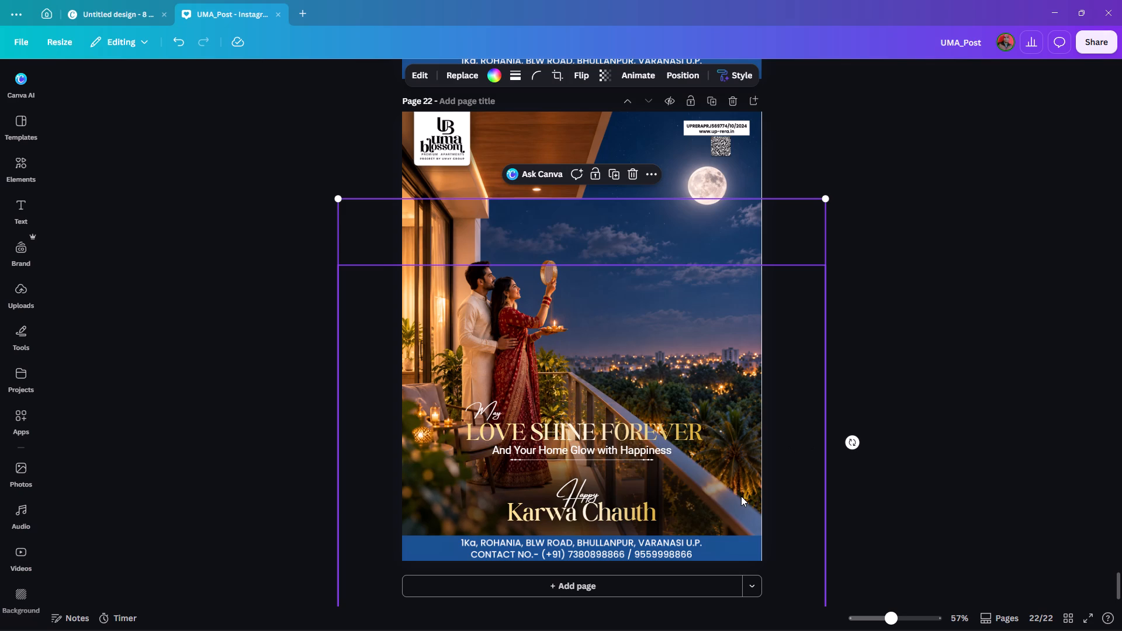
{"action": "key", "text": "ctrl+bracketright"}
{"action": "left_click", "coordinate": [932, 468]}
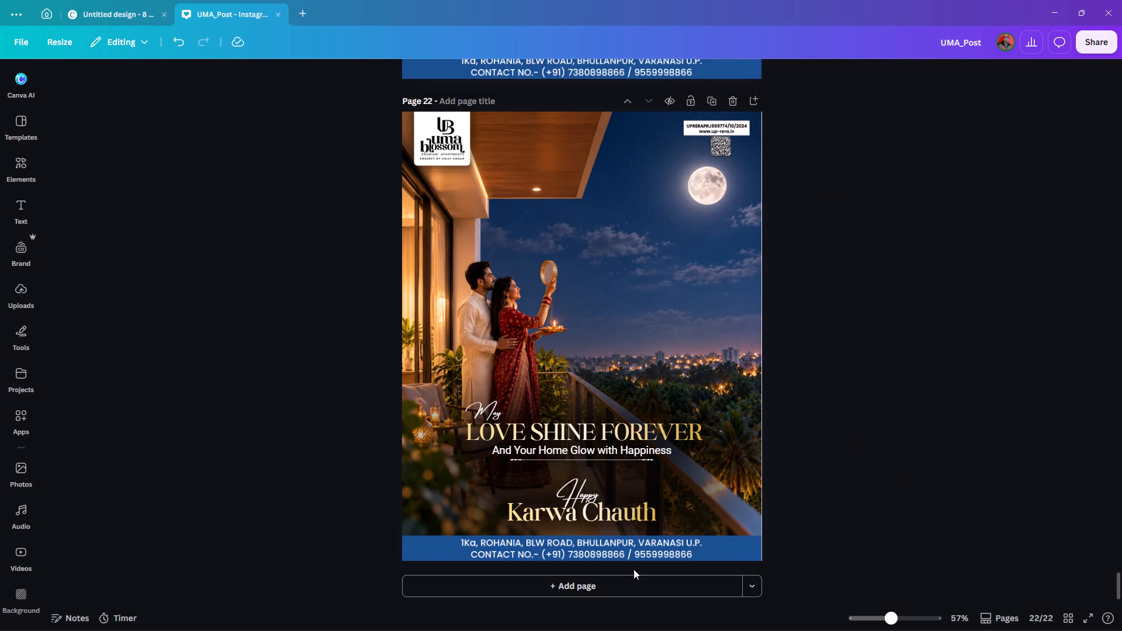
Copy the blue address and contact strip from page 22 of UMA_Post into the 8 × 50 in design.
{"action": "left_click", "coordinate": [739, 553]}
{"action": "key", "text": "ctrl+c"}
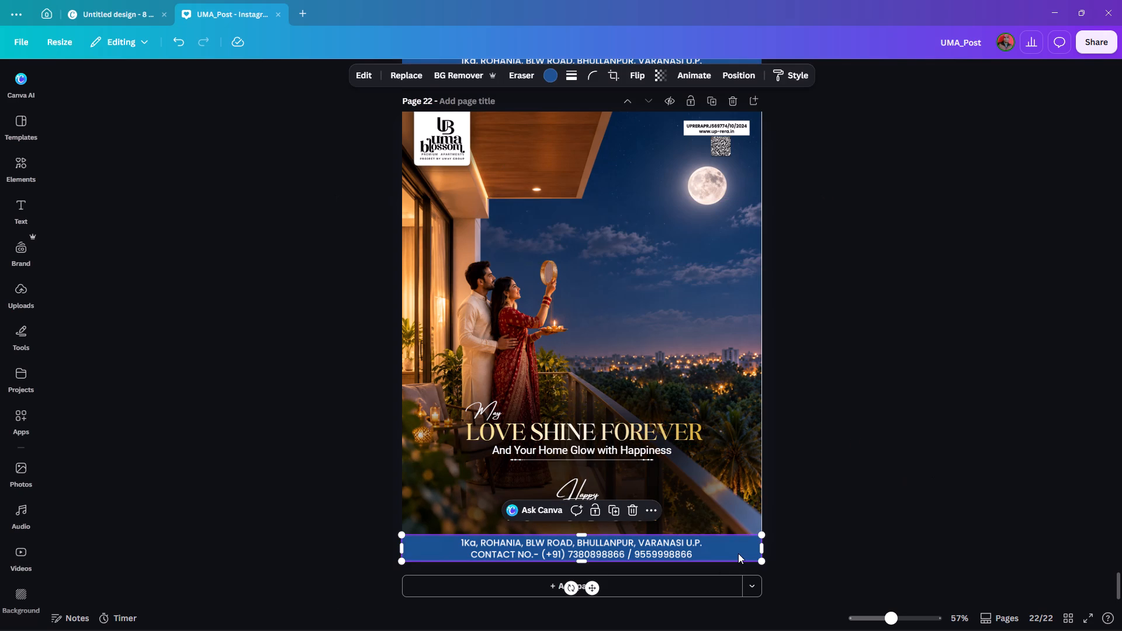
{"action": "left_click", "coordinate": [123, 0]}
{"action": "left_click", "coordinate": [124, 5]}
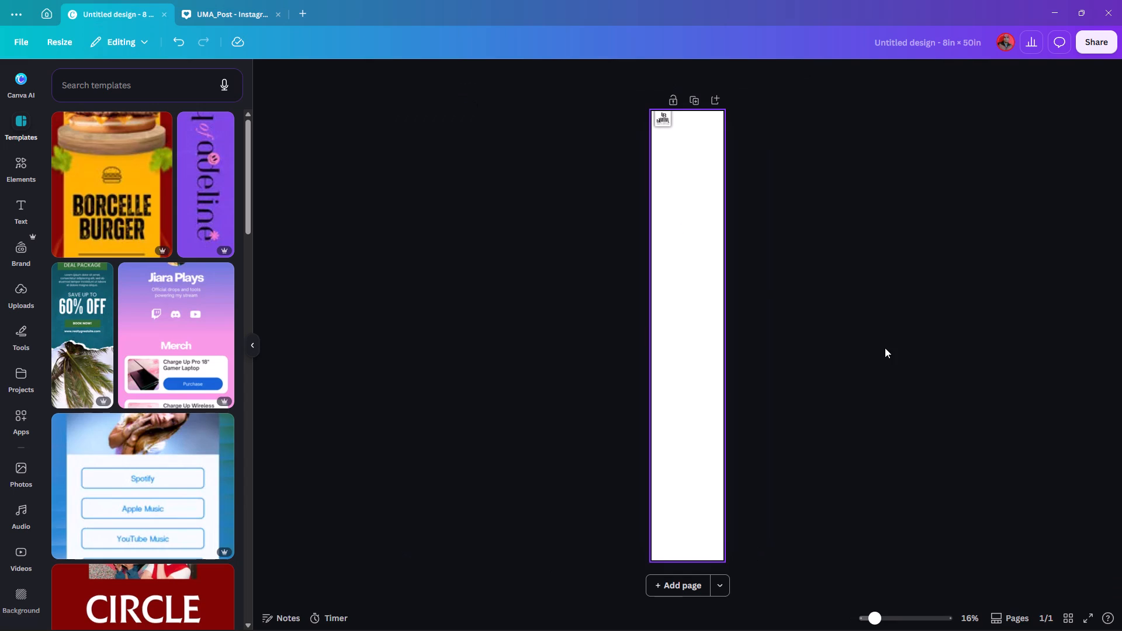
{"action": "key", "text": "ctrl+v"}
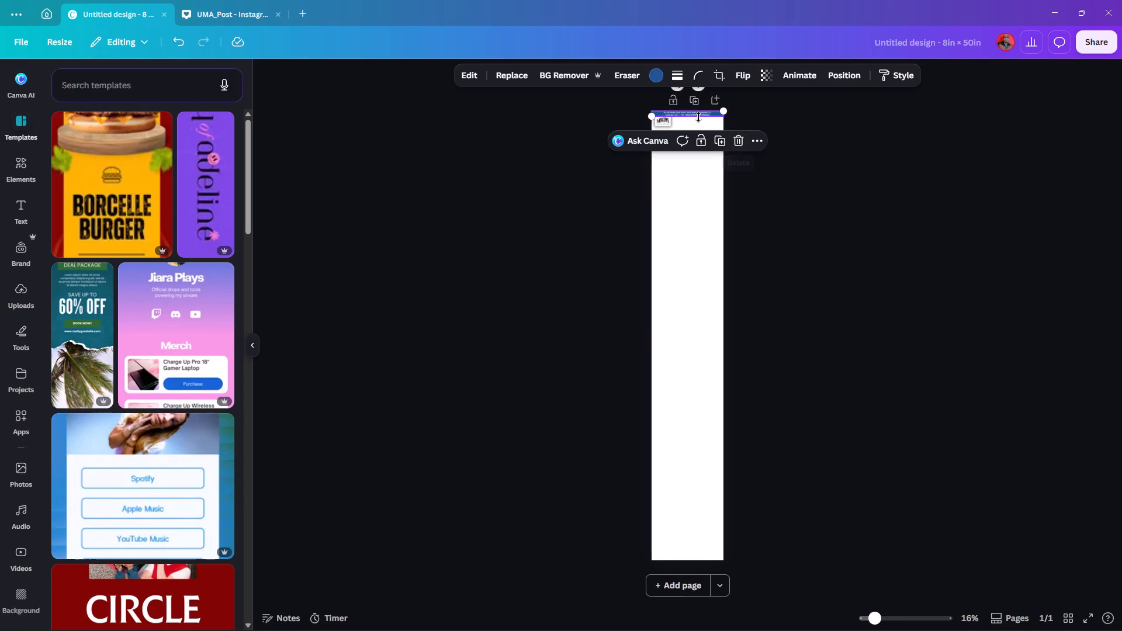
{"action": "left_click", "coordinate": [784, 122]}
Move the blue address and contact strip from the top of the banner down to its bottom edge.
{"action": "scroll", "coordinate": [697, 121], "scroll_direction": "up", "scroll_amount": 7, "text": "ctrl"}
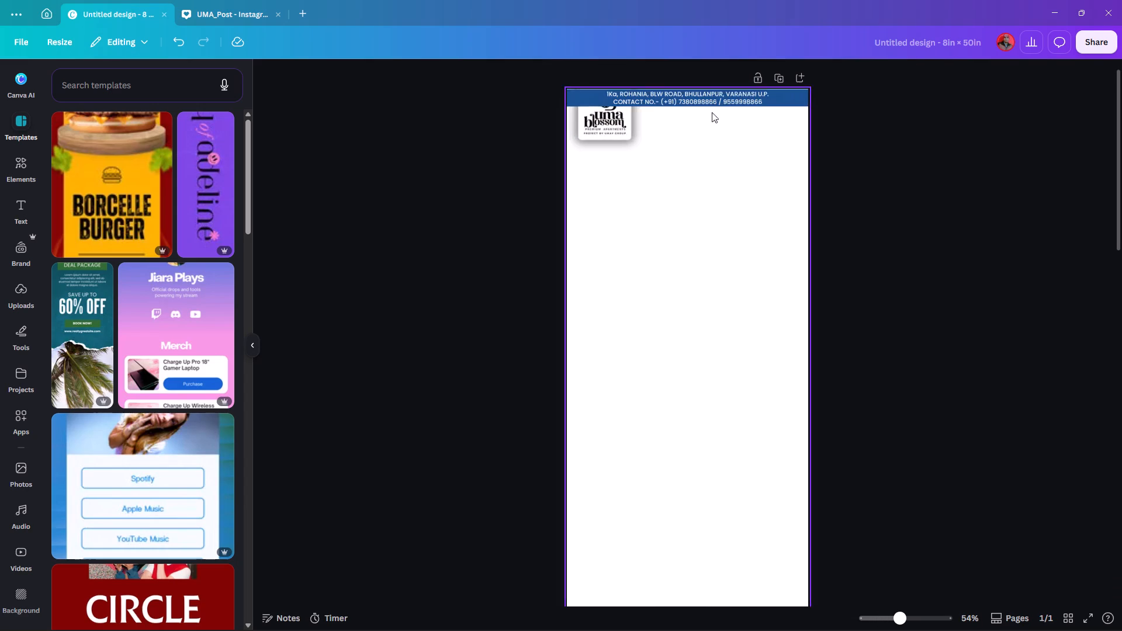
{"action": "left_click_drag", "start_coordinate": [722, 96], "coordinate": [737, 408]}
{"action": "scroll", "coordinate": [872, 344], "scroll_direction": "down", "scroll_amount": 6, "text": "ctrl"}
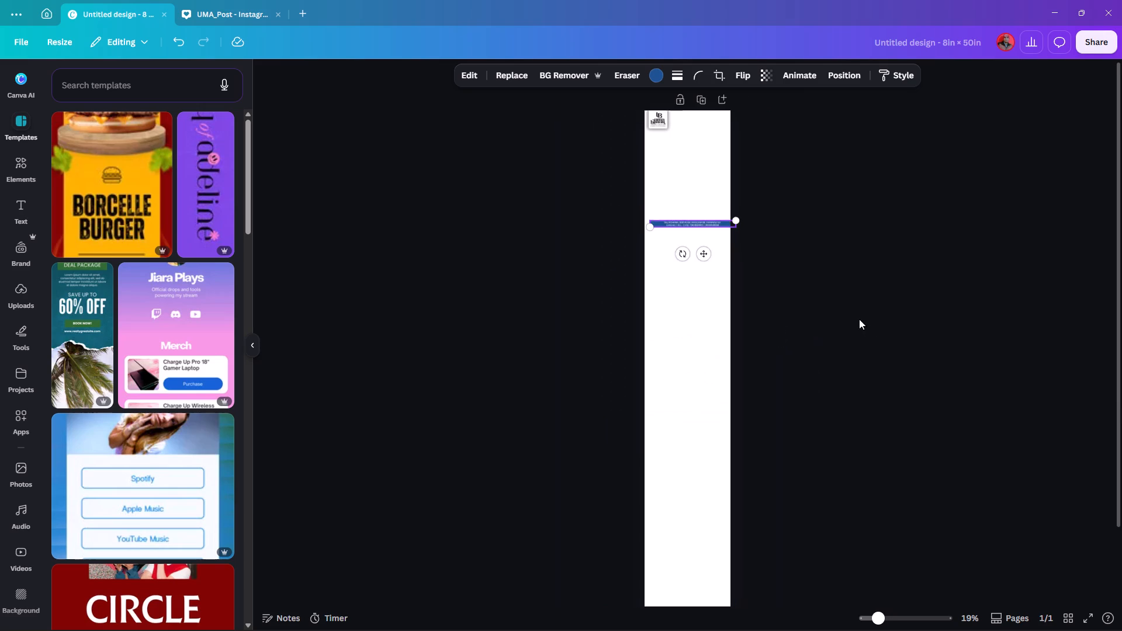
{"action": "scroll", "coordinate": [859, 319], "scroll_direction": "down", "scroll_amount": 1, "text": "ctrl"}
{"action": "left_click_drag", "start_coordinate": [704, 235], "coordinate": [700, 584]}
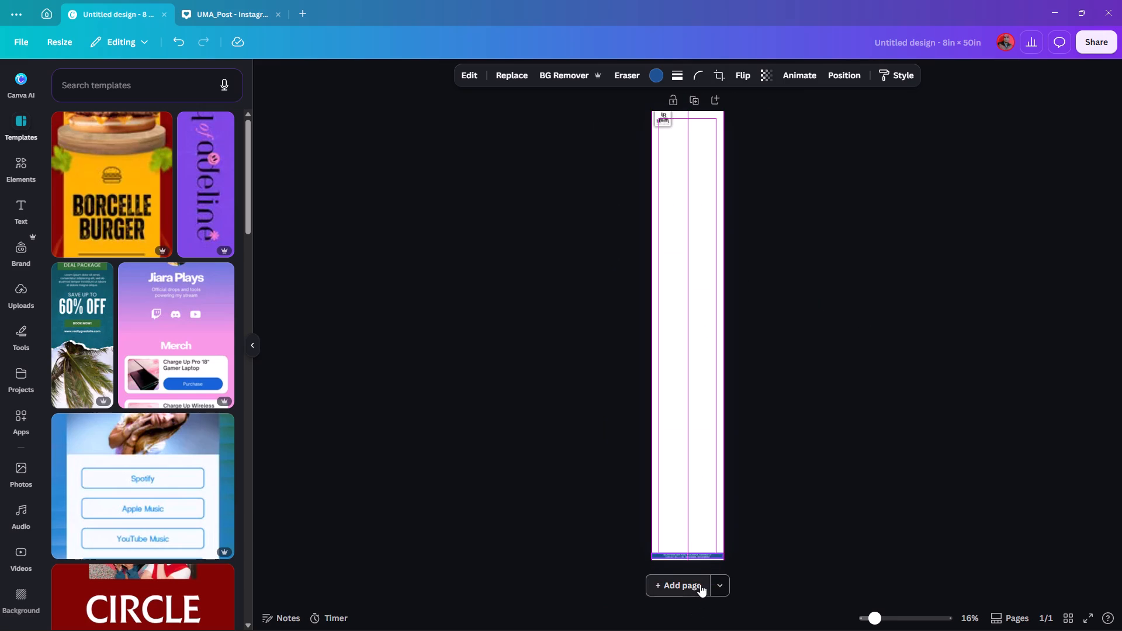
{"action": "left_click_drag", "start_coordinate": [700, 584], "coordinate": [700, 587]}
{"action": "scroll", "coordinate": [816, 505], "scroll_direction": "up", "scroll_amount": 8, "text": "ctrl"}
{"action": "scroll", "coordinate": [894, 446], "scroll_direction": "down", "scroll_amount": 14}
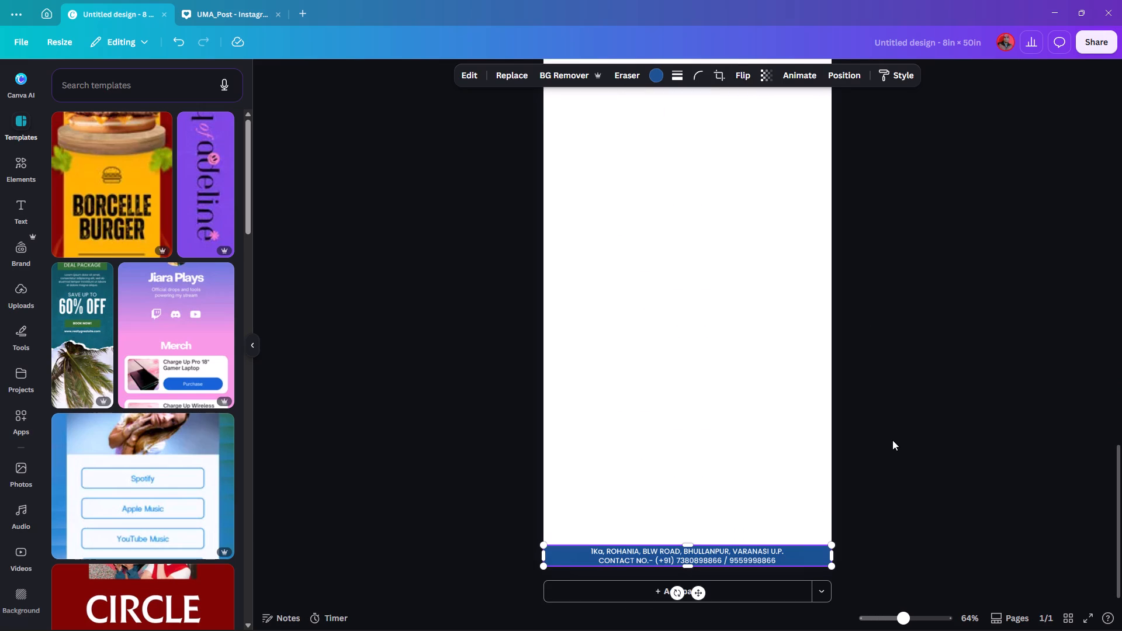
{"action": "left_click", "coordinate": [896, 438]}
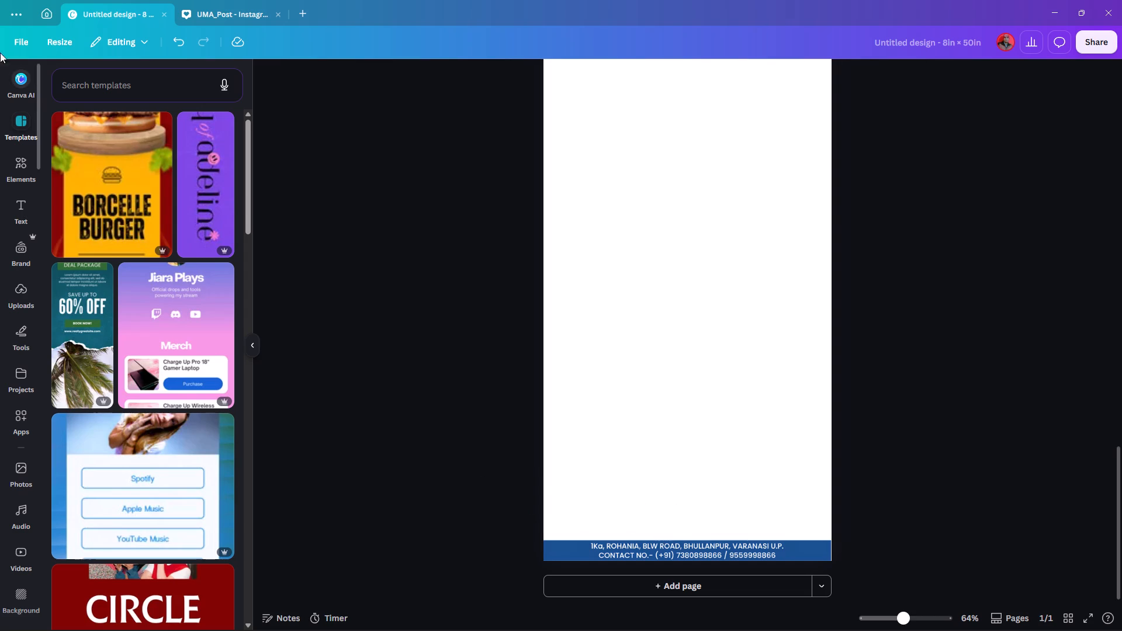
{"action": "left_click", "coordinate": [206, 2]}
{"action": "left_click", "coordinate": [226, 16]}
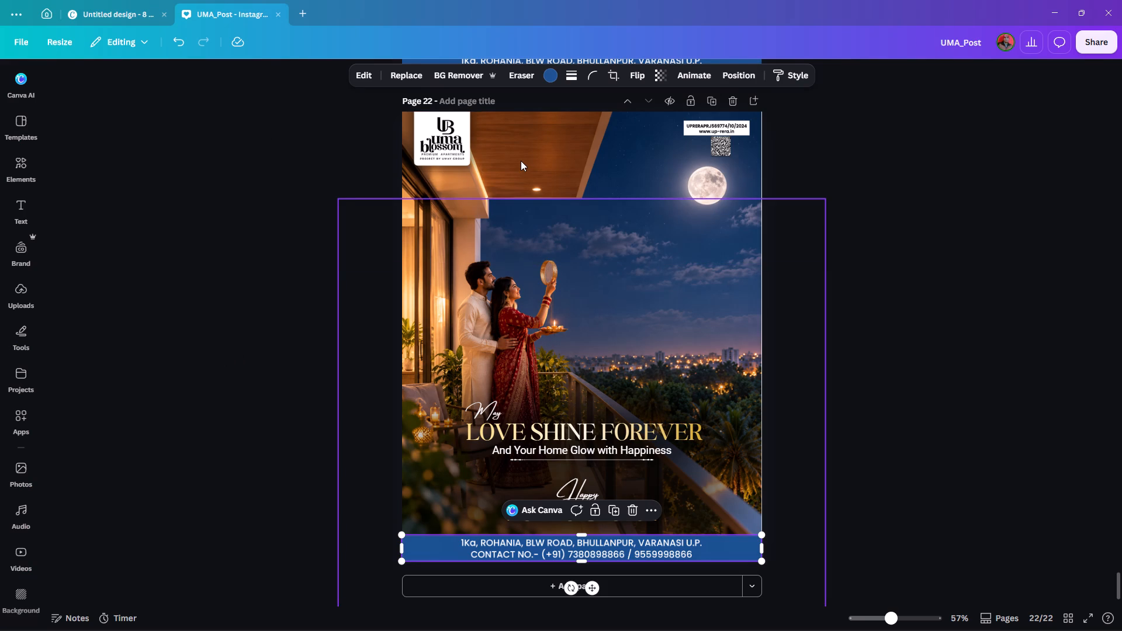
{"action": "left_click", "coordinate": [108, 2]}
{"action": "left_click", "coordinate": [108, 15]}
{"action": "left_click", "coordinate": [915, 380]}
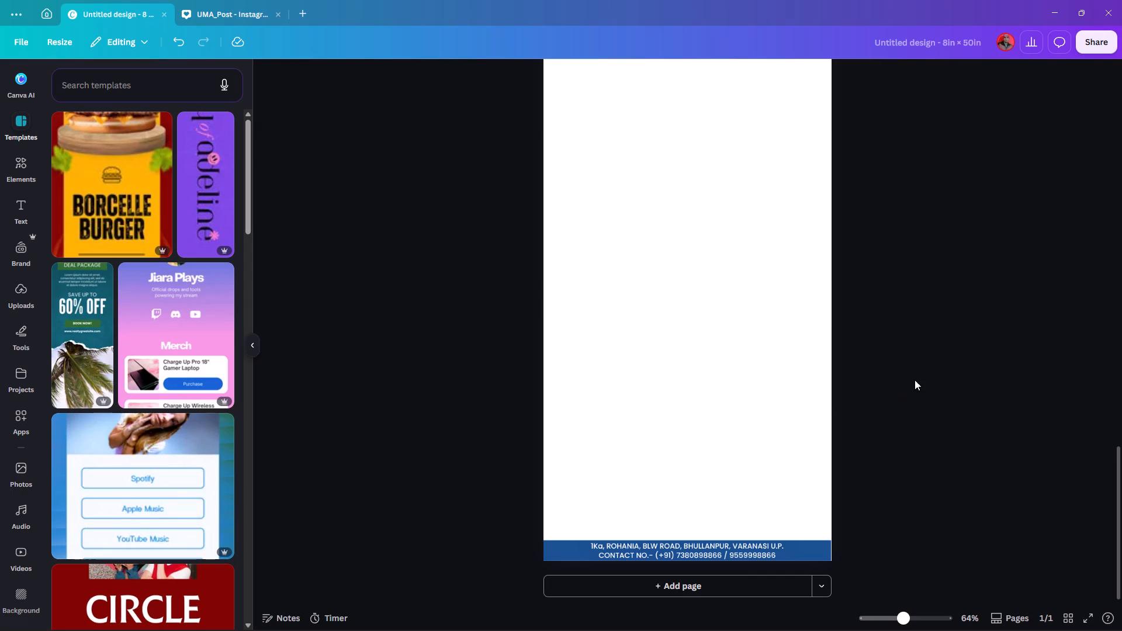
Enlarge the contact strip to about 8.7 in wide, overhanging both page sides, and centre it horizontally on the page.
{"action": "left_click", "coordinate": [788, 547]}
{"action": "key", "text": "Right"}
{"action": "key", "text": "Left"}
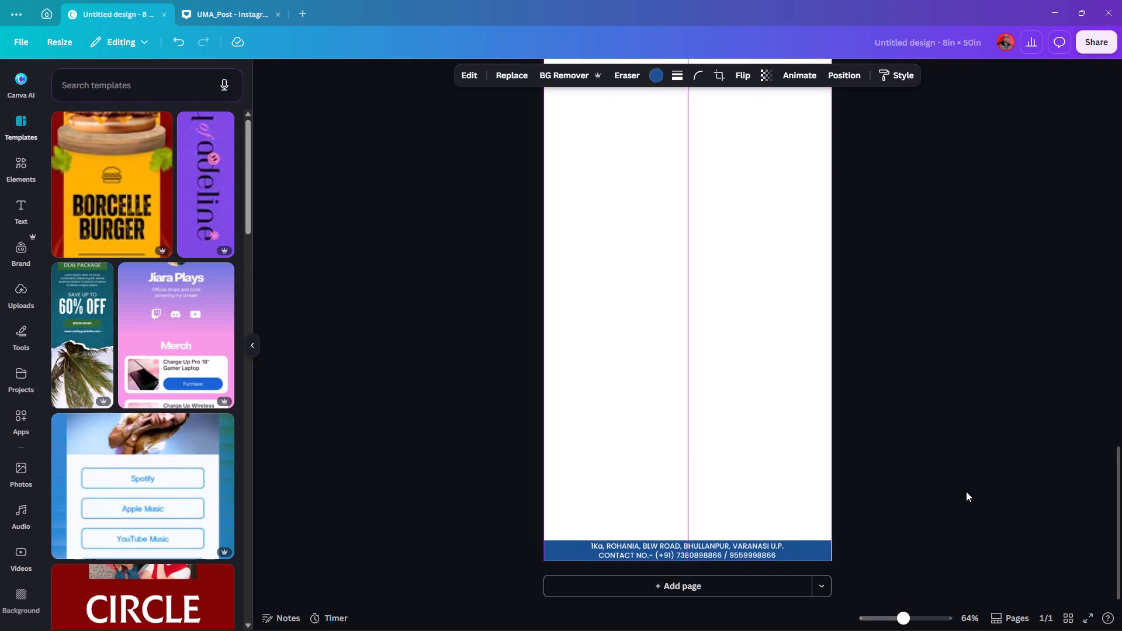
{"action": "left_click", "coordinate": [966, 491]}
{"action": "left_click", "coordinate": [789, 552]}
{"action": "left_click_drag", "start_coordinate": [832, 542], "coordinate": [837, 542]}
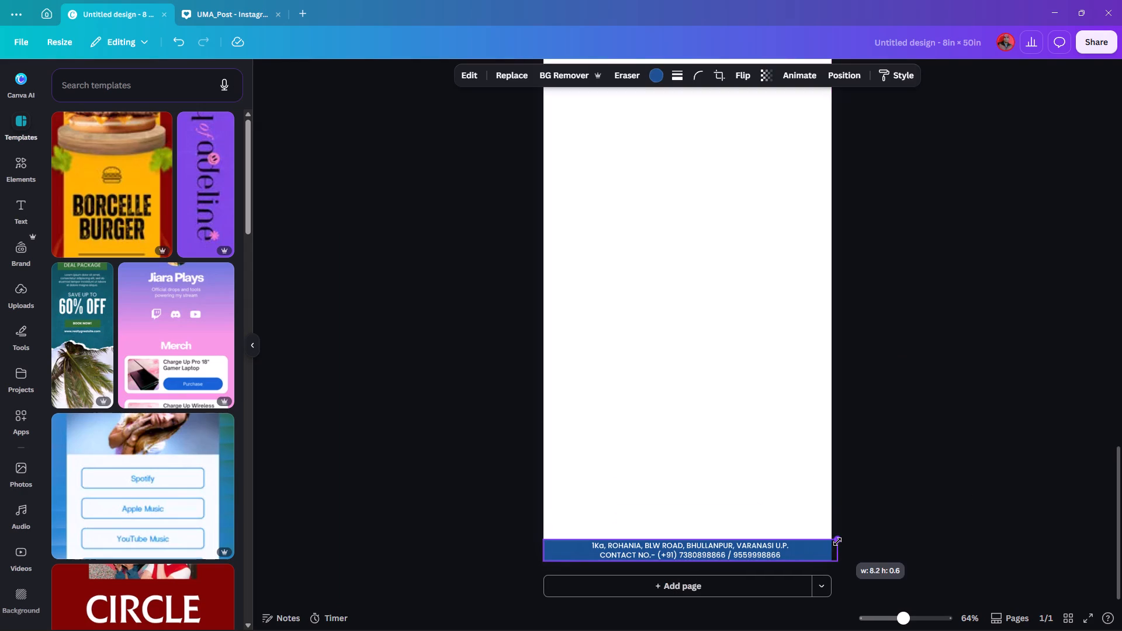
{"action": "left_click_drag", "start_coordinate": [837, 542], "coordinate": [843, 538]}
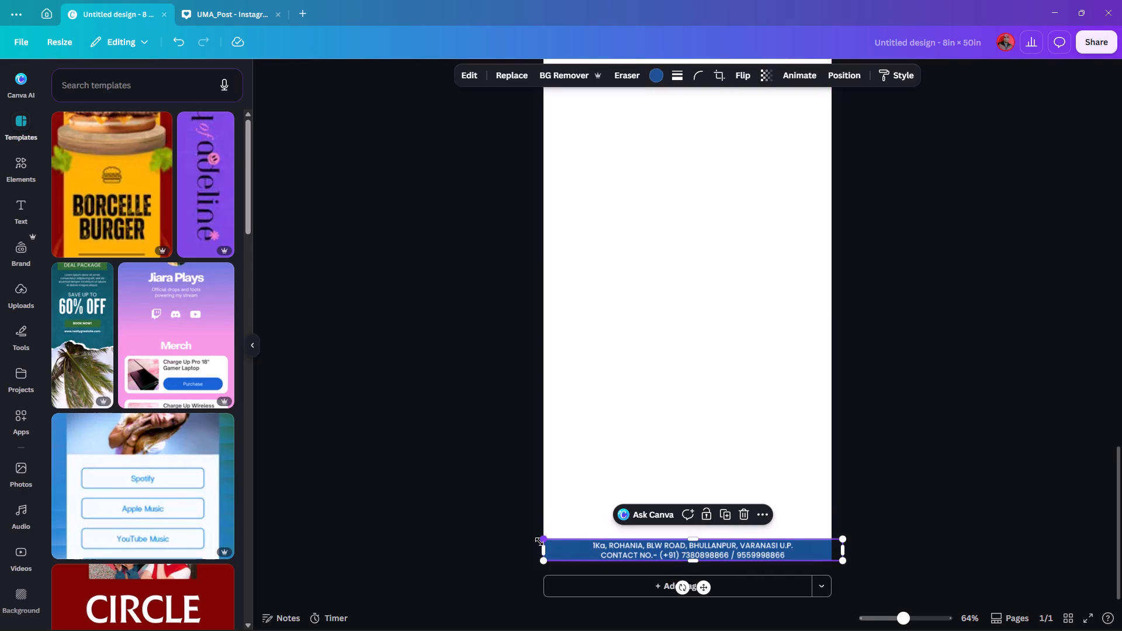
{"action": "left_click_drag", "start_coordinate": [546, 542], "coordinate": [534, 538]}
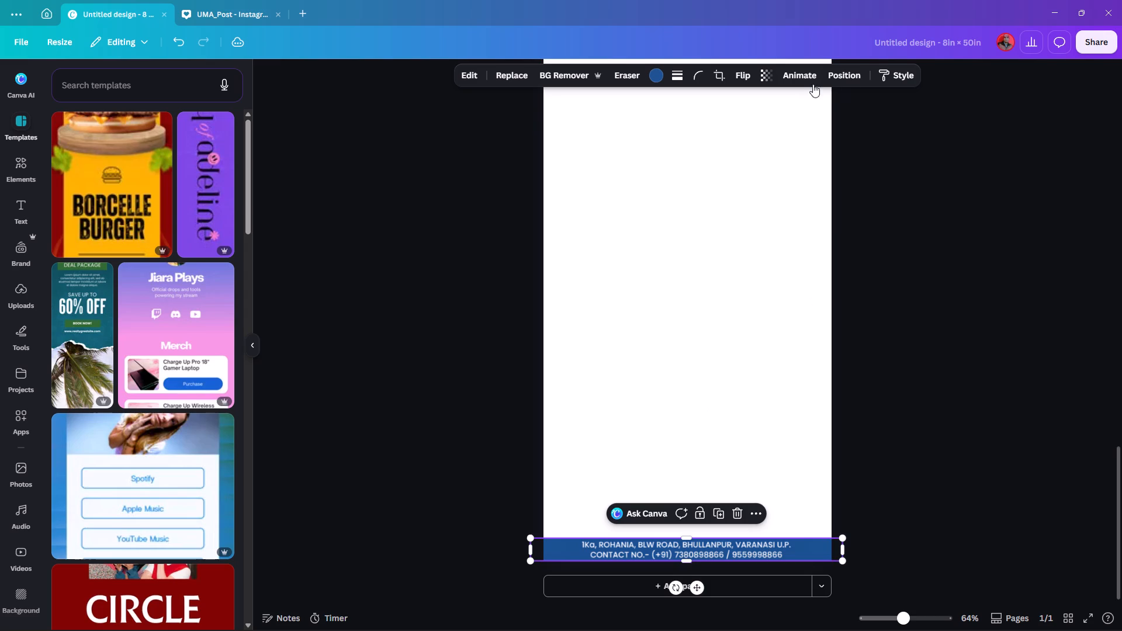
{"action": "left_click_drag", "start_coordinate": [847, 76], "coordinate": [841, 77]}
{"action": "left_click", "coordinate": [166, 253]}
{"action": "double_click", "coordinate": [952, 356]}
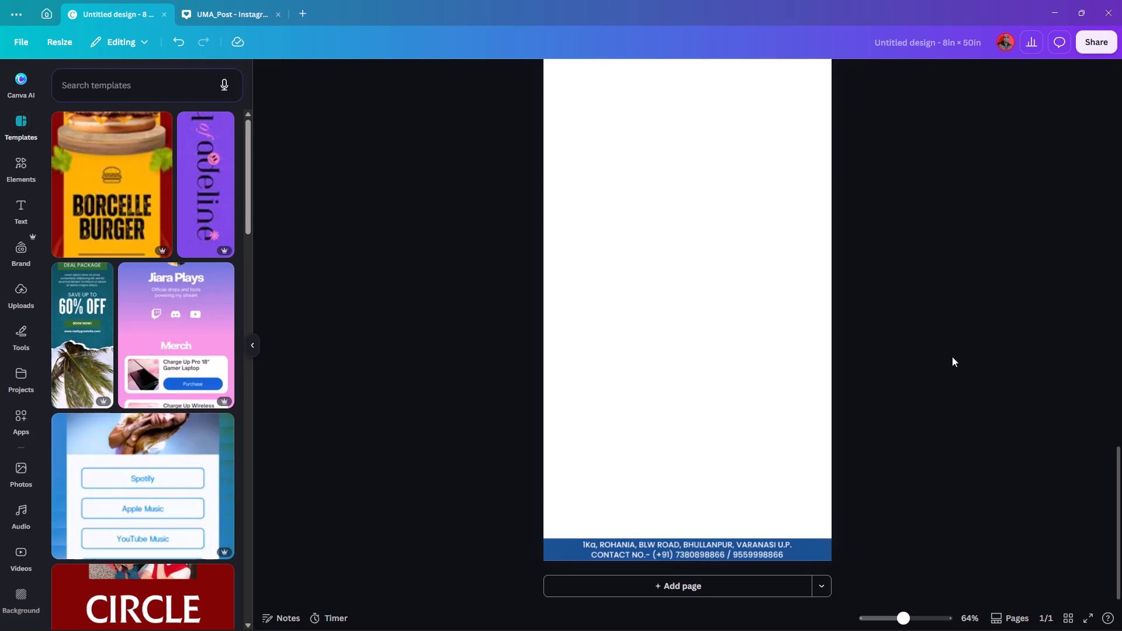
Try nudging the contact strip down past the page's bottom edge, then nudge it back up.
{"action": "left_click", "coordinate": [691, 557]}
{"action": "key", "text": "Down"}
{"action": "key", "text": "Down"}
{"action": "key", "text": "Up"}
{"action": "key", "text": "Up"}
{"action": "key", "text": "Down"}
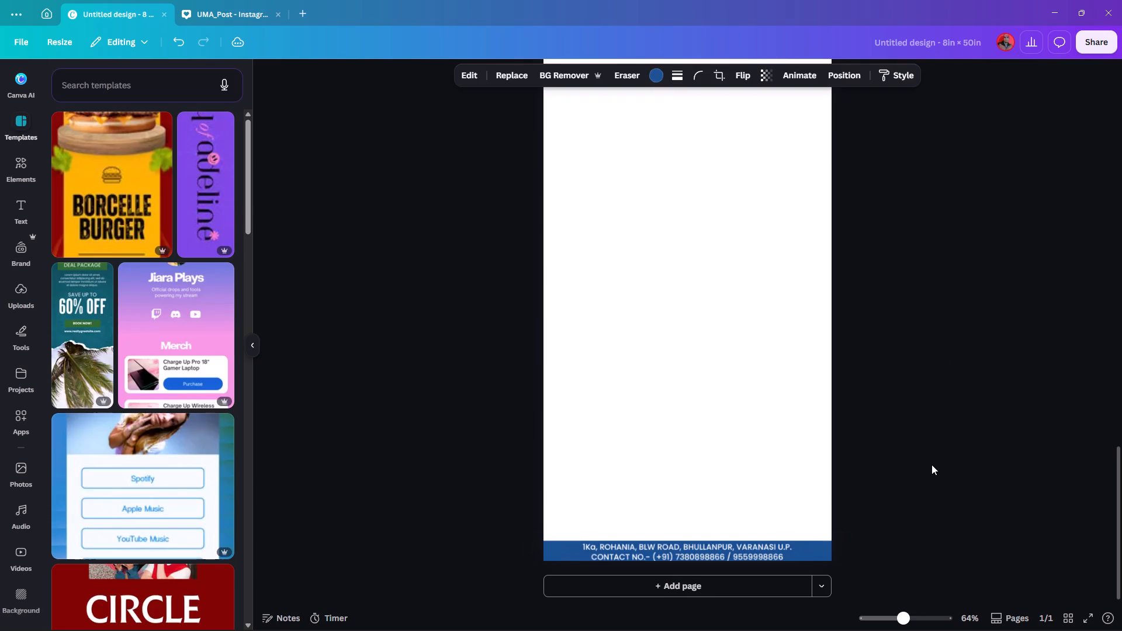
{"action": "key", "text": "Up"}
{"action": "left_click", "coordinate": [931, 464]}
Stretch the contact strip slightly taller and raise it so its lower edge sits flush with the page's bottom edge.
{"action": "left_click", "coordinate": [815, 547]}
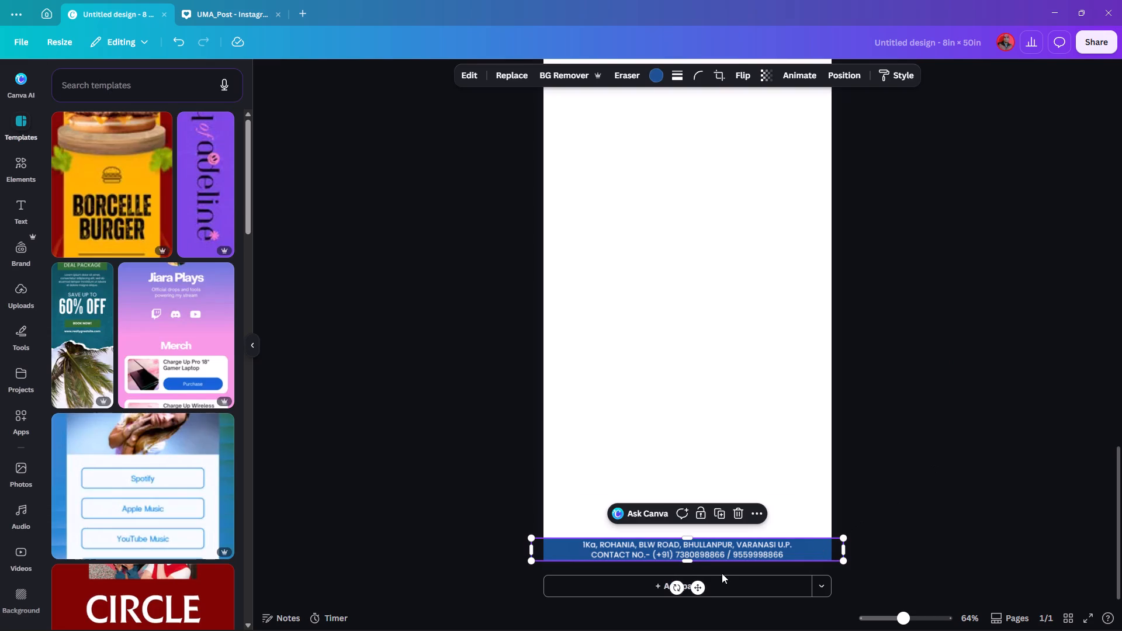
{"action": "left_click", "coordinate": [690, 562]}
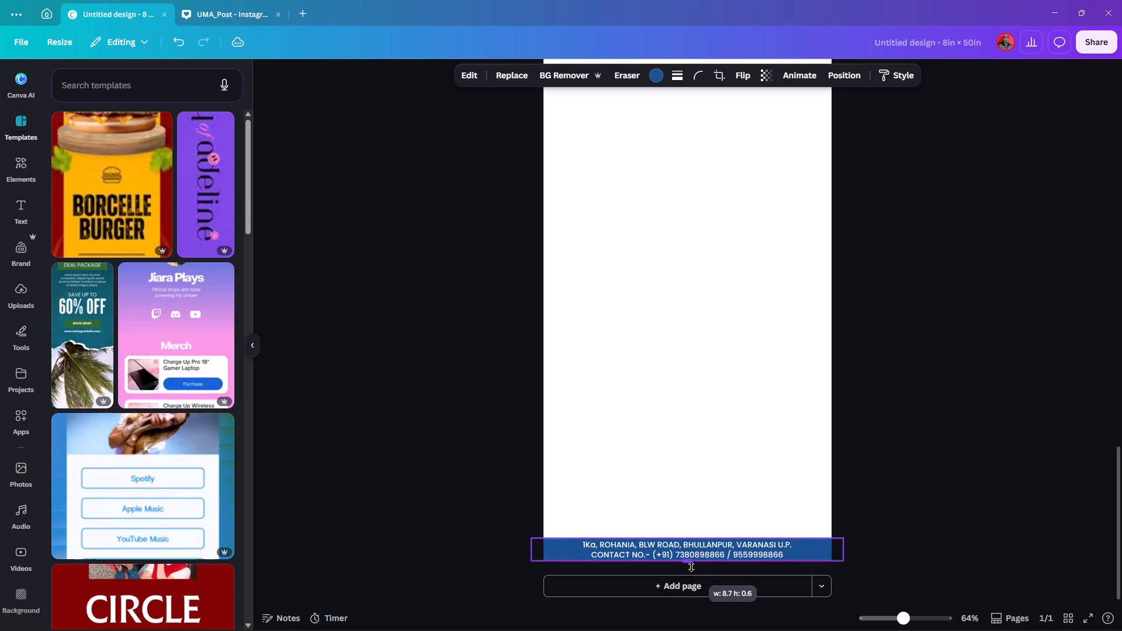
{"action": "scroll", "coordinate": [886, 409], "scroll_direction": "down", "scroll_amount": 2, "text": "ctrl"}
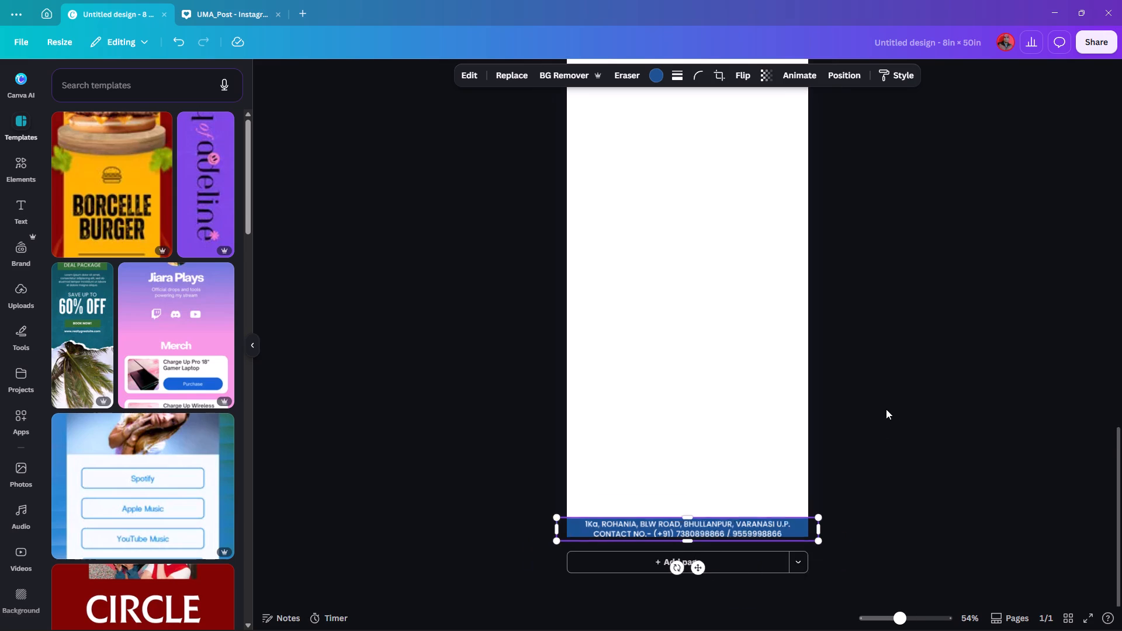
{"action": "scroll", "coordinate": [870, 411], "scroll_direction": "up", "scroll_amount": 3, "text": "ctrl"}
{"action": "scroll", "coordinate": [905, 414], "scroll_direction": "down", "scroll_amount": 10}
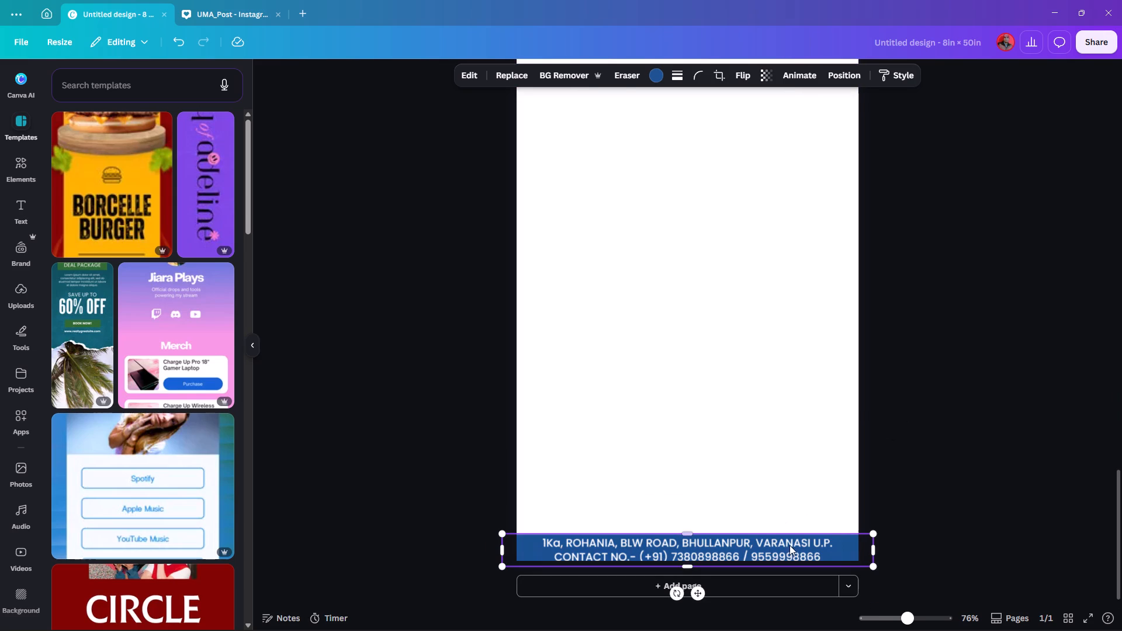
{"action": "left_click", "coordinate": [984, 474]}
{"action": "left_click", "coordinate": [790, 550]}
{"action": "key", "text": "Up"}
{"action": "key", "text": "Up"}
{"action": "key", "text": "Down"}
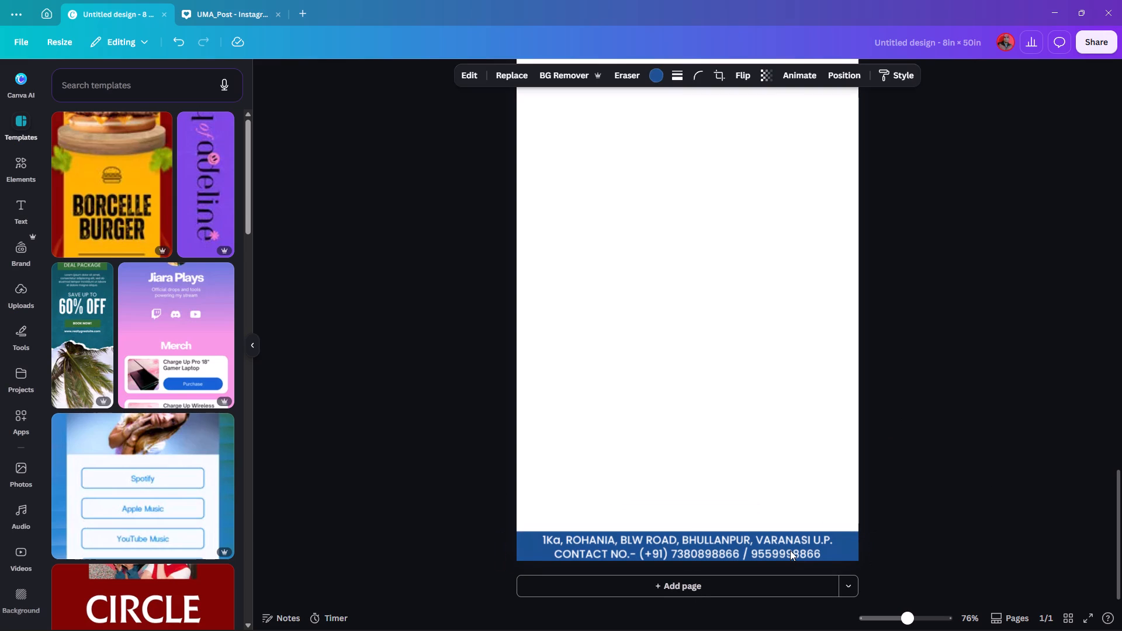
{"action": "left_click", "coordinate": [835, 540]}
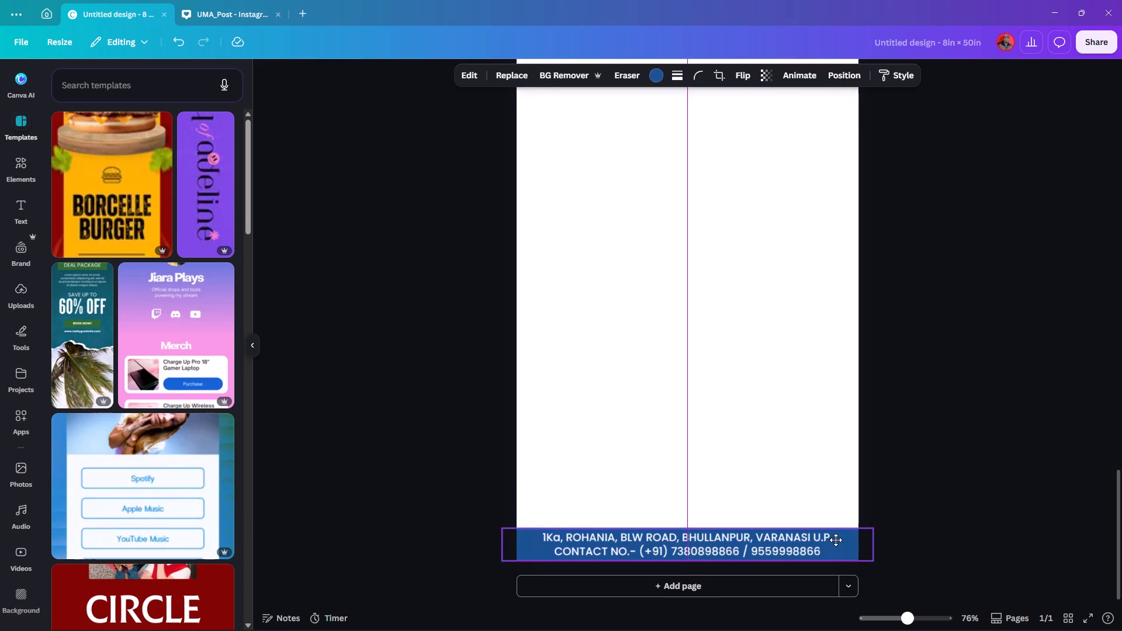
{"action": "left_click", "coordinate": [951, 496]}
Remove the shadow from the Uma Blossom logo at the top of the banner by setting it to None.
{"action": "scroll", "coordinate": [941, 466], "scroll_direction": "up", "scroll_amount": 17}
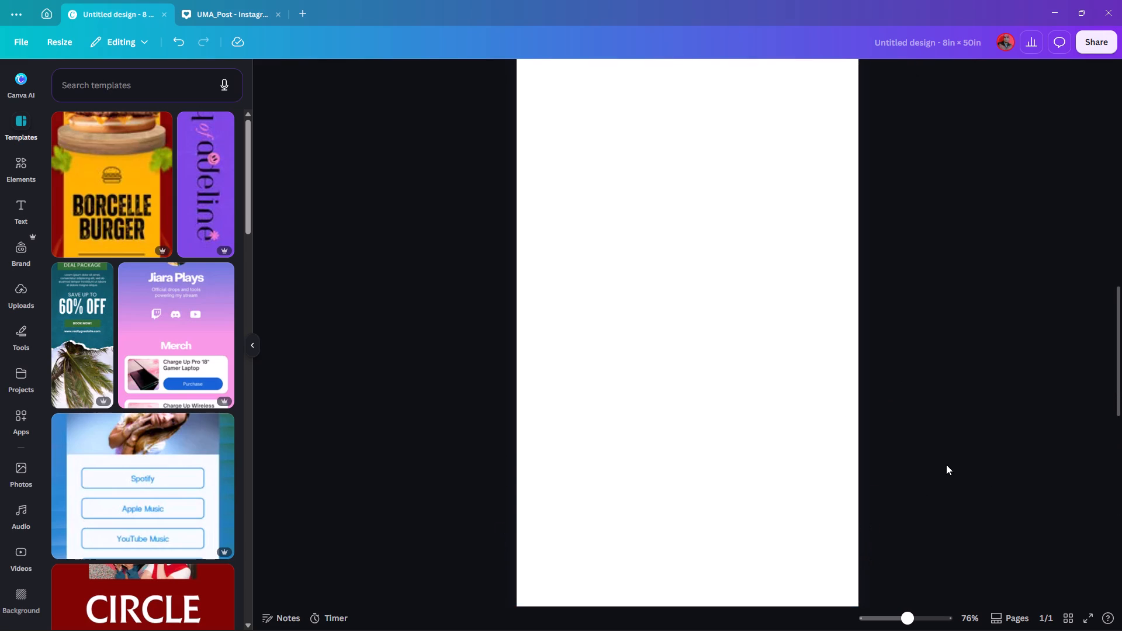
{"action": "scroll", "coordinate": [946, 464], "scroll_direction": "up", "scroll_amount": 11}
{"action": "scroll", "coordinate": [940, 391], "scroll_direction": "down", "scroll_amount": 7, "text": "ctrl"}
{"action": "scroll", "coordinate": [912, 387], "scroll_direction": "down", "scroll_amount": 3}
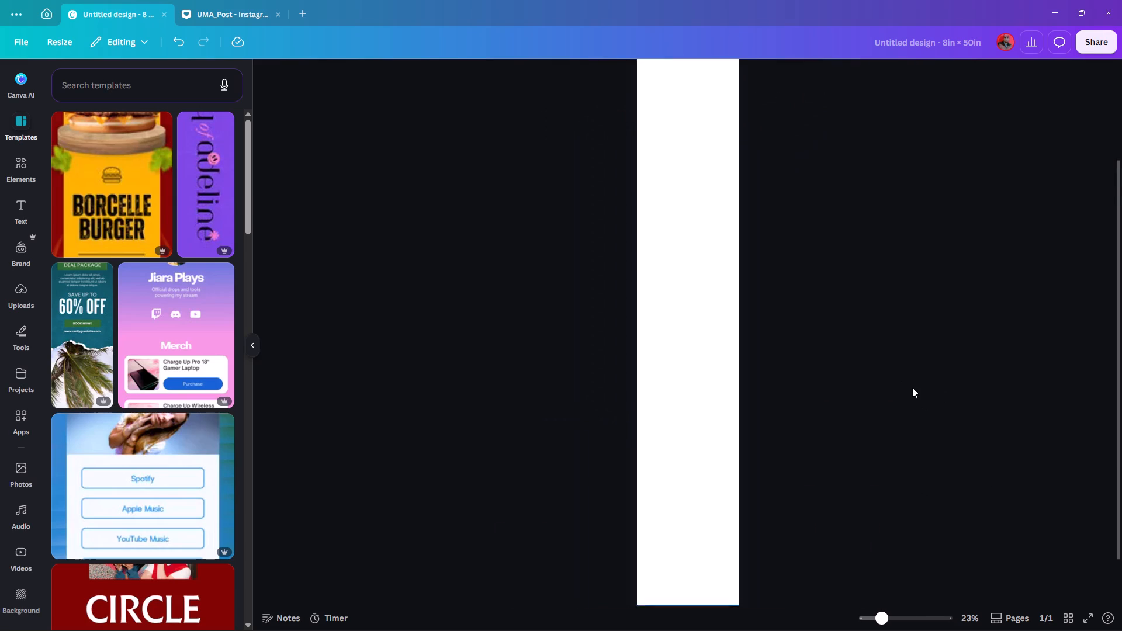
{"action": "scroll", "coordinate": [912, 387], "scroll_direction": "up", "scroll_amount": 9}
{"action": "left_click", "coordinate": [646, 124]}
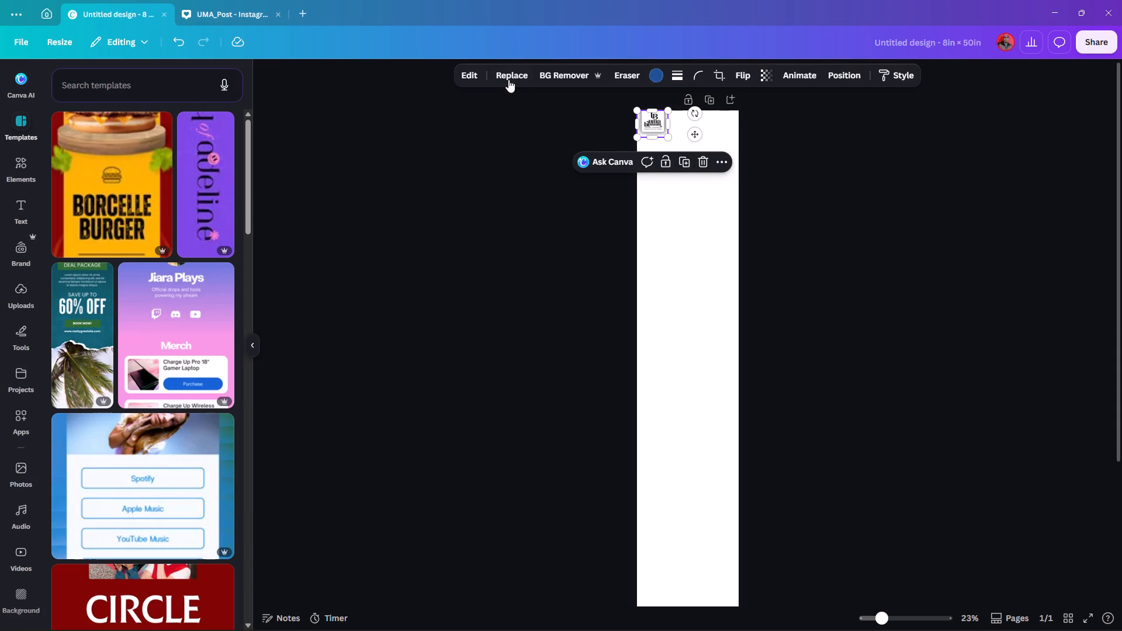
{"action": "left_click", "coordinate": [456, 74]}
{"action": "left_click", "coordinate": [462, 75]}
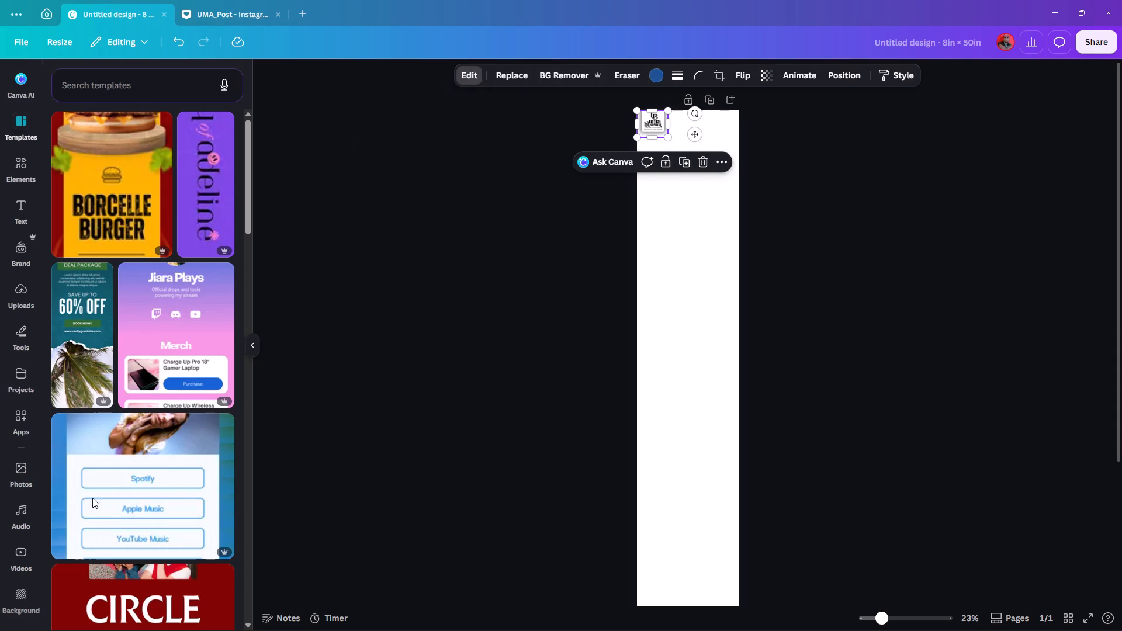
{"action": "scroll", "coordinate": [144, 523], "scroll_direction": "down", "scroll_amount": 11}
{"action": "left_click", "coordinate": [71, 581]}
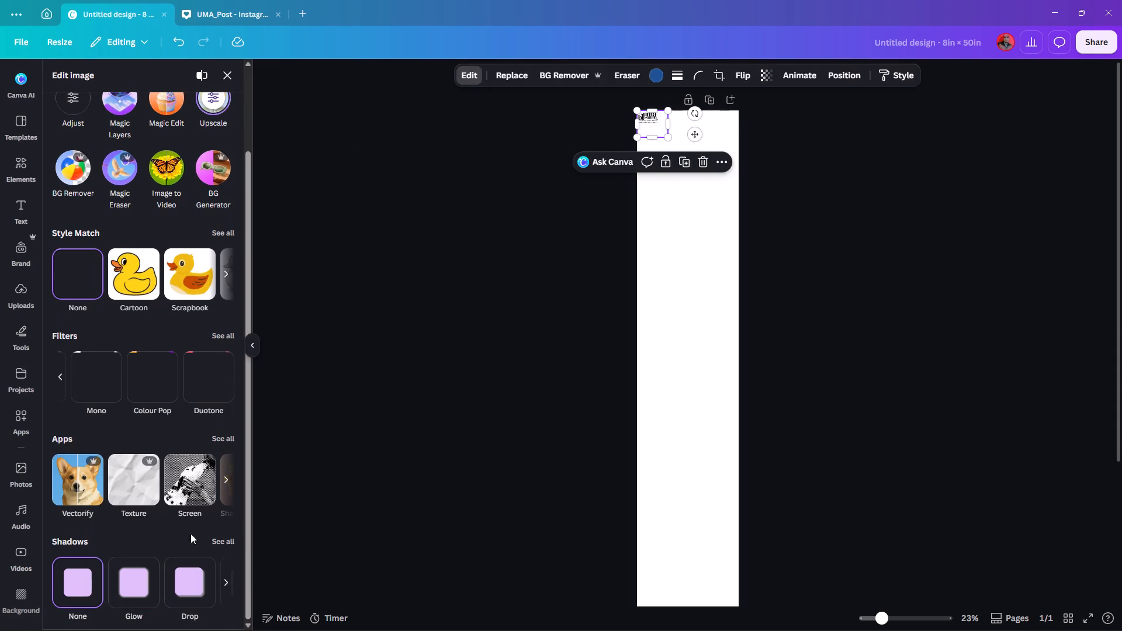
{"action": "double_click", "coordinate": [811, 199]}
Move the Uma Blossom logo away from the page corner, toward the horizontal middle near the banner's top.
{"action": "left_click", "coordinate": [649, 122]}
{"action": "left_click_drag", "start_coordinate": [653, 121], "coordinate": [690, 147]}
{"action": "scroll", "coordinate": [680, 151], "scroll_direction": "up", "scroll_amount": 7, "text": "ctrl"}
{"action": "left_click_drag", "start_coordinate": [693, 99], "coordinate": [688, 68]}
{"action": "left_click_drag", "start_coordinate": [696, 126], "coordinate": [723, 192]}
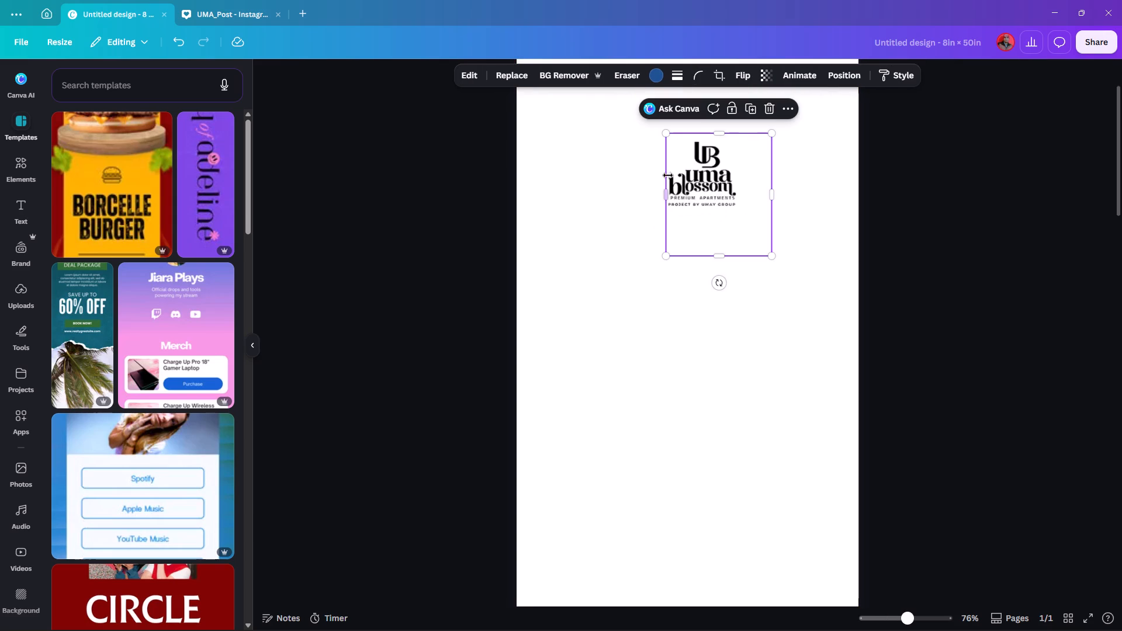
Extend the logo's crop frame on its left side and trim its top and right edges slightly.
{"action": "left_click_drag", "start_coordinate": [666, 190], "coordinate": [643, 190]}
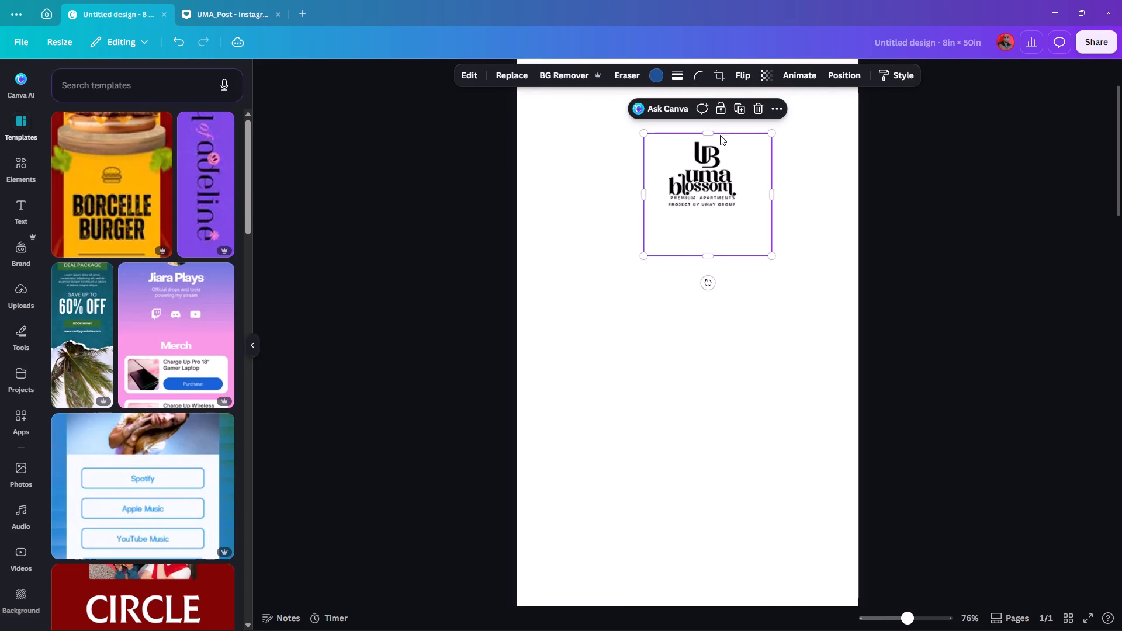
{"action": "left_click", "coordinate": [710, 134]}
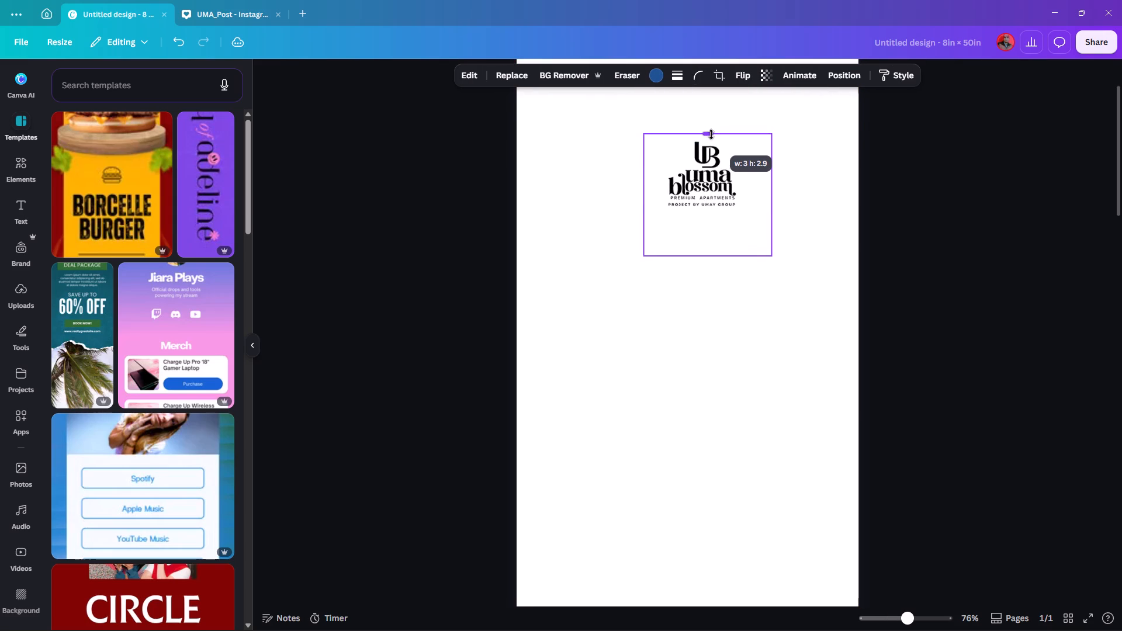
{"action": "left_click", "coordinate": [774, 195]}
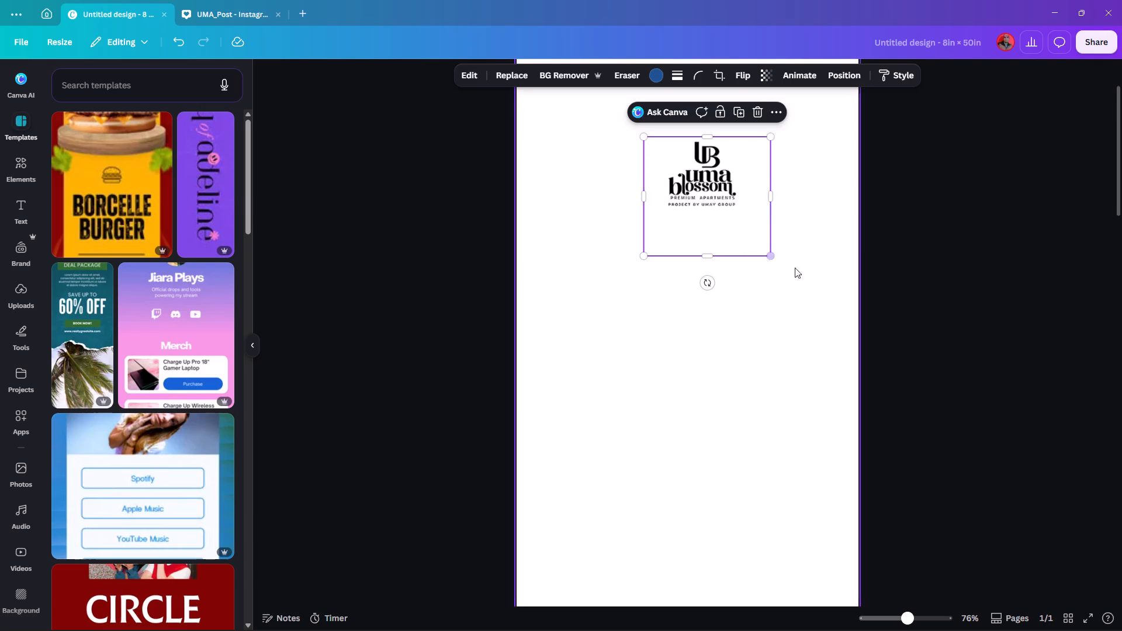
{"action": "left_click", "coordinate": [804, 278]}
{"action": "left_click", "coordinate": [830, 188]}
{"action": "left_click", "coordinate": [760, 137]}
{"action": "left_click", "coordinate": [810, 157]}
{"action": "left_click", "coordinate": [892, 152]}
Set the page background to the contact strip's blue, taken from the photo colours.
{"action": "left_click", "coordinate": [819, 172]}
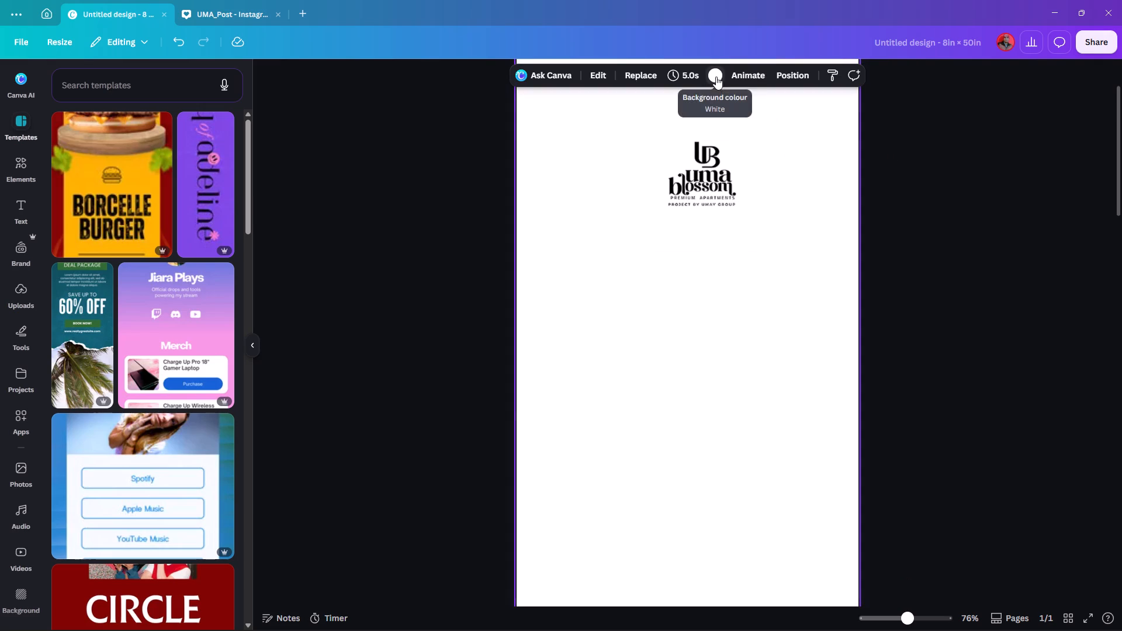
{"action": "left_click", "coordinate": [717, 74]}
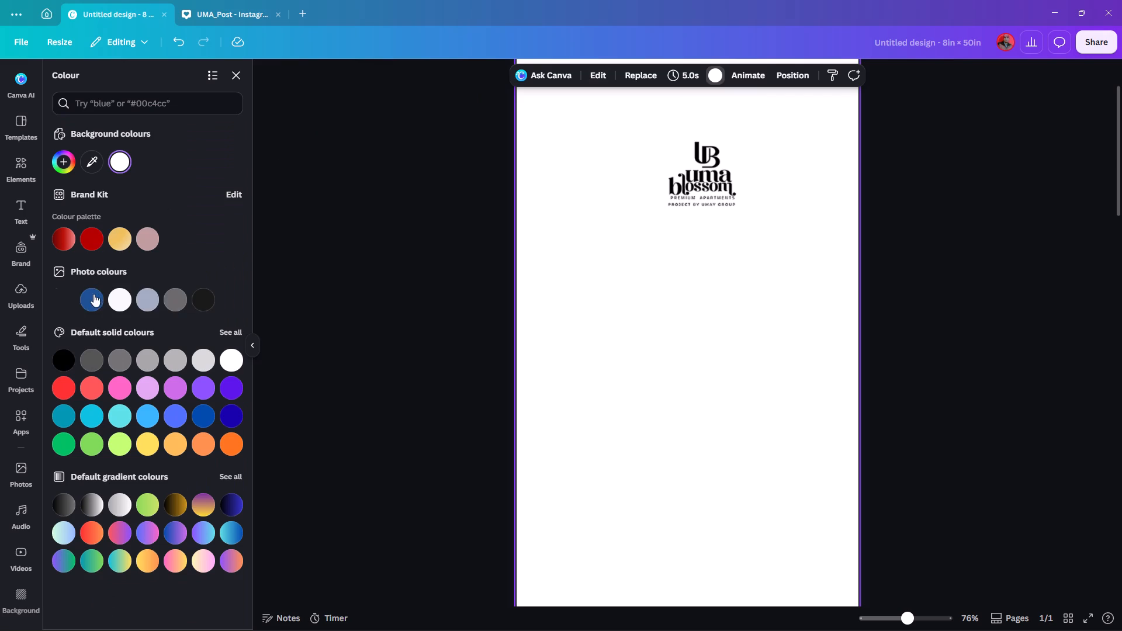
{"action": "left_click", "coordinate": [92, 300]}
{"action": "left_click", "coordinate": [955, 182]}
Trim the right and bottom edges of the Uma Blossom logo's crop frame, making it about 2.7 in wide.
{"action": "left_click", "coordinate": [686, 182]}
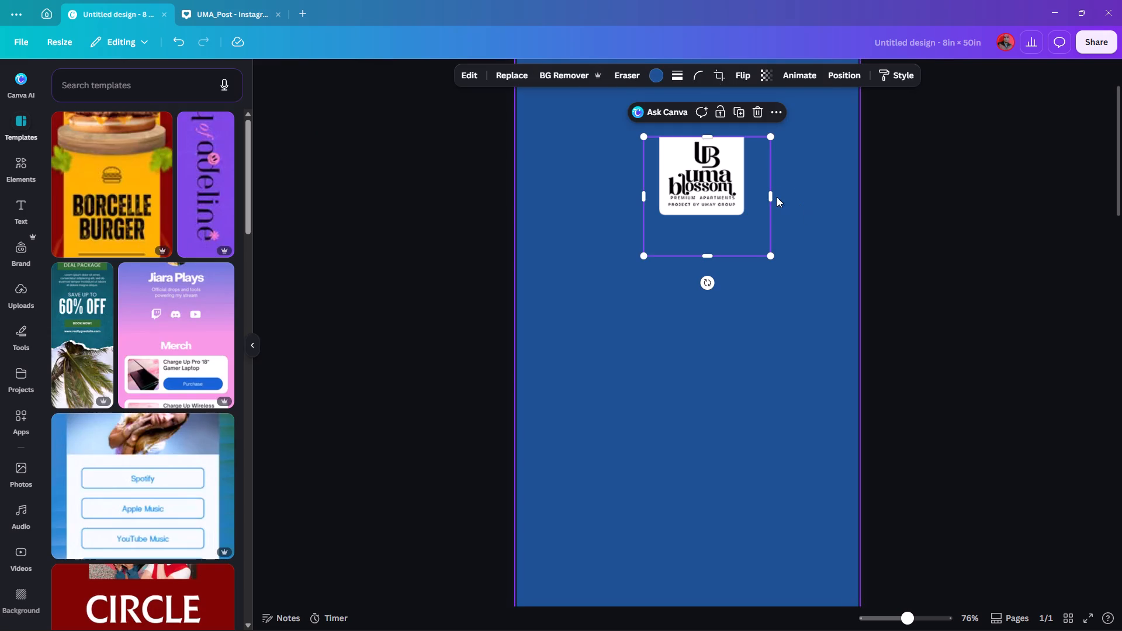
{"action": "left_click_drag", "start_coordinate": [769, 194], "coordinate": [759, 194]}
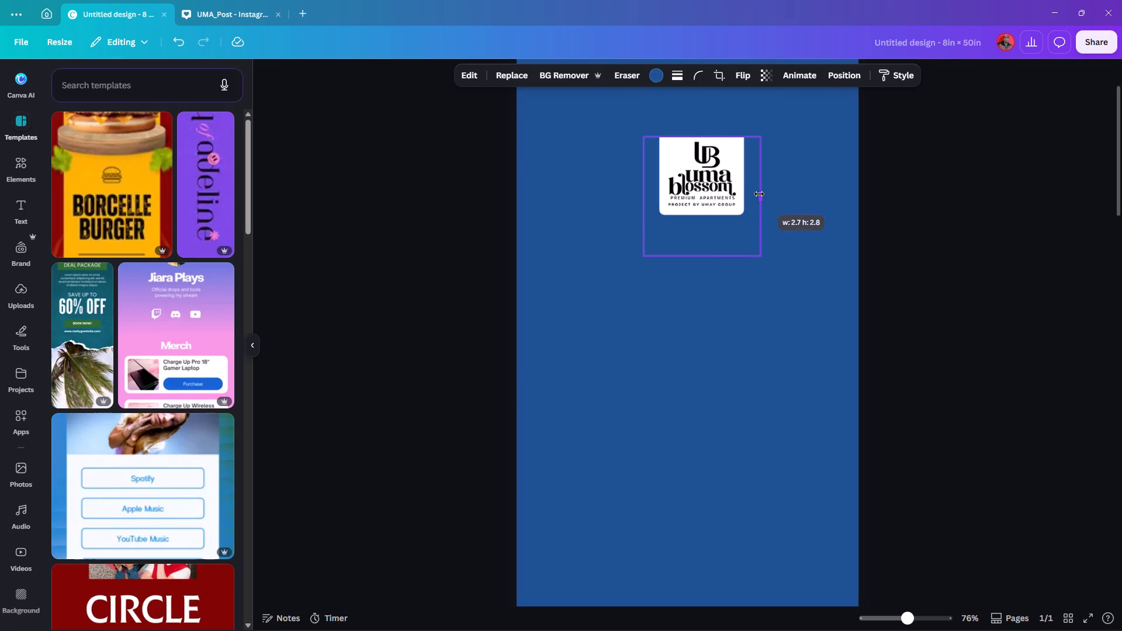
{"action": "left_click_drag", "start_coordinate": [759, 194], "coordinate": [756, 195]}
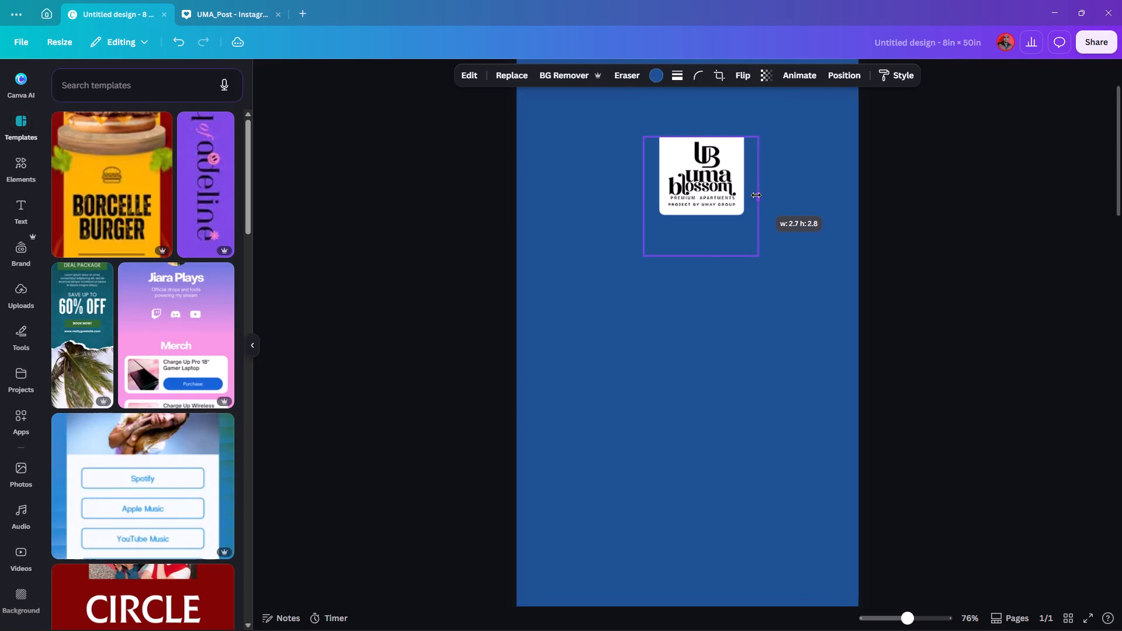
{"action": "left_click_drag", "start_coordinate": [756, 195], "coordinate": [752, 197]}
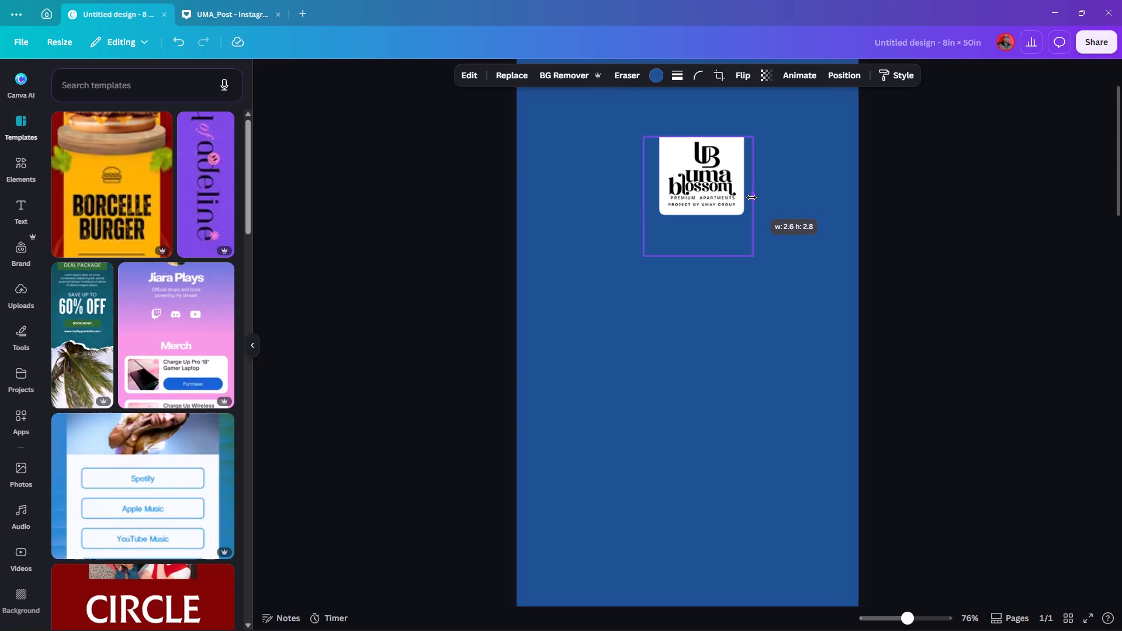
{"action": "left_click_drag", "start_coordinate": [752, 197], "coordinate": [757, 196]}
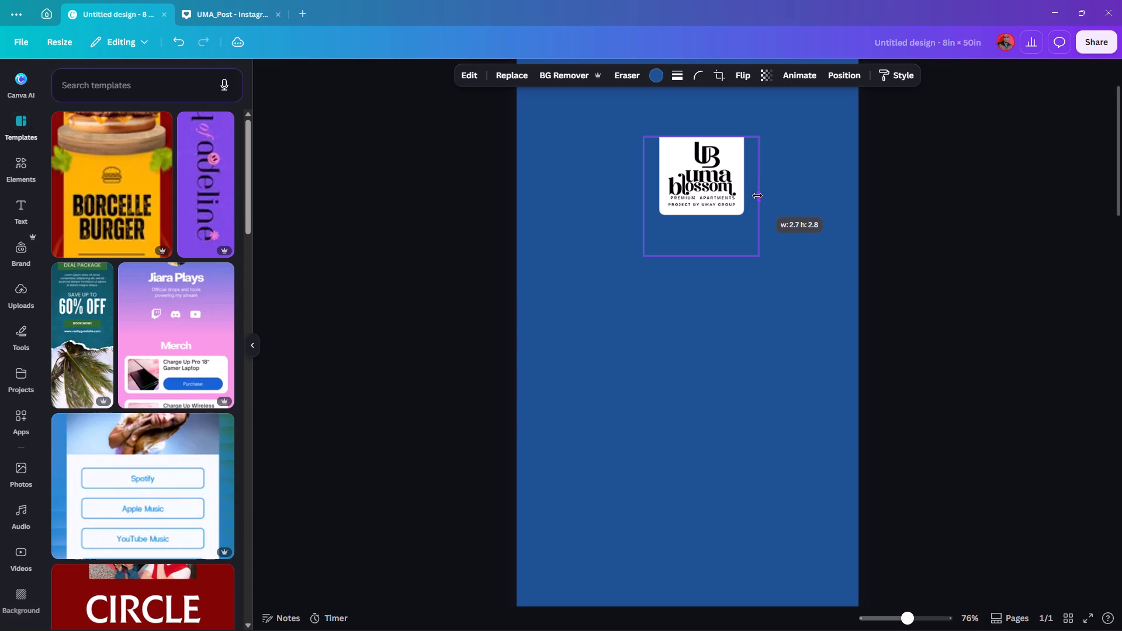
{"action": "left_click_drag", "start_coordinate": [757, 196], "coordinate": [758, 196]}
{"action": "left_click_drag", "start_coordinate": [701, 255], "coordinate": [703, 231]}
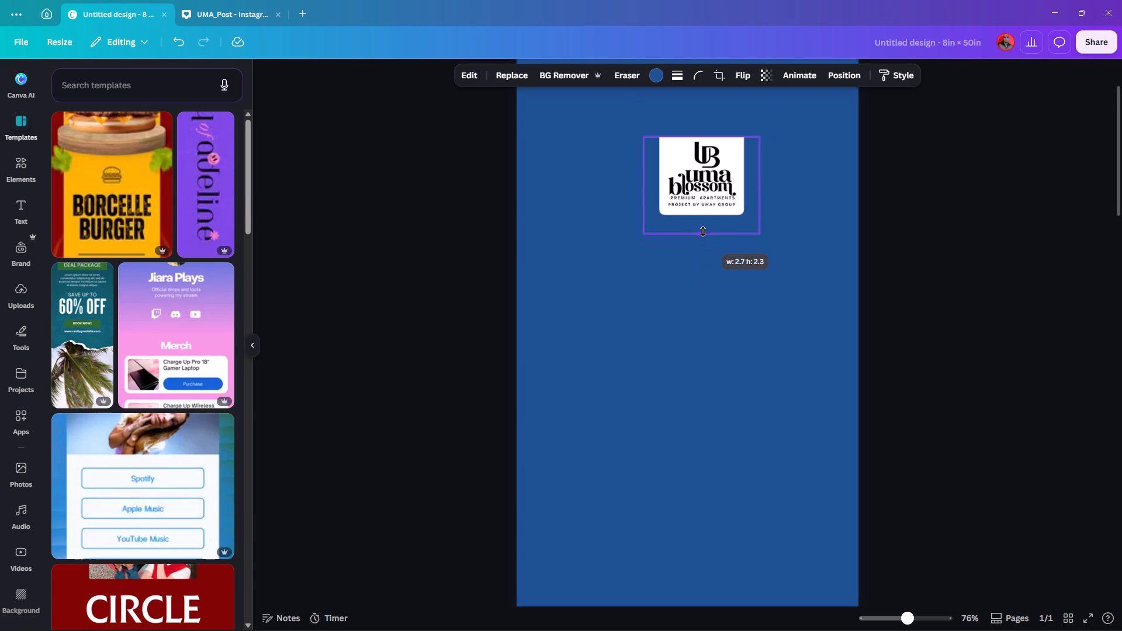
{"action": "left_click_drag", "start_coordinate": [703, 231], "coordinate": [703, 227]}
{"action": "left_click", "coordinate": [964, 182]}
Move the Uma Blossom logo into the banner's top-right corner, flush with the page's top edge.
{"action": "scroll", "coordinate": [958, 180], "scroll_direction": "up", "scroll_amount": 6}
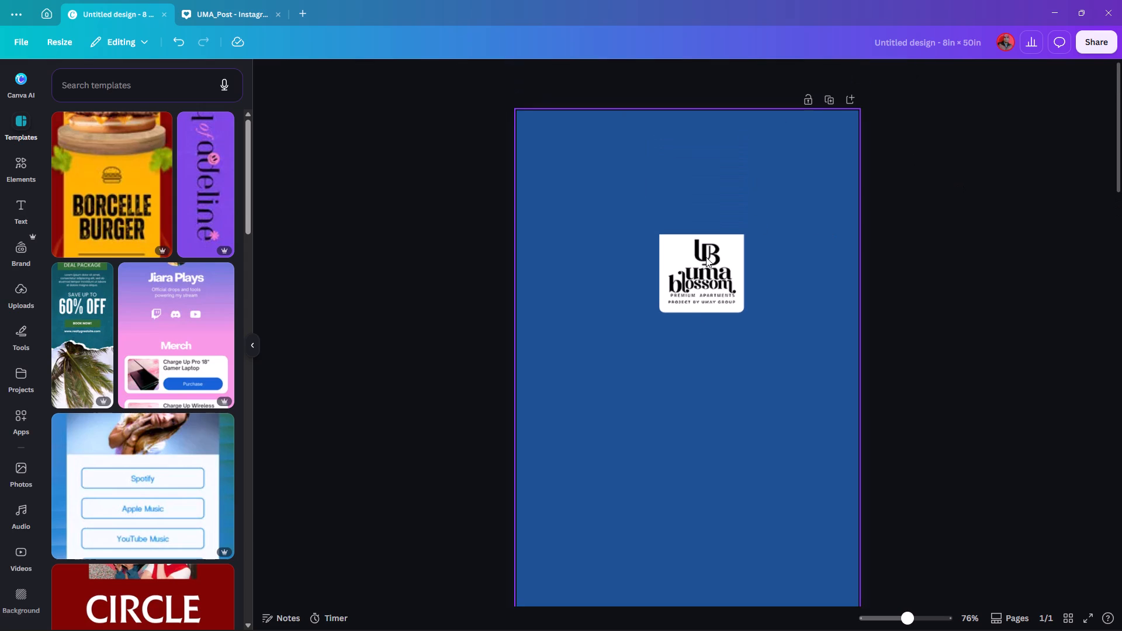
{"action": "left_click_drag", "start_coordinate": [695, 276], "coordinate": [791, 155]}
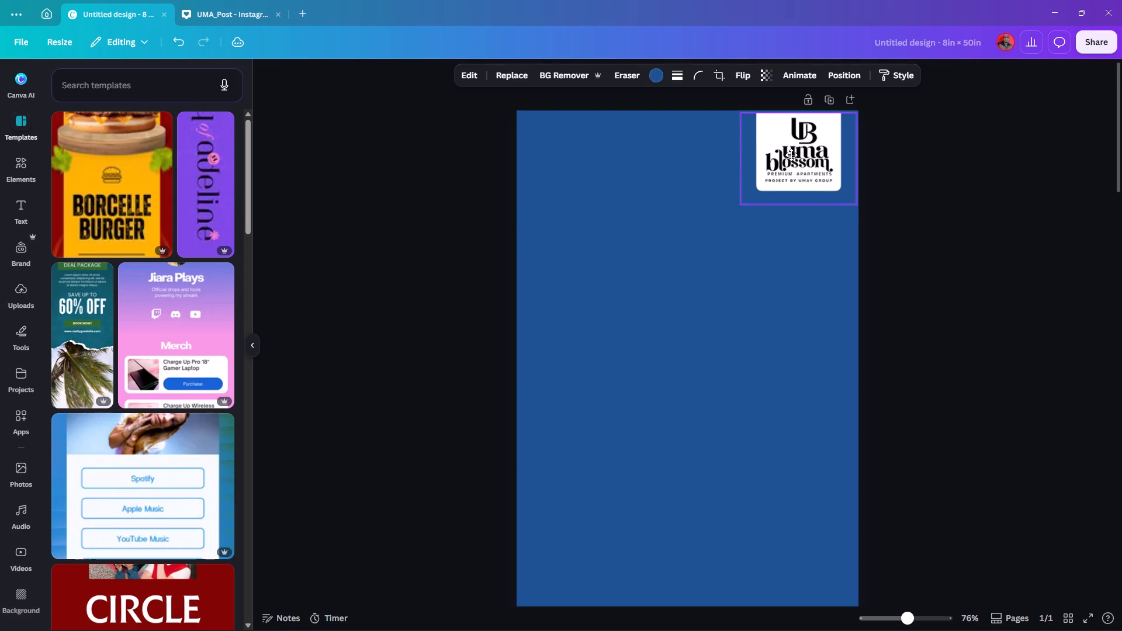
{"action": "left_click_drag", "start_coordinate": [791, 155], "coordinate": [794, 152]}
{"action": "left_click", "coordinate": [891, 165]}
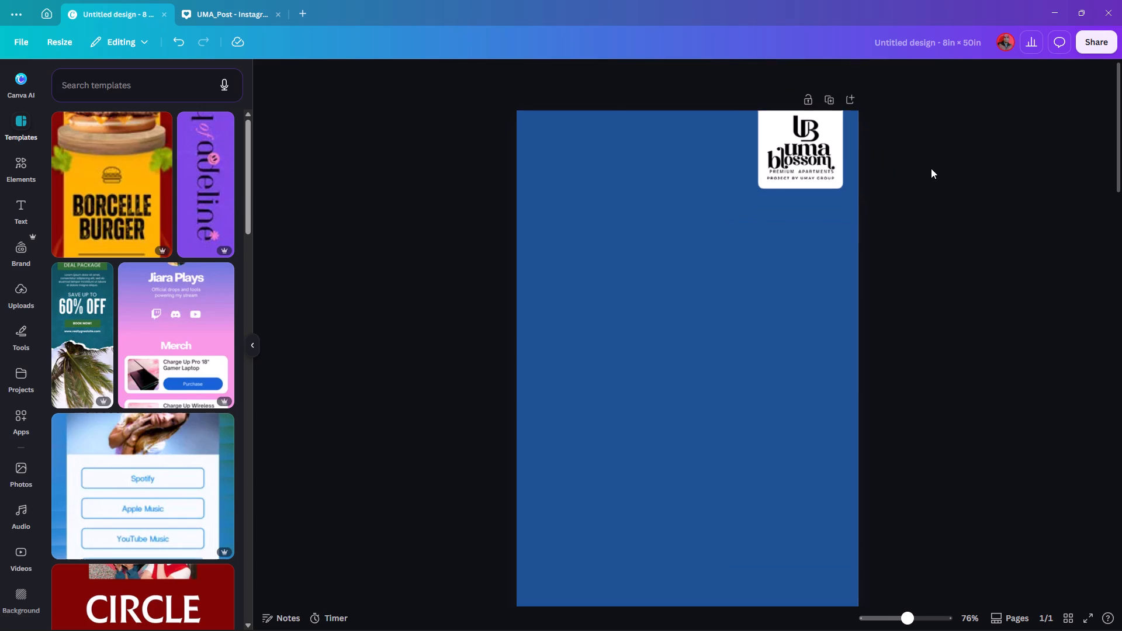
Add a heading text box to the banner containing the single letter "U".
{"action": "scroll", "coordinate": [929, 168], "scroll_direction": "down", "scroll_amount": 7, "text": "ctrl"}
{"action": "scroll", "coordinate": [903, 176], "scroll_direction": "up", "scroll_amount": 2}
{"action": "scroll", "coordinate": [913, 174], "scroll_direction": "up", "scroll_amount": 2, "text": "ctrl"}
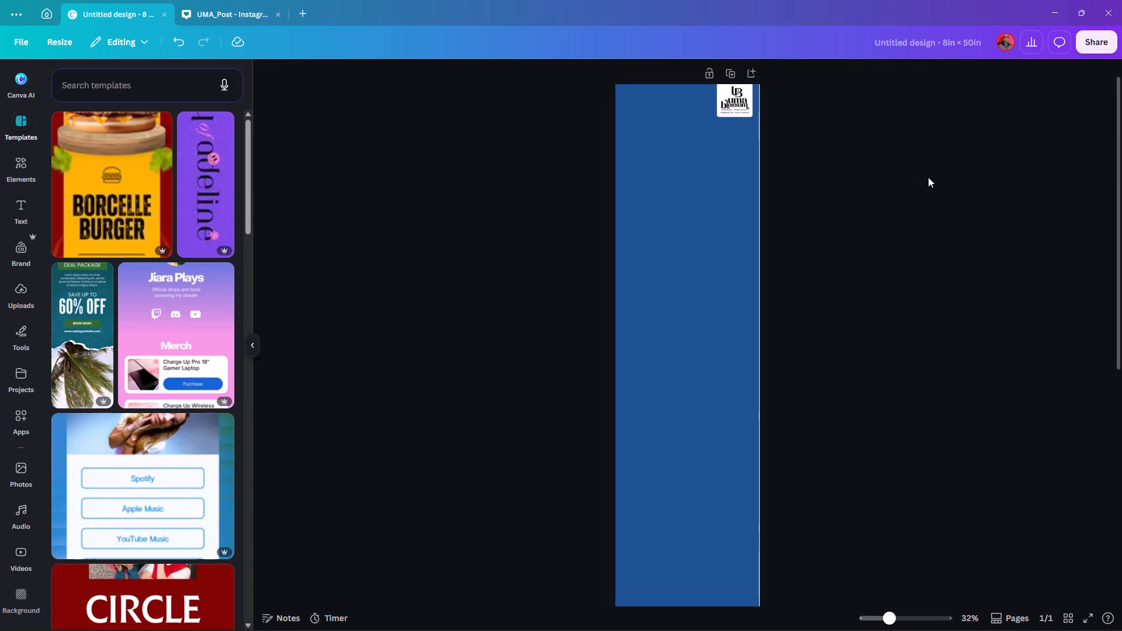
{"action": "scroll", "coordinate": [911, 171], "scroll_direction": "up", "scroll_amount": 2}
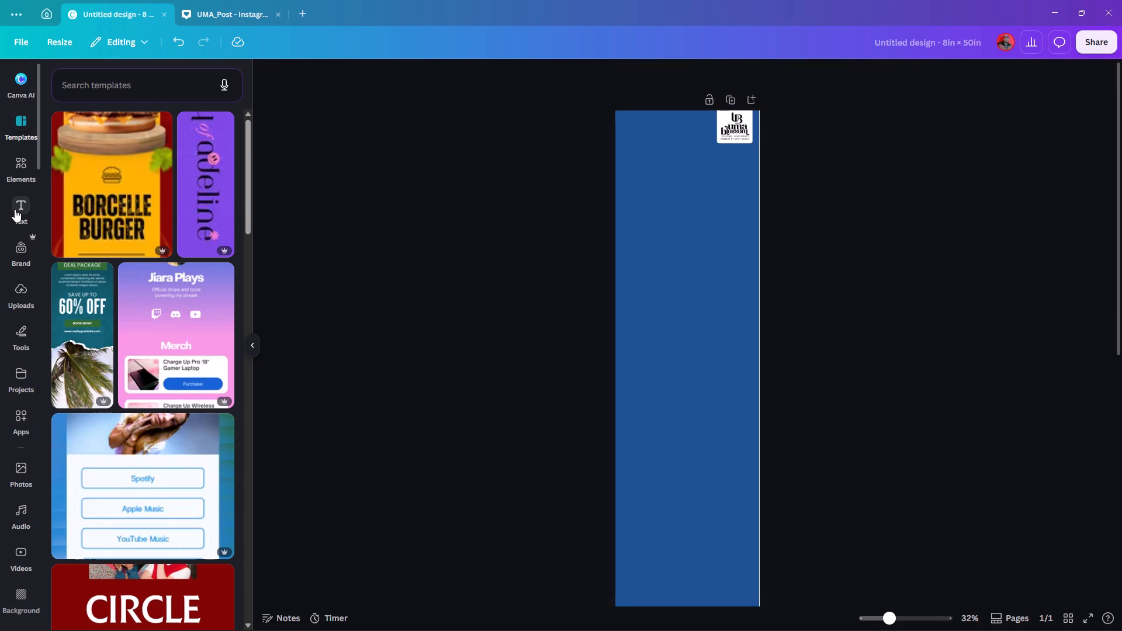
{"action": "left_click", "coordinate": [15, 209]}
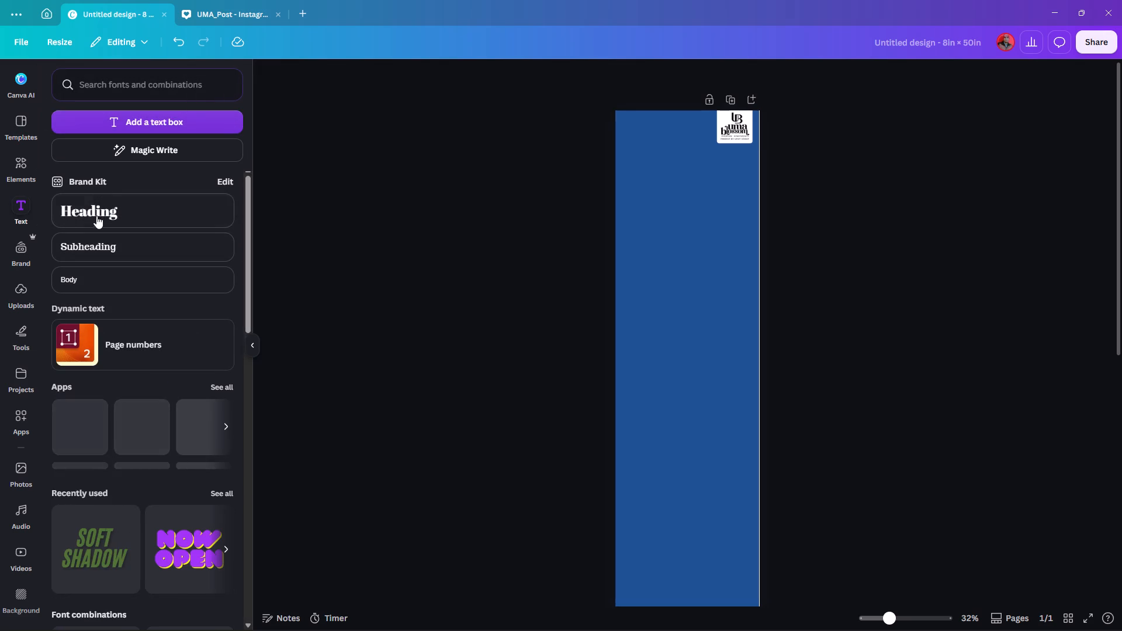
{"action": "left_click", "coordinate": [94, 217]}
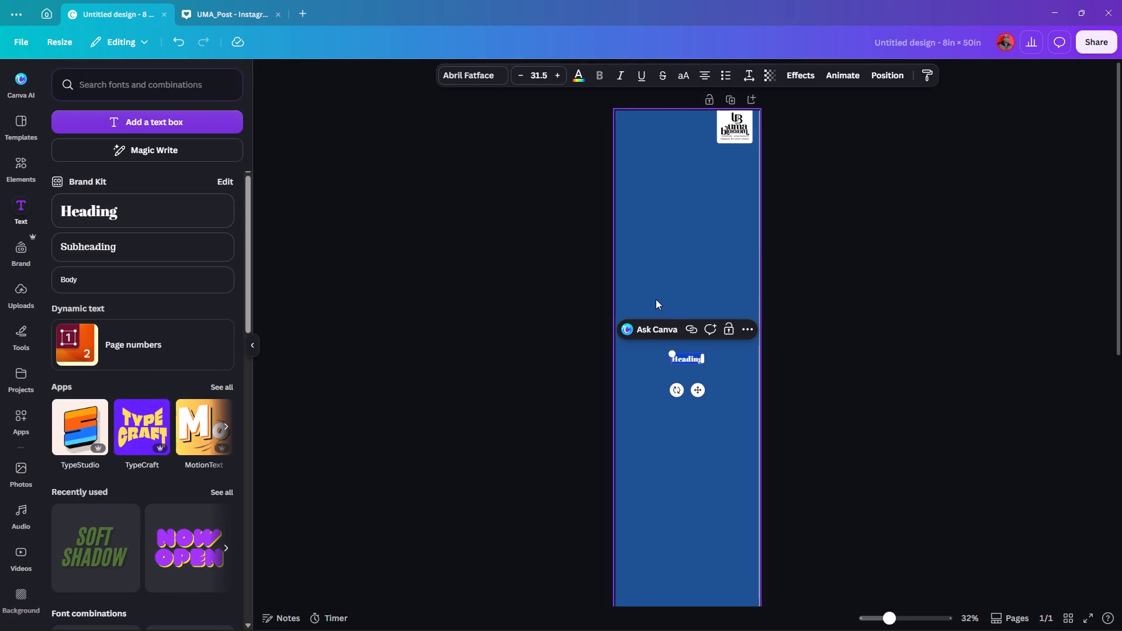
{"action": "key", "text": "shift+u"}
{"action": "left_click", "coordinate": [494, 257]}
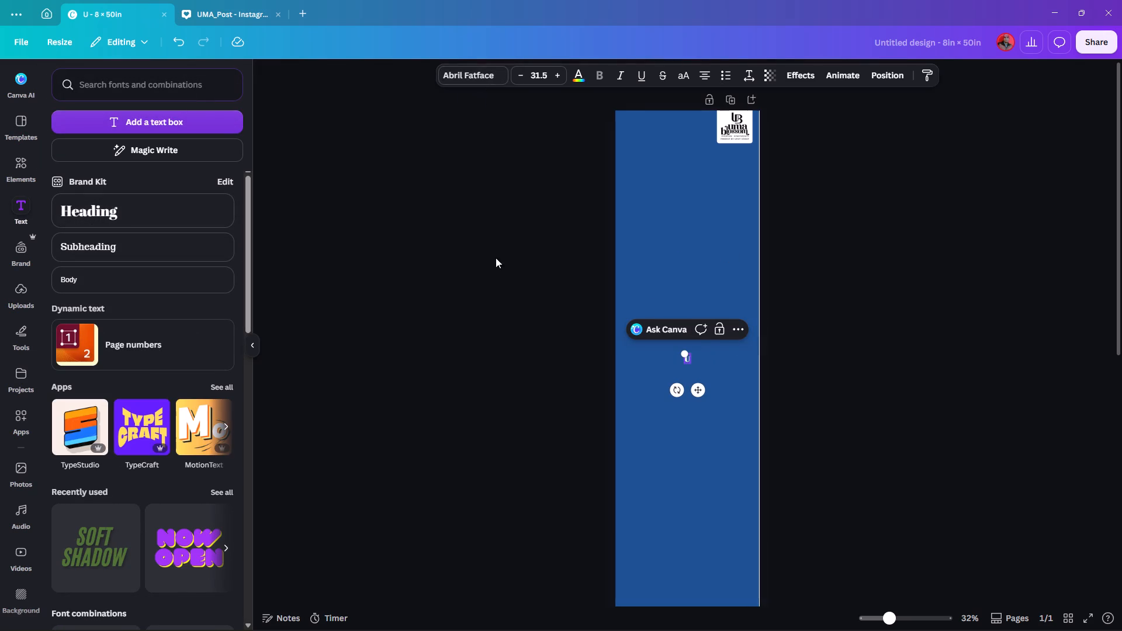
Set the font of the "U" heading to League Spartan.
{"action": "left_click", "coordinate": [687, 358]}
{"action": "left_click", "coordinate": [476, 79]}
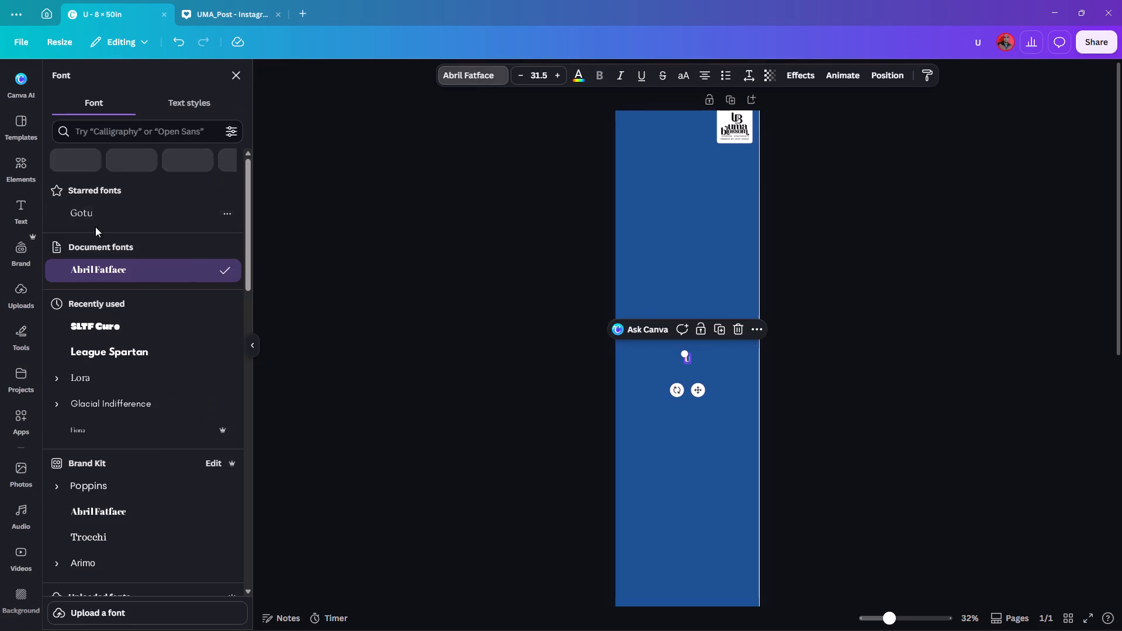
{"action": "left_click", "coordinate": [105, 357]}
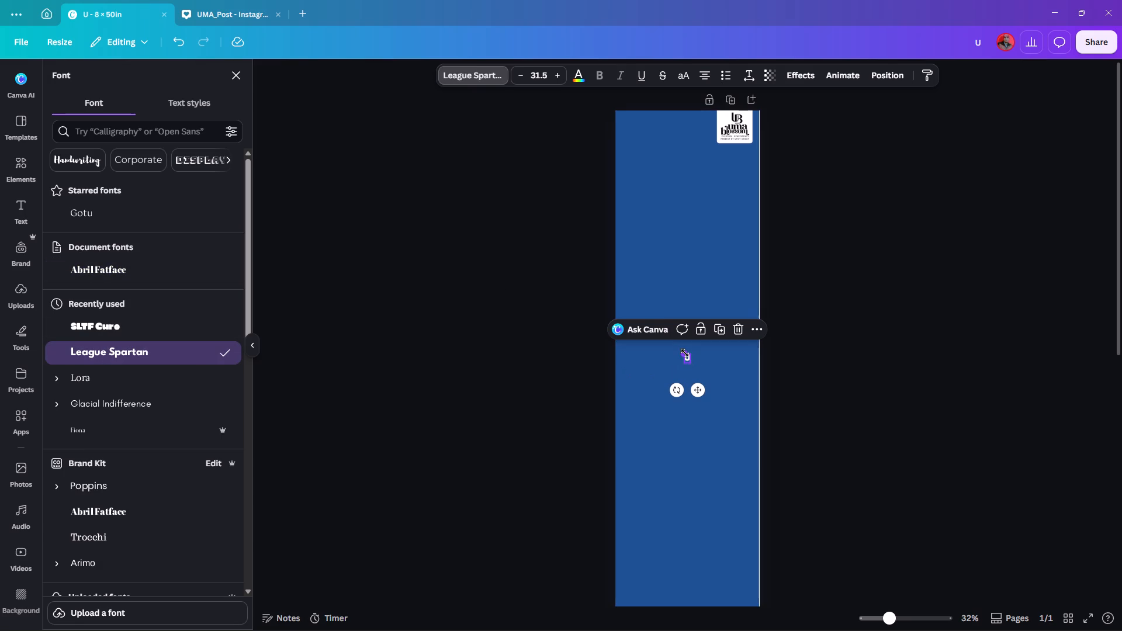
Enlarge the "U" heading to a font size of 421.
{"action": "left_click_drag", "start_coordinate": [685, 353], "coordinate": [616, 316], "text": "alt"}
{"action": "left_click", "coordinate": [871, 313]}
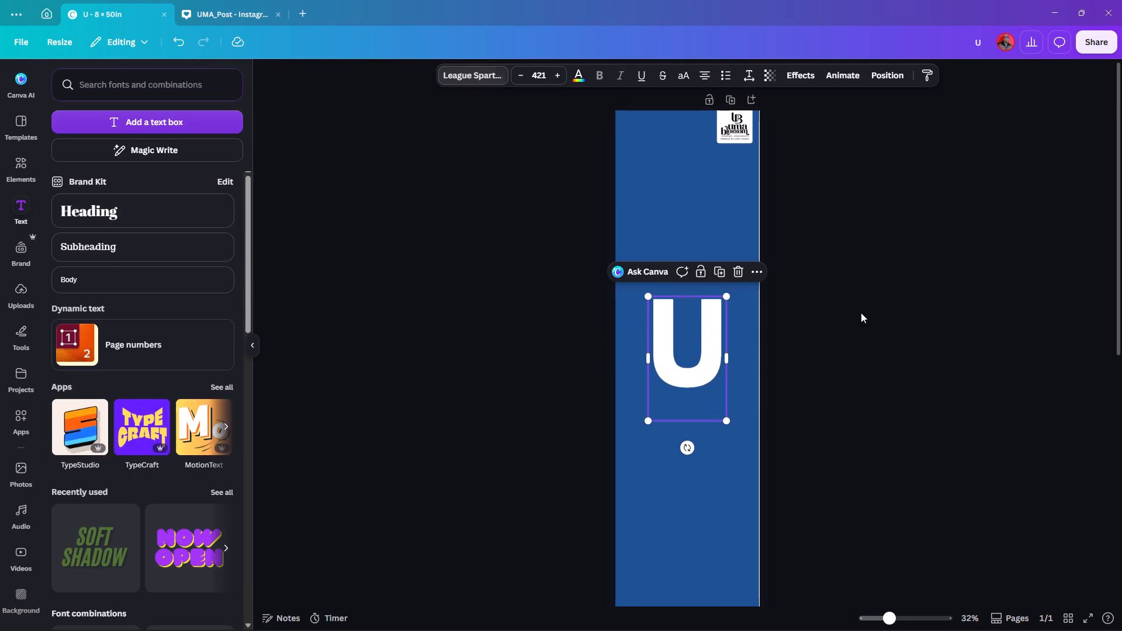
{"action": "left_click", "coordinate": [943, 290]}
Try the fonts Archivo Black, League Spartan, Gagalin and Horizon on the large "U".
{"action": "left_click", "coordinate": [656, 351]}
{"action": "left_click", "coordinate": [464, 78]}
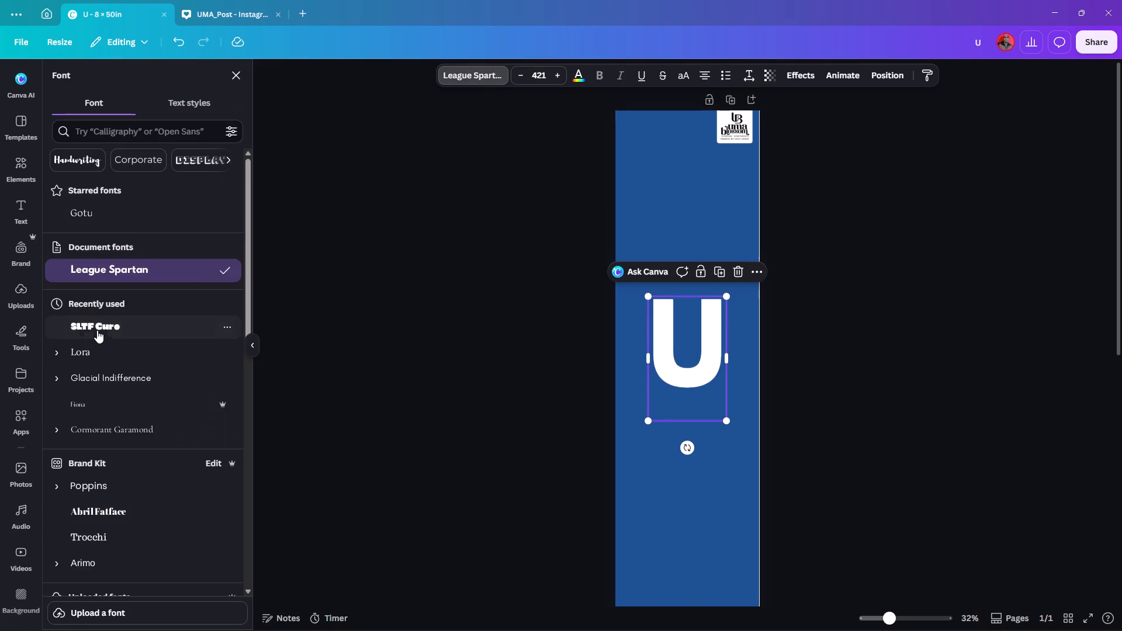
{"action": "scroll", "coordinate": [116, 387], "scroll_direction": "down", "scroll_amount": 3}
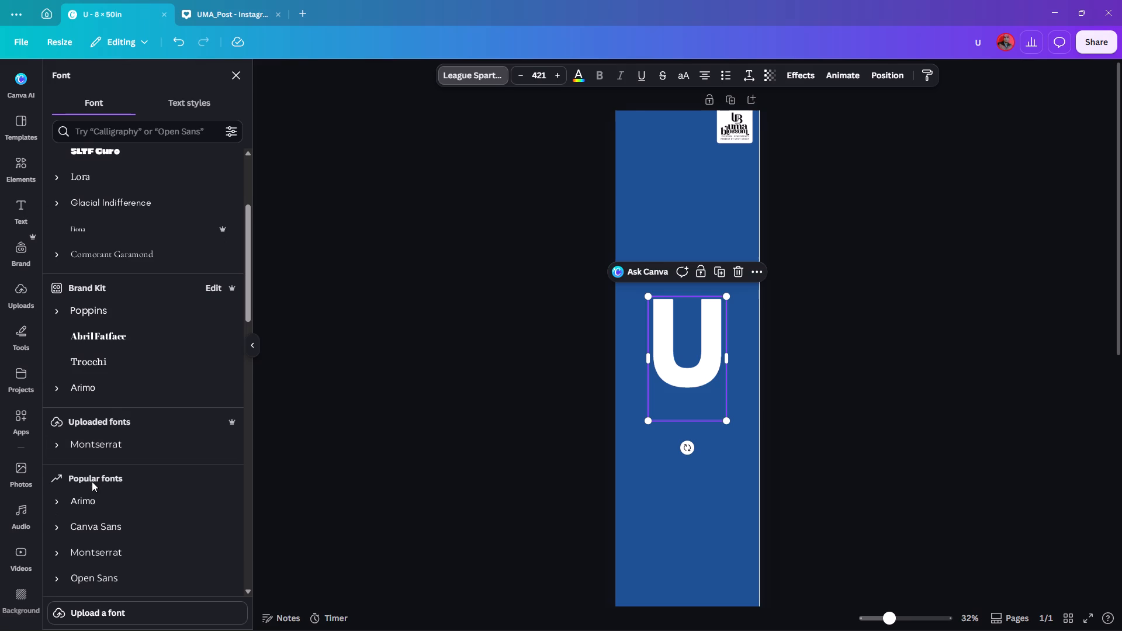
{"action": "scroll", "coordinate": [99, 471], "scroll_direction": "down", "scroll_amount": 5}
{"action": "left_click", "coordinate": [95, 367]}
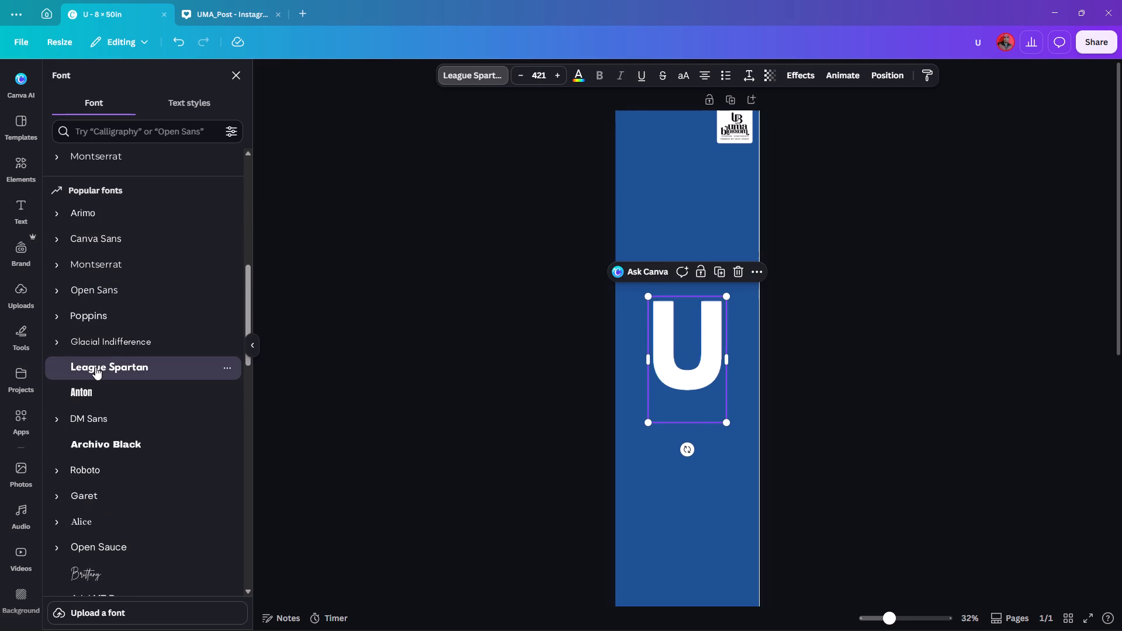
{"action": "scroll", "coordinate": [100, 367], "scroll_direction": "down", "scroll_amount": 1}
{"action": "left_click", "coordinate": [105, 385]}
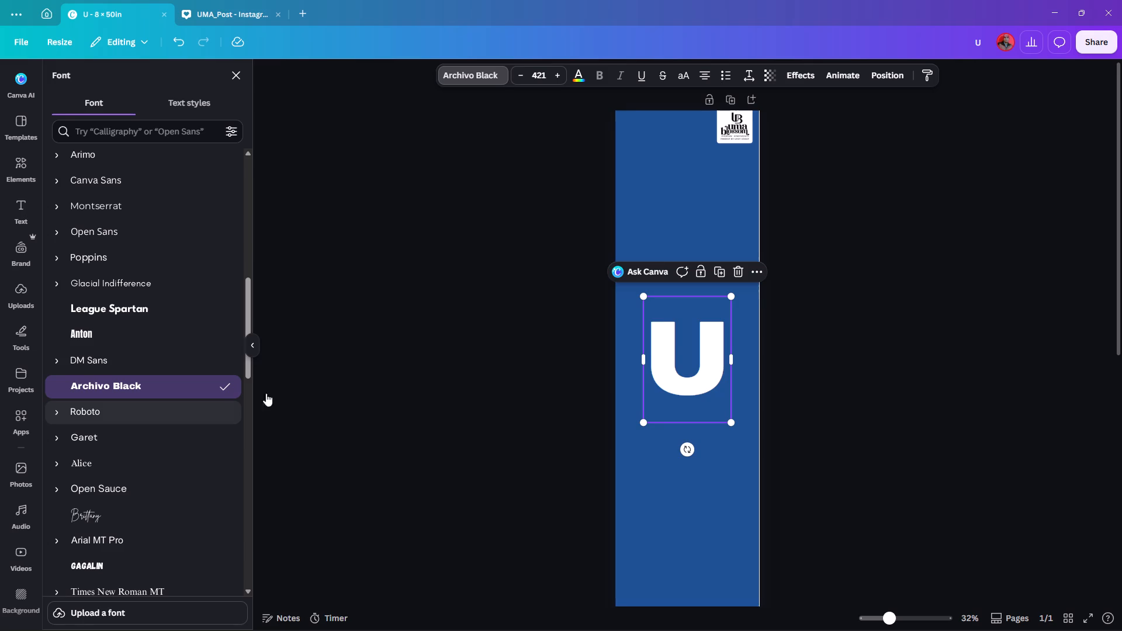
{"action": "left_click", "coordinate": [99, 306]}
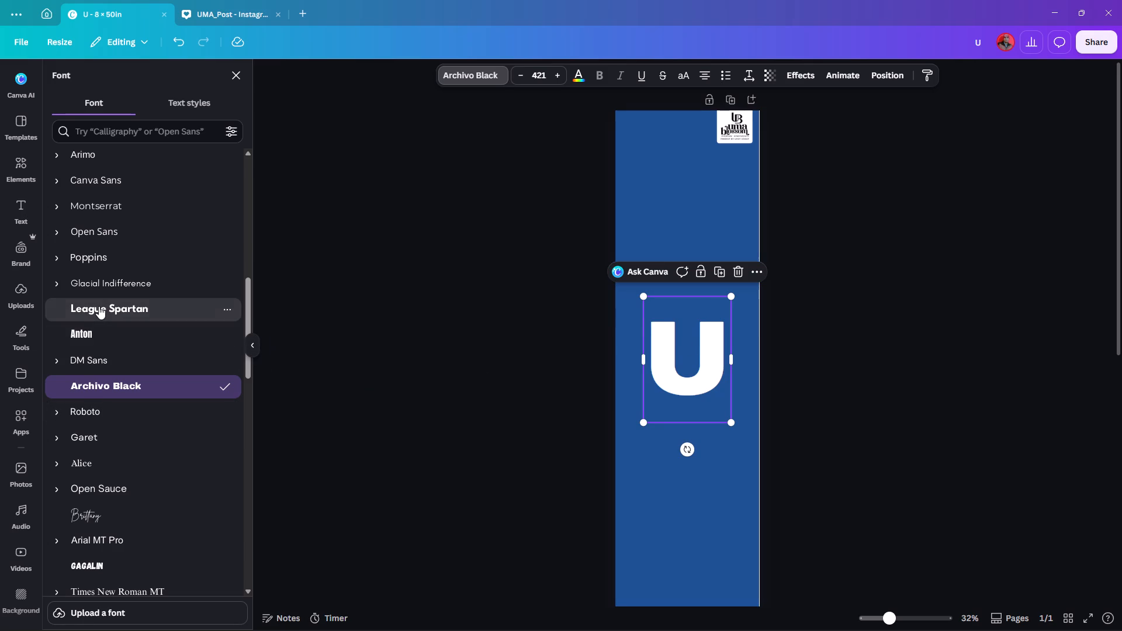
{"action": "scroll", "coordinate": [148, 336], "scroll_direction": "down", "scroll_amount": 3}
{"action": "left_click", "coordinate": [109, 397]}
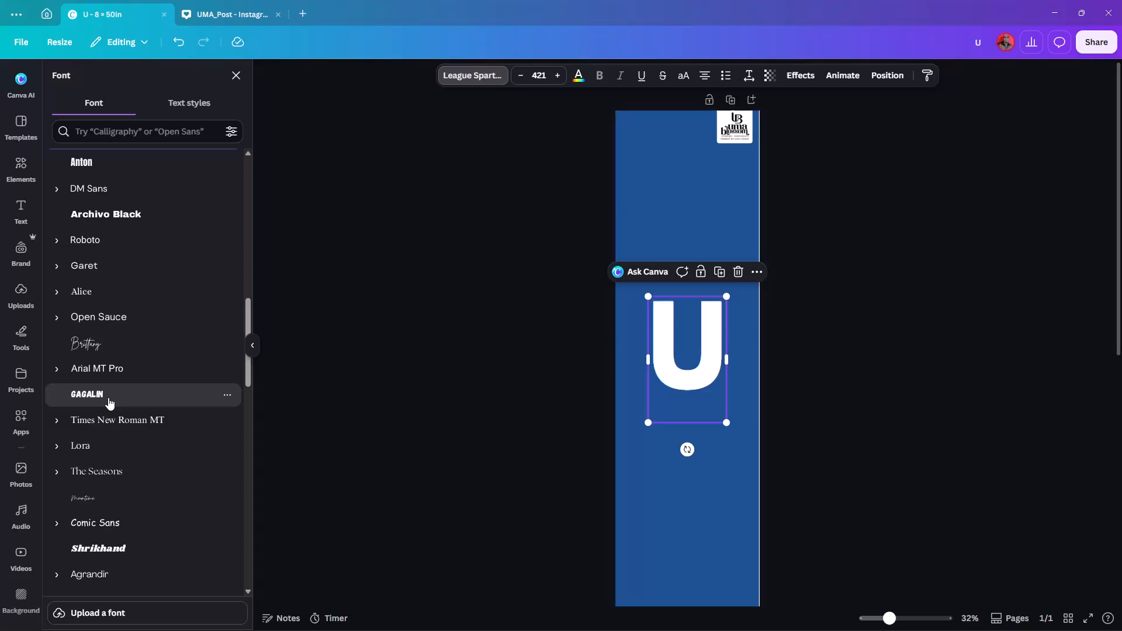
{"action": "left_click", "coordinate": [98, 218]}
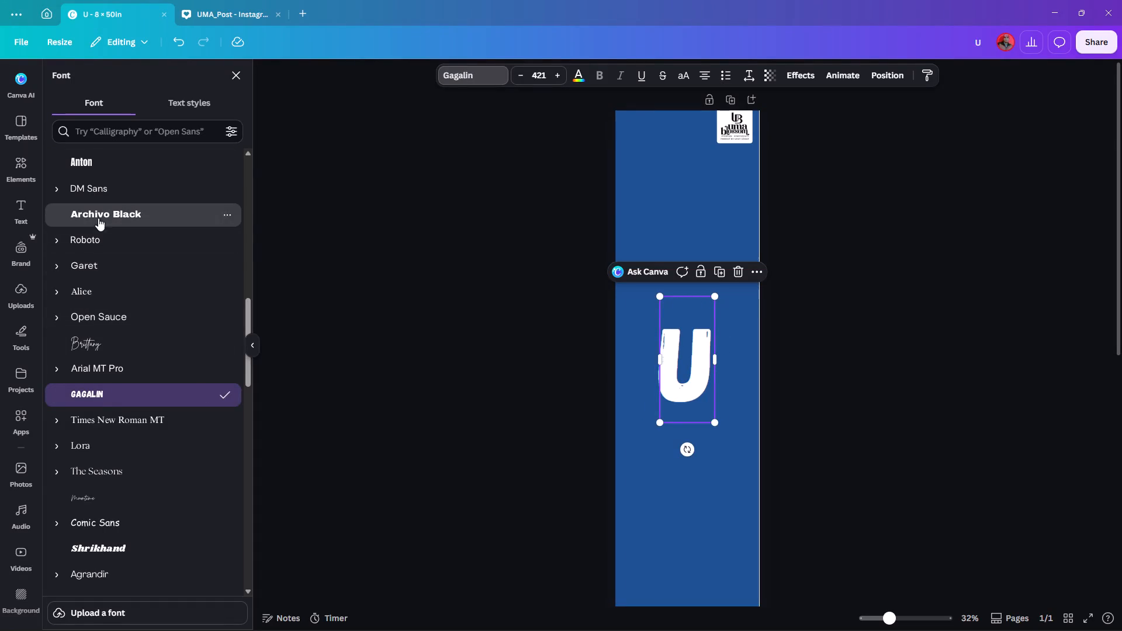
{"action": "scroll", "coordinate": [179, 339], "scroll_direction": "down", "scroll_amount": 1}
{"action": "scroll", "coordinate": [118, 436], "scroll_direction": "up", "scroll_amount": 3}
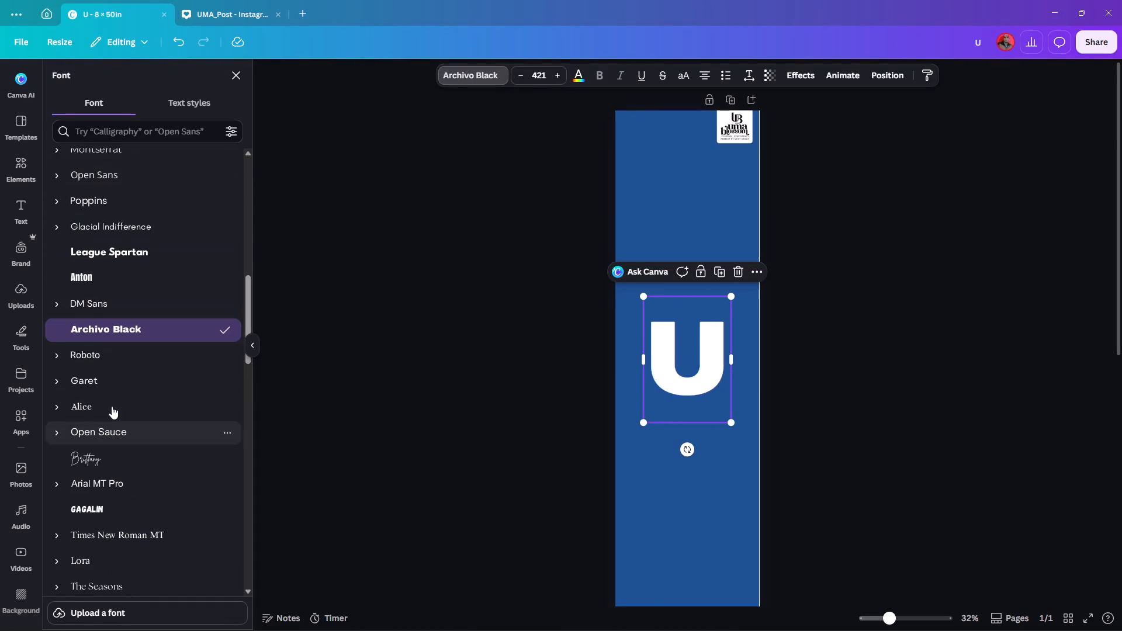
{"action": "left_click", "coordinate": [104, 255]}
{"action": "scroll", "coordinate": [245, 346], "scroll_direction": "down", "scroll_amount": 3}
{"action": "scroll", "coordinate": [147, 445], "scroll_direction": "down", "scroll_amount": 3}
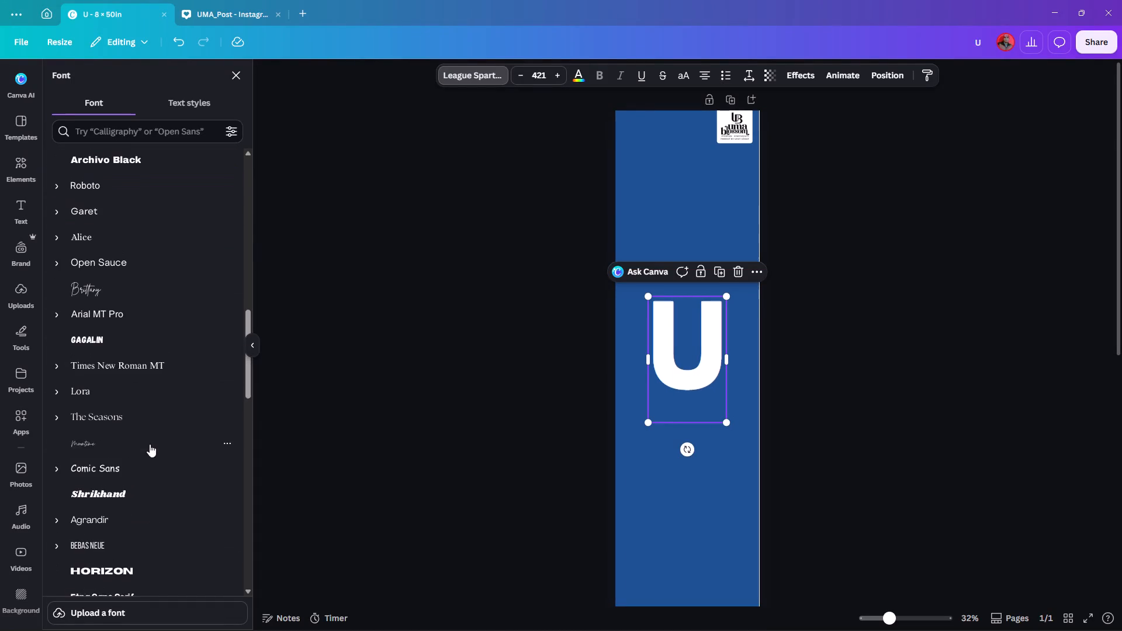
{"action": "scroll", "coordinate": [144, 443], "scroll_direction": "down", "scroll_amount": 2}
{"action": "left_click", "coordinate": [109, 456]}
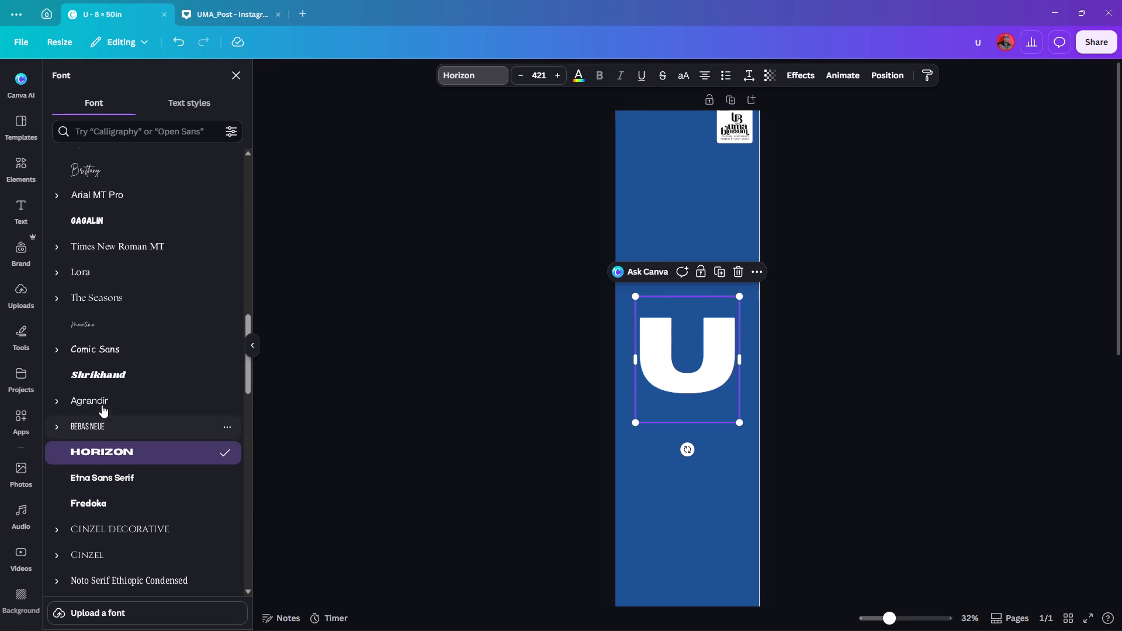
Set the font of the large "U" to Archivo Black.
{"action": "scroll", "coordinate": [103, 408], "scroll_direction": "up", "scroll_amount": 2}
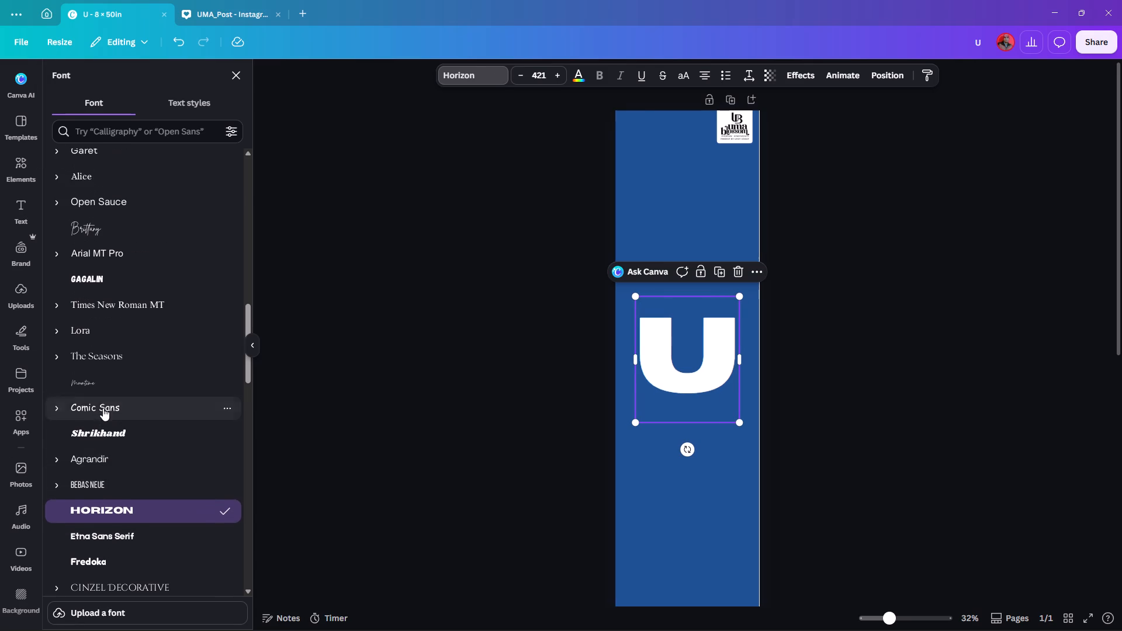
{"action": "scroll", "coordinate": [103, 408], "scroll_direction": "up", "scroll_amount": 1}
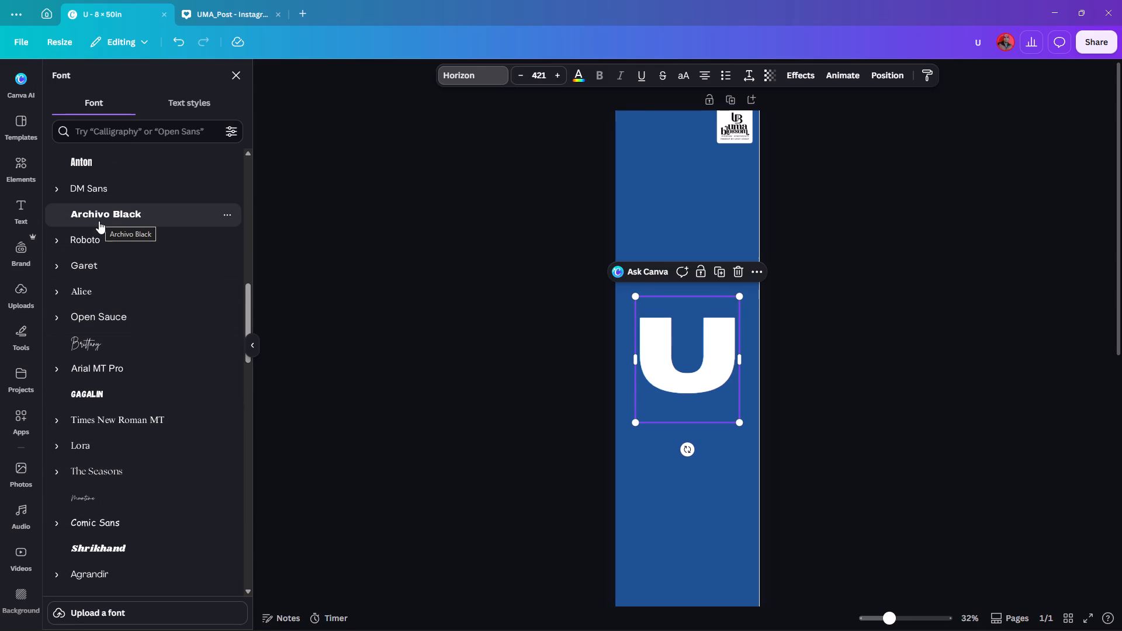
{"action": "left_click", "coordinate": [99, 219]}
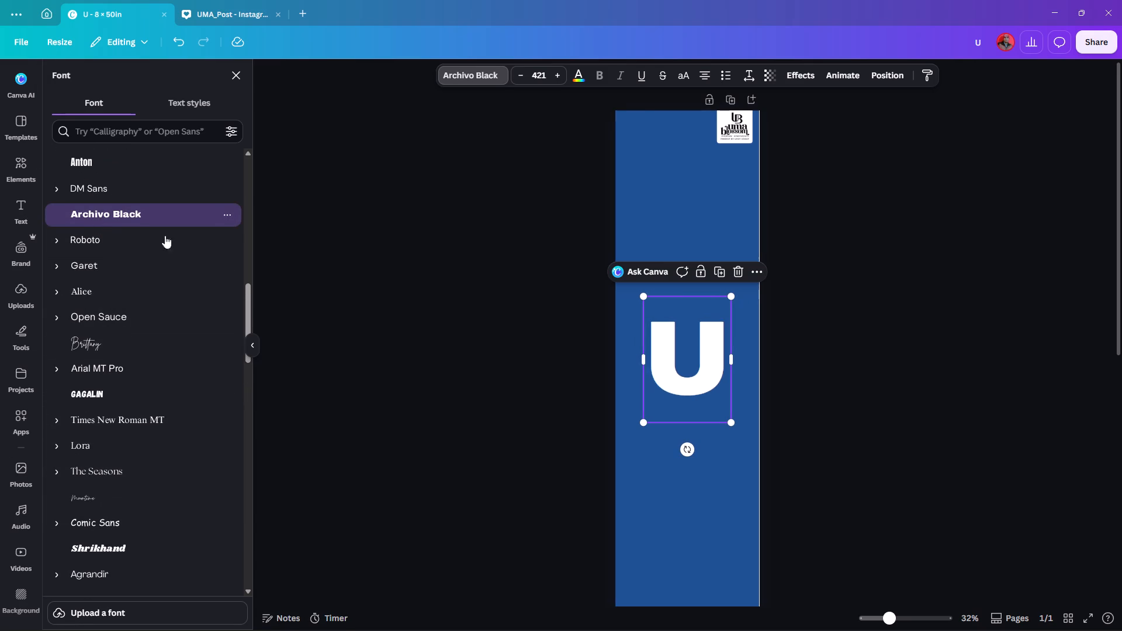
{"action": "double_click", "coordinate": [858, 353]}
Move the large "U" up to just below the logo, keeping it centred across the banner.
{"action": "left_click_drag", "start_coordinate": [702, 352], "coordinate": [703, 209]}
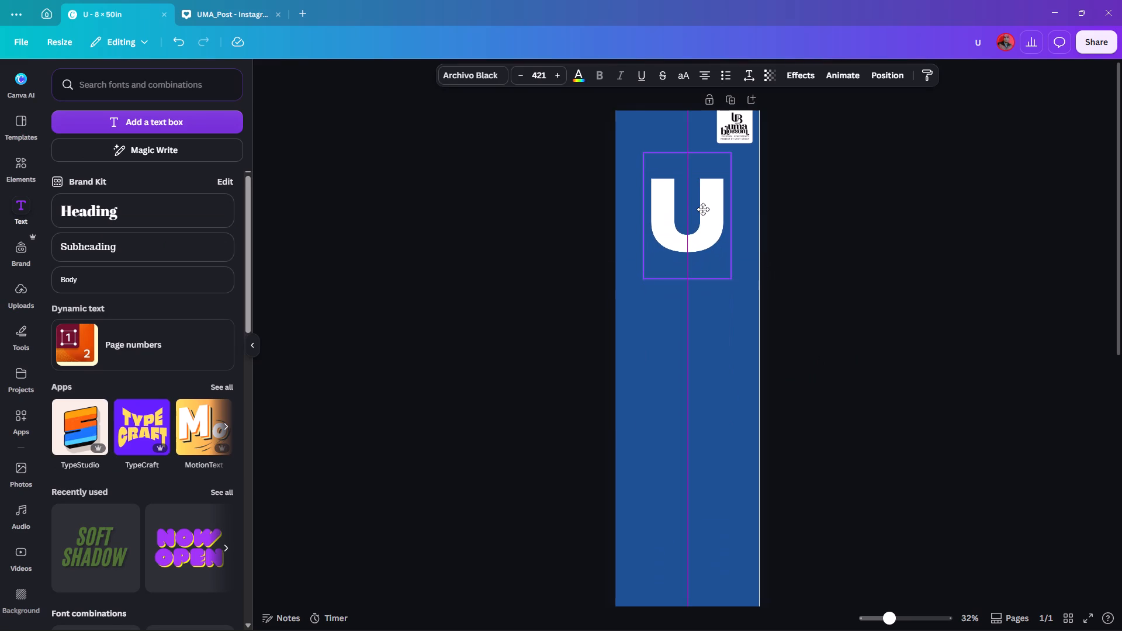
{"action": "left_click_drag", "start_coordinate": [703, 209], "coordinate": [703, 208]}
Place a copy of the "U" directly below the original, then duplicate it four more times down the banner at the same spacing.
{"action": "scroll", "coordinate": [827, 252], "scroll_direction": "down", "scroll_amount": 1}
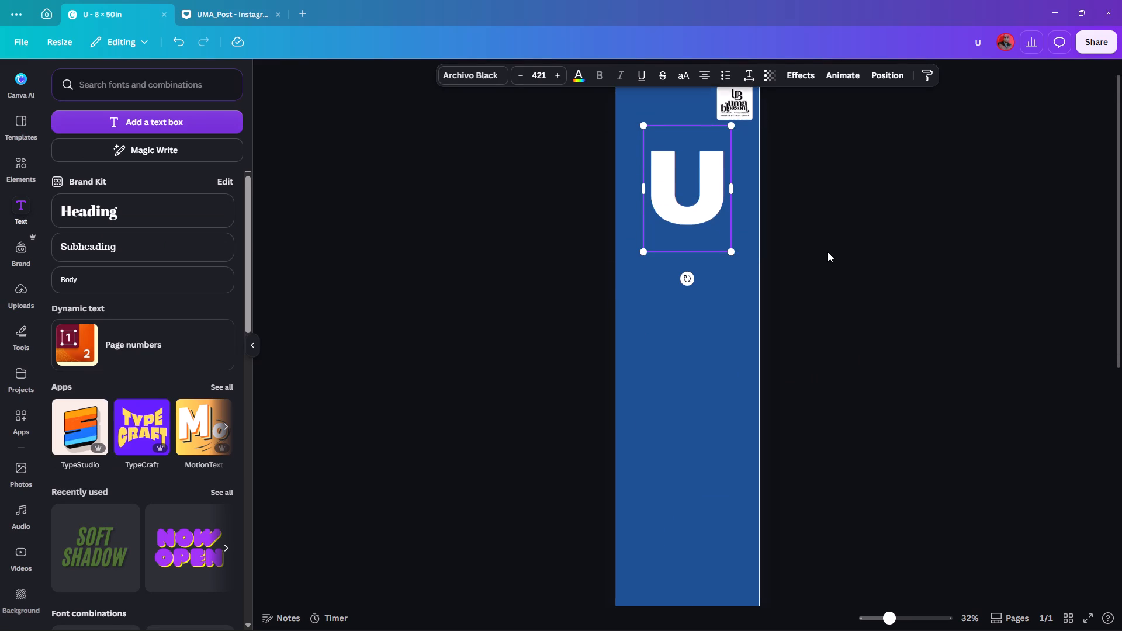
{"action": "left_click_drag", "start_coordinate": [690, 166], "coordinate": [692, 203], "text": "alt"}
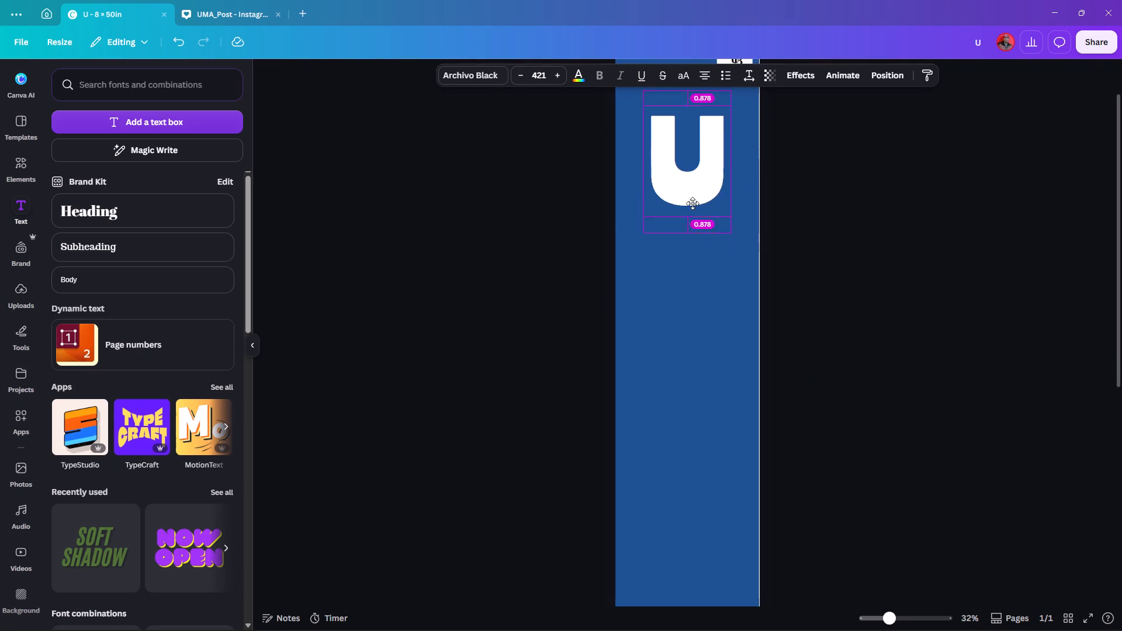
{"action": "left_click_drag", "start_coordinate": [692, 203], "coordinate": [691, 294], "text": "alt"}
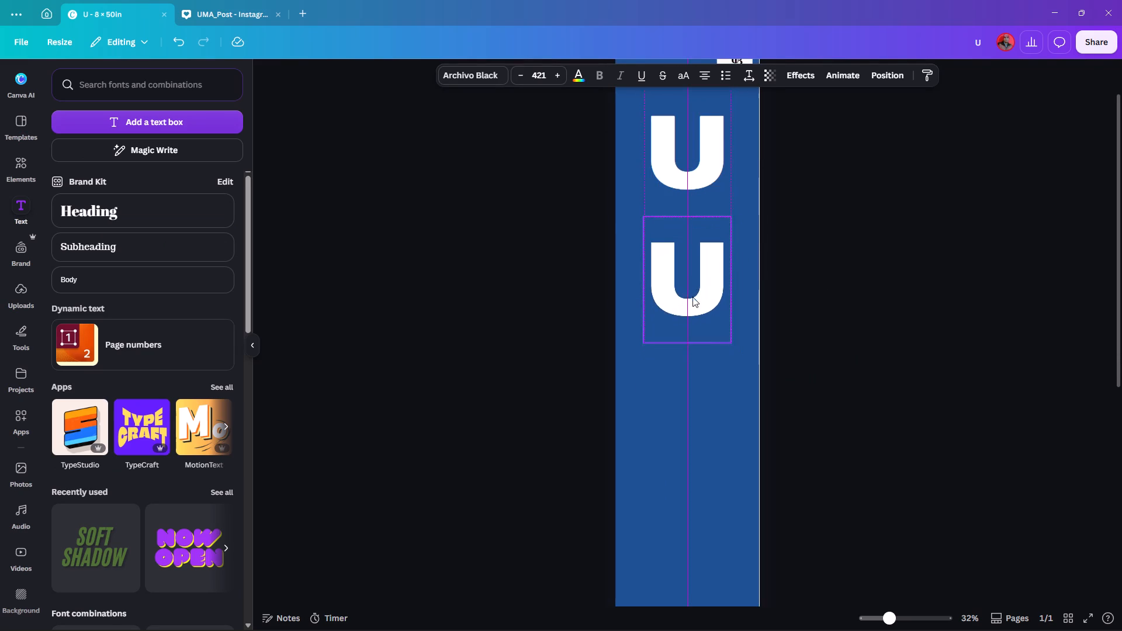
{"action": "key", "text": "ctrl+d"}
{"action": "key", "text": "ctrl+d"}
{"action": "key", "text": "ctrl+d"}
{"action": "key", "text": "ctrl+d"}
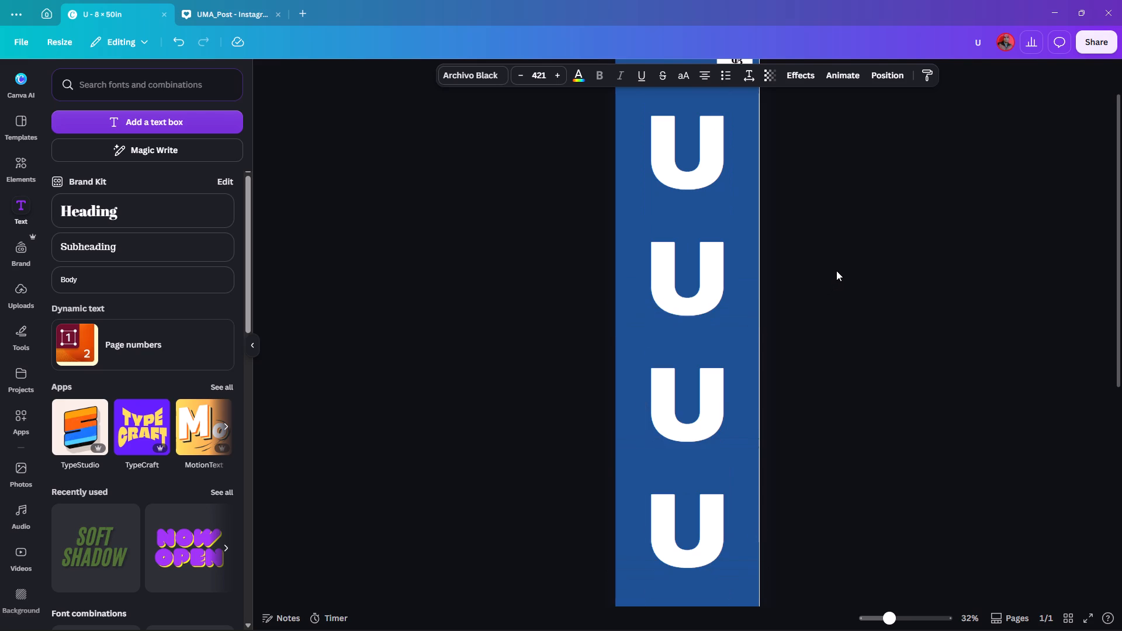
Change the second "U" in the column to a capital "M" and the third to "A".
{"action": "double_click", "coordinate": [680, 269]}
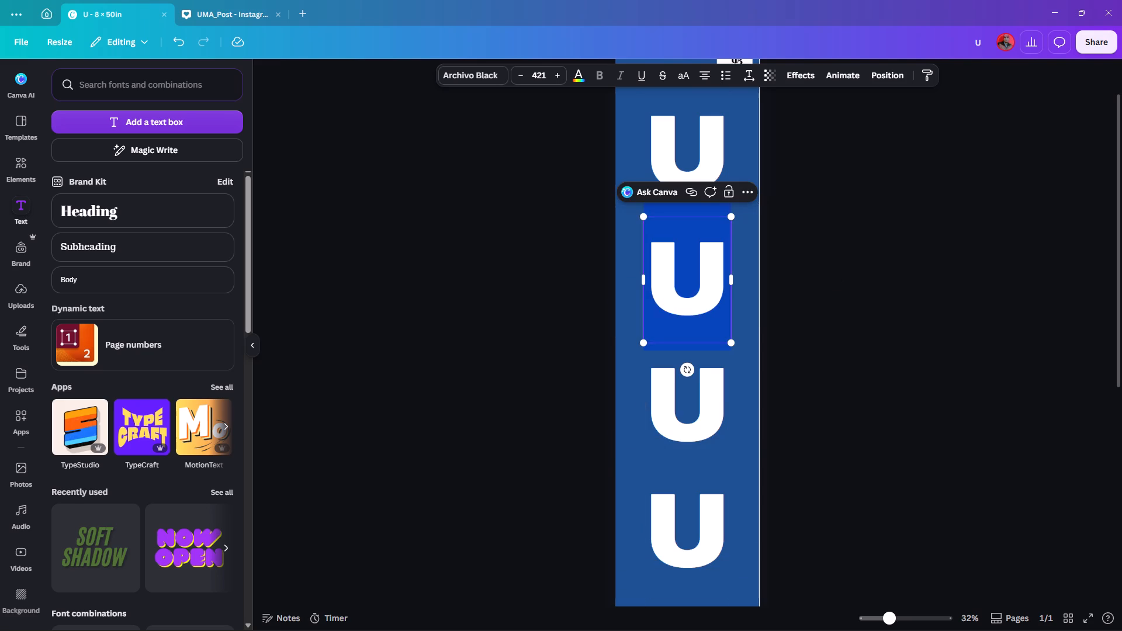
{"action": "key", "text": "m"}
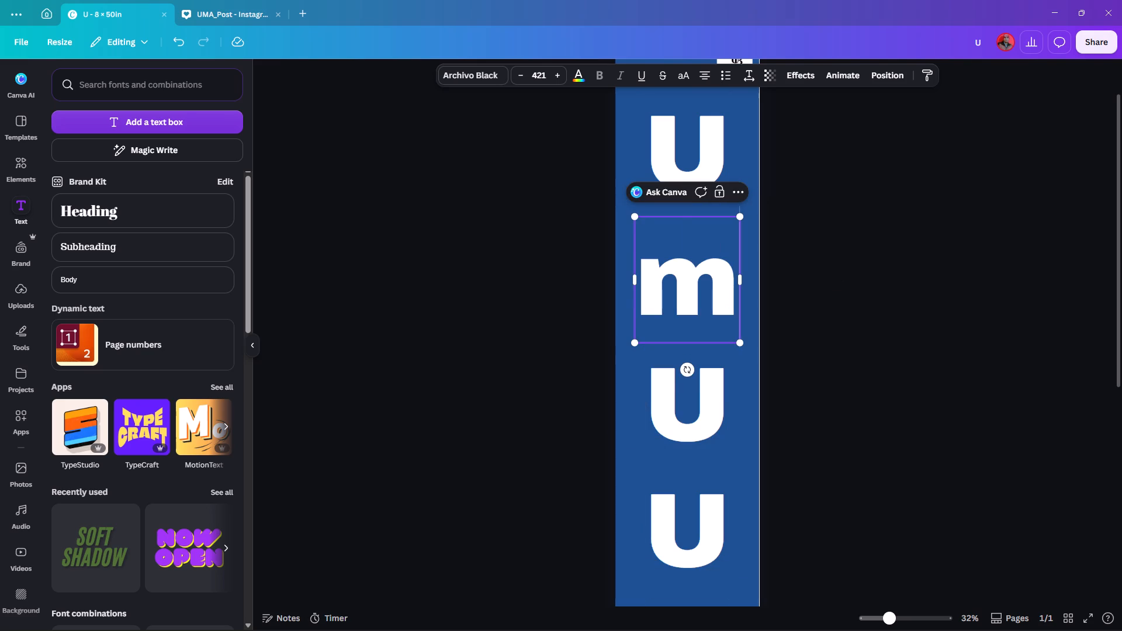
{"action": "key", "text": "BackSpace"}
{"action": "key", "text": "shift+m"}
{"action": "left_click", "coordinate": [841, 305]}
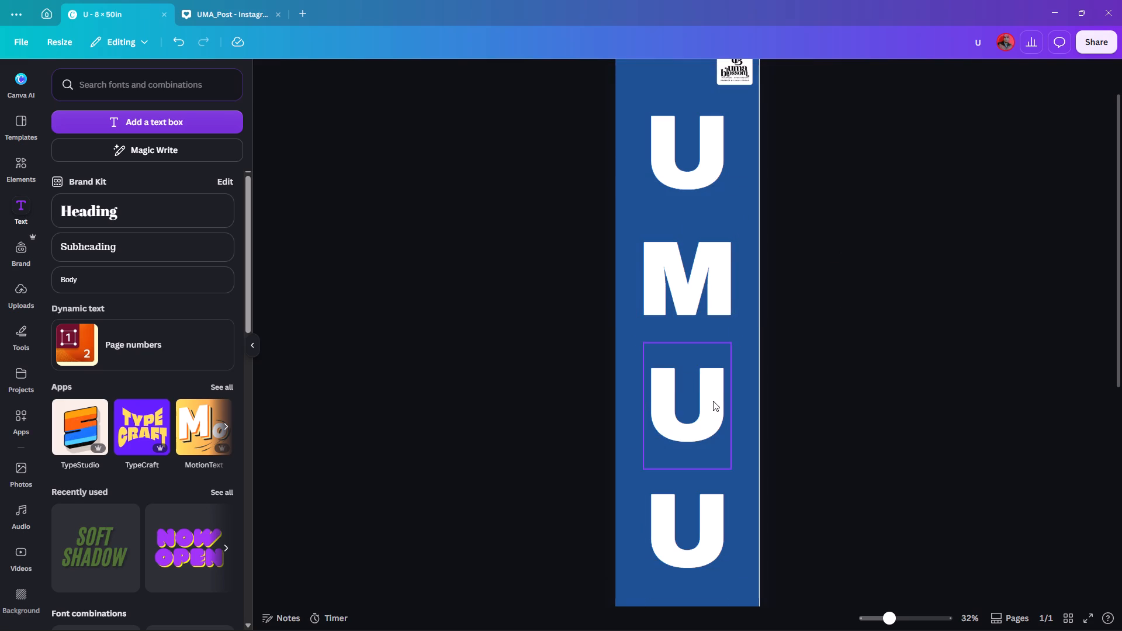
{"action": "double_click", "coordinate": [712, 401]}
{"action": "key", "text": "shift+a"}
{"action": "left_click", "coordinate": [964, 335]}
Examine how the stacked letters fill the banner between the logo and the contact strip.
{"action": "scroll", "coordinate": [838, 363], "scroll_direction": "down", "scroll_amount": 1}
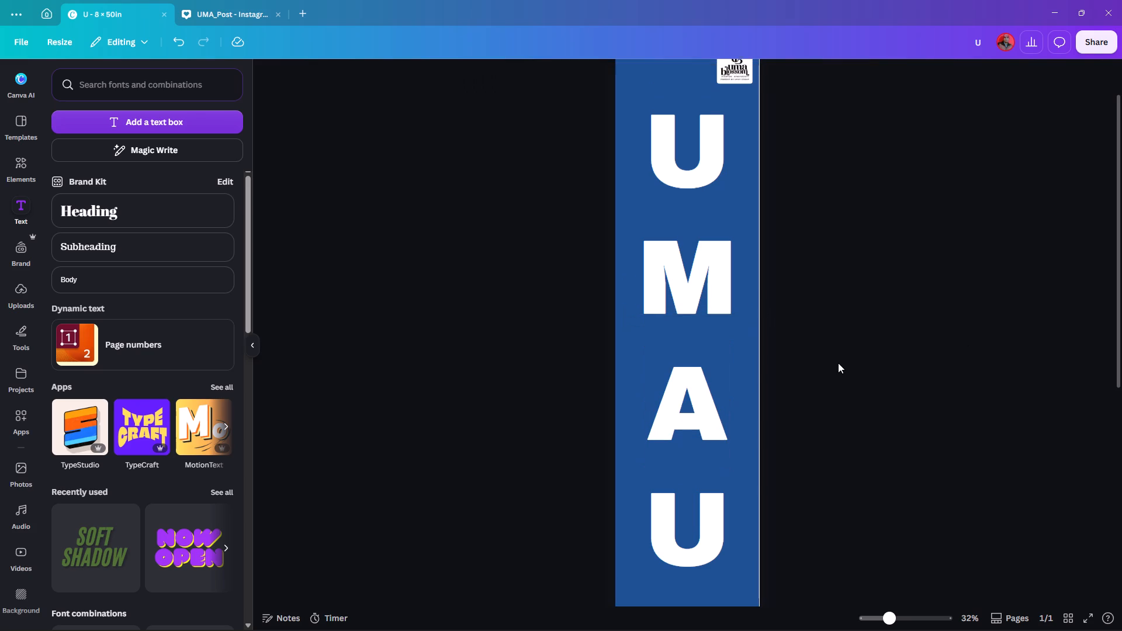
{"action": "scroll", "coordinate": [838, 363], "scroll_direction": "down", "scroll_amount": 2}
{"action": "scroll", "coordinate": [761, 360], "scroll_direction": "down", "scroll_amount": 3}
{"action": "left_click", "coordinate": [676, 182]}
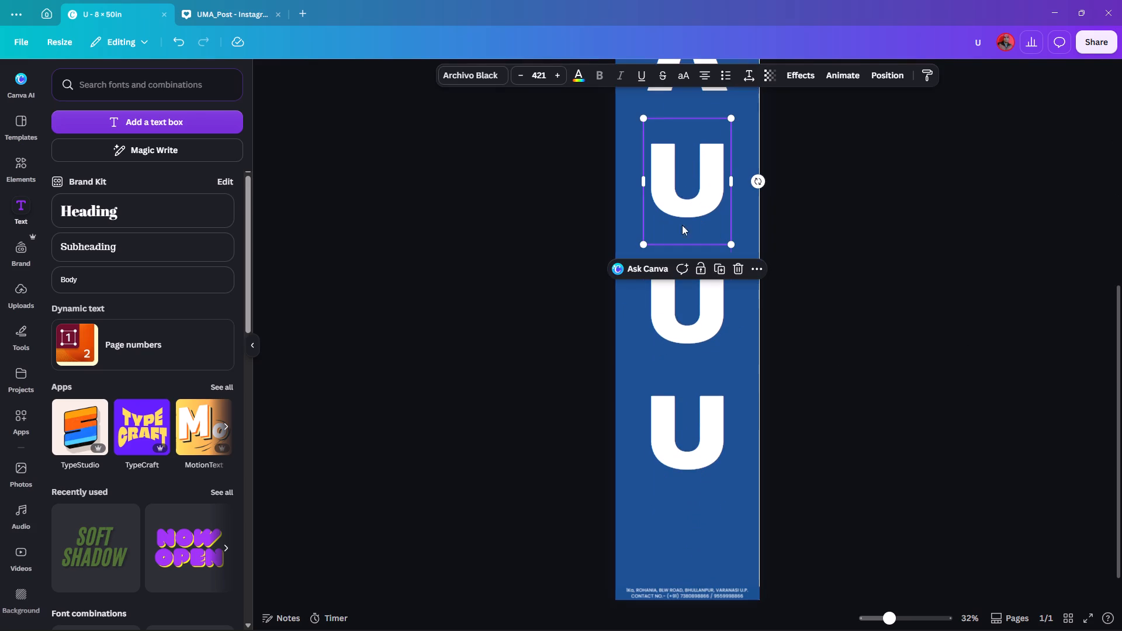
{"action": "scroll", "coordinate": [870, 347], "scroll_direction": "up", "scroll_amount": 7}
{"action": "scroll", "coordinate": [858, 349], "scroll_direction": "down", "scroll_amount": 7}
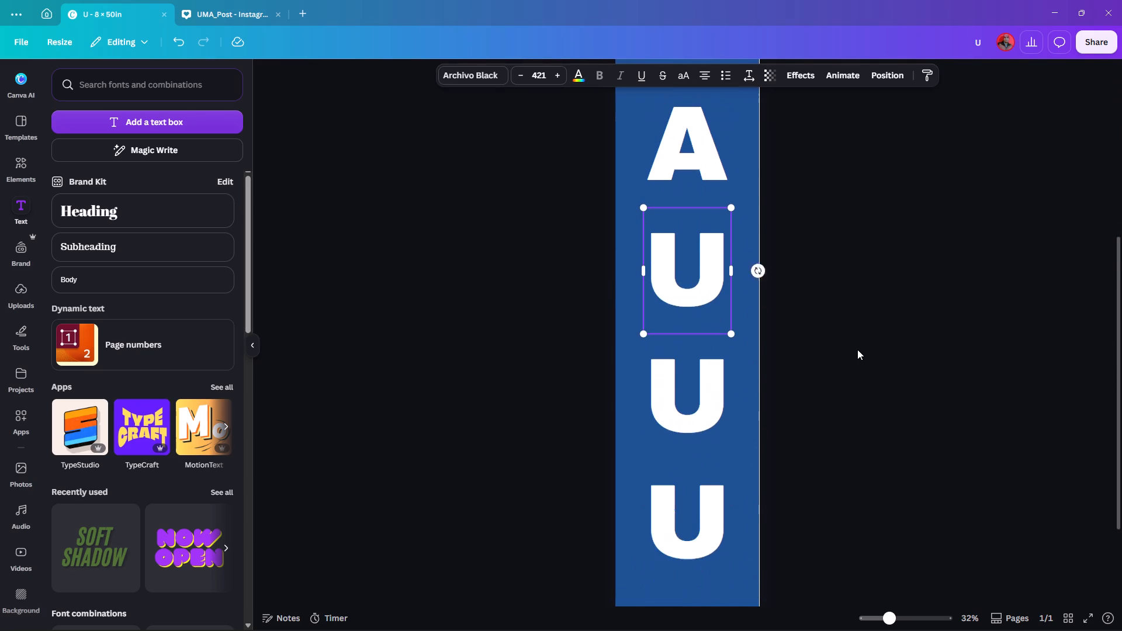
{"action": "scroll", "coordinate": [857, 349], "scroll_direction": "up", "scroll_amount": 7}
{"action": "scroll", "coordinate": [857, 349], "scroll_direction": "down", "scroll_amount": 6}
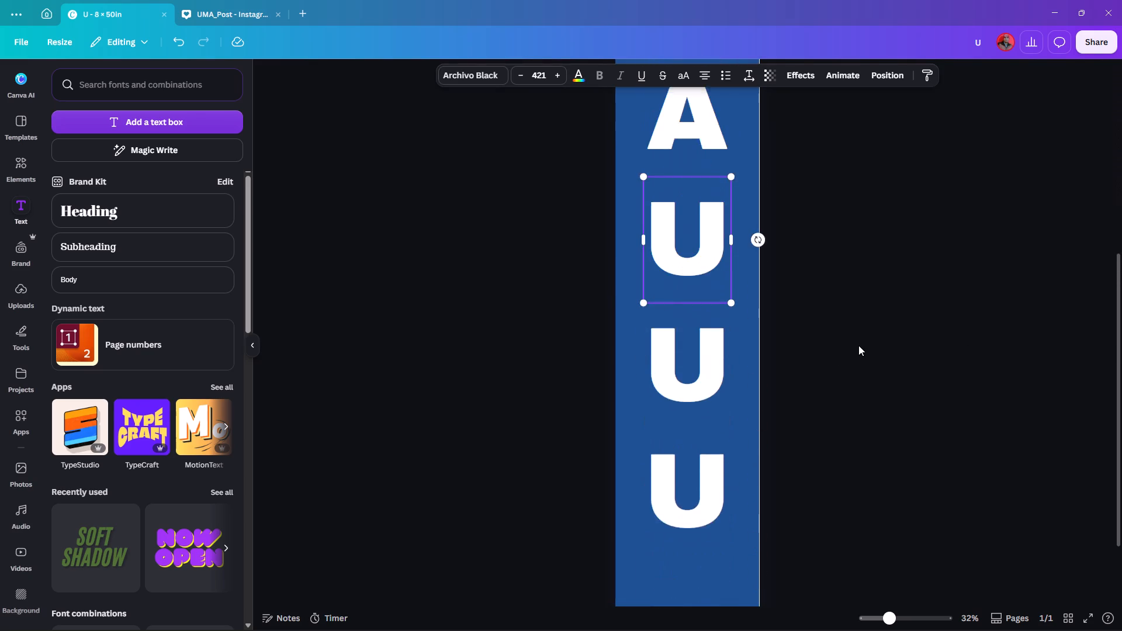
{"action": "scroll", "coordinate": [858, 345], "scroll_direction": "down", "scroll_amount": 3}
{"action": "scroll", "coordinate": [844, 341], "scroll_direction": "up", "scroll_amount": 8}
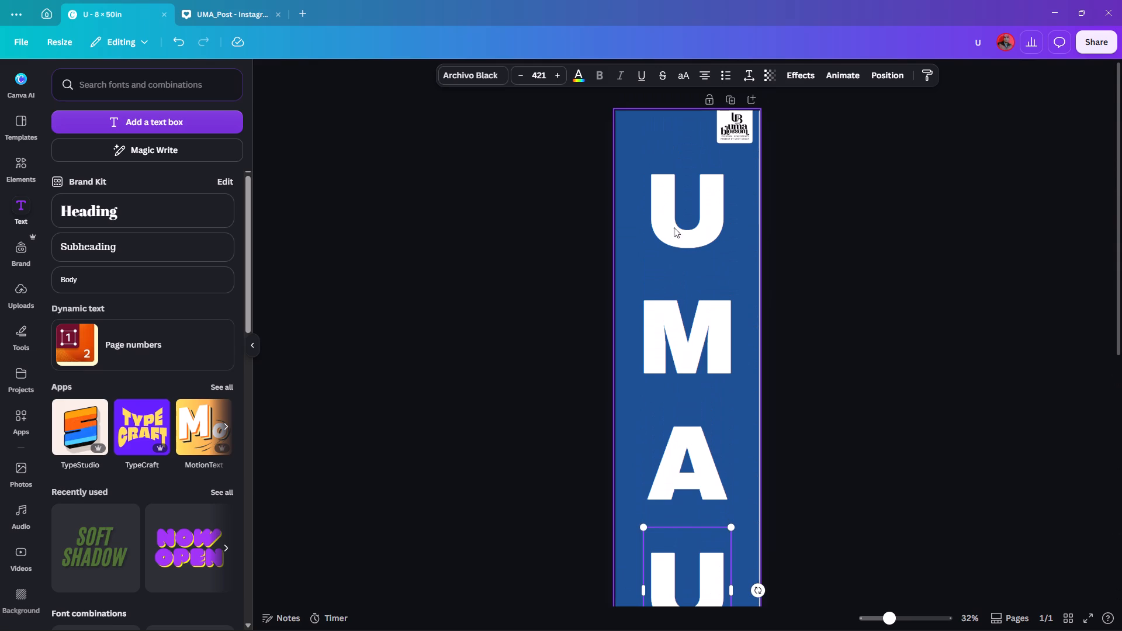
{"action": "left_click", "coordinate": [657, 209]}
{"action": "left_click", "coordinate": [708, 346]}
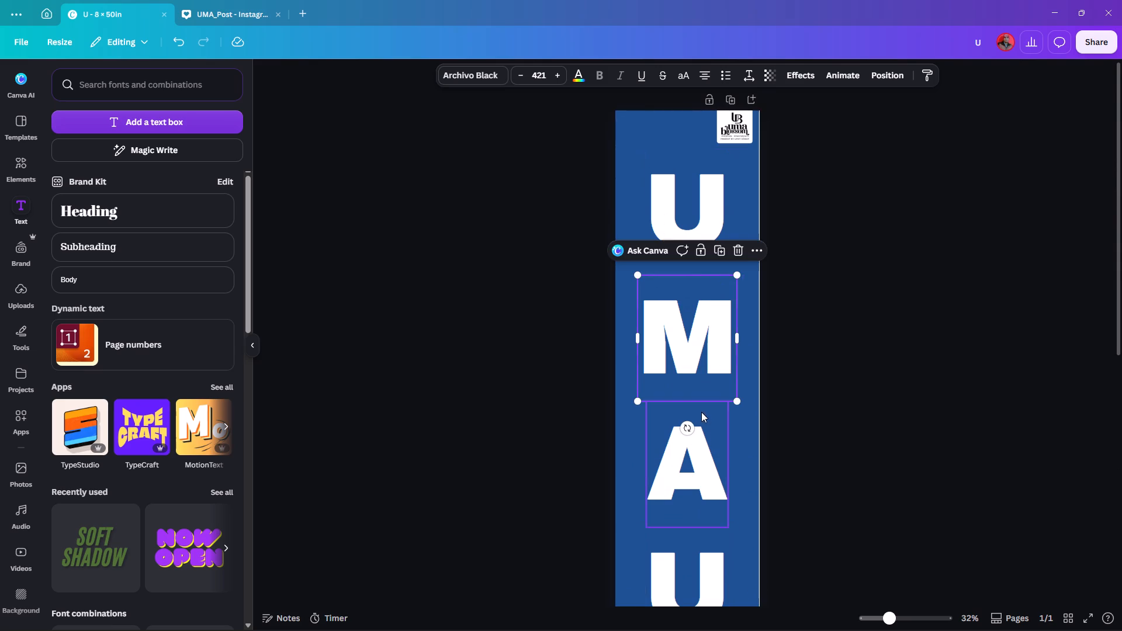
Delete the three spare "U" letters below the "A".
{"action": "scroll", "coordinate": [825, 370], "scroll_direction": "down", "scroll_amount": 5}
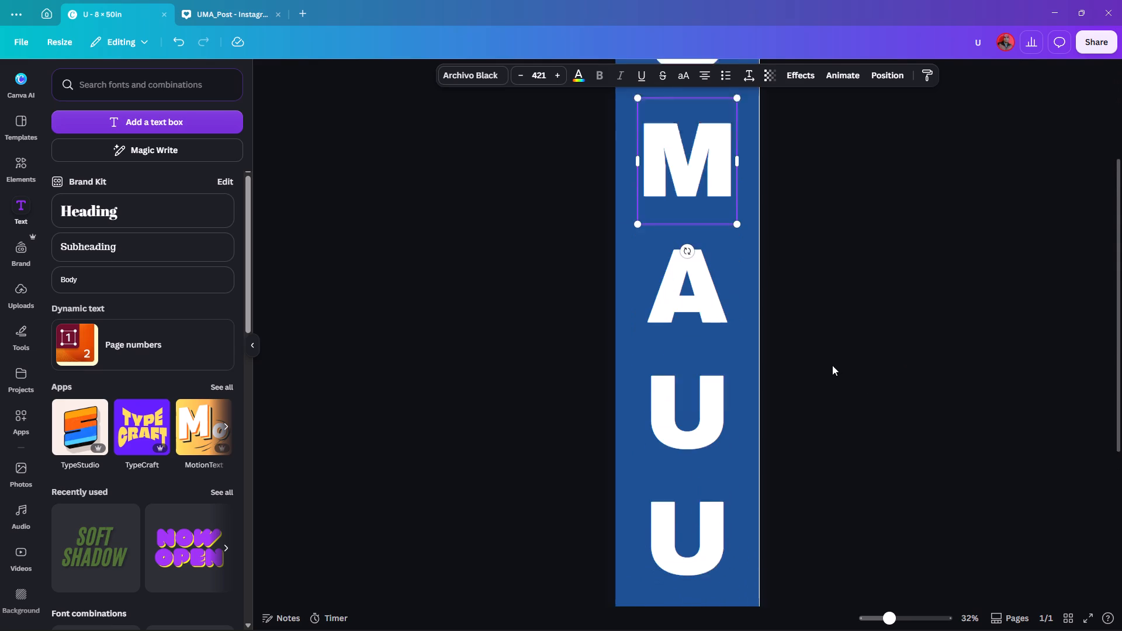
{"action": "left_click", "coordinate": [696, 322]}
{"action": "key", "text": "Delete"}
{"action": "left_click", "coordinate": [701, 410]}
{"action": "key", "text": "Delete"}
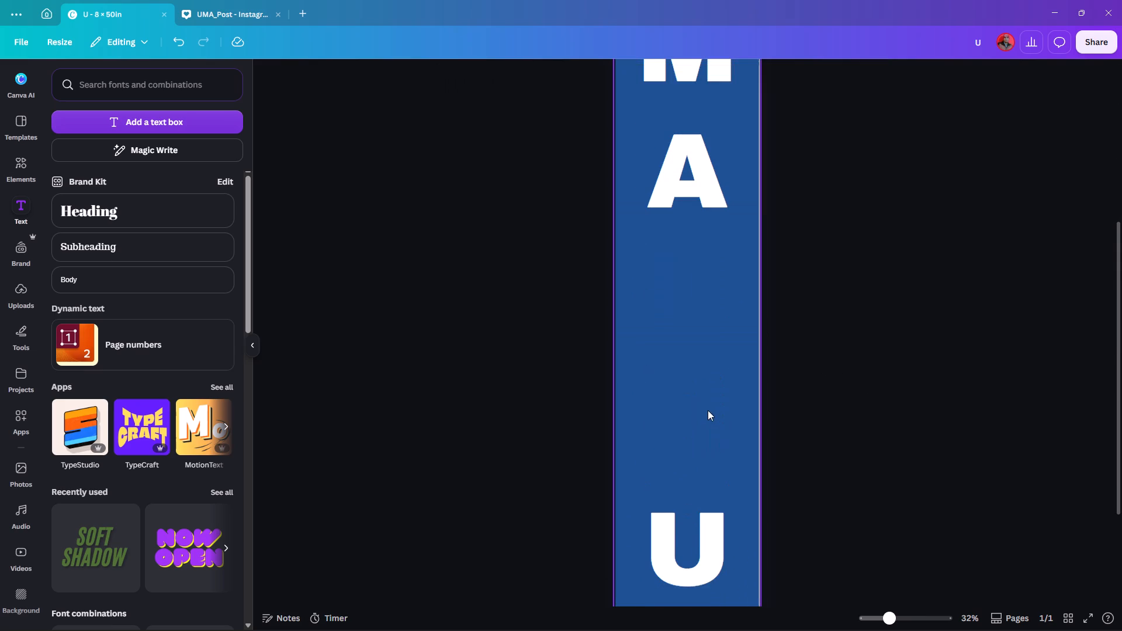
{"action": "left_click", "coordinate": [704, 511]}
{"action": "key", "text": "Delete"}
Select the U, M and A together and shrink them proportionally to a font size of about 191.
{"action": "scroll", "coordinate": [898, 325], "scroll_direction": "up", "scroll_amount": 5}
{"action": "left_click", "coordinate": [691, 223]}
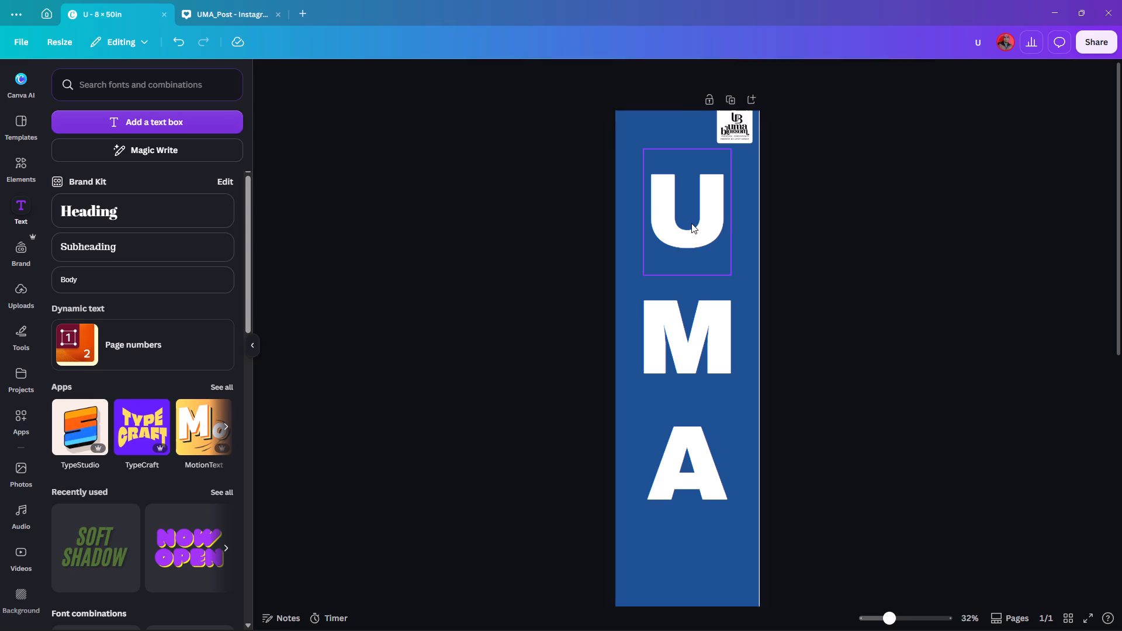
{"action": "left_click", "coordinate": [707, 349], "text": "shift"}
{"action": "left_click", "coordinate": [699, 438], "text": "shift"}
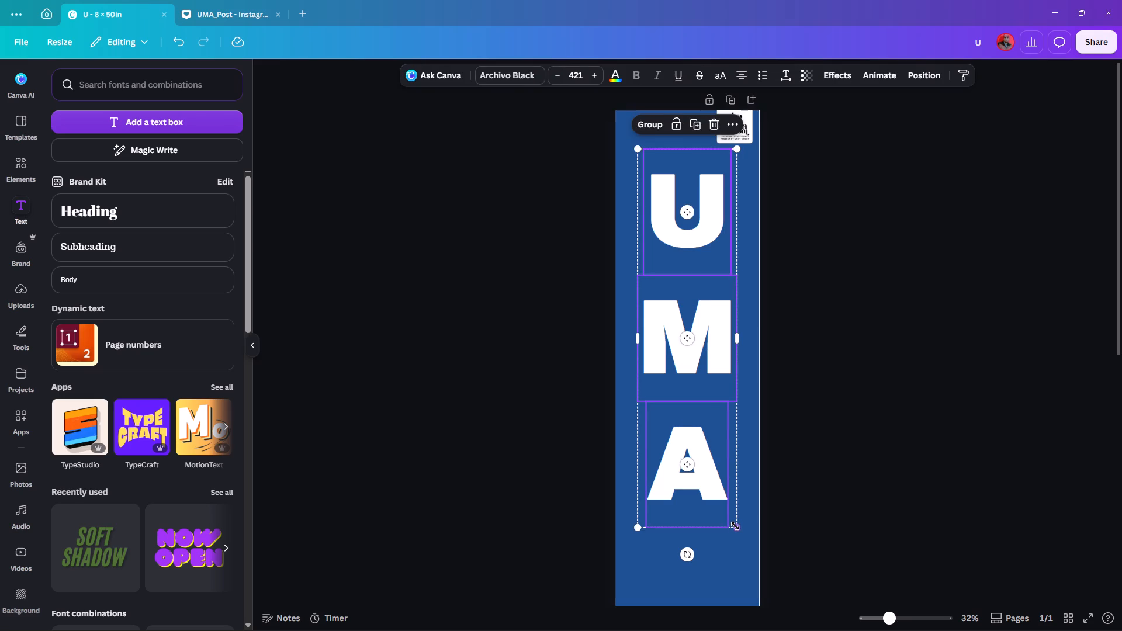
{"action": "left_click_drag", "start_coordinate": [735, 526], "coordinate": [674, 435], "text": "alt"}
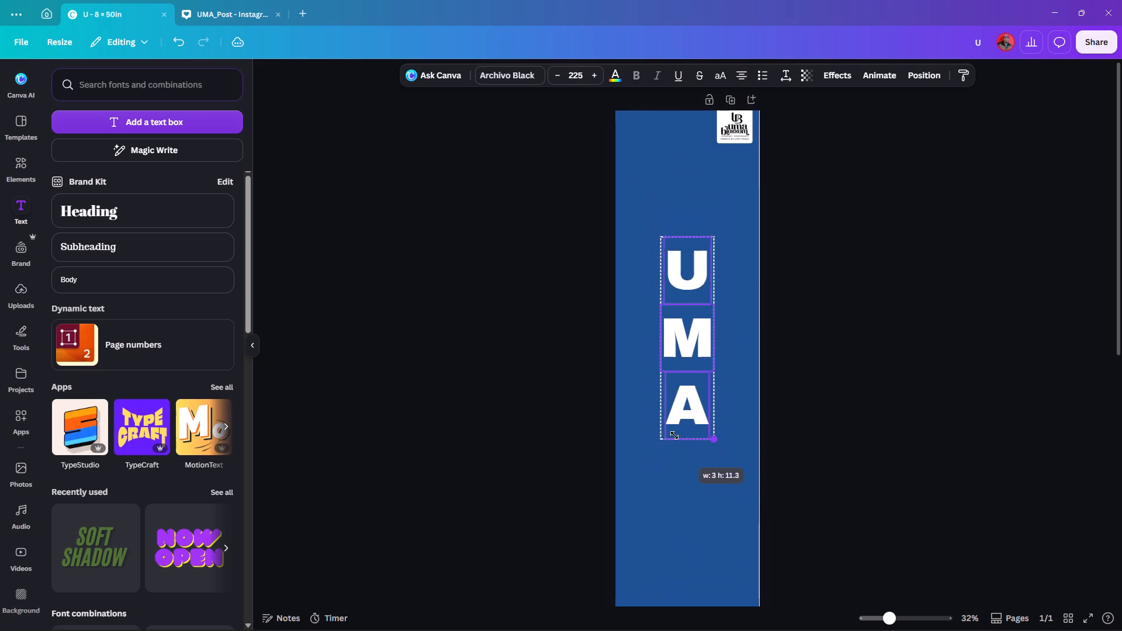
{"action": "left_click_drag", "start_coordinate": [674, 435], "coordinate": [672, 432], "text": "alt"}
Move the stacked U, M and A up to just below the logo, centred across the banner.
{"action": "left_click_drag", "start_coordinate": [698, 337], "coordinate": [694, 252]}
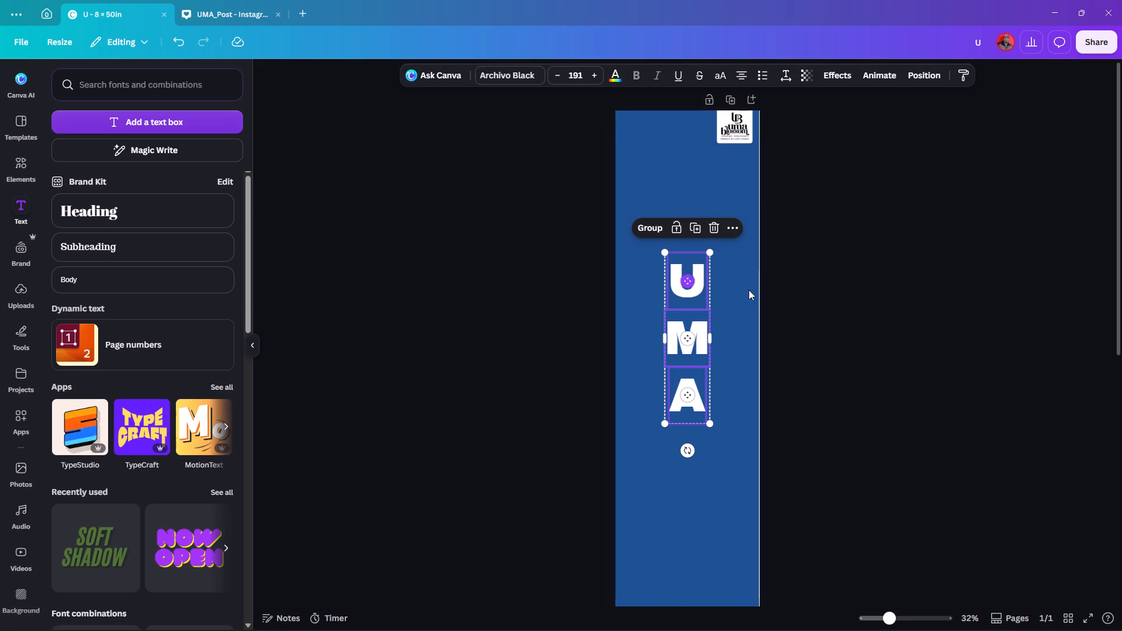
{"action": "left_click_drag", "start_coordinate": [699, 264], "coordinate": [704, 169]}
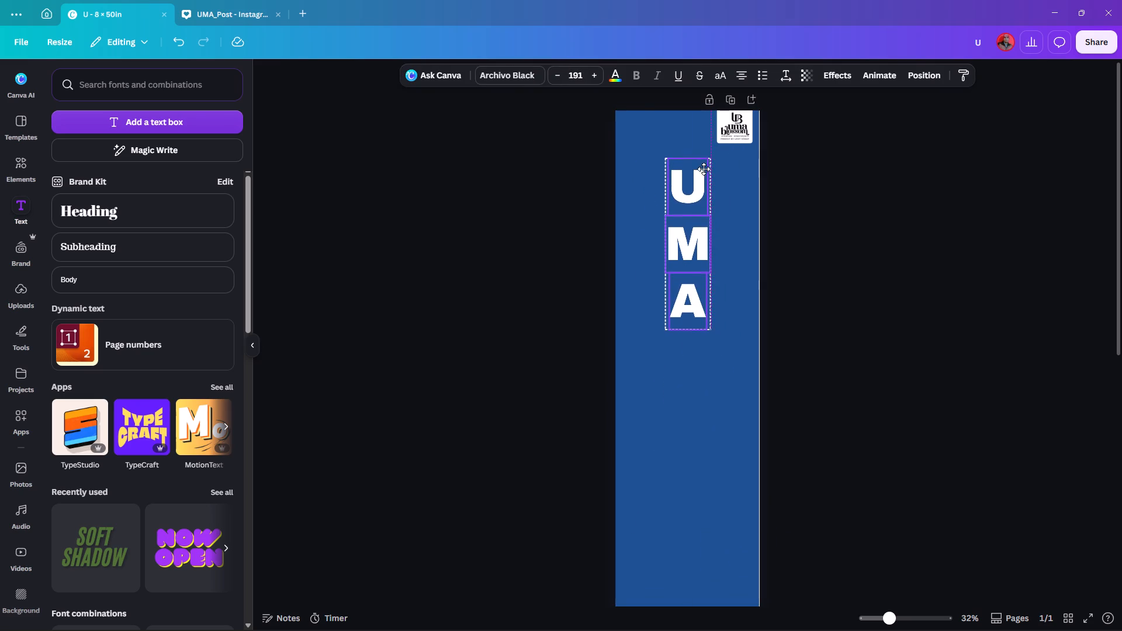
{"action": "left_click_drag", "start_coordinate": [704, 169], "coordinate": [698, 174]}
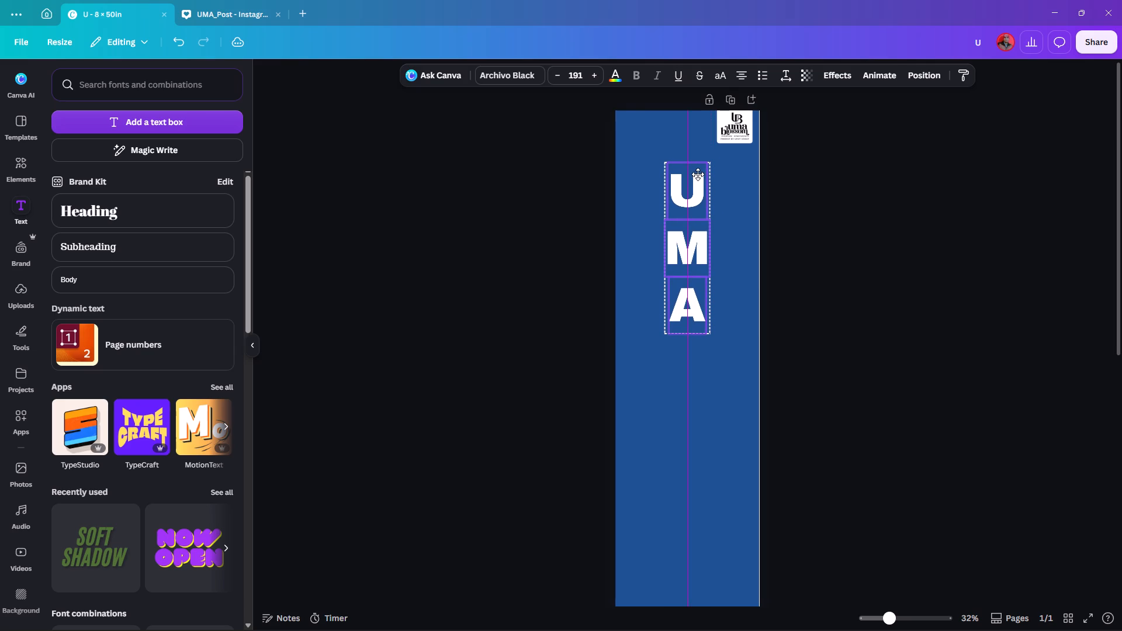
{"action": "left_click_drag", "start_coordinate": [698, 174], "coordinate": [699, 161]}
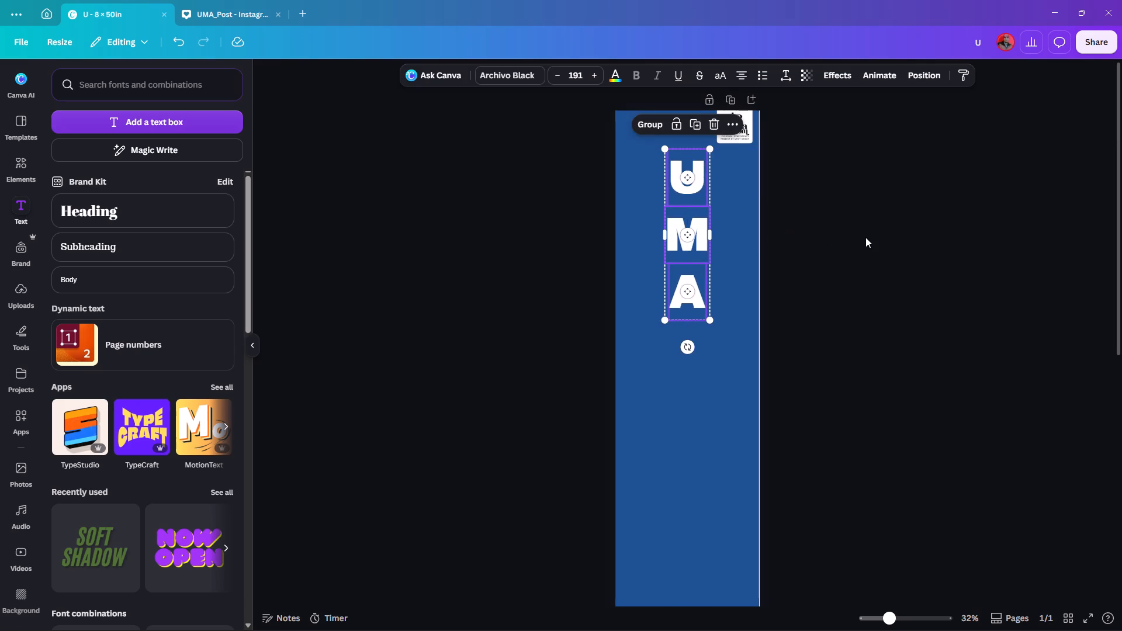
Place a copy of the stacked U, M and A below the original, centred, with a word gap between them.
{"action": "scroll", "coordinate": [865, 237], "scroll_direction": "down", "scroll_amount": 2}
{"action": "left_click_drag", "start_coordinate": [692, 146], "coordinate": [698, 383], "text": "alt"}
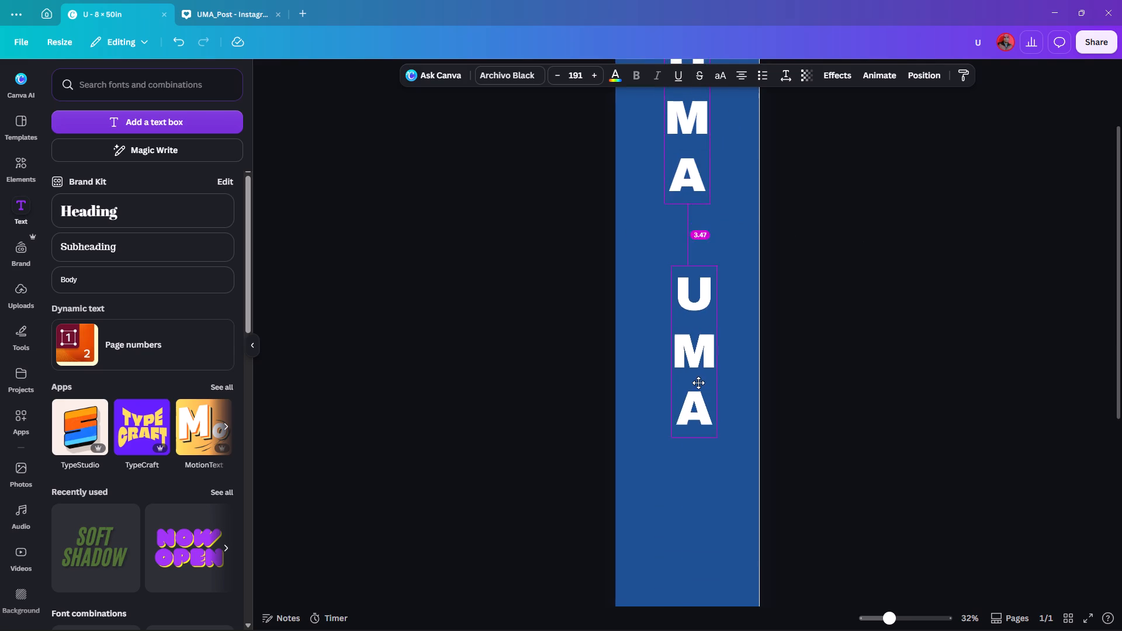
{"action": "left_click_drag", "start_coordinate": [698, 383], "coordinate": [688, 350], "text": "alt"}
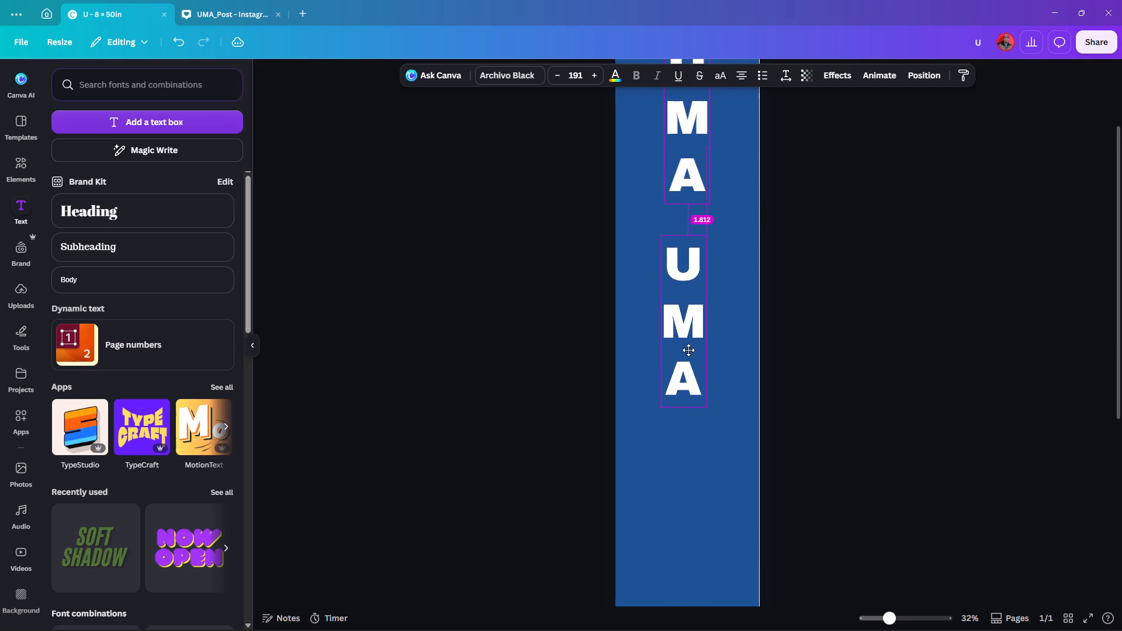
{"action": "left_click_drag", "start_coordinate": [688, 350], "coordinate": [692, 362], "text": "alt"}
Change the copied letters U, M and A to "B", "L" and "O".
{"action": "double_click", "coordinate": [699, 290]}
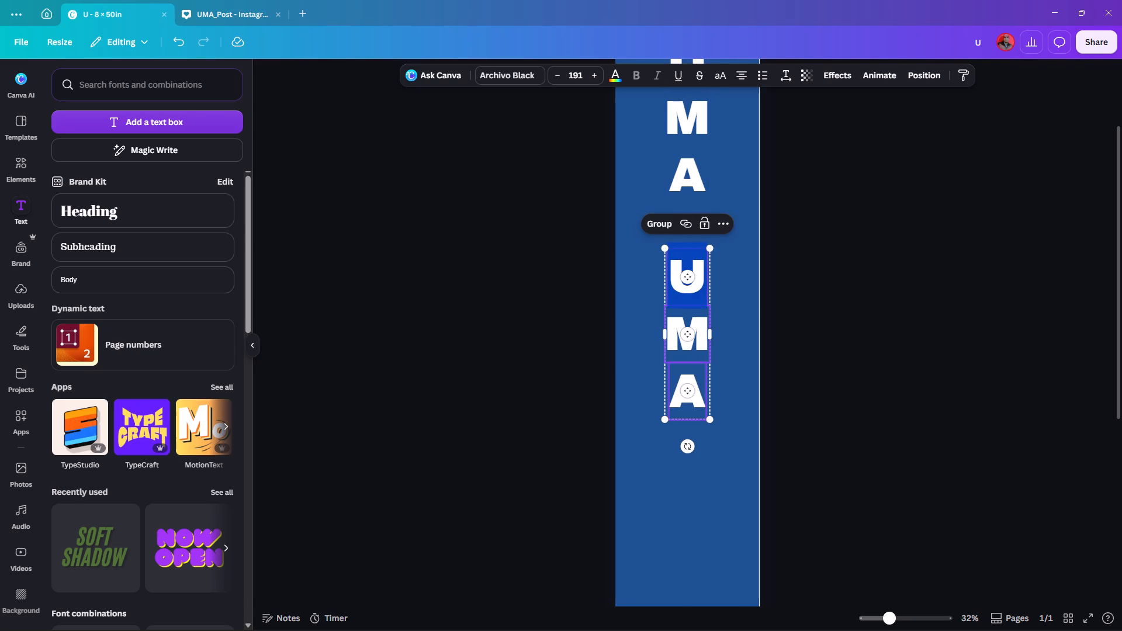
{"action": "key", "text": "shift+b"}
{"action": "double_click", "coordinate": [699, 326]}
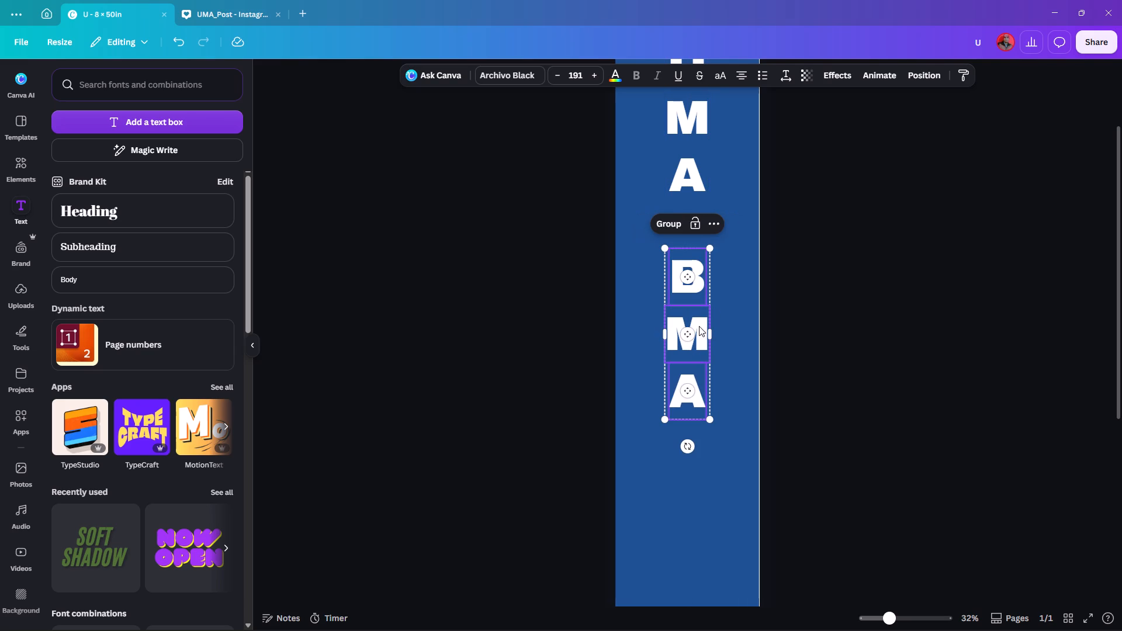
{"action": "double_click", "coordinate": [698, 326]}
{"action": "left_click", "coordinate": [879, 296]}
{"action": "double_click", "coordinate": [691, 326]}
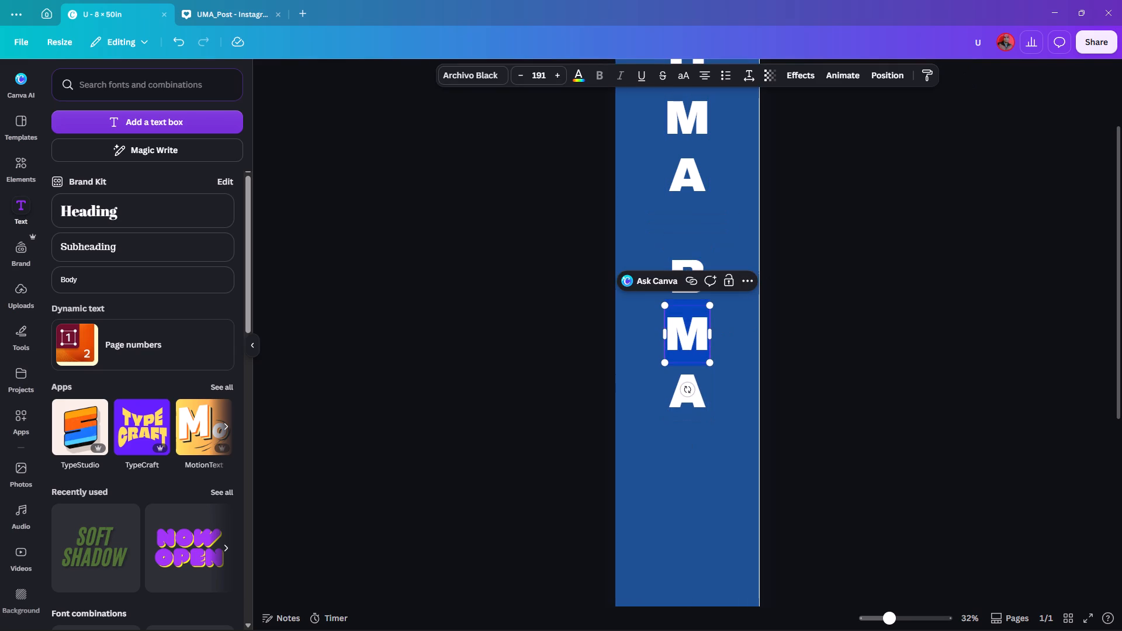
{"action": "key", "text": "shift+l"}
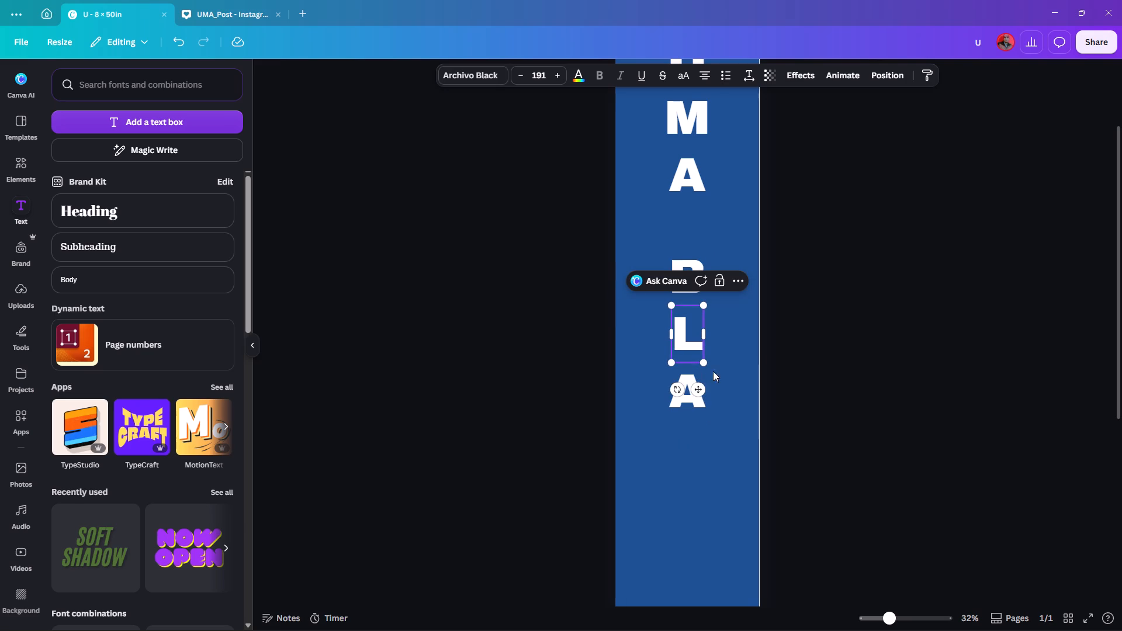
{"action": "left_click", "coordinate": [833, 342]}
{"action": "double_click", "coordinate": [678, 388]}
{"action": "key", "text": "shift+o"}
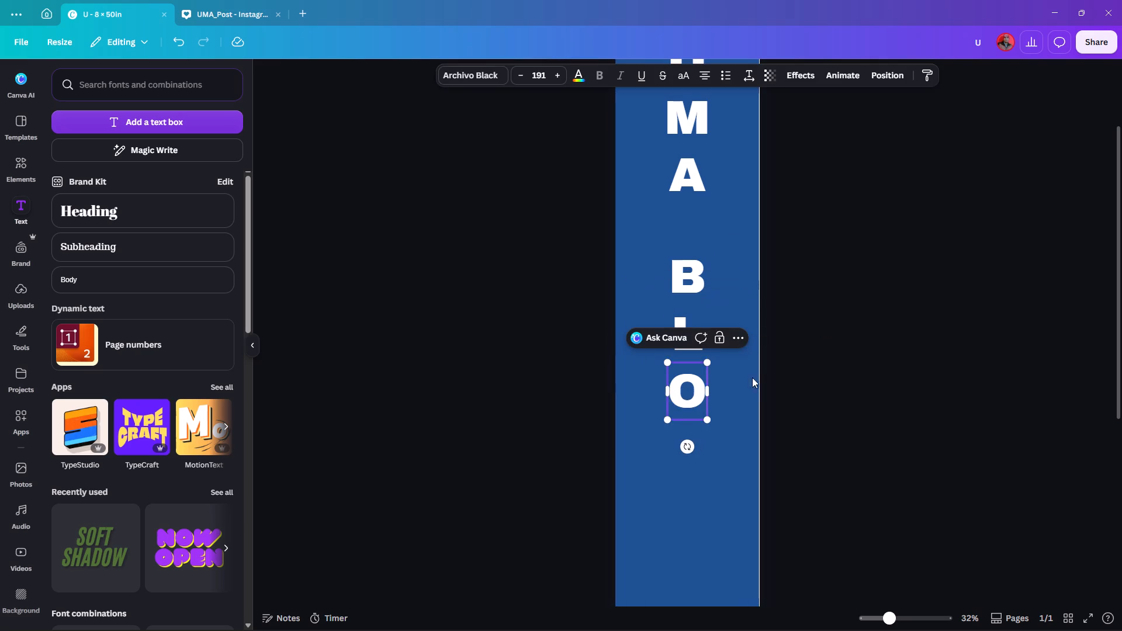
{"action": "left_click", "coordinate": [804, 367]}
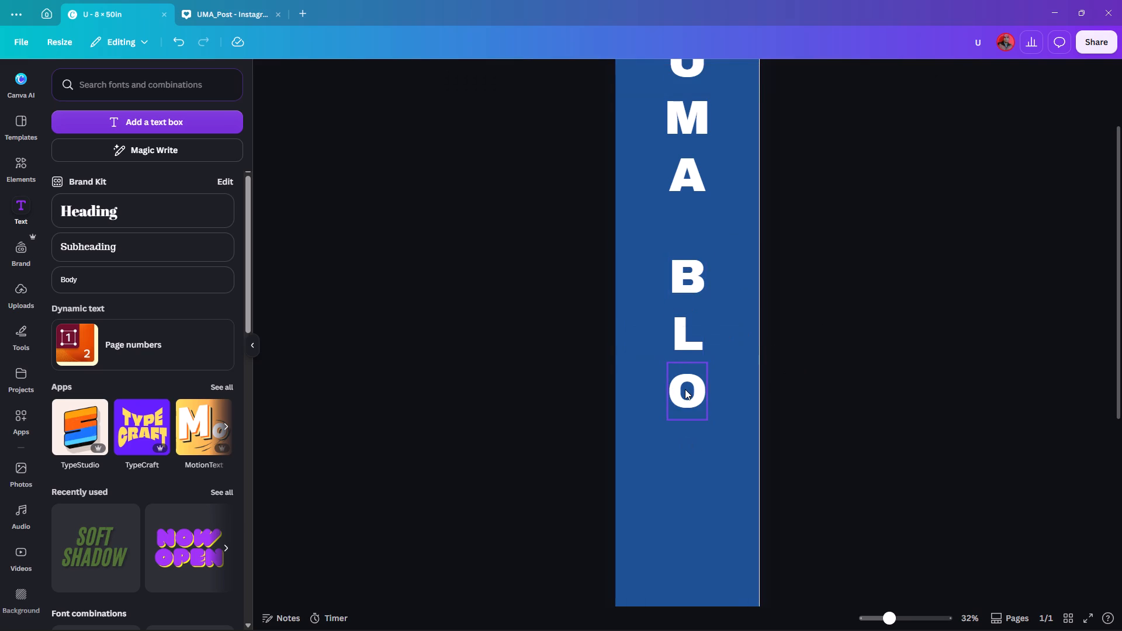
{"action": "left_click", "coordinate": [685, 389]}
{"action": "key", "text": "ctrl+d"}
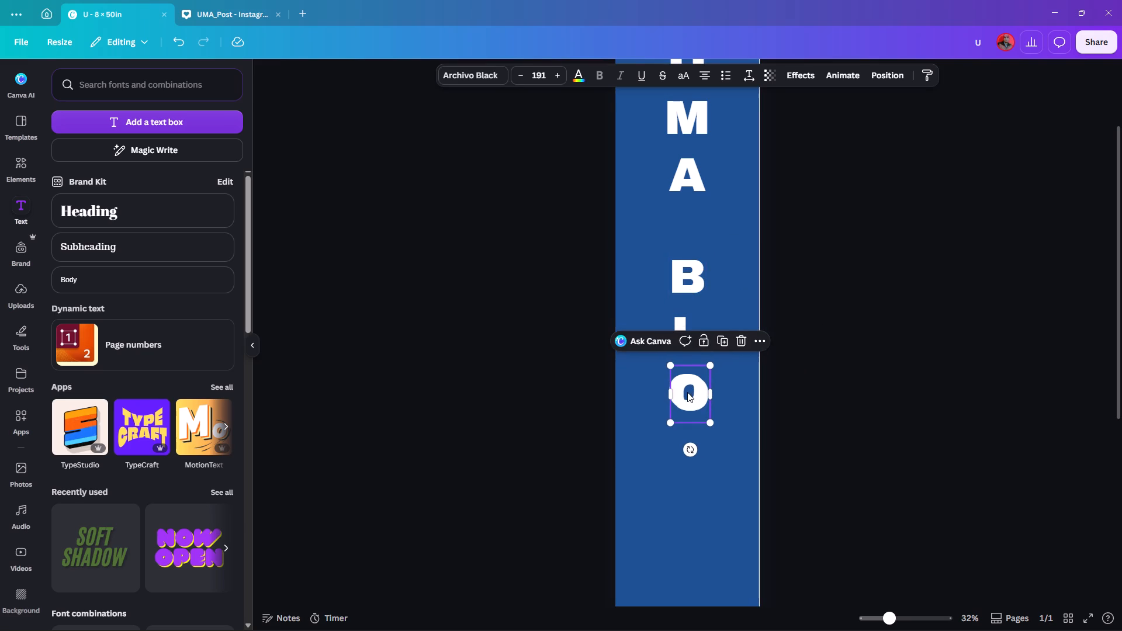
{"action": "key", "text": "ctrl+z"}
Place a copy of the "O" directly below the original, aligned with the letters above.
{"action": "left_click", "coordinate": [692, 391]}
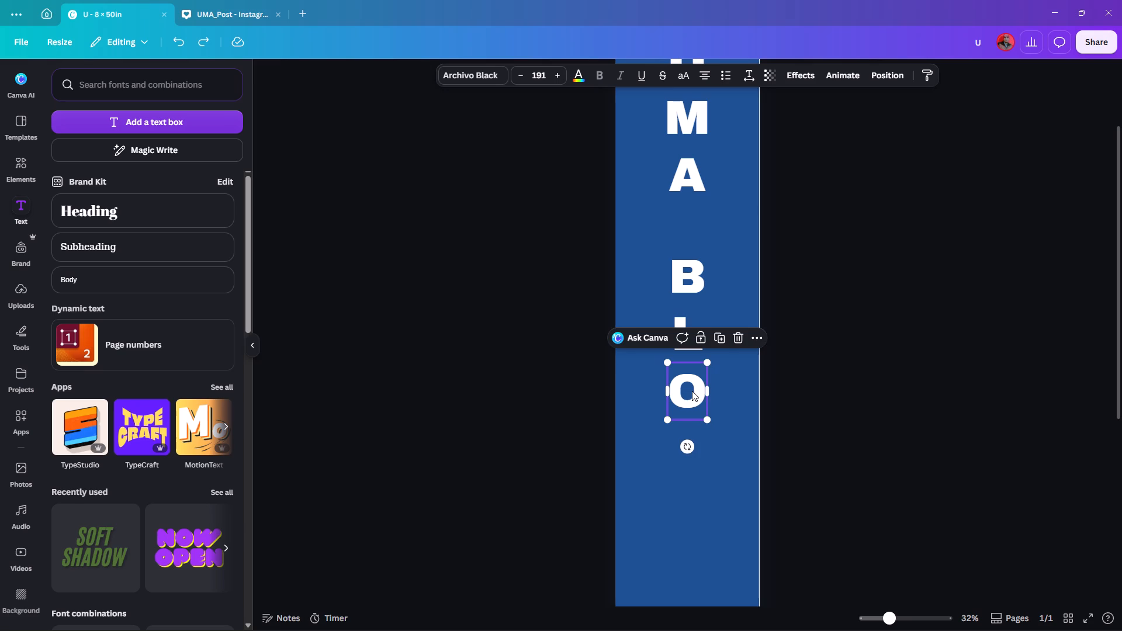
{"action": "left_click_drag", "start_coordinate": [692, 391], "coordinate": [693, 450], "text": "alt"}
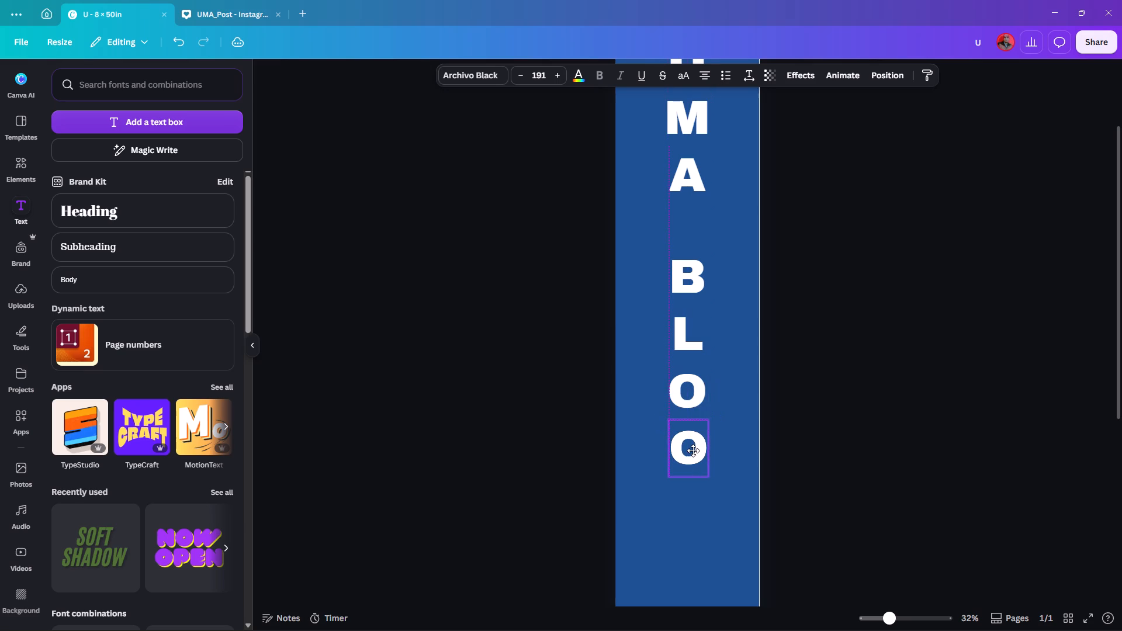
{"action": "left_click_drag", "start_coordinate": [693, 450], "coordinate": [692, 450], "text": "alt"}
{"action": "left_click", "coordinate": [860, 370]}
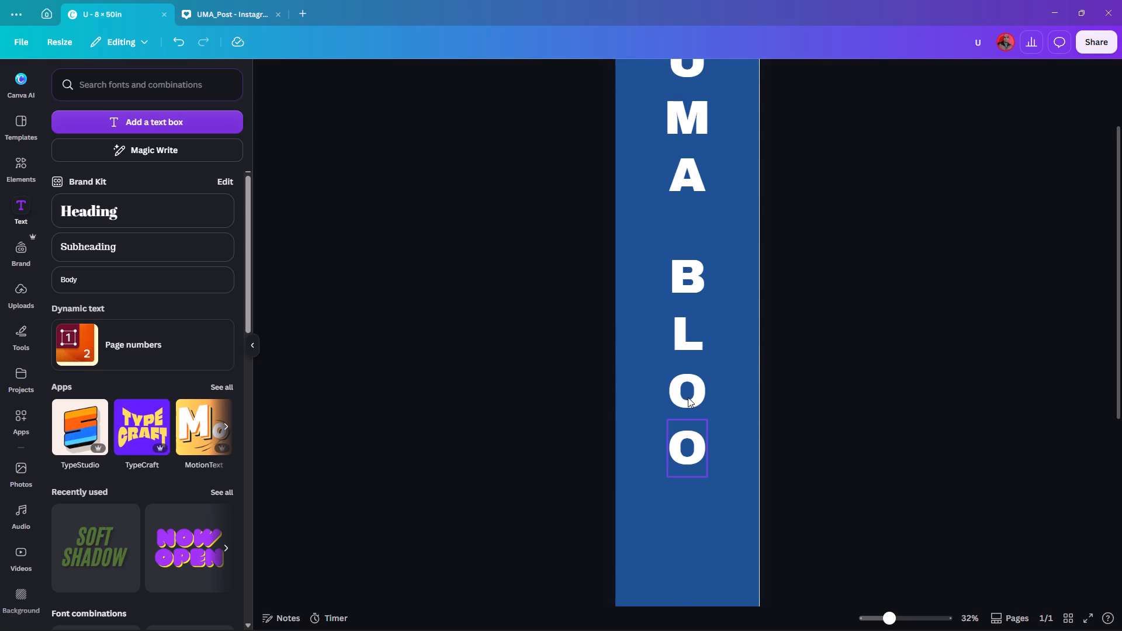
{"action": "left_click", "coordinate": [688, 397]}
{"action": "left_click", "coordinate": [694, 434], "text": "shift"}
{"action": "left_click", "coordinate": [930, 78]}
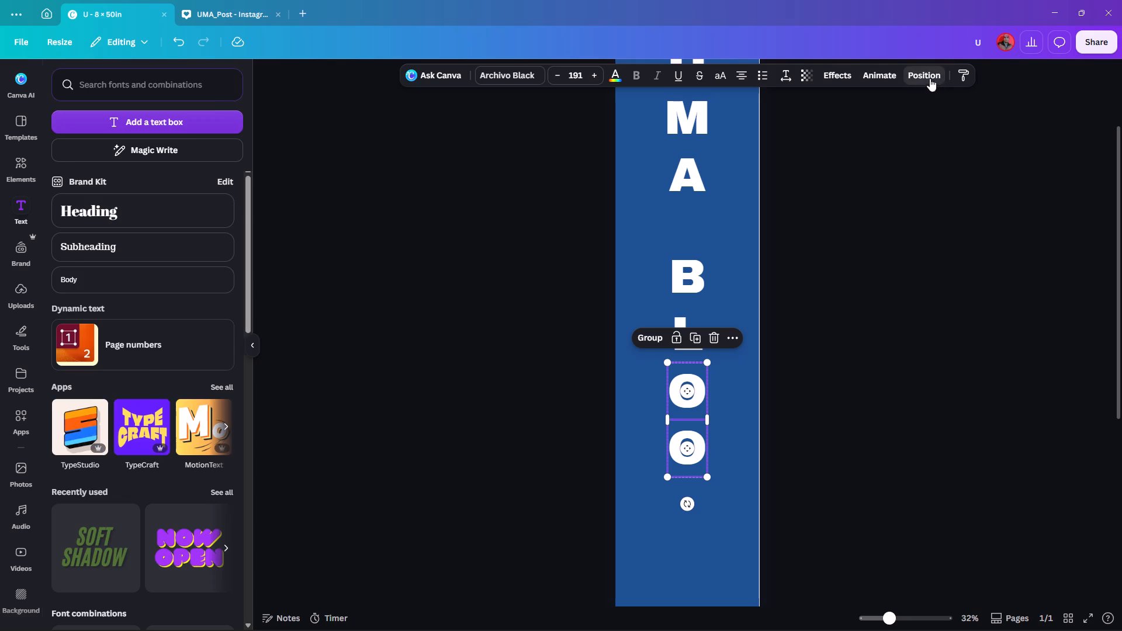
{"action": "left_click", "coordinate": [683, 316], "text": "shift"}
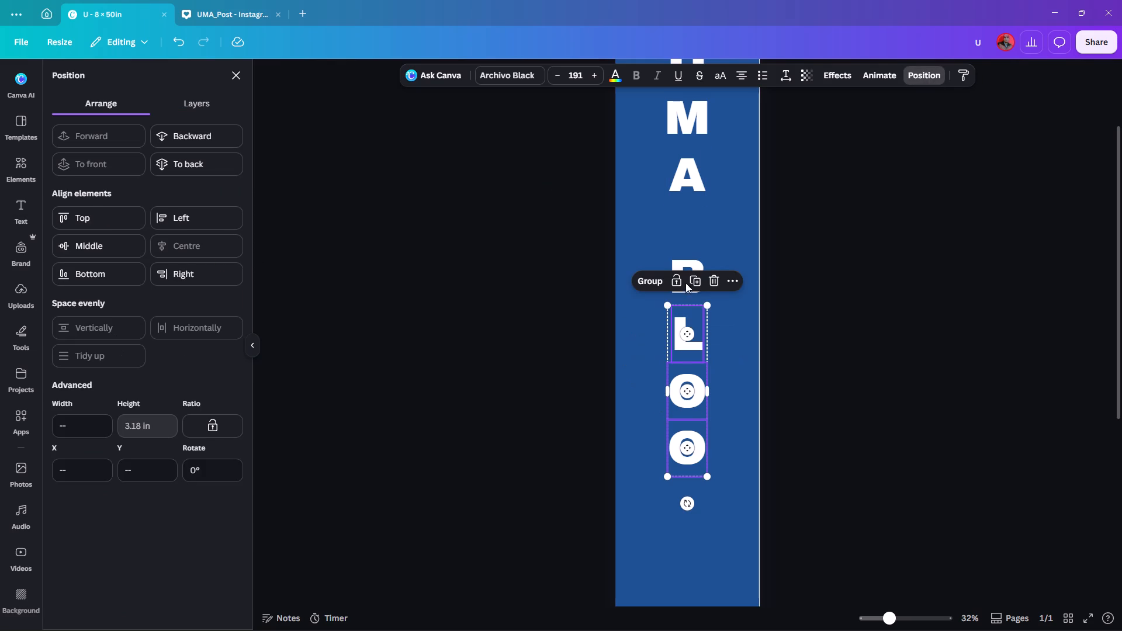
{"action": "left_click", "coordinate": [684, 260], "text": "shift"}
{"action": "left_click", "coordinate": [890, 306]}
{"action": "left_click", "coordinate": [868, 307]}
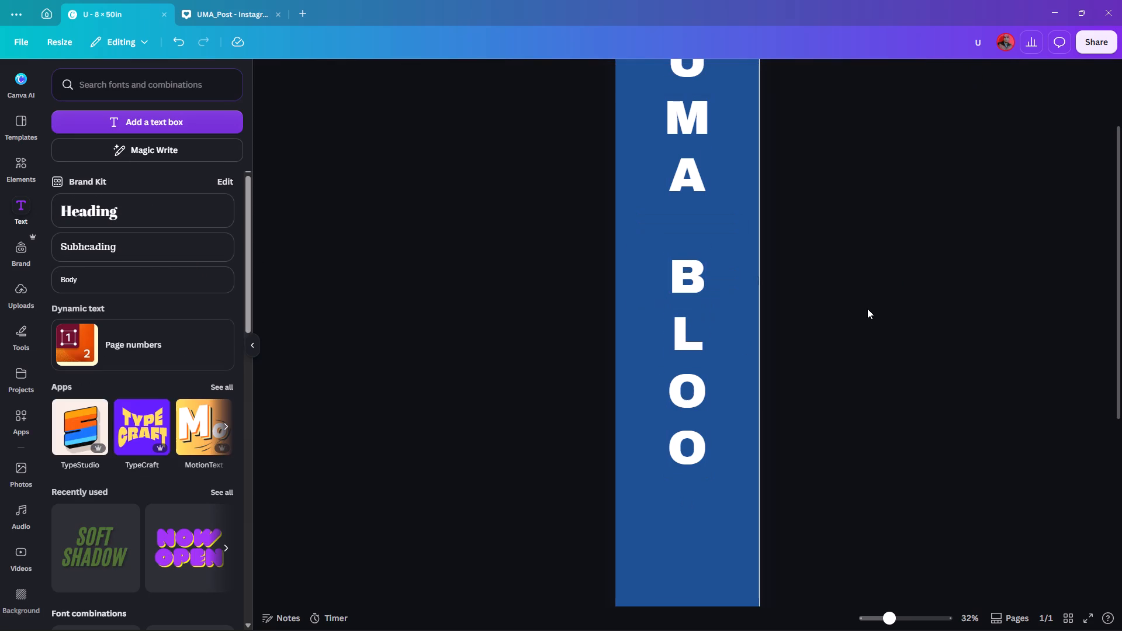
Duplicate the lowest "O" two more times down the banner at the same spacing.
{"action": "left_click", "coordinate": [690, 447]}
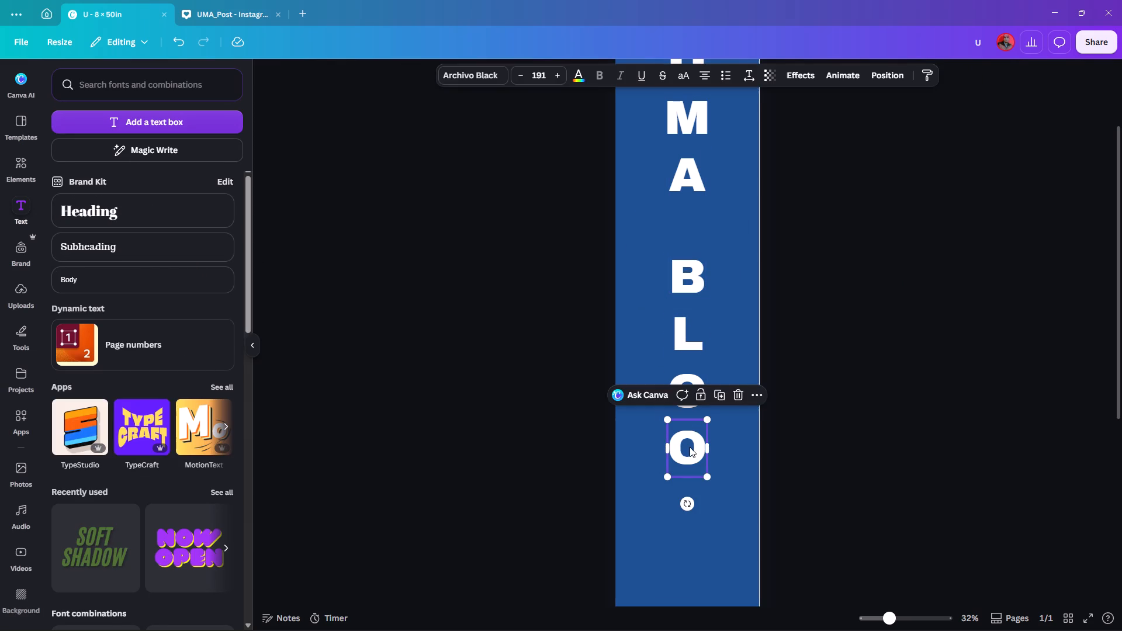
{"action": "key", "text": "ctrl+d"}
{"action": "key", "text": "ctrl+d"}
{"action": "scroll", "coordinate": [832, 355], "scroll_direction": "down", "scroll_amount": 2}
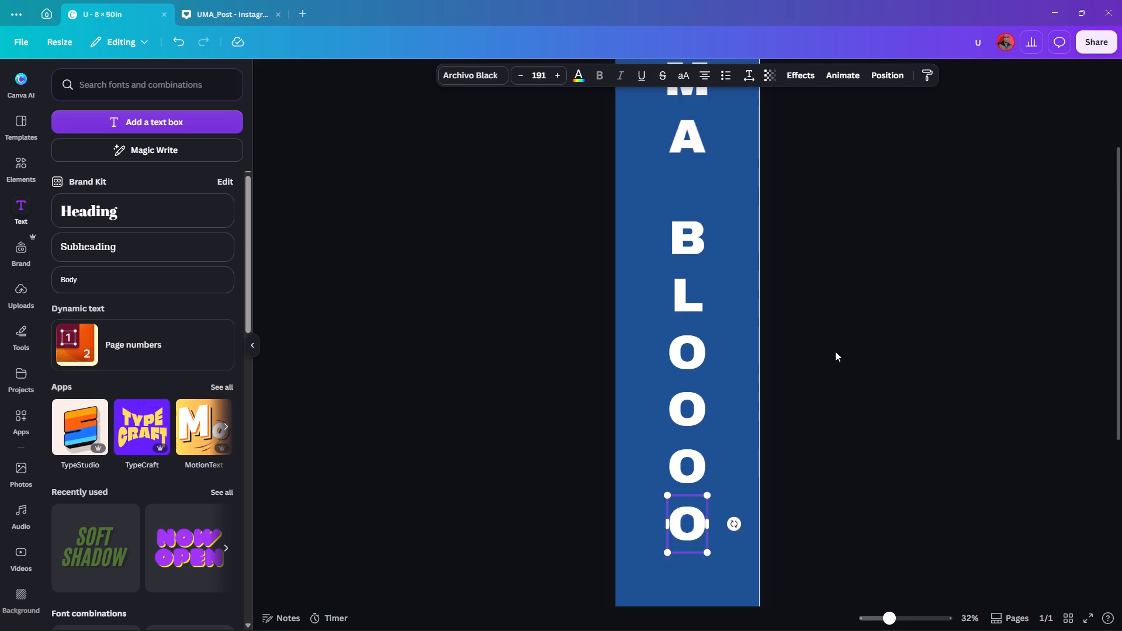
Change the second and third of the four stacked O's below the "L" to "S".
{"action": "double_click", "coordinate": [685, 333]}
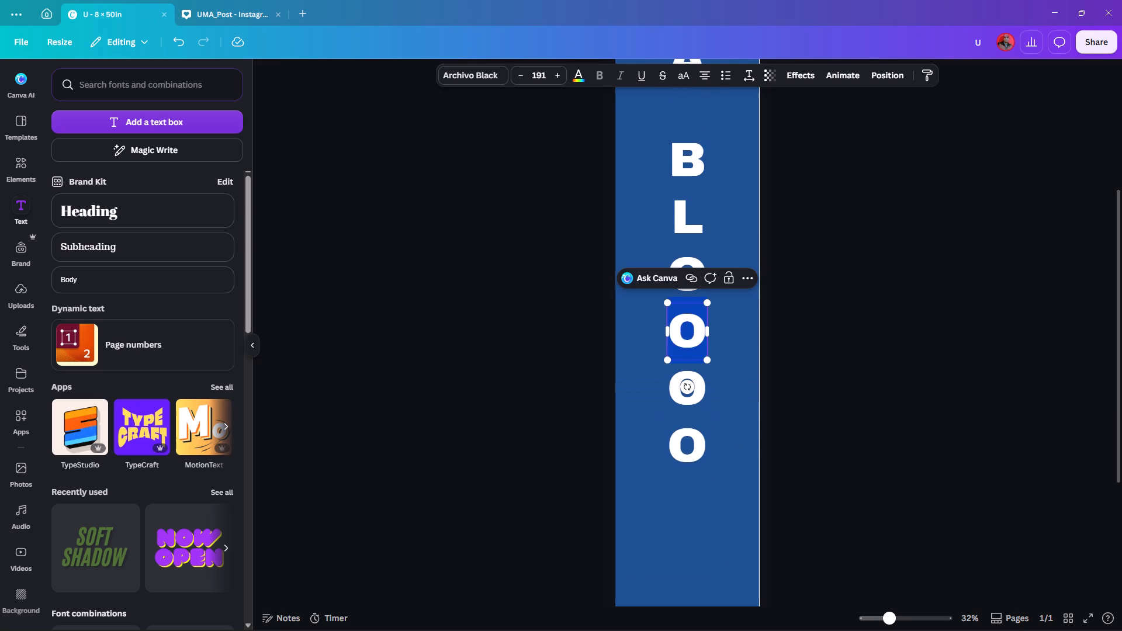
{"action": "key", "text": "shift+s"}
{"action": "double_click", "coordinate": [687, 374]}
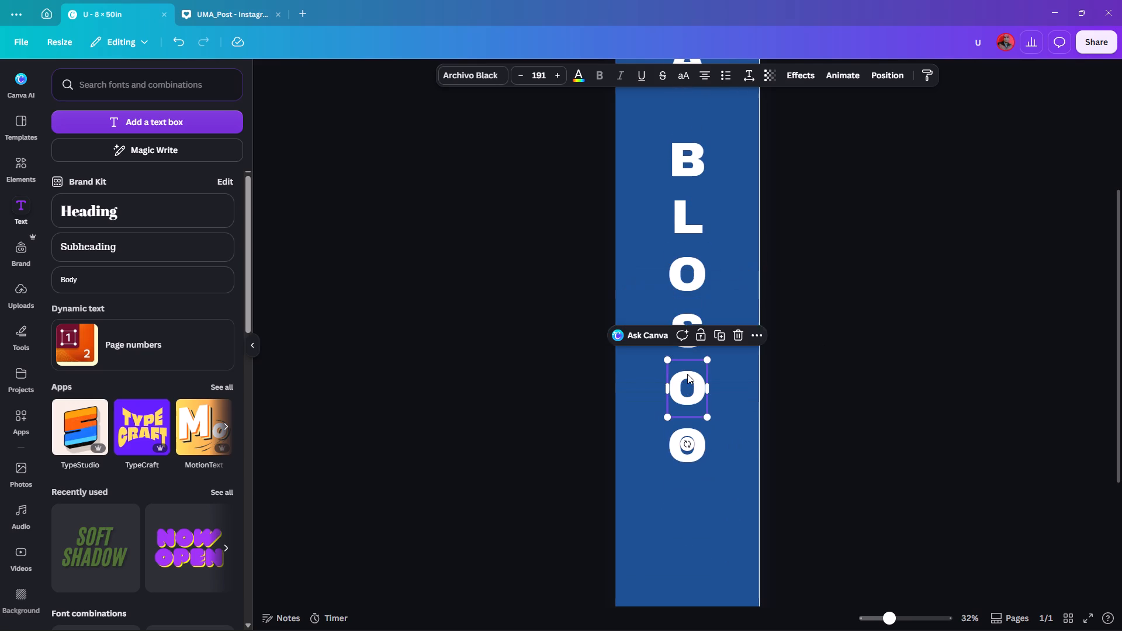
{"action": "key", "text": "shift+s"}
{"action": "left_click", "coordinate": [803, 360]}
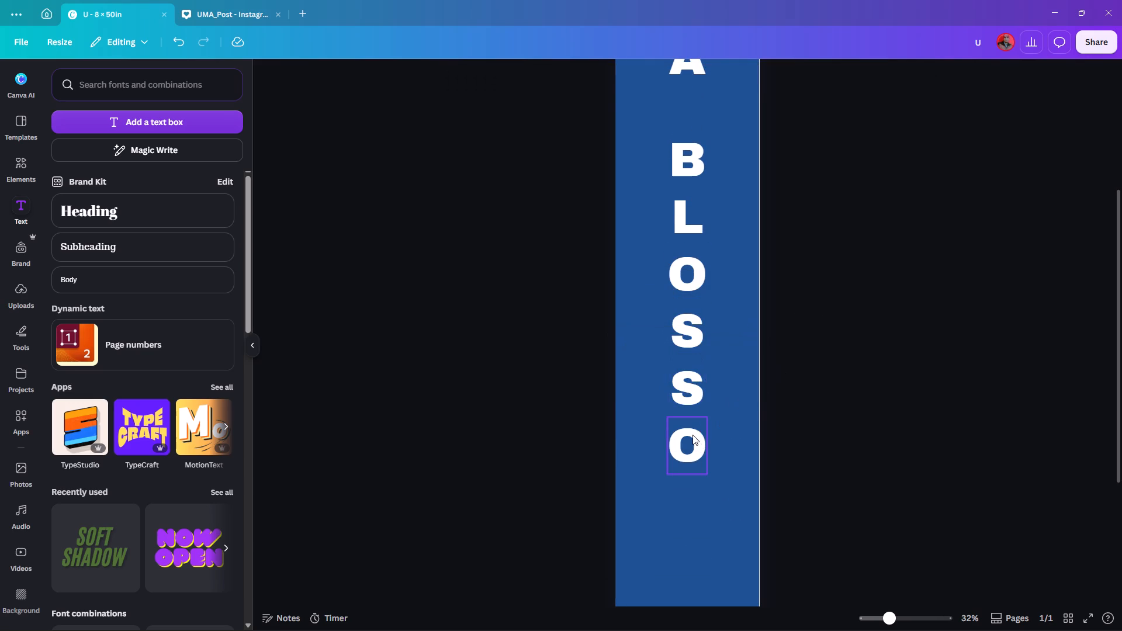
Duplicate the lowest "O" directly below itself and change the copy to "M" to complete BLOSSOM.
{"action": "left_click", "coordinate": [692, 434]}
{"action": "key", "text": "ctrl+m"}
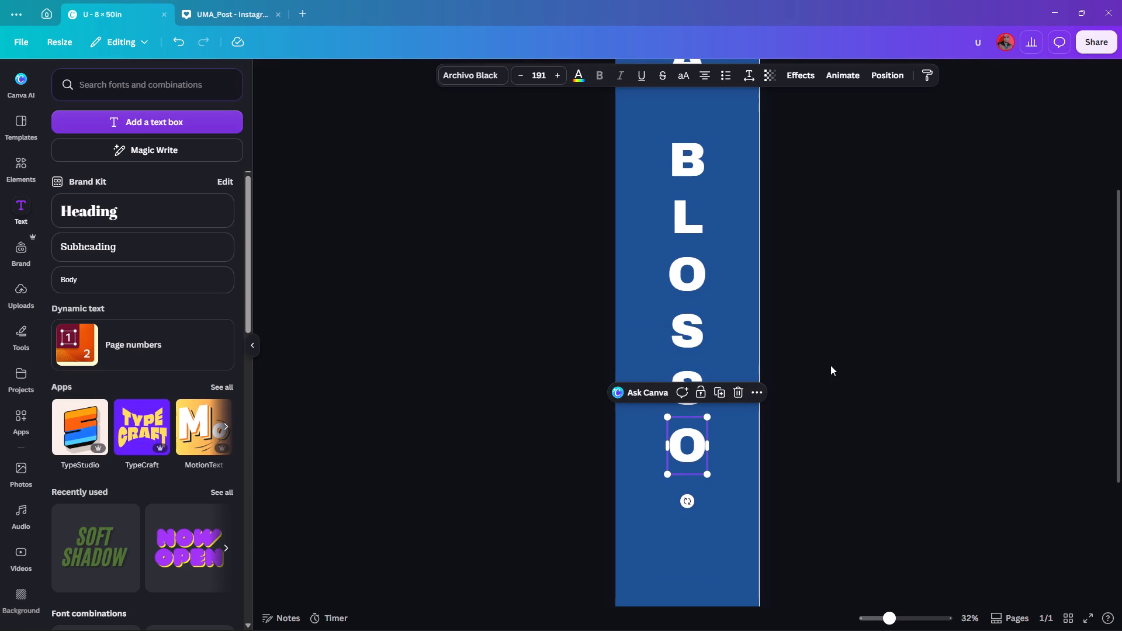
{"action": "key", "text": "ctrl+d"}
{"action": "scroll", "coordinate": [830, 355], "scroll_direction": "down", "scroll_amount": 2}
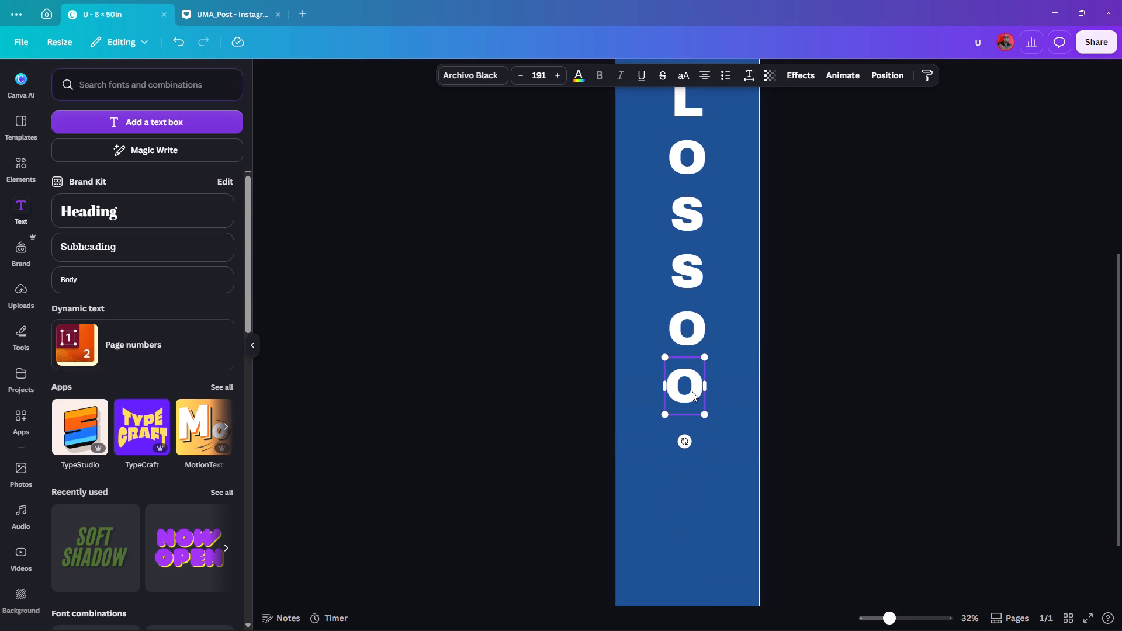
{"action": "double_click", "coordinate": [682, 390]}
{"action": "double_click", "coordinate": [681, 390]}
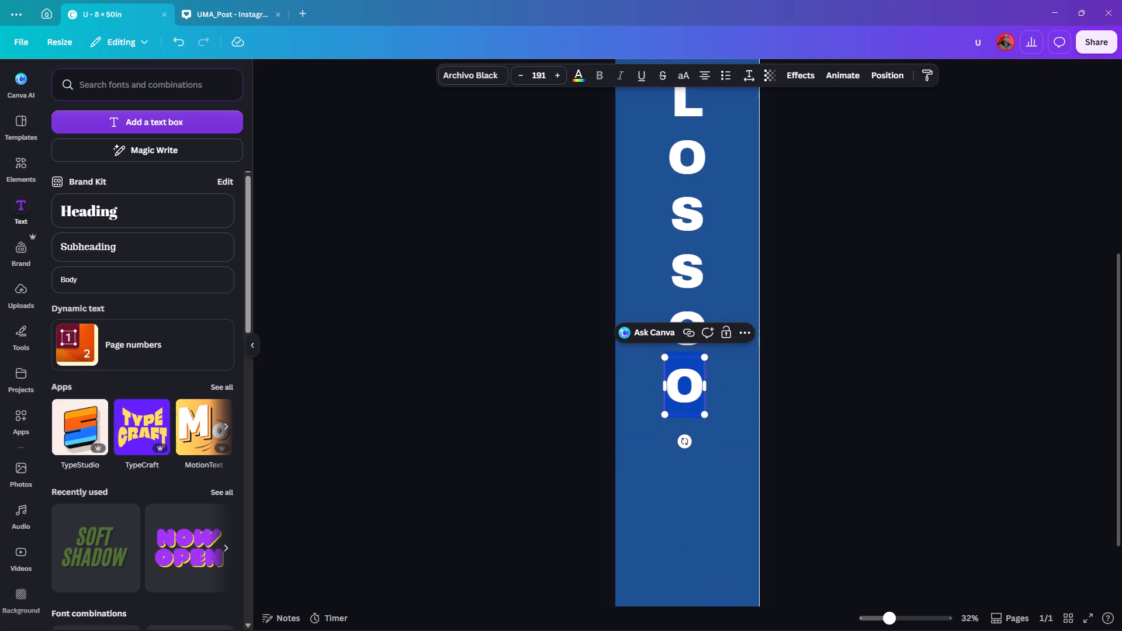
{"action": "key", "text": "shift+m"}
{"action": "left_click", "coordinate": [848, 347]}
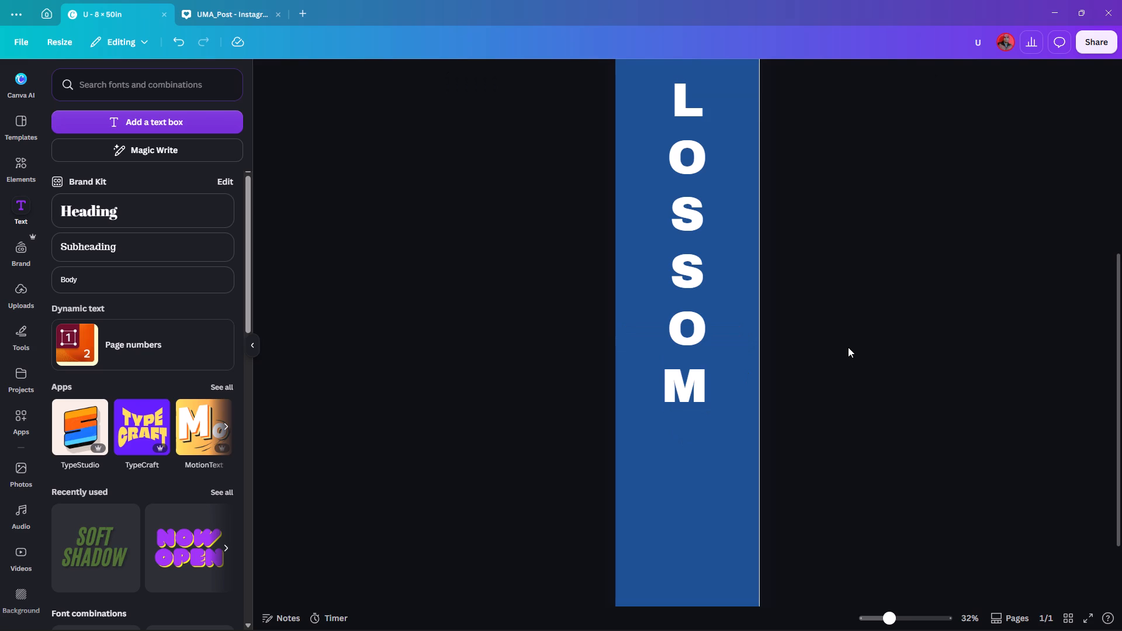
Look over the stacked UMA BLOSSOM letters along the banner, checking their spacing and the free space below.
{"action": "scroll", "coordinate": [830, 336], "scroll_direction": "up", "scroll_amount": 4}
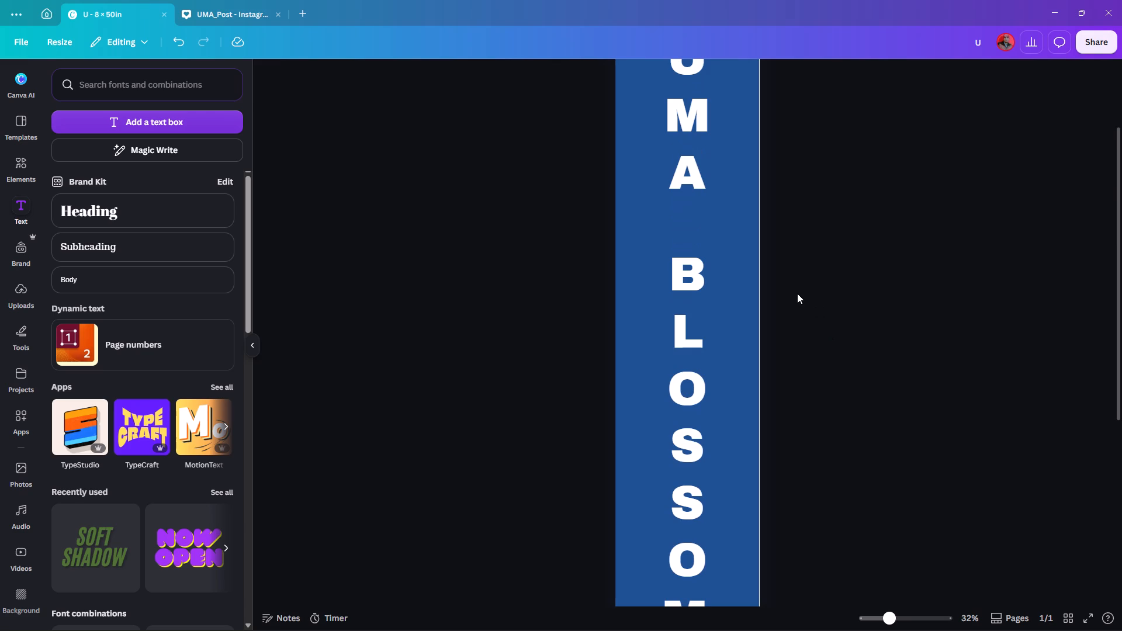
{"action": "scroll", "coordinate": [795, 289], "scroll_direction": "down", "scroll_amount": 2}
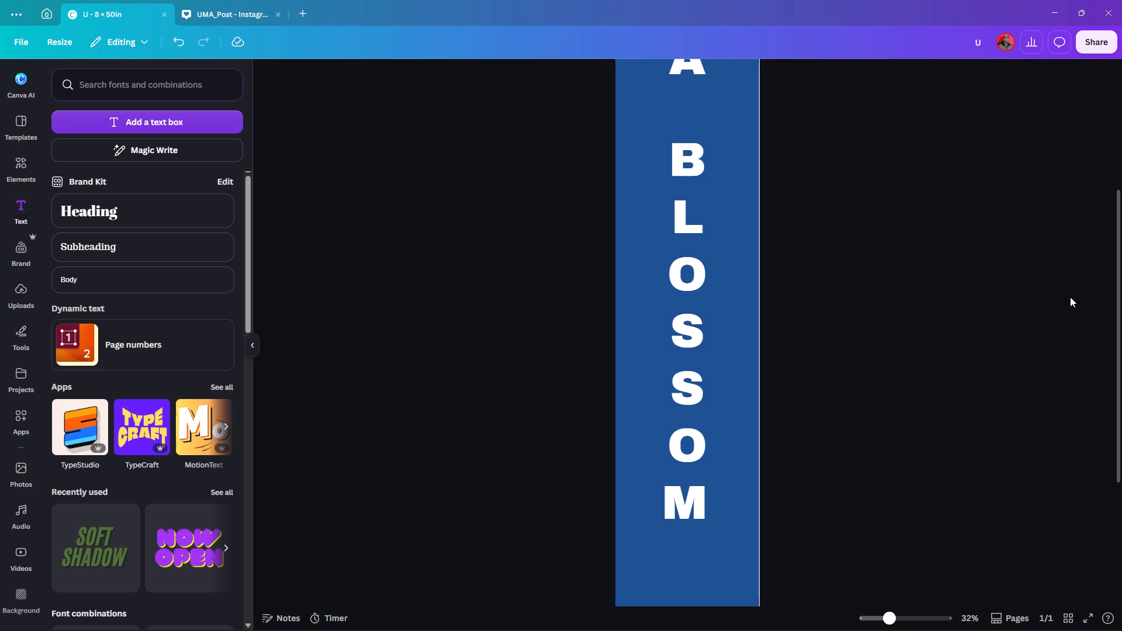
{"action": "scroll", "coordinate": [569, 261], "scroll_direction": "up", "scroll_amount": 8}
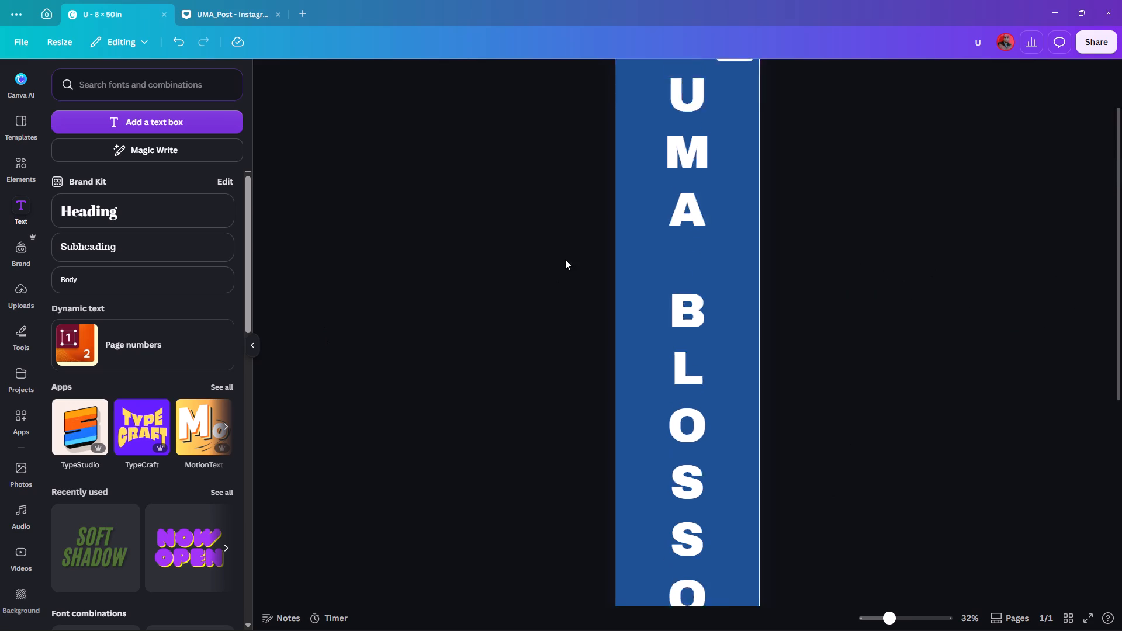
{"action": "scroll", "coordinate": [590, 252], "scroll_direction": "up", "scroll_amount": 2}
{"action": "scroll", "coordinate": [811, 202], "scroll_direction": "down", "scroll_amount": 3}
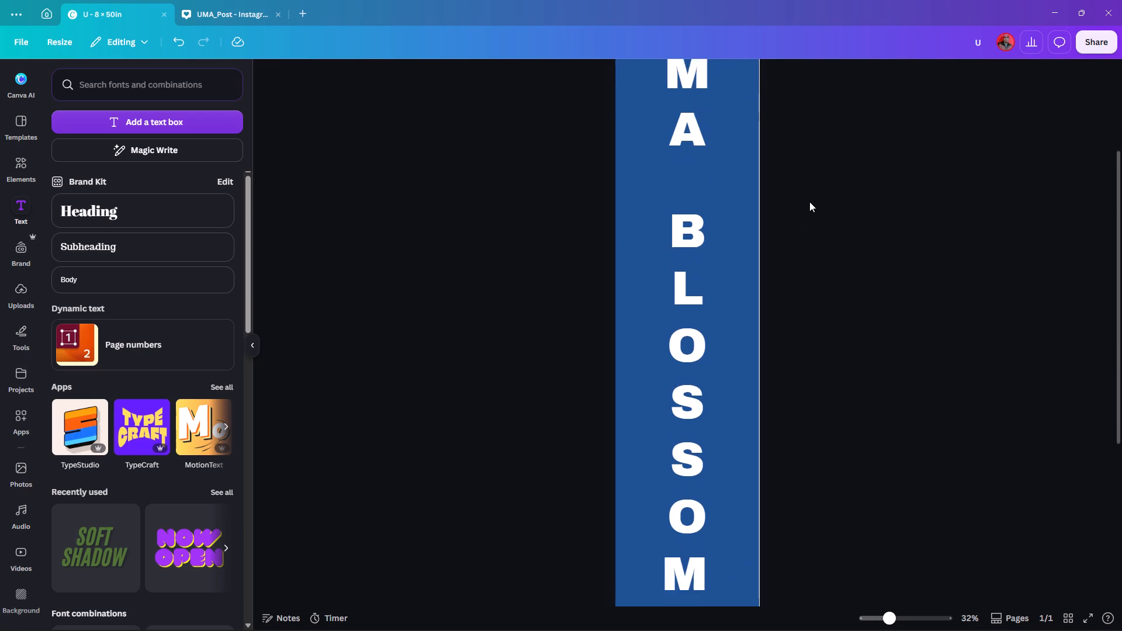
{"action": "scroll", "coordinate": [819, 200], "scroll_direction": "up", "scroll_amount": 4}
{"action": "scroll", "coordinate": [794, 205], "scroll_direction": "down", "scroll_amount": 6}
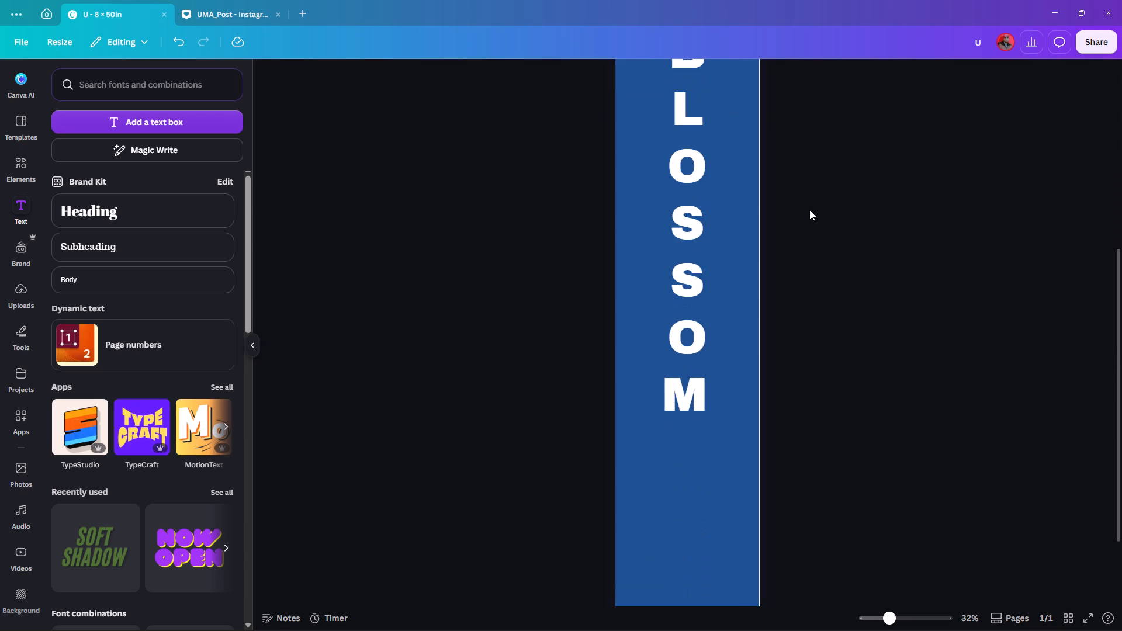
{"action": "scroll", "coordinate": [807, 204], "scroll_direction": "up", "scroll_amount": 7}
{"action": "scroll", "coordinate": [807, 204], "scroll_direction": "down", "scroll_amount": 15}
{"action": "scroll", "coordinate": [819, 202], "scroll_direction": "up", "scroll_amount": 4}
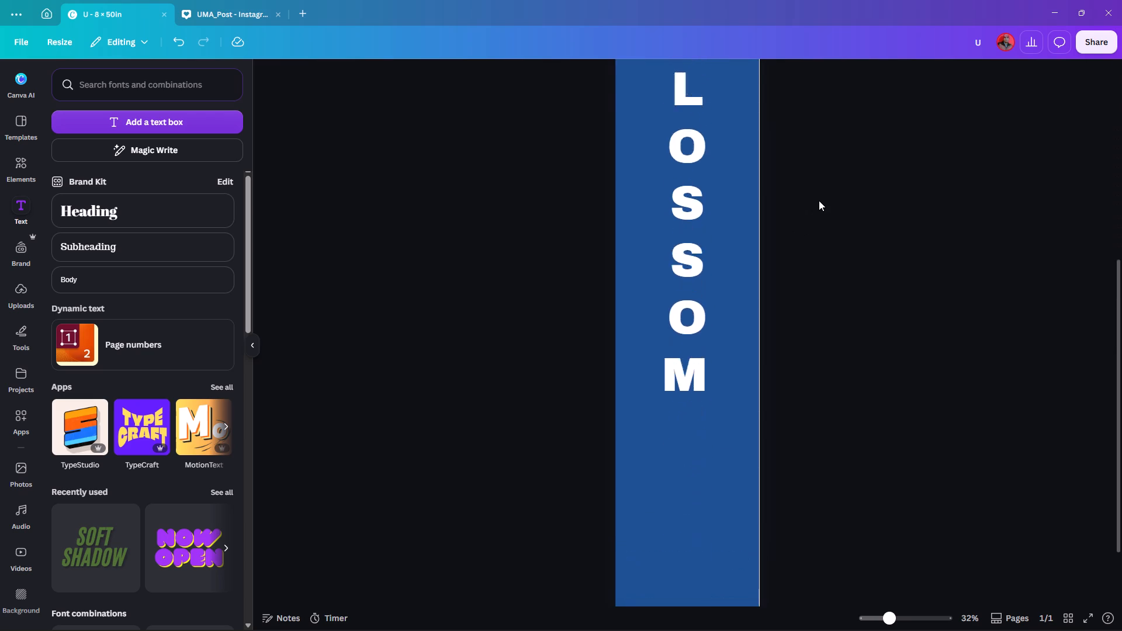
{"action": "scroll", "coordinate": [819, 200], "scroll_direction": "up", "scroll_amount": 3}
{"action": "scroll", "coordinate": [819, 200], "scroll_direction": "down", "scroll_amount": 1}
{"action": "scroll", "coordinate": [795, 179], "scroll_direction": "up", "scroll_amount": 1}
Move all the stacked letters of UMA BLOSSOM down together so they sit vertically centred on the banner.
{"action": "left_click", "coordinate": [698, 143]}
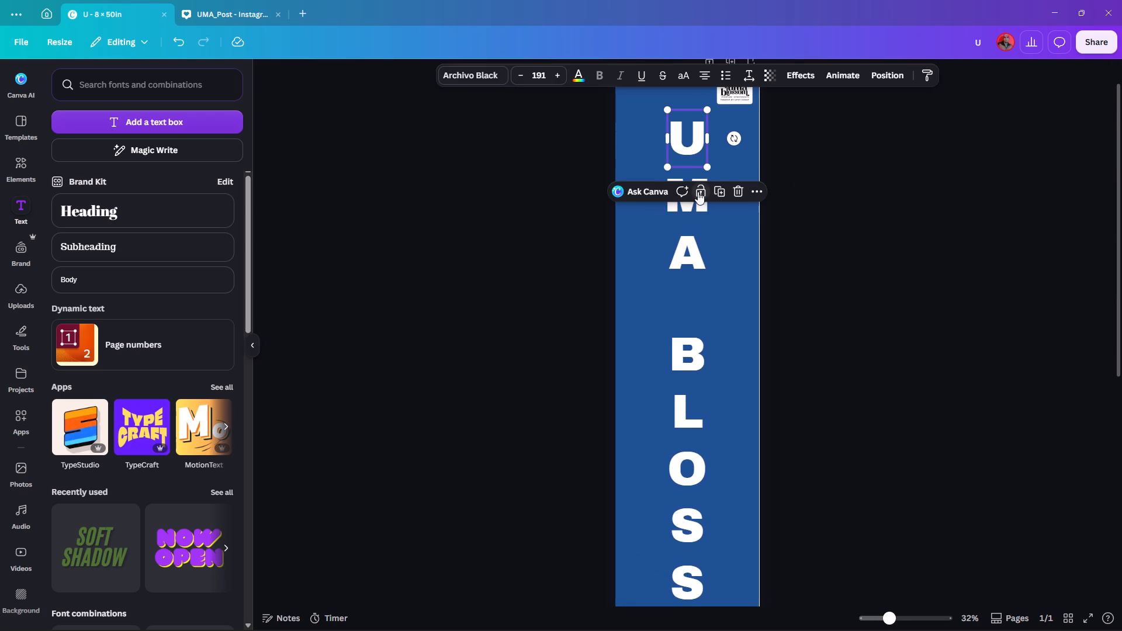
{"action": "left_click", "coordinate": [688, 204], "text": "shift"}
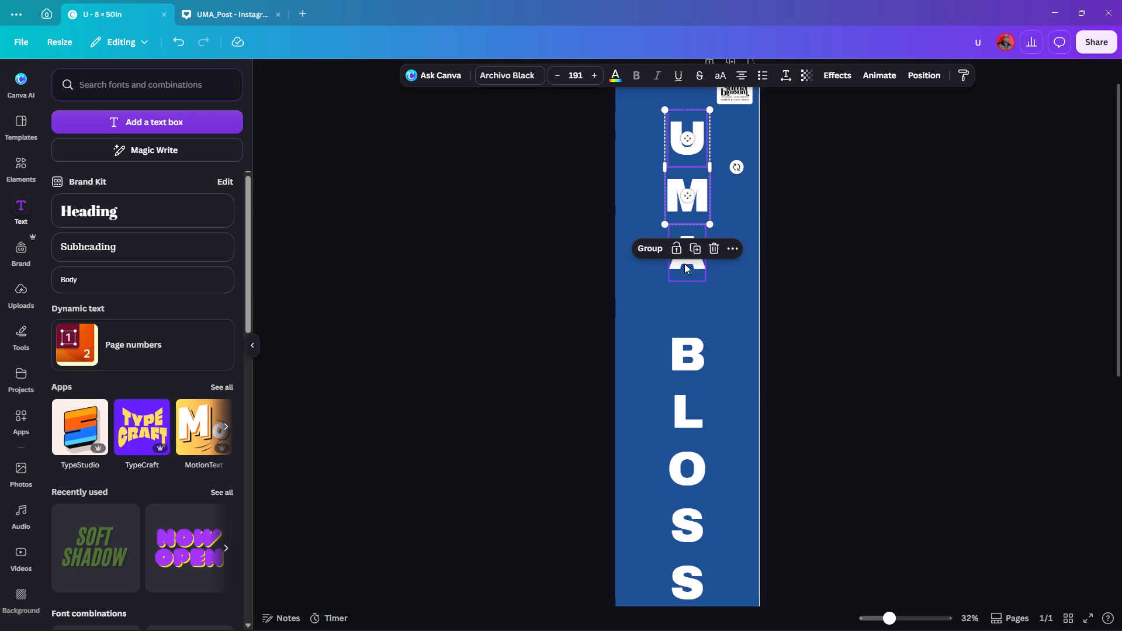
{"action": "left_click", "coordinate": [684, 264], "text": "shift"}
{"action": "scroll", "coordinate": [818, 254], "scroll_direction": "down", "scroll_amount": 2}
{"action": "left_click", "coordinate": [693, 242], "text": "shift"}
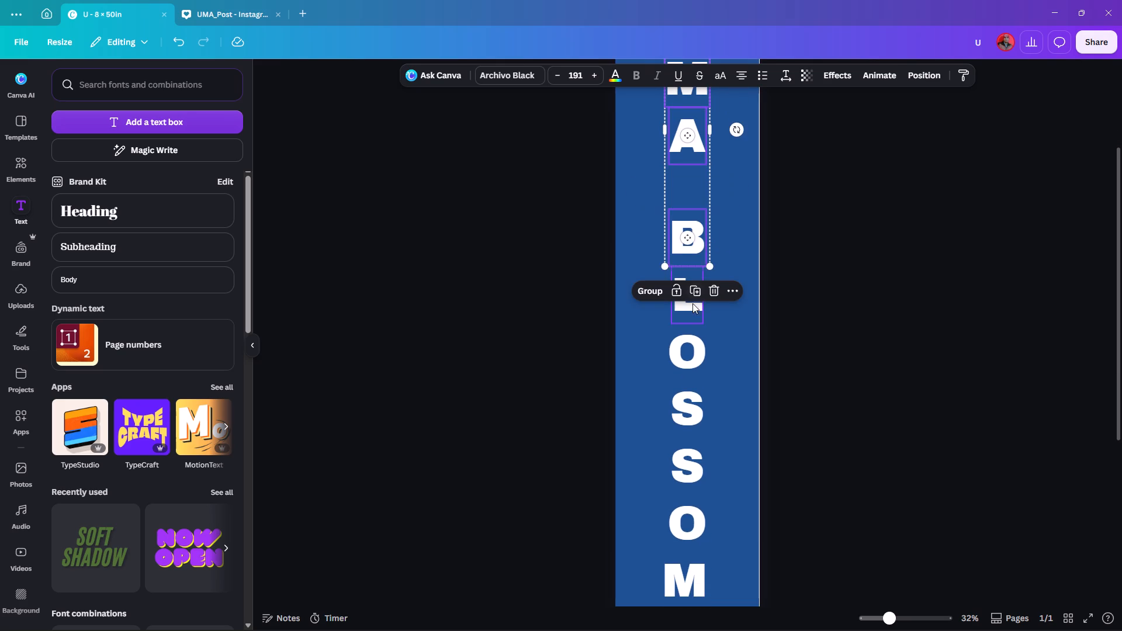
{"action": "left_click", "coordinate": [687, 310], "text": "shift"}
{"action": "left_click", "coordinate": [686, 369], "text": "shift"}
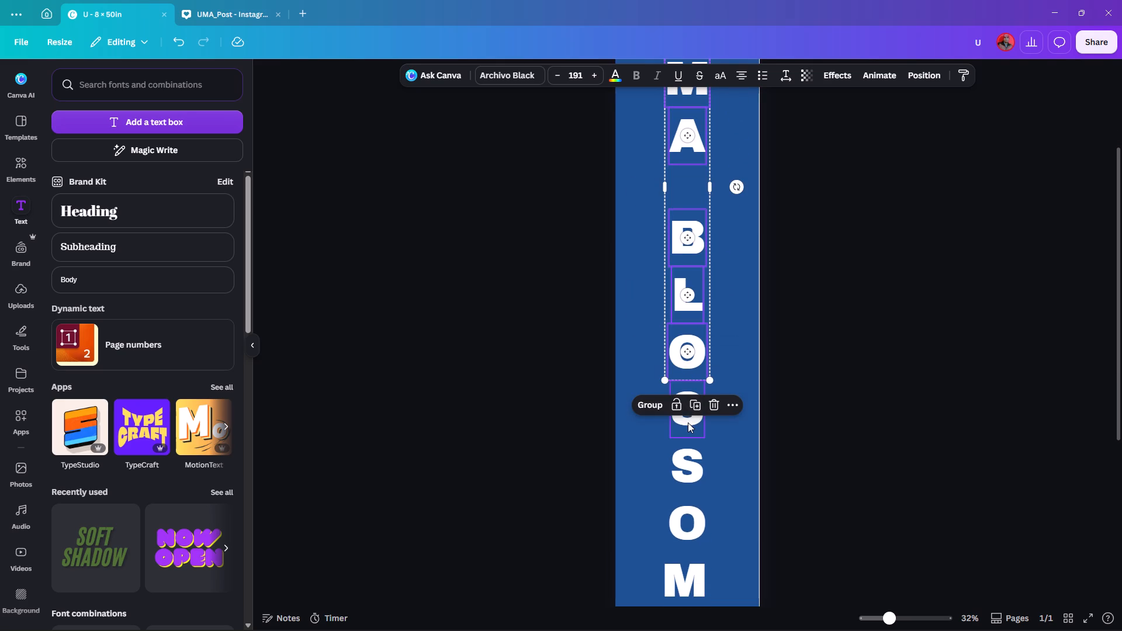
{"action": "left_click", "coordinate": [688, 422], "text": "shift"}
{"action": "left_click", "coordinate": [690, 484], "text": "shift"}
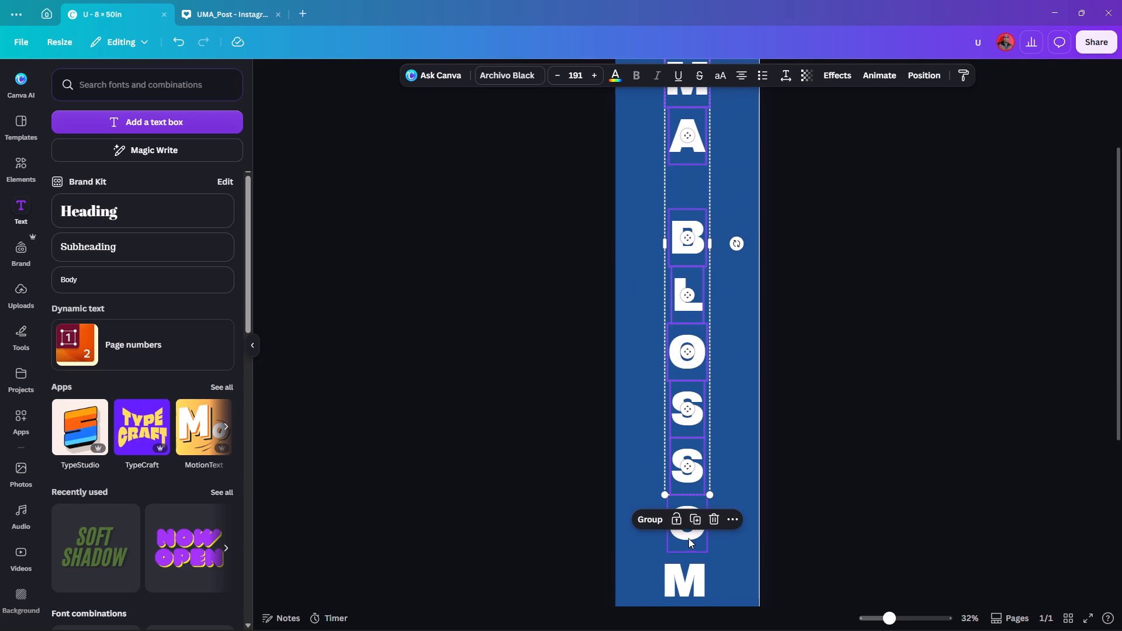
{"action": "left_click", "coordinate": [688, 539], "text": "shift"}
{"action": "left_click", "coordinate": [690, 594], "text": "shift"}
{"action": "scroll", "coordinate": [881, 369], "scroll_direction": "down", "scroll_amount": 2}
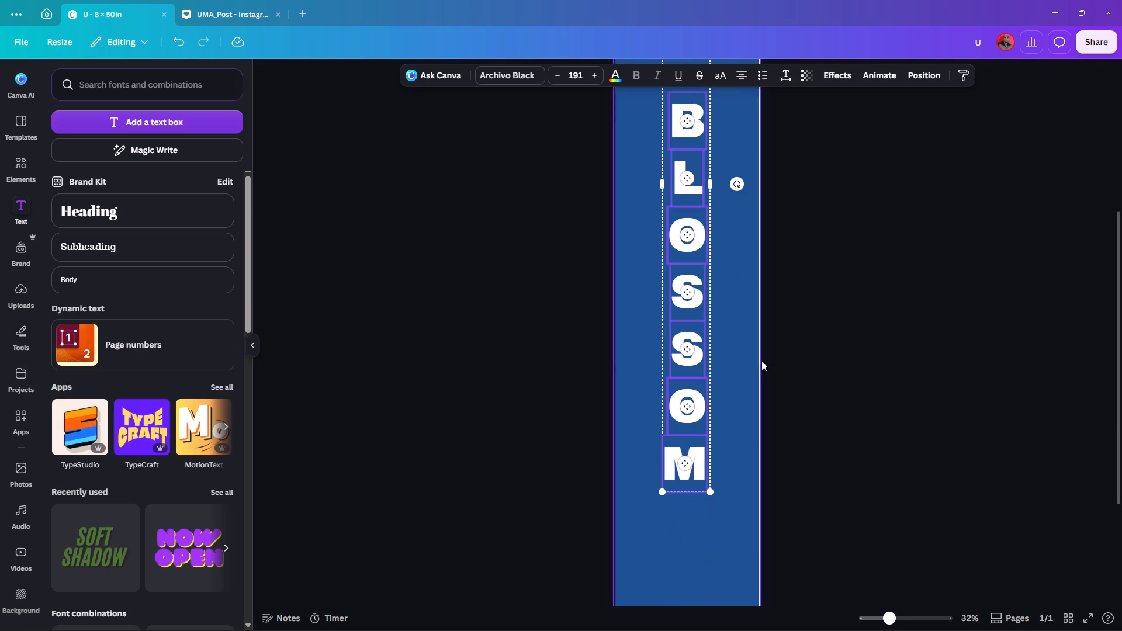
{"action": "scroll", "coordinate": [827, 303], "scroll_direction": "down", "scroll_amount": 4, "text": "ctrl"}
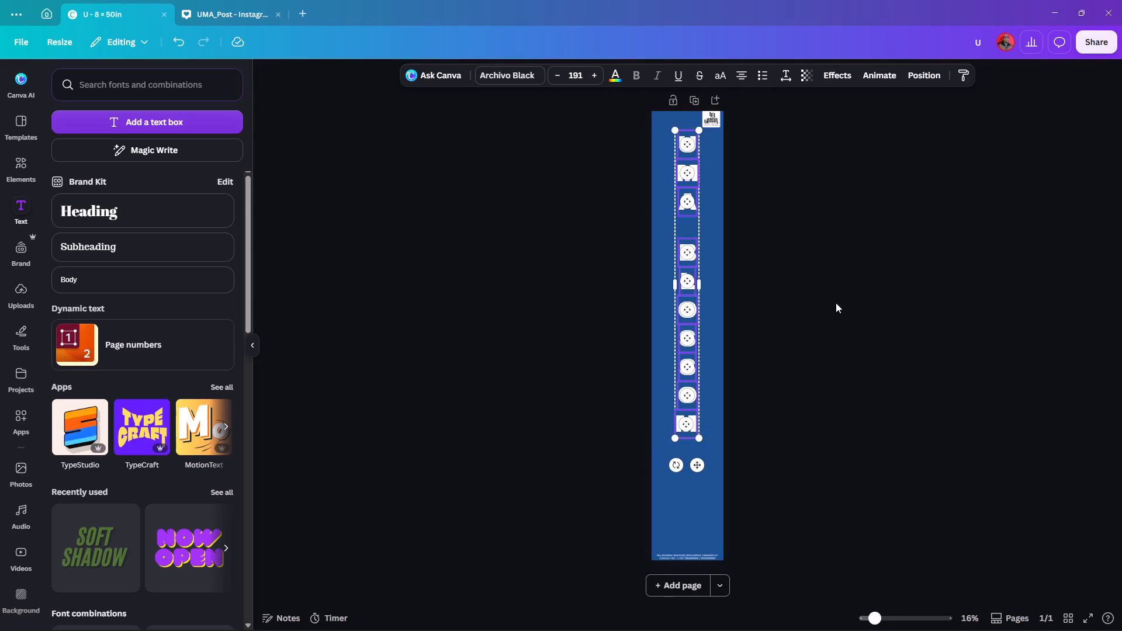
{"action": "left_click_drag", "start_coordinate": [688, 226], "coordinate": [687, 274]}
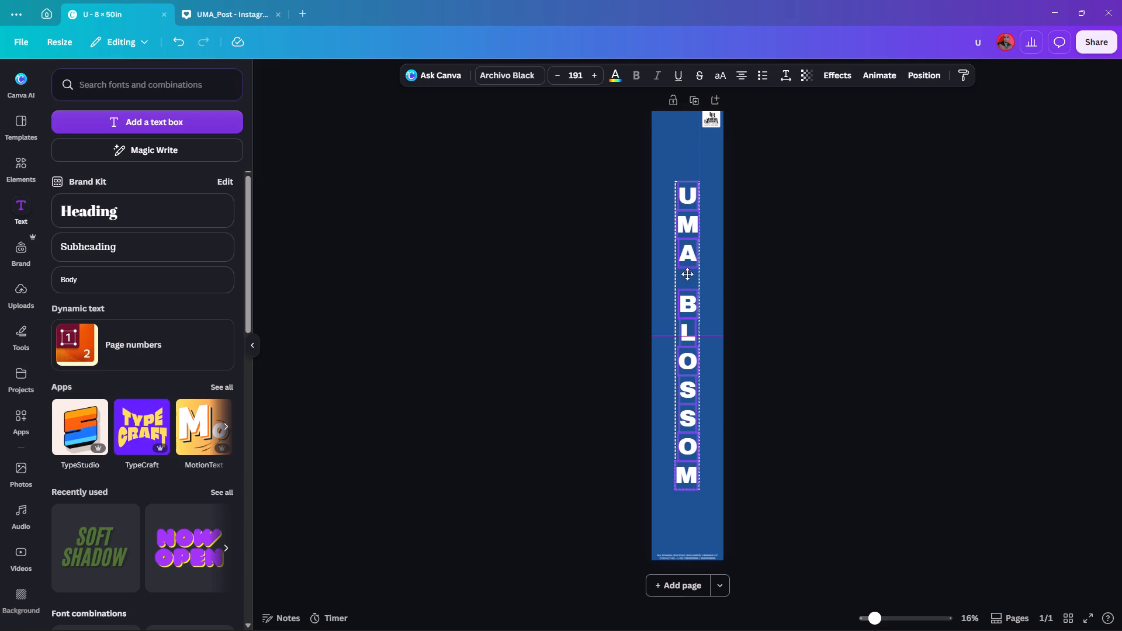
{"action": "left_click_drag", "start_coordinate": [687, 274], "coordinate": [687, 278]}
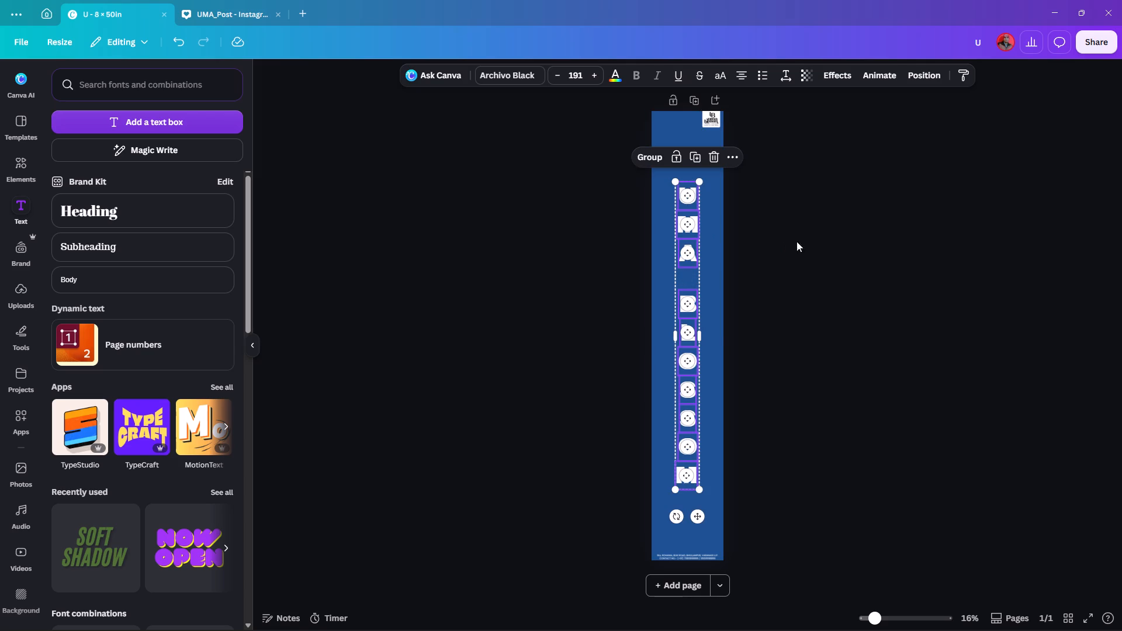
{"action": "left_click", "coordinate": [829, 240]}
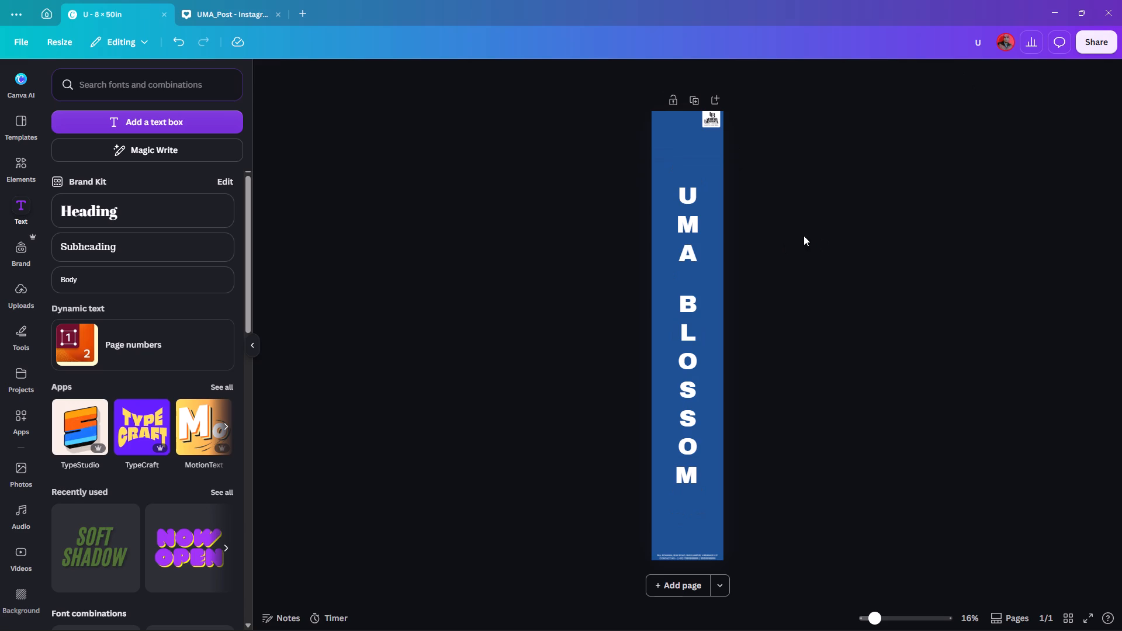
{"action": "left_click", "coordinate": [819, 197]}
Enlarge the stacked letters U, M and A together to font size 274 and centre them horizontally below the logo.
{"action": "left_click", "coordinate": [687, 195]}
{"action": "left_click", "coordinate": [690, 219], "text": "shift"}
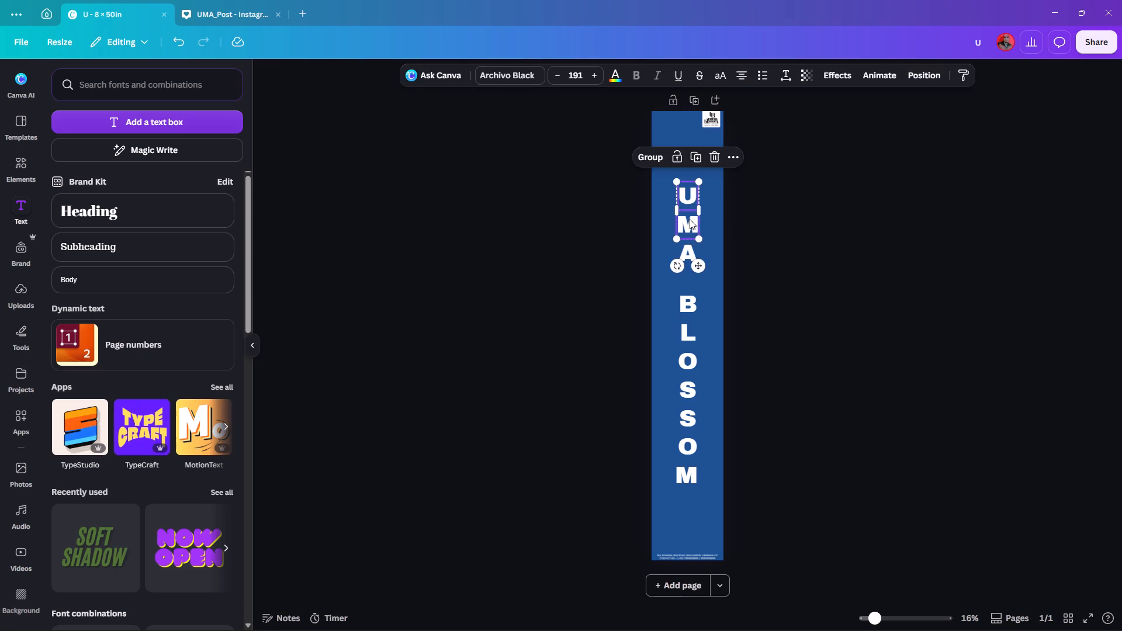
{"action": "left_click", "coordinate": [687, 248], "text": "shift"}
{"action": "left_click_drag", "start_coordinate": [698, 180], "coordinate": [699, 180], "text": "alt"}
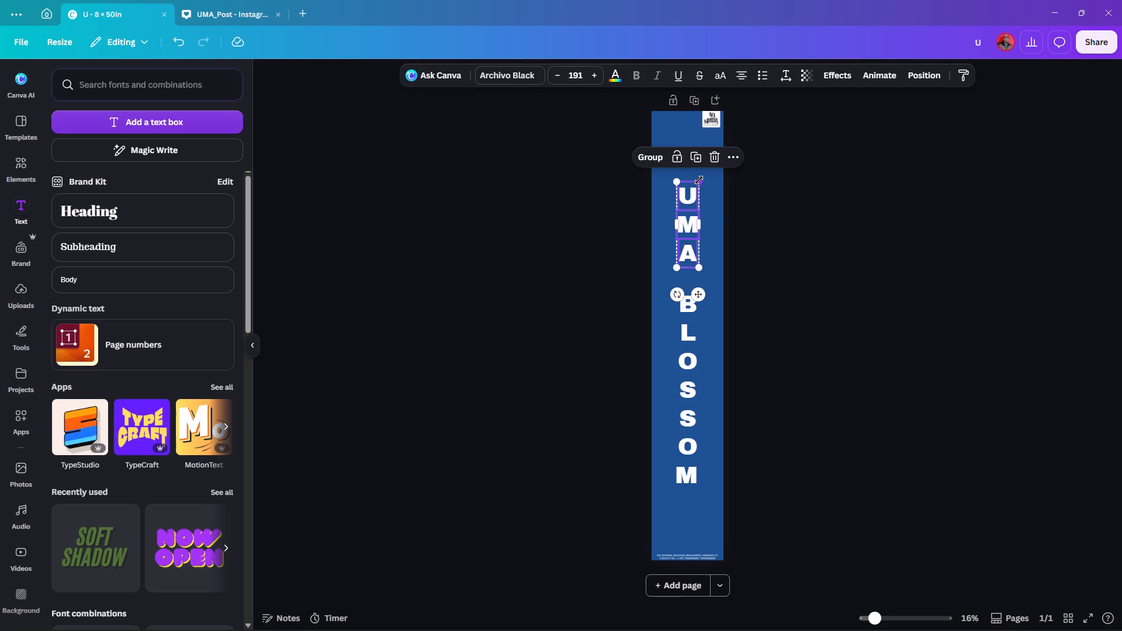
{"action": "left_click_drag", "start_coordinate": [699, 180], "coordinate": [714, 164], "text": "alt"}
{"action": "left_click_drag", "start_coordinate": [691, 192], "coordinate": [694, 172]}
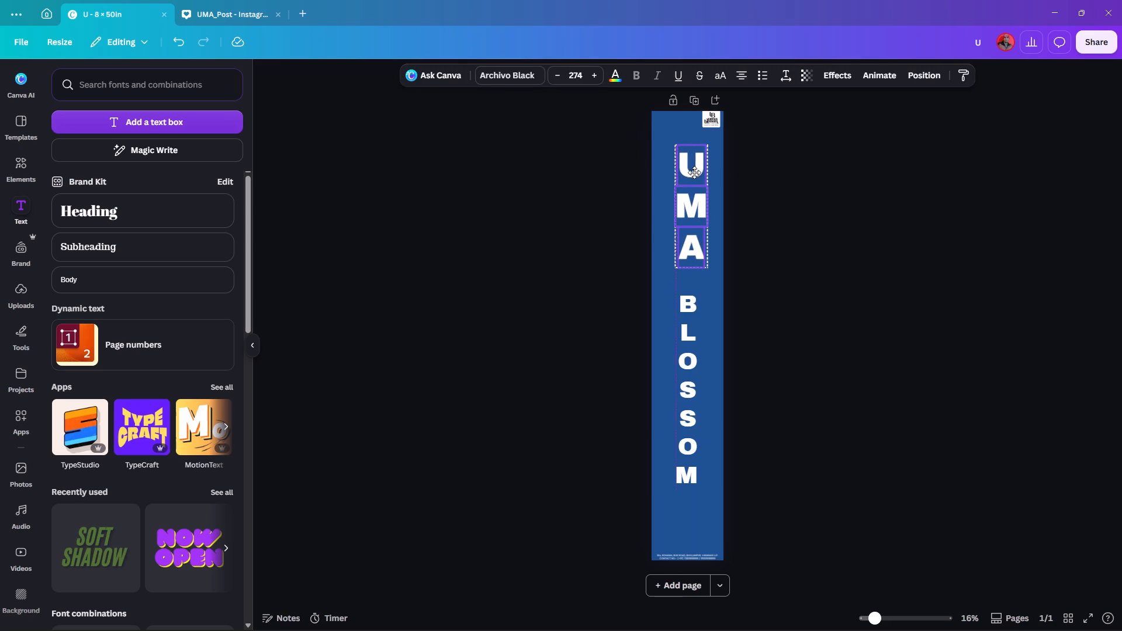
{"action": "left_click_drag", "start_coordinate": [694, 172], "coordinate": [691, 169]}
{"action": "left_click", "coordinate": [809, 204]}
Enlarge the seven stacked letters of BLOSSOM together to font size 264.
{"action": "left_click", "coordinate": [685, 300]}
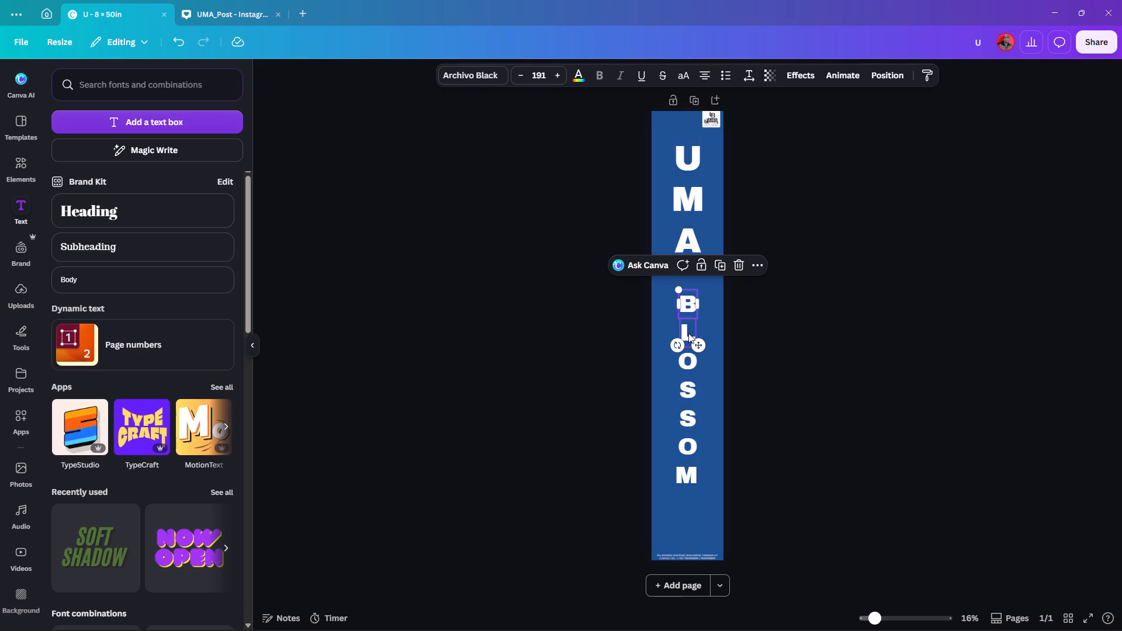
{"action": "left_click", "coordinate": [688, 333], "text": "shift"}
{"action": "left_click", "coordinate": [691, 357], "text": "shift"}
{"action": "left_click", "coordinate": [692, 389], "text": "shift"}
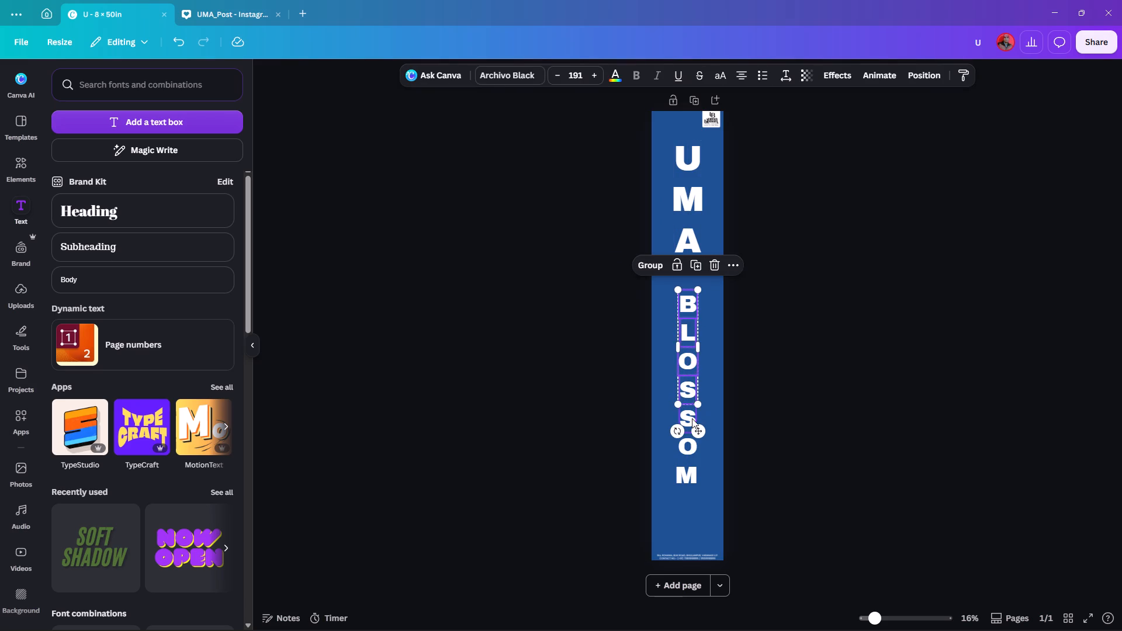
{"action": "left_click", "coordinate": [692, 418], "text": "shift"}
{"action": "left_click", "coordinate": [689, 439], "text": "shift"}
{"action": "left_click", "coordinate": [687, 469], "text": "shift"}
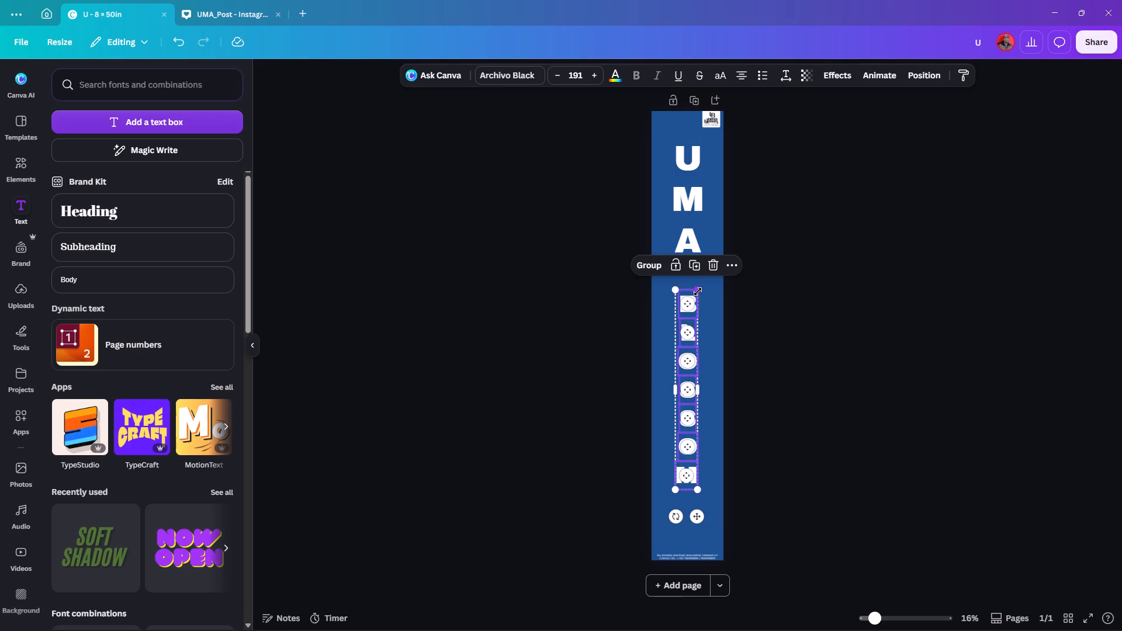
{"action": "left_click_drag", "start_coordinate": [699, 290], "coordinate": [725, 264], "text": "alt"}
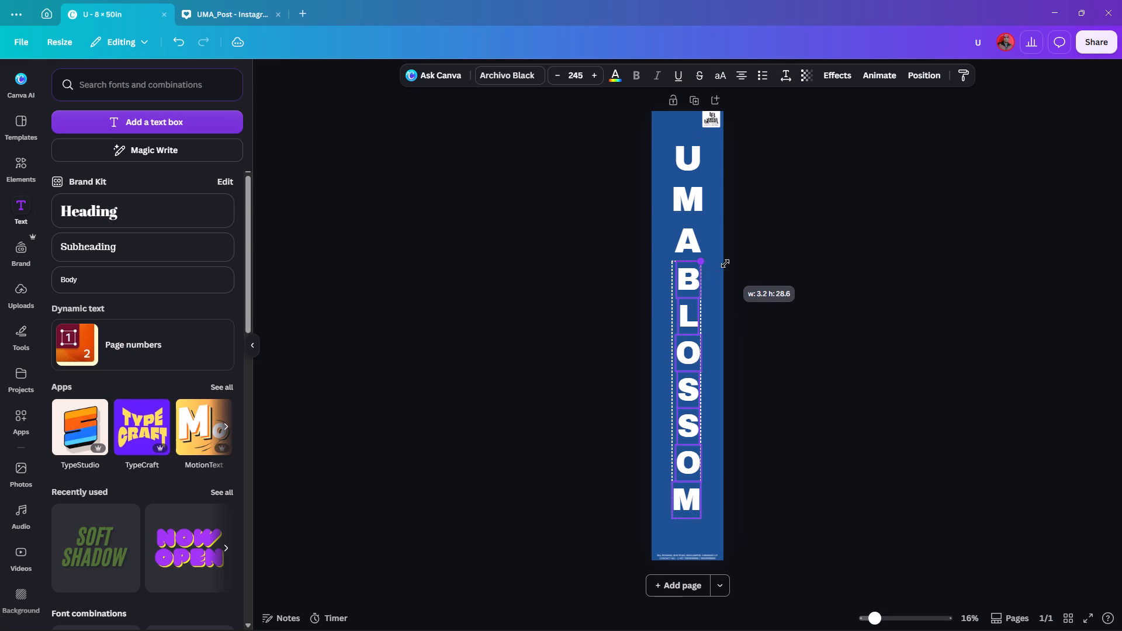
{"action": "left_click_drag", "start_coordinate": [725, 264], "coordinate": [732, 256], "text": "alt"}
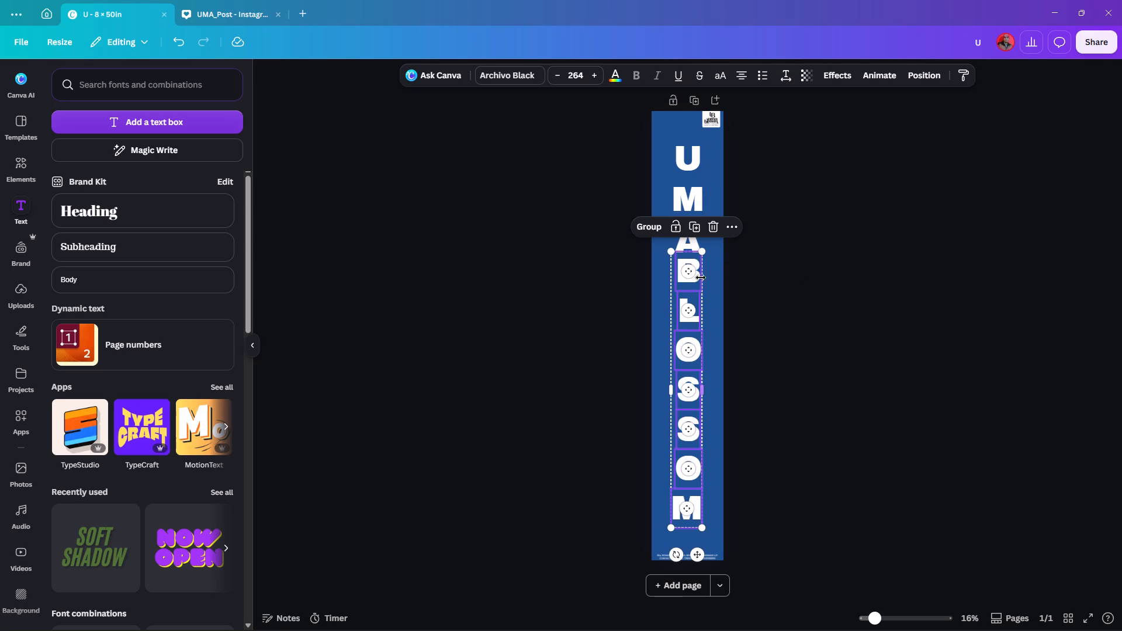
Move the seven BLOSSOM letters down together, leaving a word gap below UMA and staying above the contact strip.
{"action": "left_click_drag", "start_coordinate": [688, 287], "coordinate": [688, 310]}
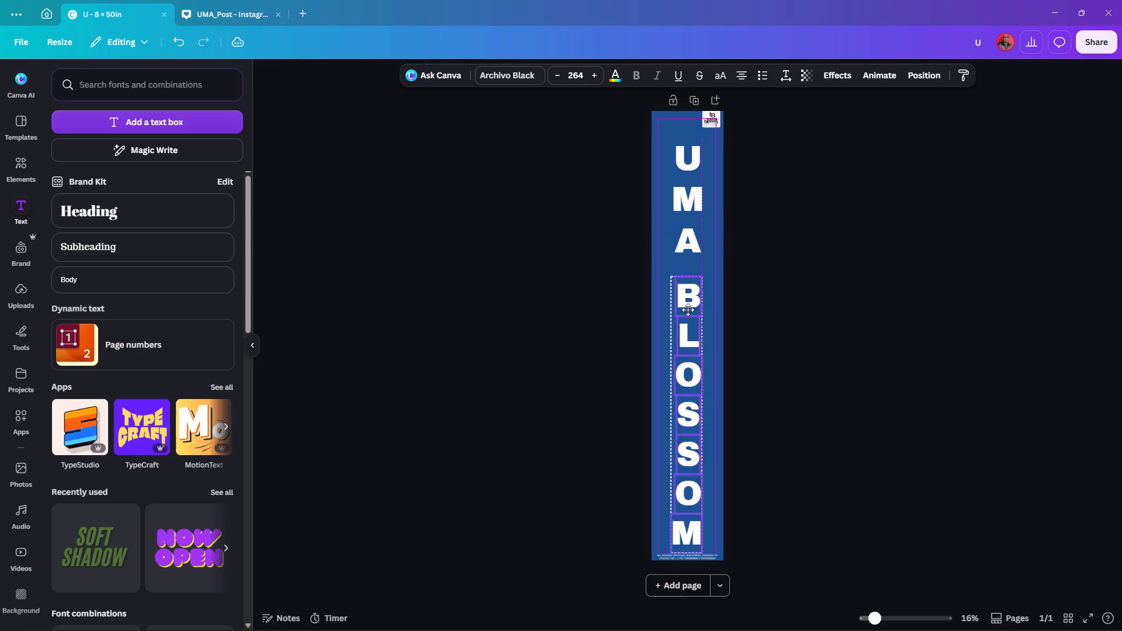
{"action": "left_click_drag", "start_coordinate": [688, 310], "coordinate": [688, 306]}
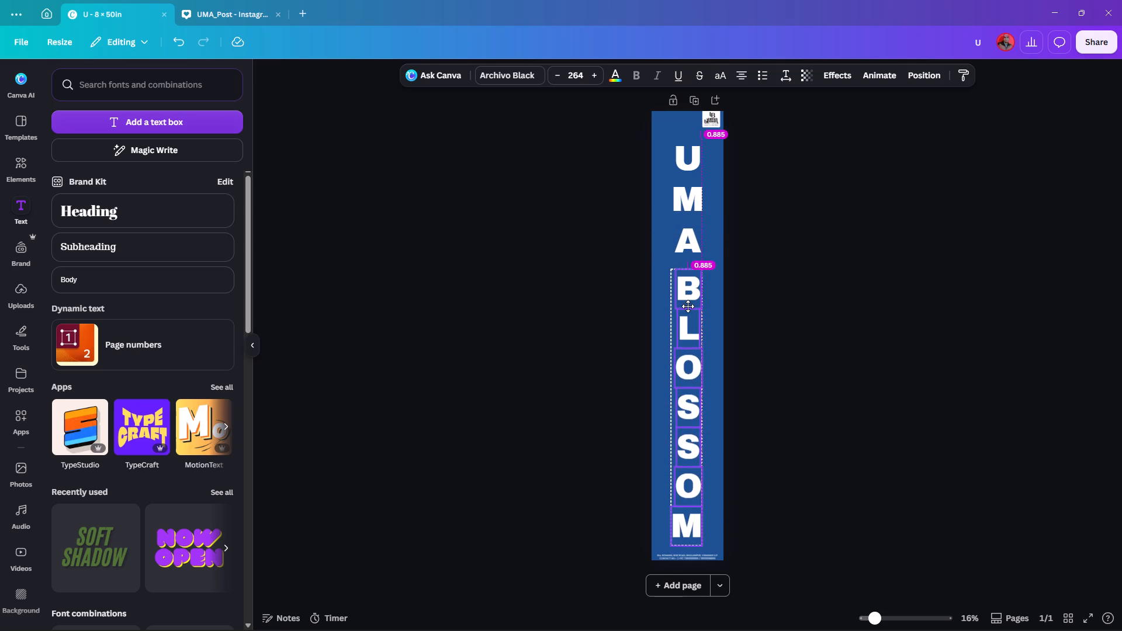
{"action": "left_click_drag", "start_coordinate": [688, 306], "coordinate": [688, 308]}
{"action": "left_click_drag", "start_coordinate": [688, 308], "coordinate": [688, 310]}
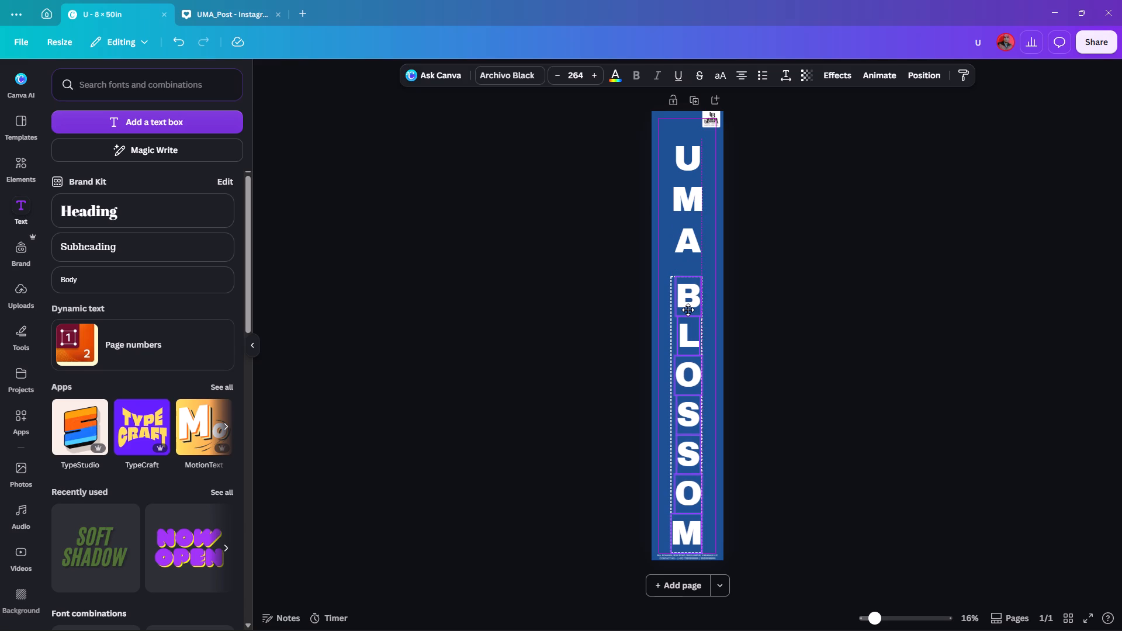
{"action": "left_click_drag", "start_coordinate": [688, 310], "coordinate": [688, 310]}
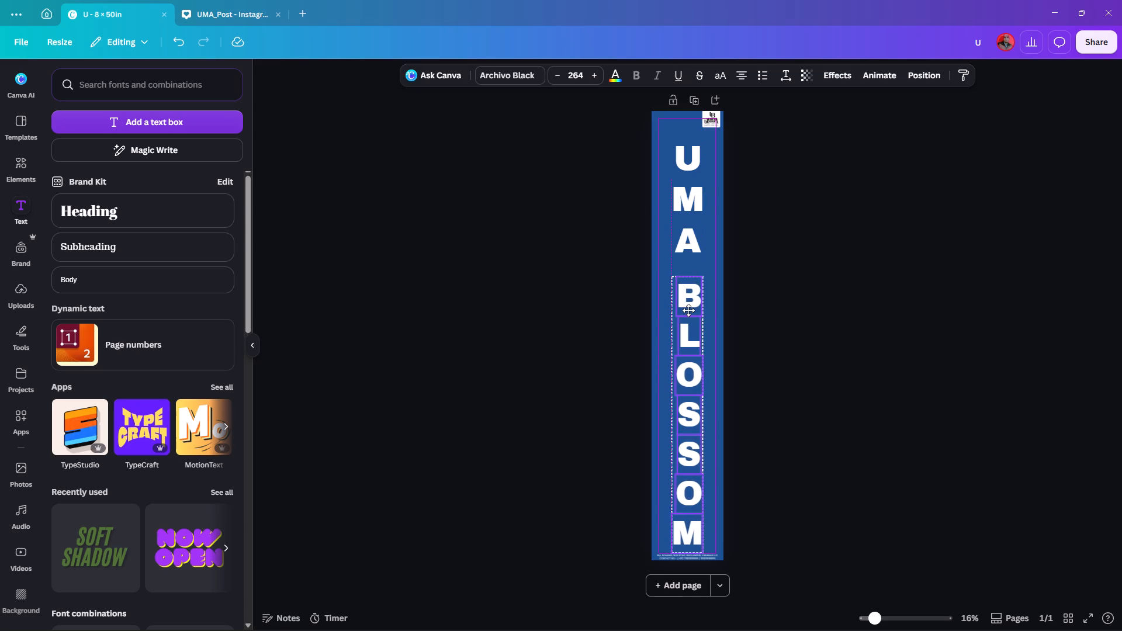
{"action": "left_click_drag", "start_coordinate": [688, 310], "coordinate": [689, 310]}
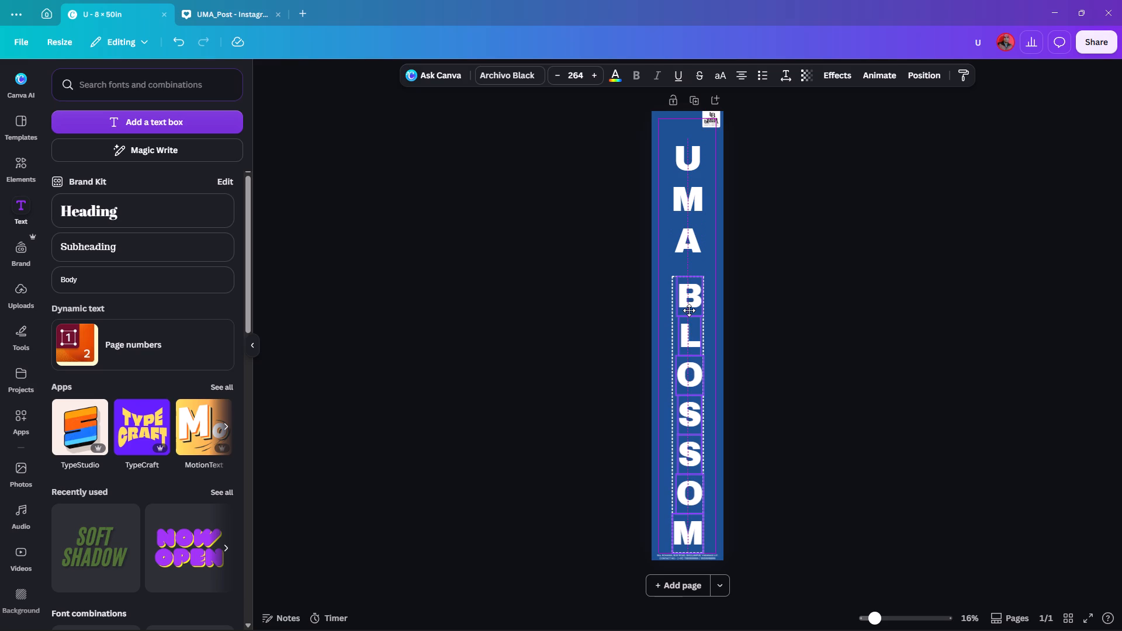
{"action": "left_click_drag", "start_coordinate": [689, 310], "coordinate": [689, 310]}
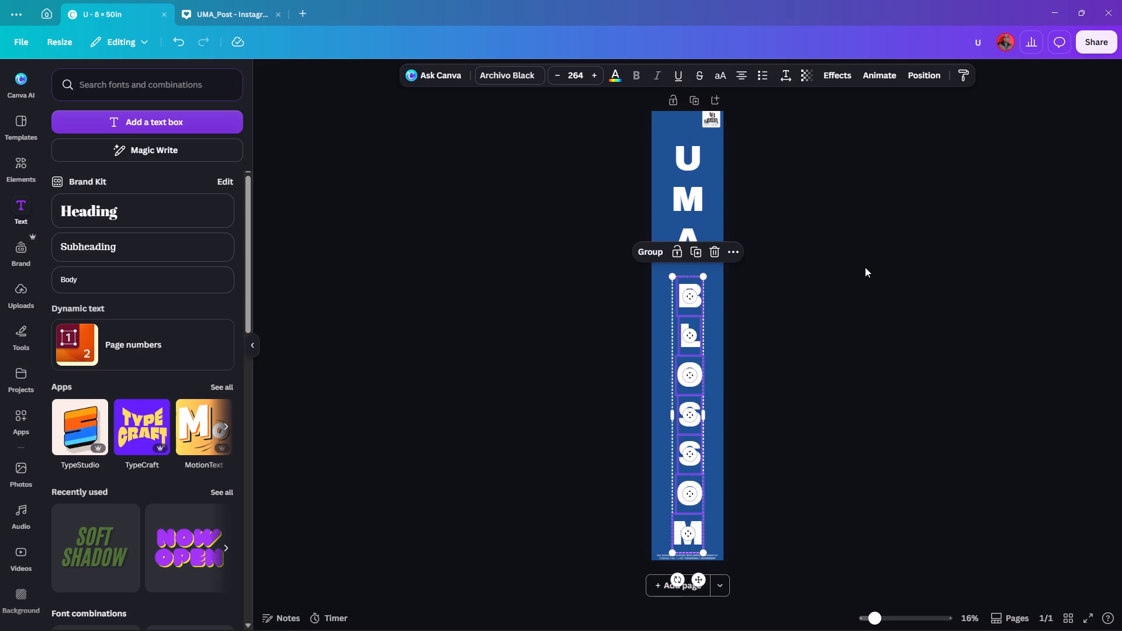
{"action": "left_click", "coordinate": [865, 267]}
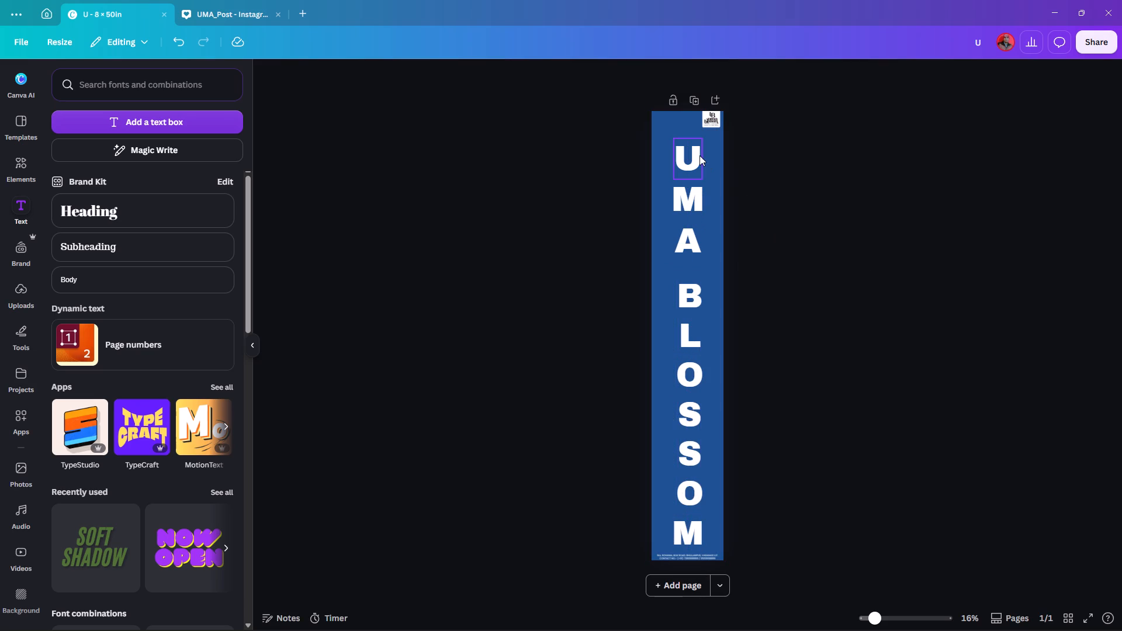
Nudge all the stacked letters of UMA BLOSSOM up together slightly, opening more space above the contact strip.
{"action": "left_click_drag", "start_coordinate": [874, 169], "coordinate": [692, 279]}
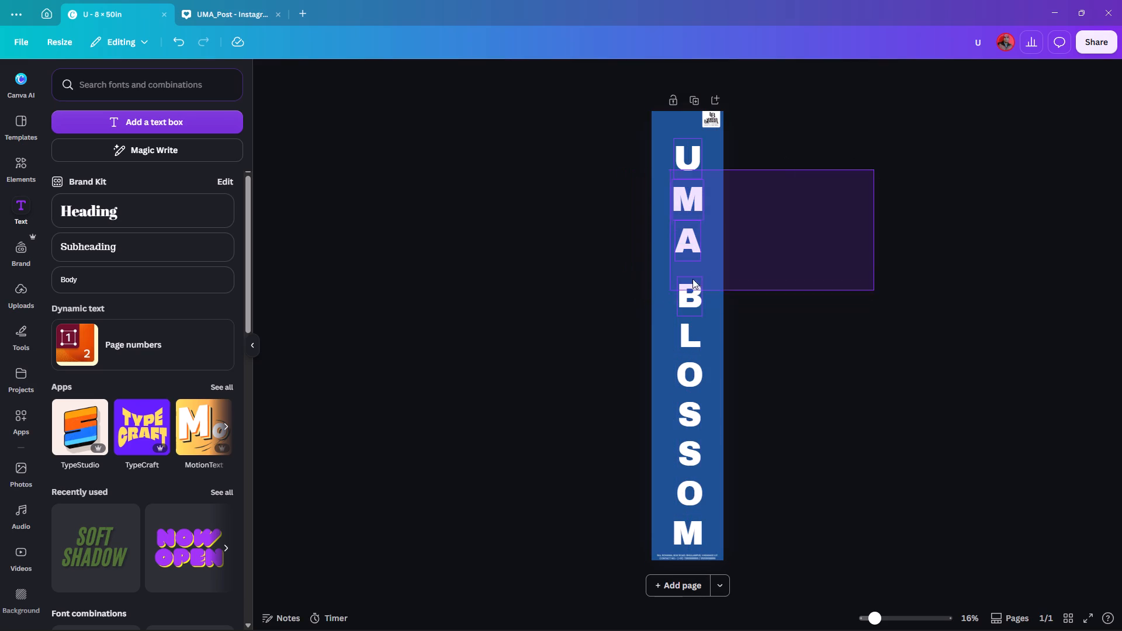
{"action": "left_click_drag", "start_coordinate": [692, 279], "coordinate": [680, 531]}
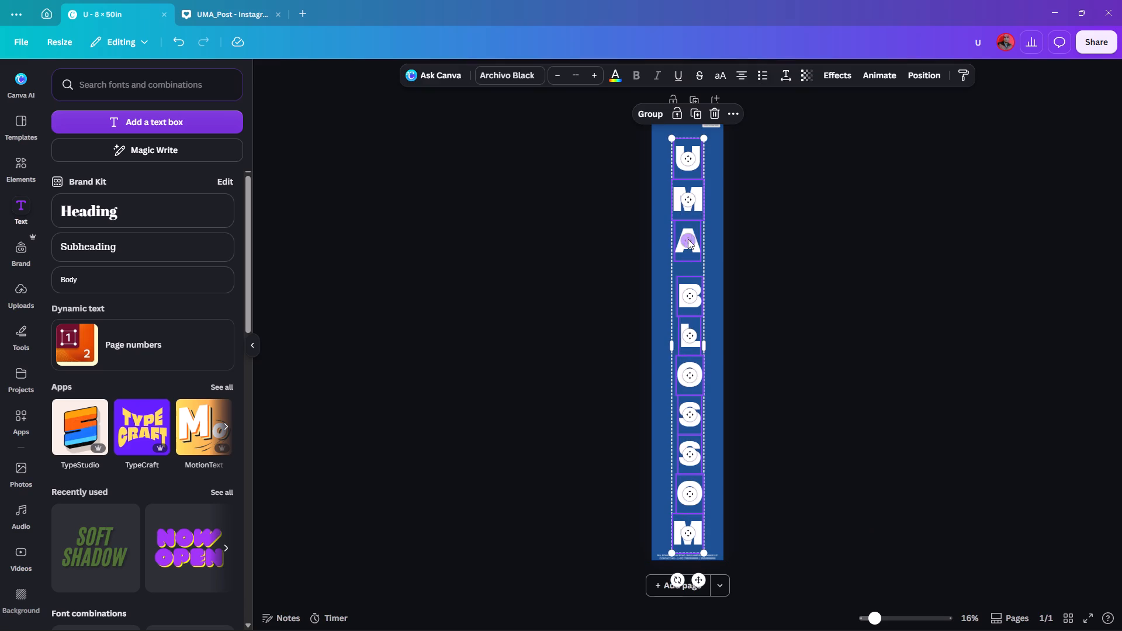
{"action": "key", "text": "Up"}
{"action": "key", "text": "Up"}
{"action": "key", "text": "Up"}
{"action": "key", "text": "Up"}
{"action": "key", "text": "Up"}
{"action": "key", "text": "Up"}
{"action": "key", "text": "Up"}
{"action": "key", "text": "Up"}
{"action": "key", "text": "Up"}
{"action": "key", "text": "Up"}
{"action": "key", "text": "Up"}
{"action": "key", "text": "Up"}
{"action": "key", "text": "Up"}
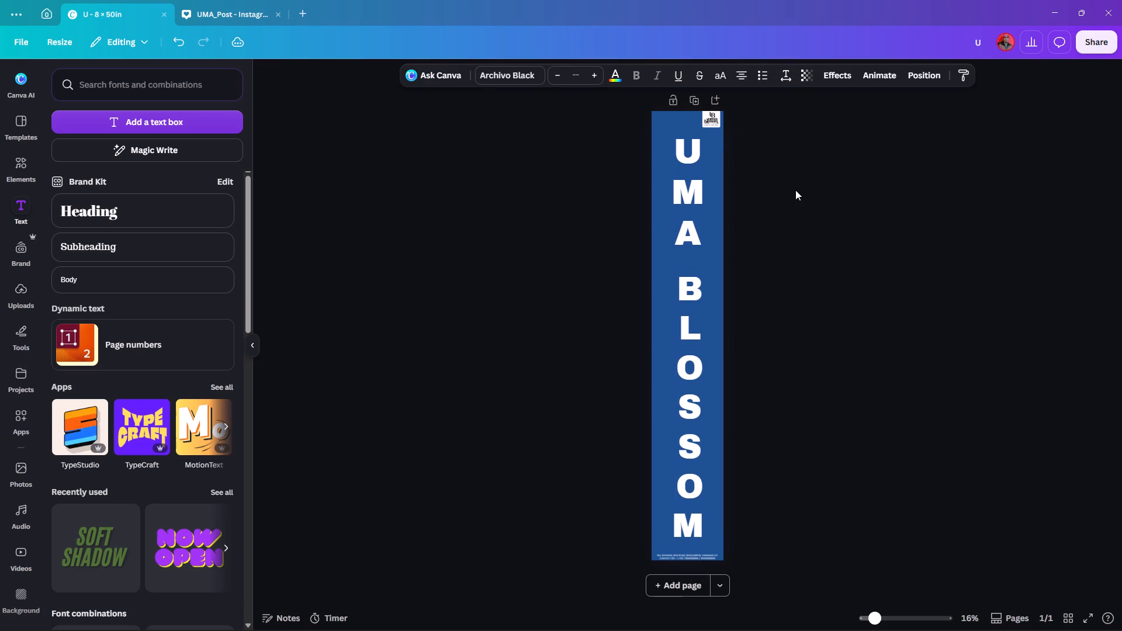
{"action": "key", "text": "Down"}
{"action": "key", "text": "Down"}
{"action": "key", "text": "Down"}
{"action": "key", "text": "Up"}
{"action": "key", "text": "Up"}
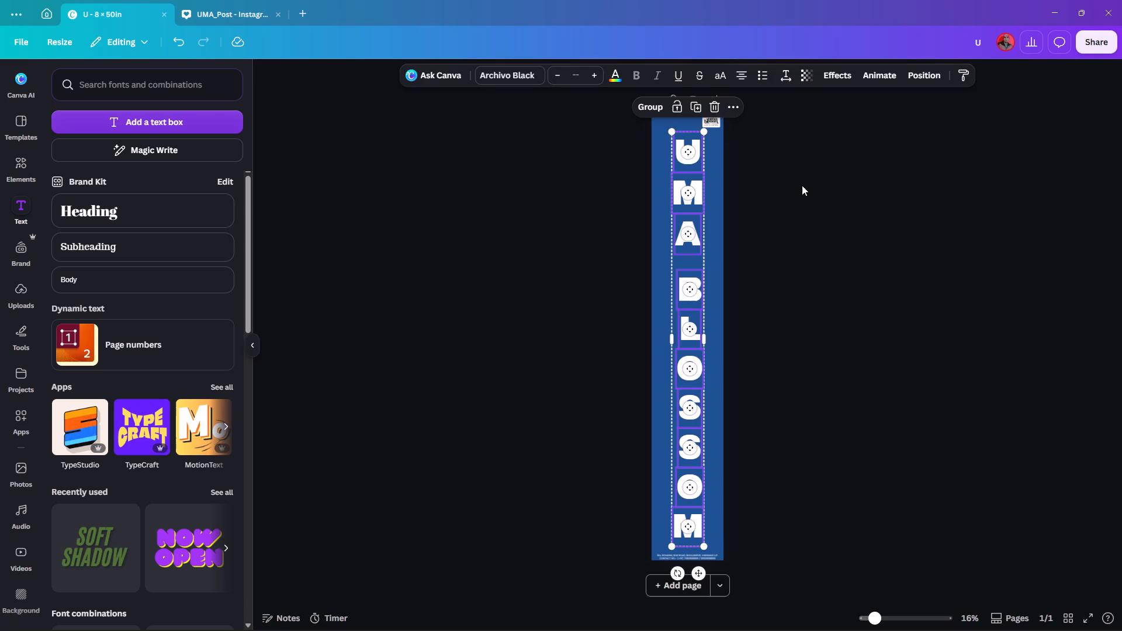
{"action": "key", "text": "Up"}
{"action": "key", "text": "Up"}
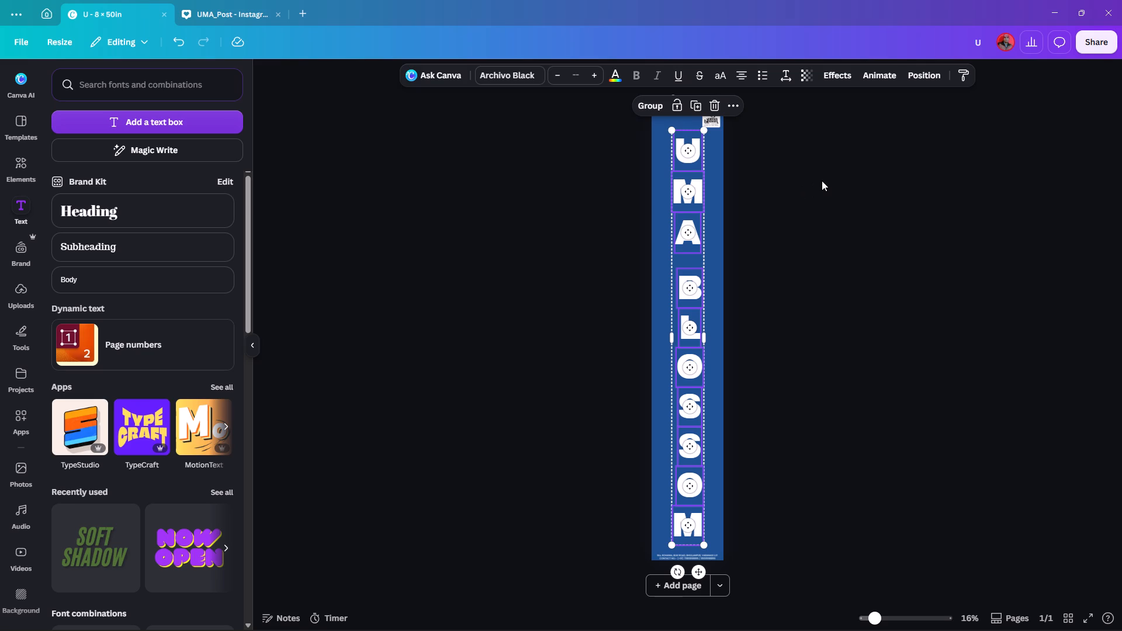
{"action": "key", "text": "Up"}
{"action": "left_click", "coordinate": [823, 190]}
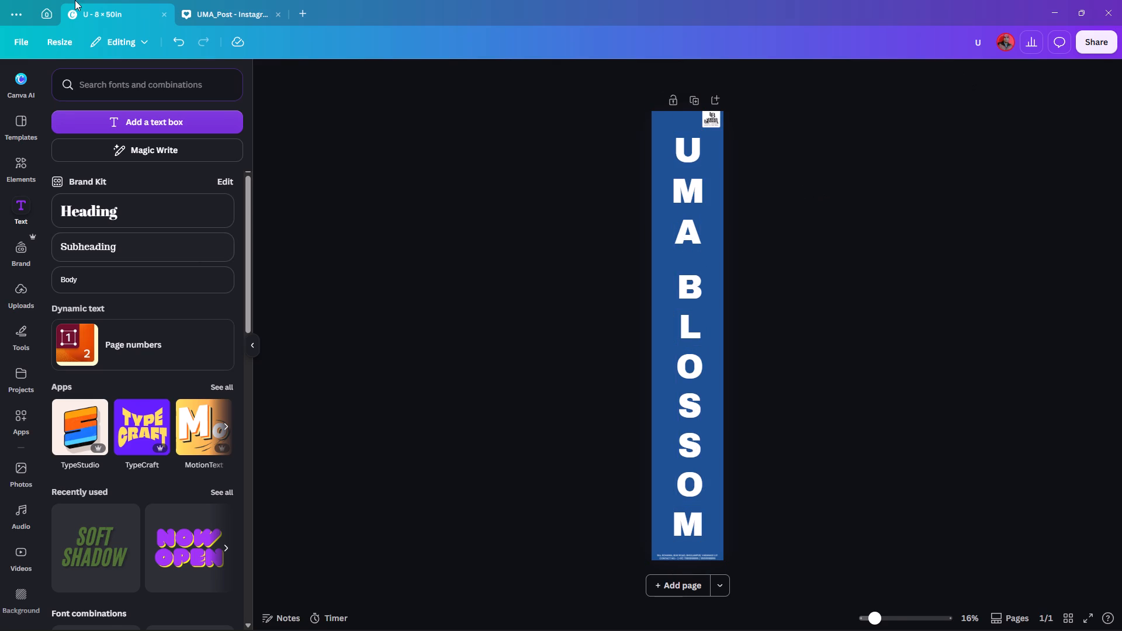
Switch to the UMA_Post design and look through its posts to see which branding elements they carry besides the logo.
{"action": "left_click", "coordinate": [217, 5]}
{"action": "scroll", "coordinate": [324, 250], "scroll_direction": "up", "scroll_amount": 5}
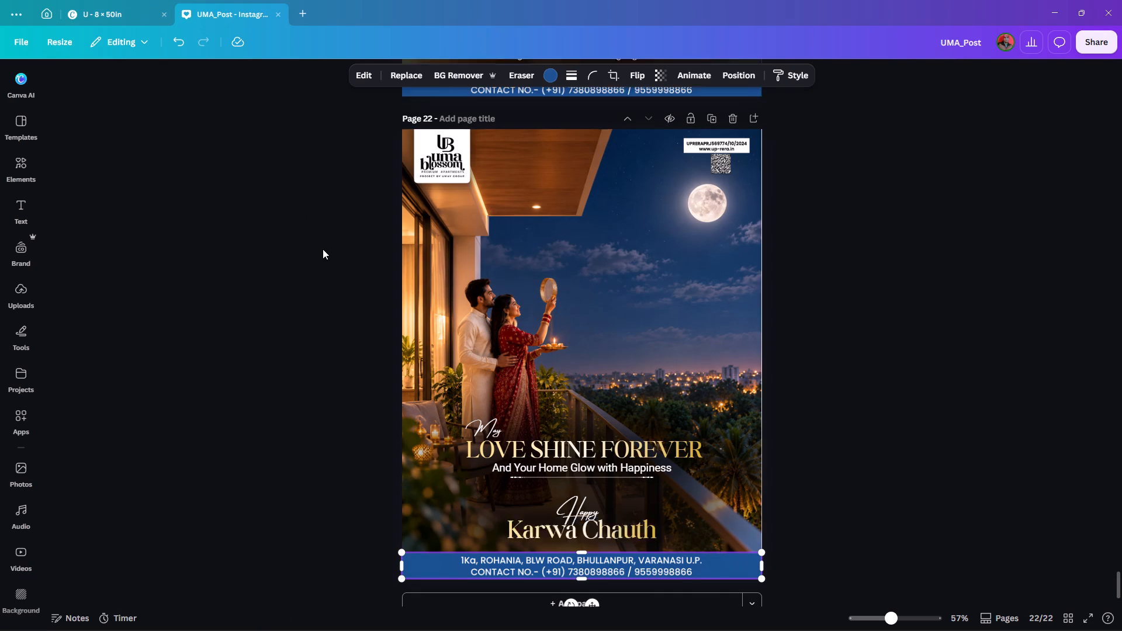
{"action": "scroll", "coordinate": [323, 249], "scroll_direction": "up", "scroll_amount": 14}
{"action": "scroll", "coordinate": [331, 247], "scroll_direction": "up", "scroll_amount": 9}
{"action": "scroll", "coordinate": [330, 247], "scroll_direction": "down", "scroll_amount": 8}
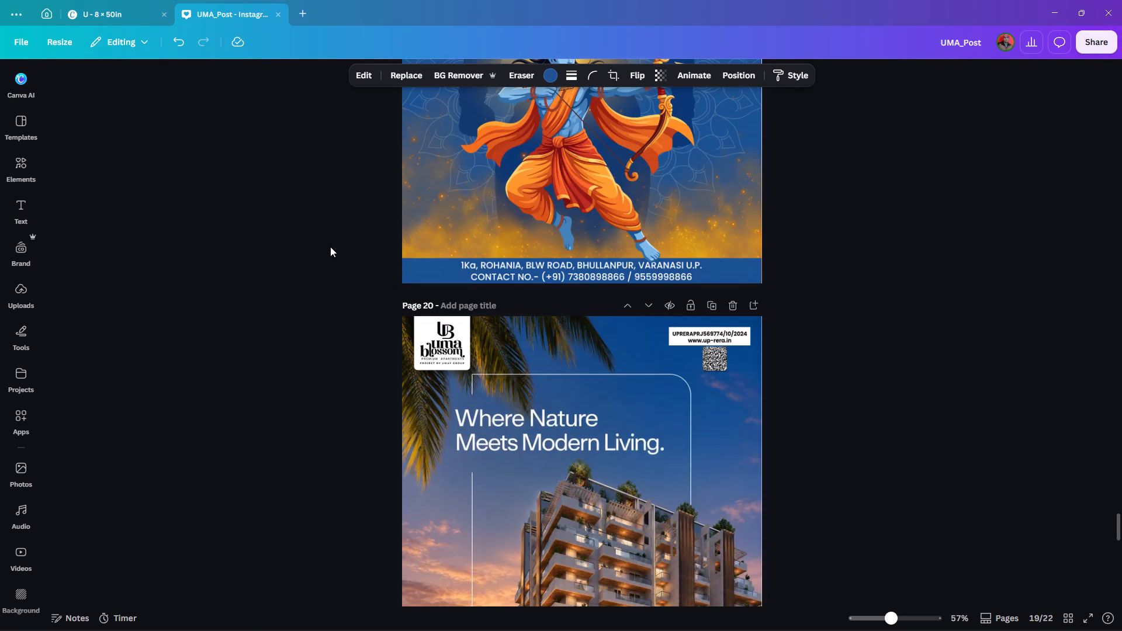
{"action": "scroll", "coordinate": [330, 247], "scroll_direction": "down", "scroll_amount": 20}
{"action": "scroll", "coordinate": [330, 247], "scroll_direction": "down", "scroll_amount": 16}
{"action": "scroll", "coordinate": [334, 241], "scroll_direction": "up", "scroll_amount": 10}
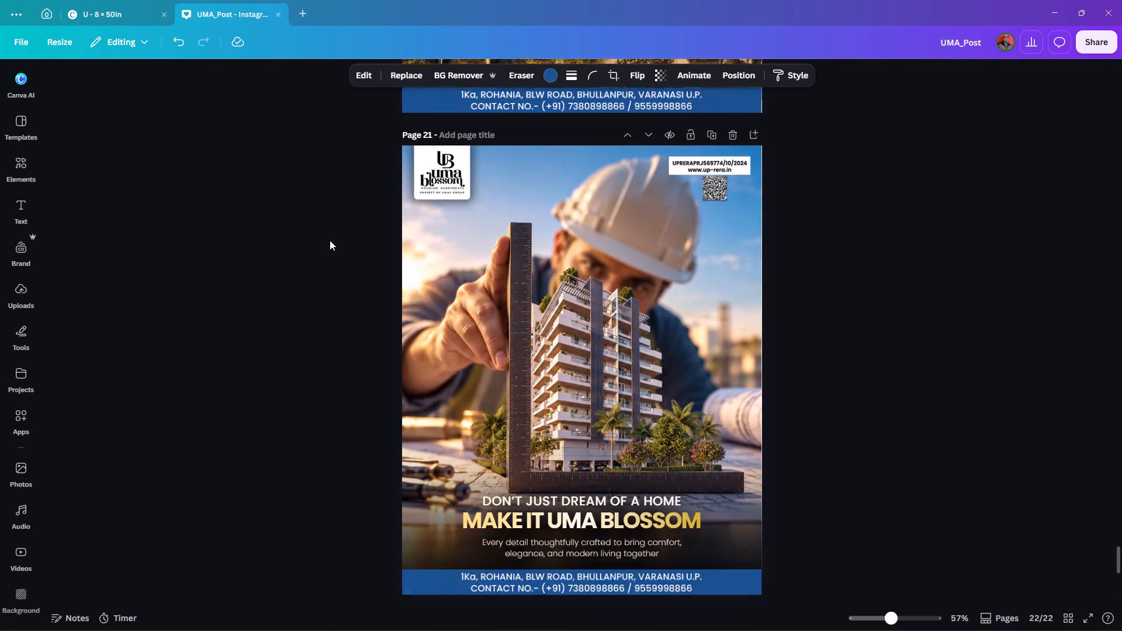
{"action": "scroll", "coordinate": [332, 247], "scroll_direction": "up", "scroll_amount": 20}
{"action": "scroll", "coordinate": [332, 247], "scroll_direction": "up", "scroll_amount": 14}
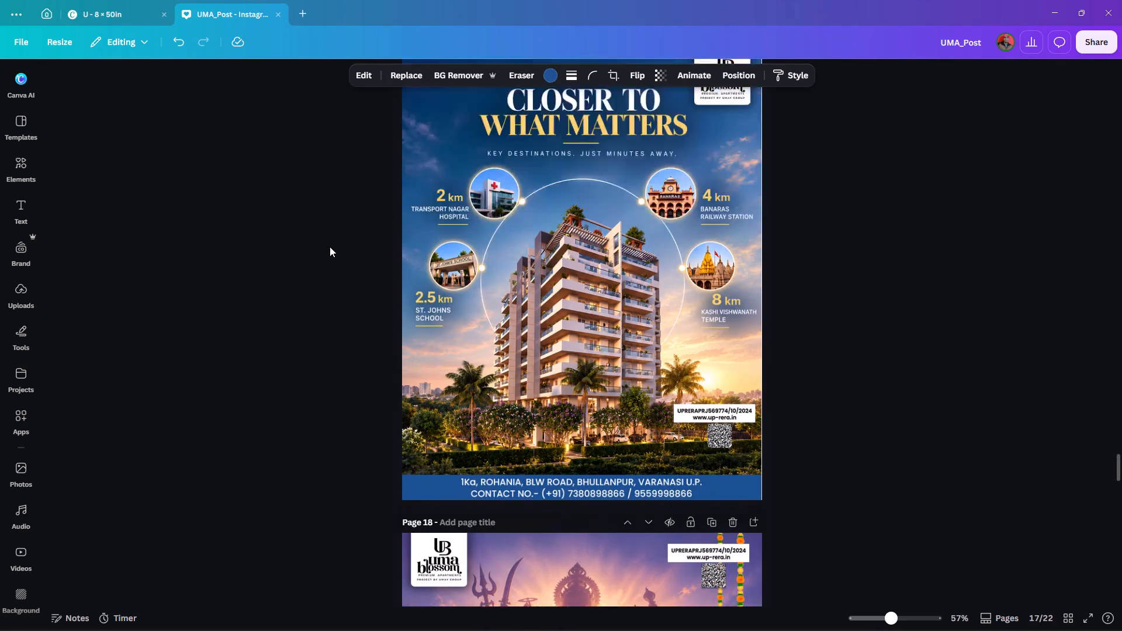
{"action": "scroll", "coordinate": [333, 237], "scroll_direction": "up", "scroll_amount": 17}
{"action": "scroll", "coordinate": [335, 238], "scroll_direction": "up", "scroll_amount": 8}
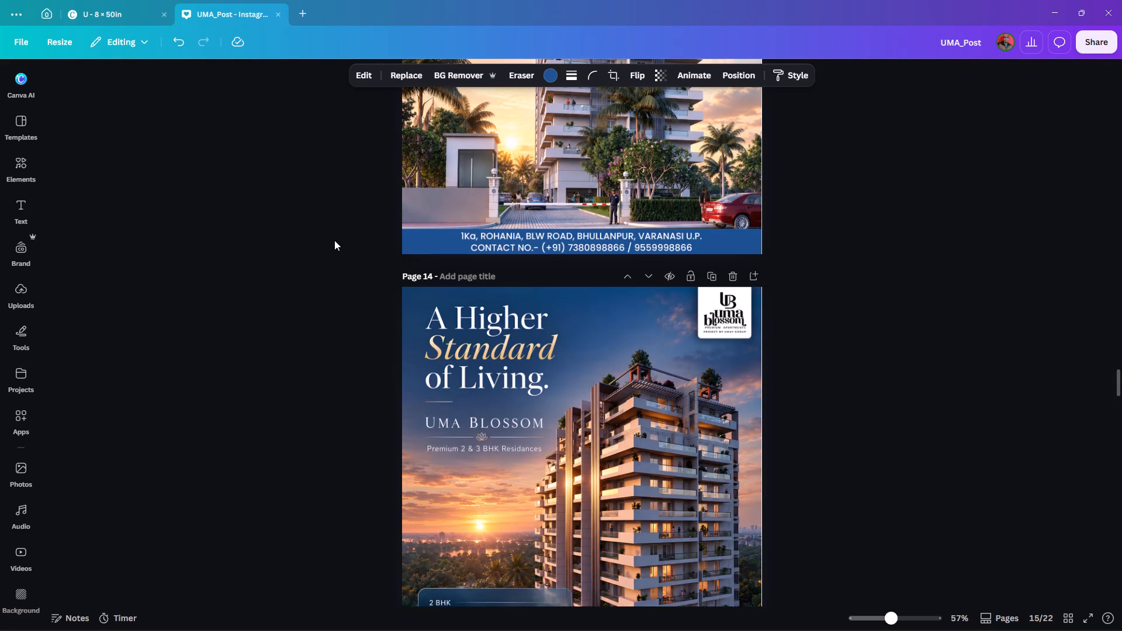
{"action": "scroll", "coordinate": [338, 241], "scroll_direction": "up", "scroll_amount": 17}
{"action": "scroll", "coordinate": [376, 248], "scroll_direction": "up", "scroll_amount": 9}
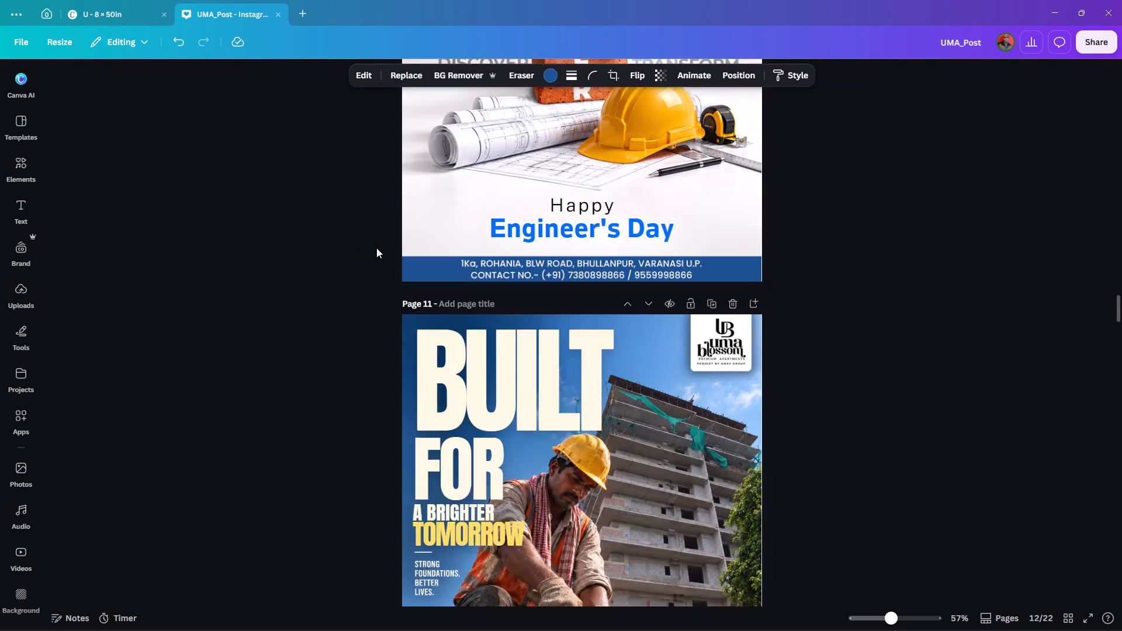
{"action": "scroll", "coordinate": [380, 248], "scroll_direction": "up", "scroll_amount": 16}
{"action": "scroll", "coordinate": [376, 249], "scroll_direction": "down", "scroll_amount": 20}
{"action": "scroll", "coordinate": [376, 249], "scroll_direction": "down", "scroll_amount": 18}
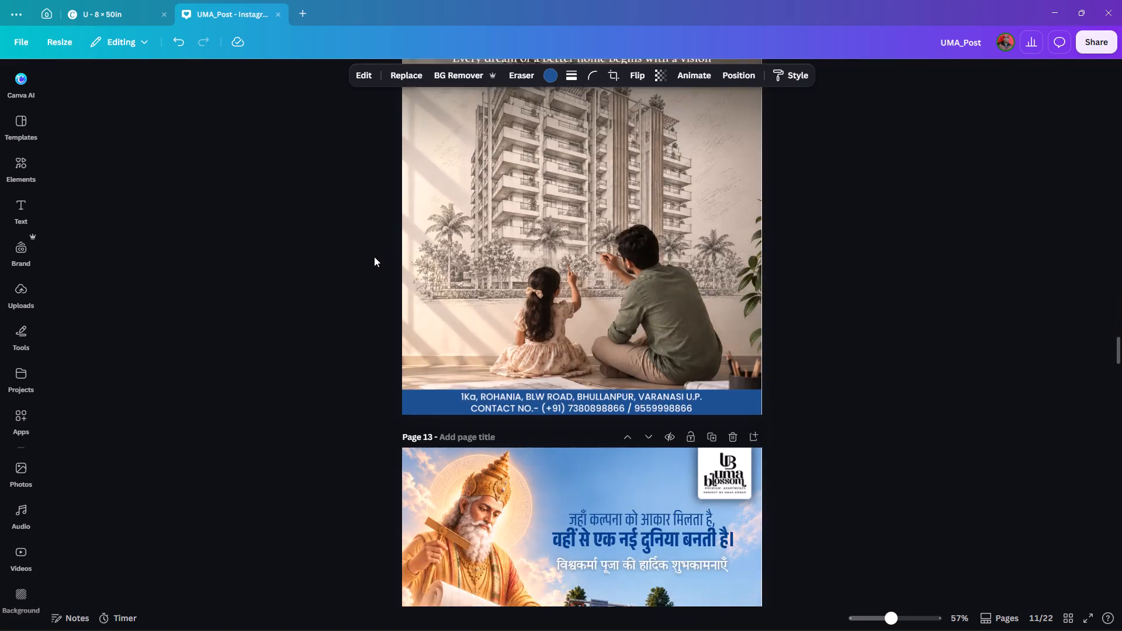
{"action": "scroll", "coordinate": [374, 256], "scroll_direction": "down", "scroll_amount": 20}
{"action": "scroll", "coordinate": [374, 256], "scroll_direction": "down", "scroll_amount": 20}
{"action": "scroll", "coordinate": [374, 256], "scroll_direction": "down", "scroll_amount": 20}
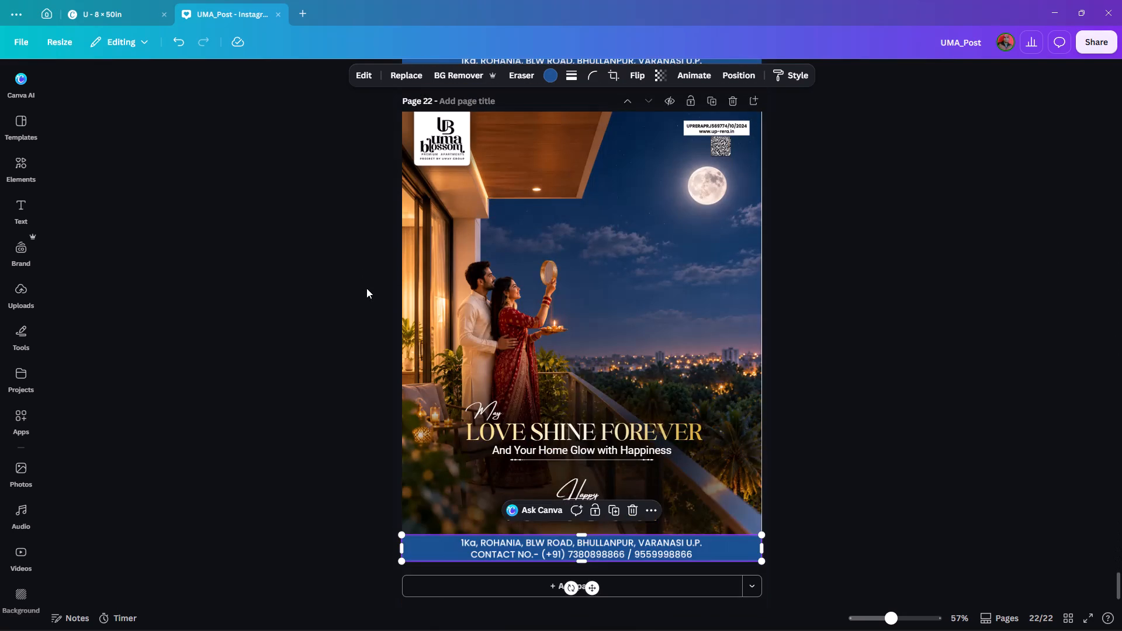
{"action": "scroll", "coordinate": [366, 288], "scroll_direction": "down", "scroll_amount": 9}
{"action": "scroll", "coordinate": [364, 288], "scroll_direction": "up", "scroll_amount": 2}
{"action": "scroll", "coordinate": [364, 288], "scroll_direction": "down", "scroll_amount": 6}
{"action": "left_click", "coordinate": [355, 290]}
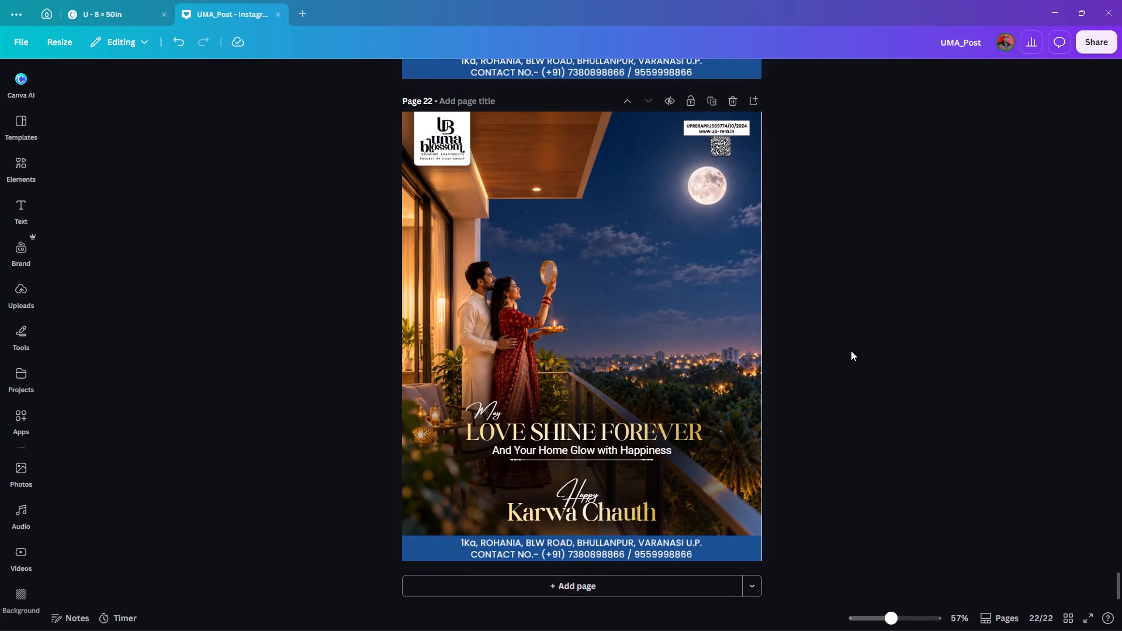
Copy the RERA registration and QR code block from page 21 of UMA_Post into the 8 × 50 in banner.
{"action": "scroll", "coordinate": [904, 337], "scroll_direction": "up", "scroll_amount": 7}
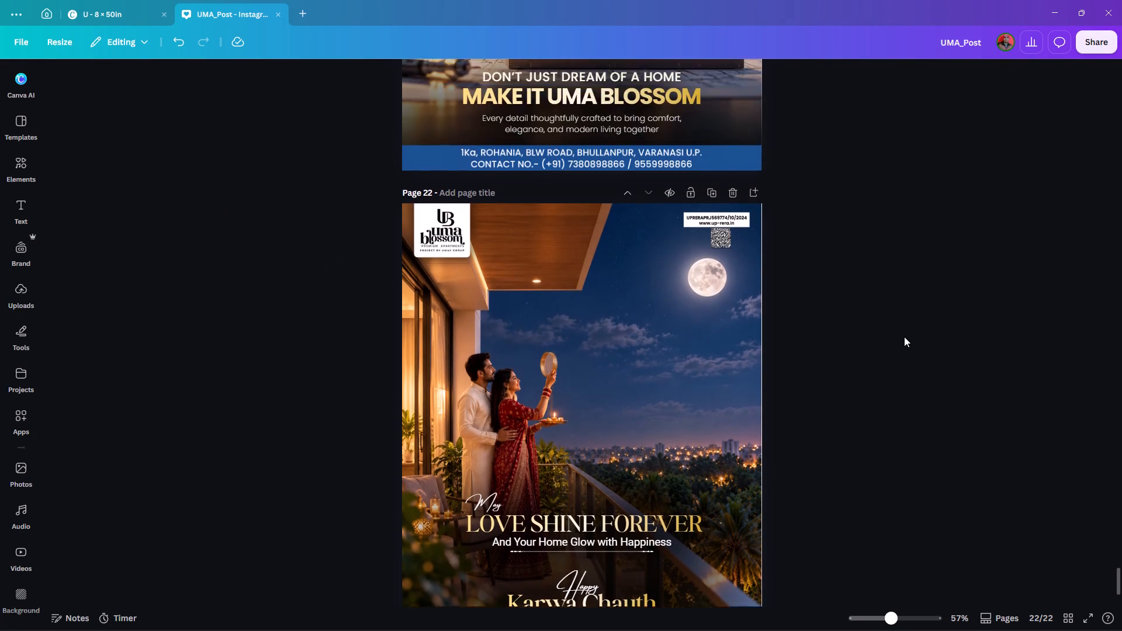
{"action": "scroll", "coordinate": [904, 337], "scroll_direction": "up", "scroll_amount": 3}
{"action": "left_click", "coordinate": [713, 258]}
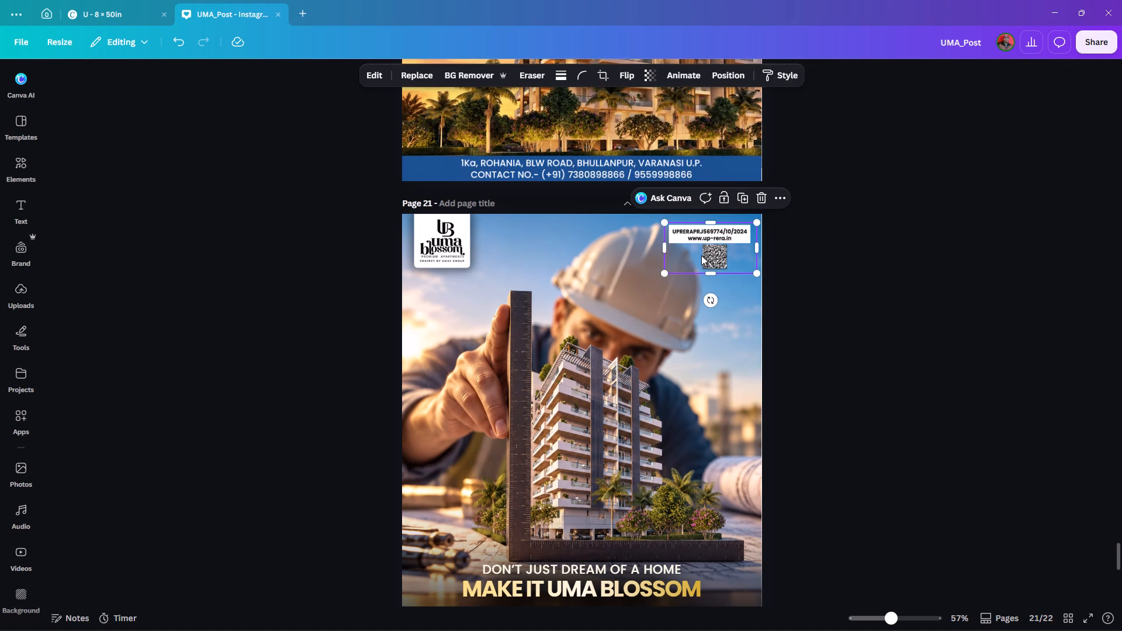
{"action": "key", "text": "ctrl+c"}
{"action": "left_click", "coordinate": [138, 6]}
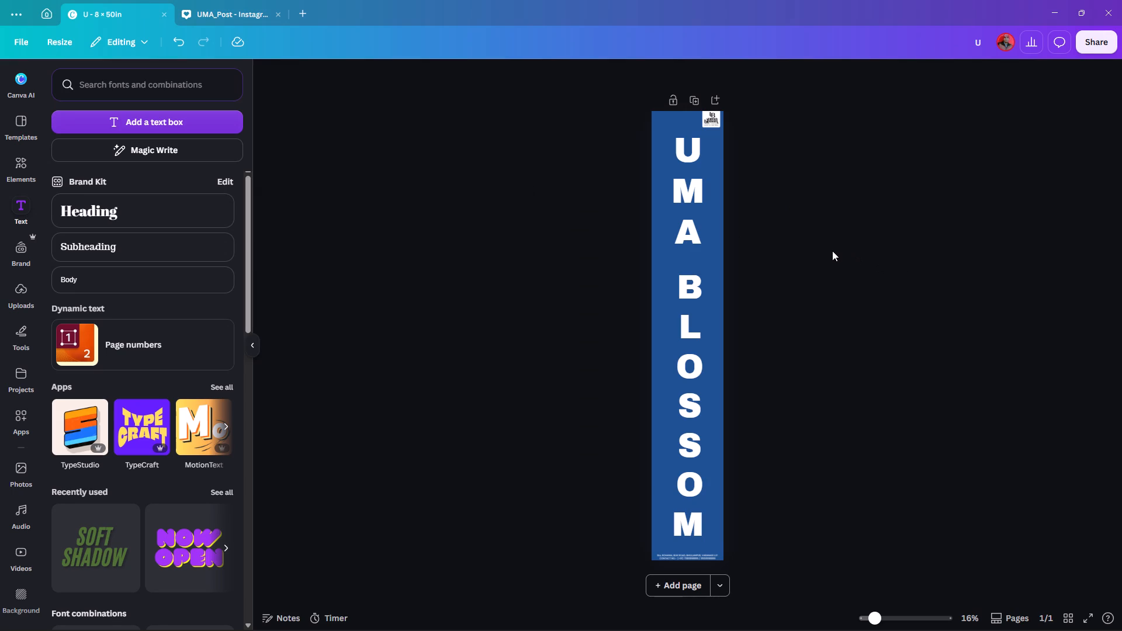
{"action": "key", "text": "ctrl+v"}
Clear the pasted RERA block from the banner's top-left corner and move the logo into that corner.
{"action": "scroll", "coordinate": [829, 162], "scroll_direction": "up", "scroll_amount": 6, "text": "ctrl"}
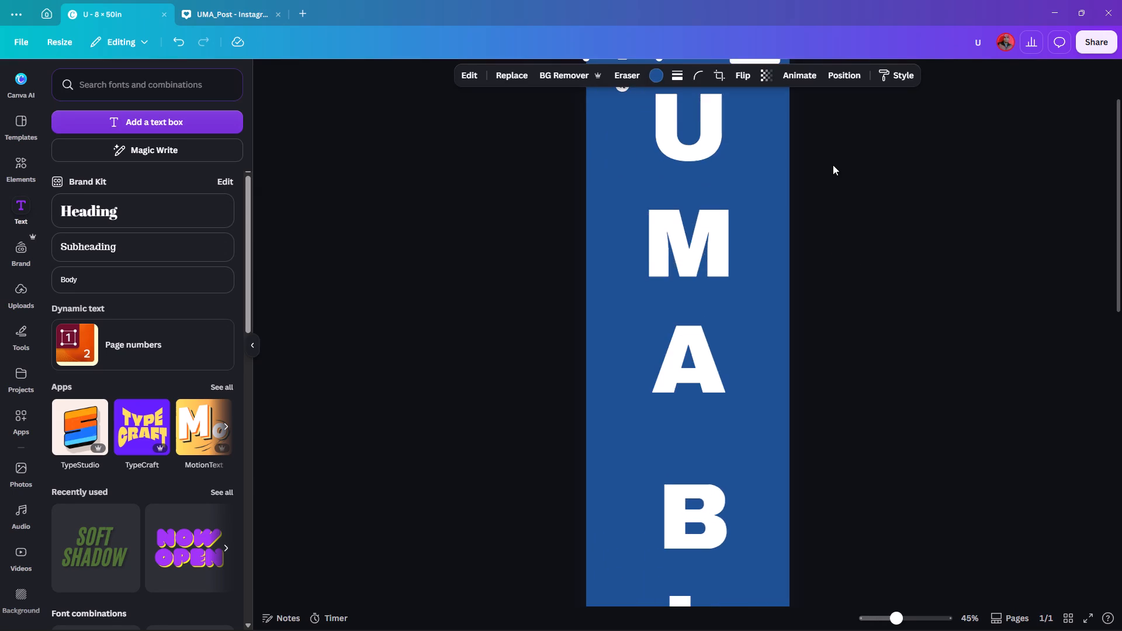
{"action": "scroll", "coordinate": [874, 159], "scroll_direction": "up", "scroll_amount": 13}
{"action": "left_click_drag", "start_coordinate": [621, 127], "coordinate": [726, 226]}
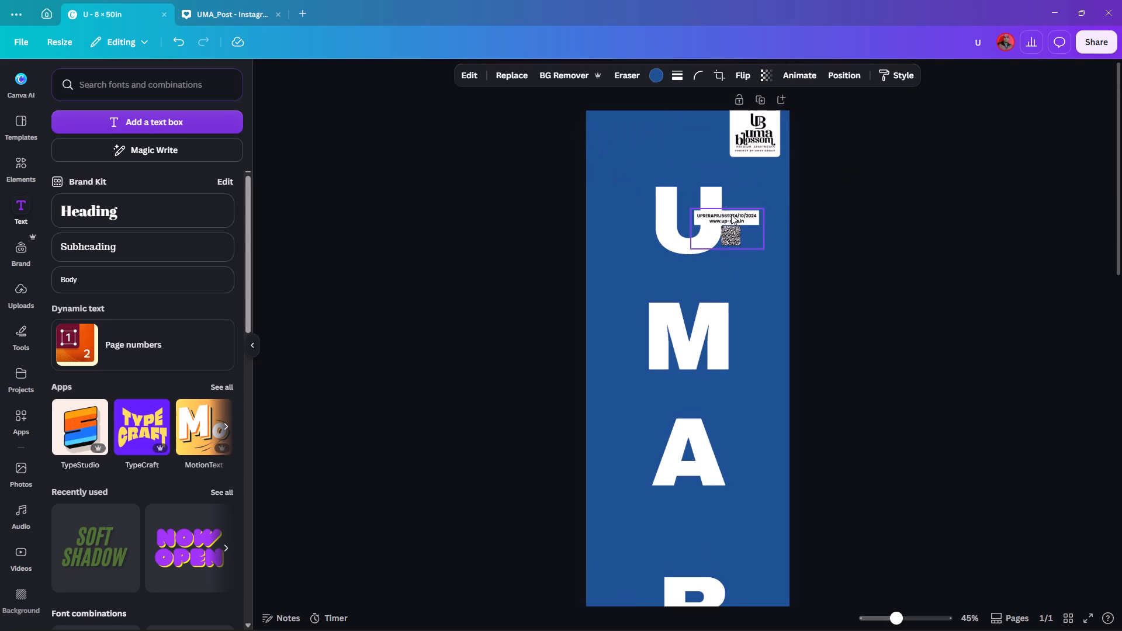
{"action": "left_click_drag", "start_coordinate": [747, 132], "coordinate": [614, 133]}
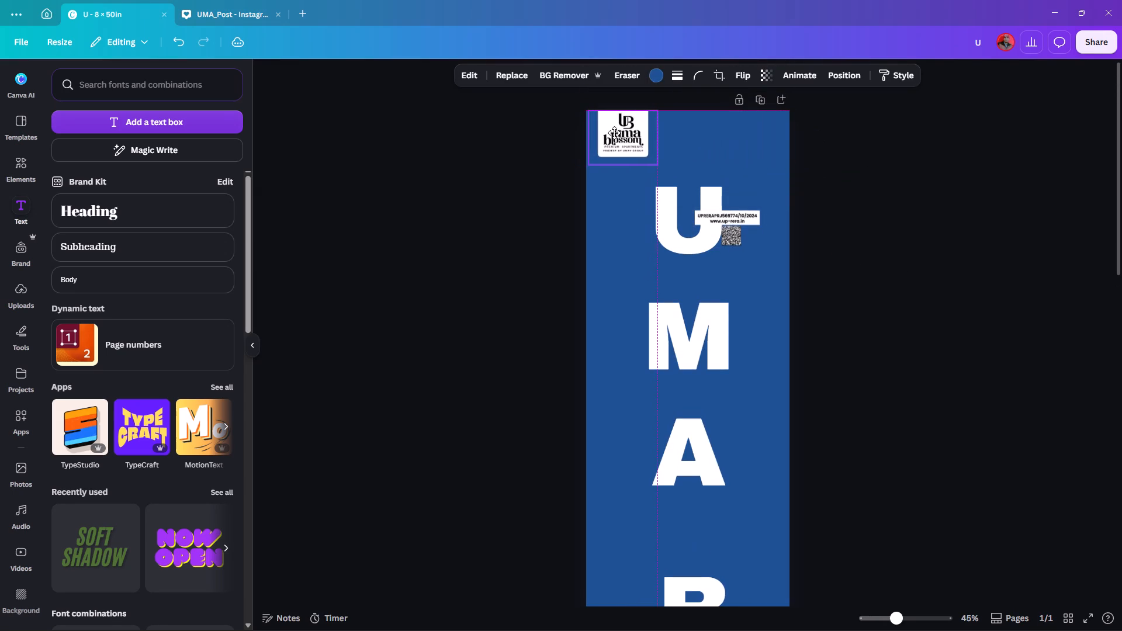
{"action": "left_click_drag", "start_coordinate": [614, 133], "coordinate": [613, 133]}
Place the RERA and QR code block in the banner's top-right corner, vertically aligned with the logo.
{"action": "left_click_drag", "start_coordinate": [741, 222], "coordinate": [764, 131]}
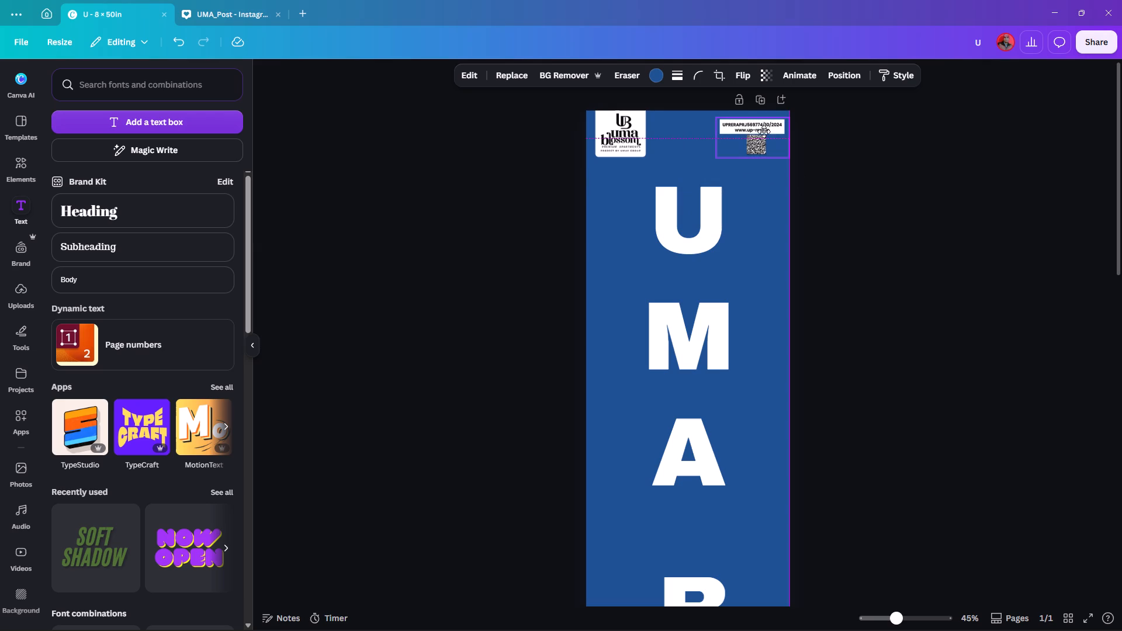
{"action": "left_click_drag", "start_coordinate": [764, 131], "coordinate": [763, 128]}
{"action": "key", "text": "Up"}
{"action": "key", "text": "Down"}
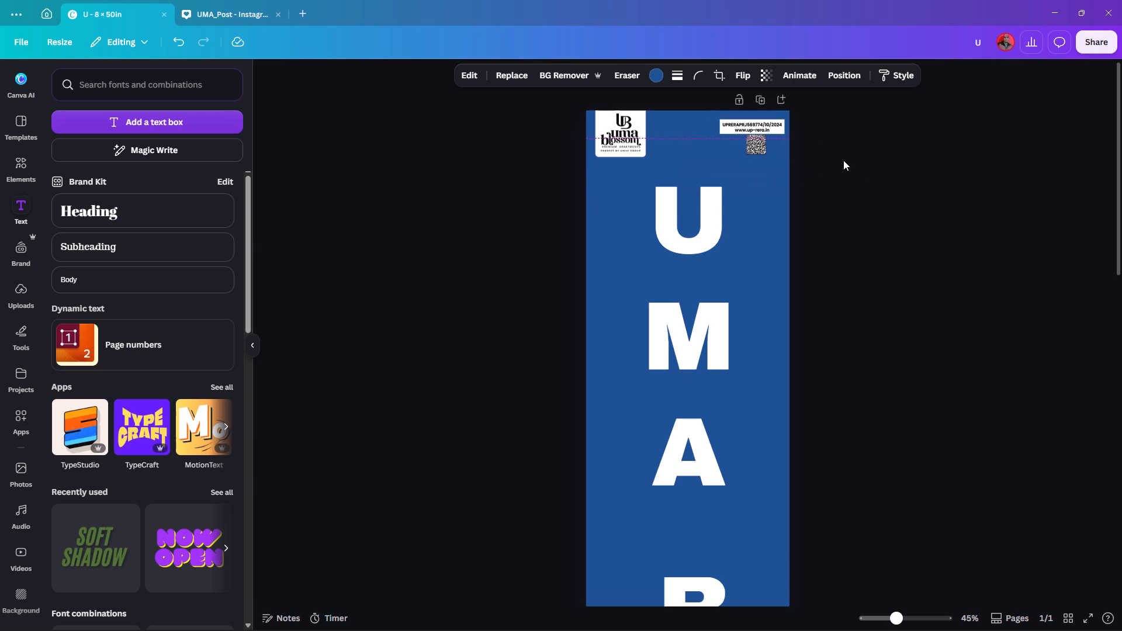
{"action": "left_click", "coordinate": [843, 160]}
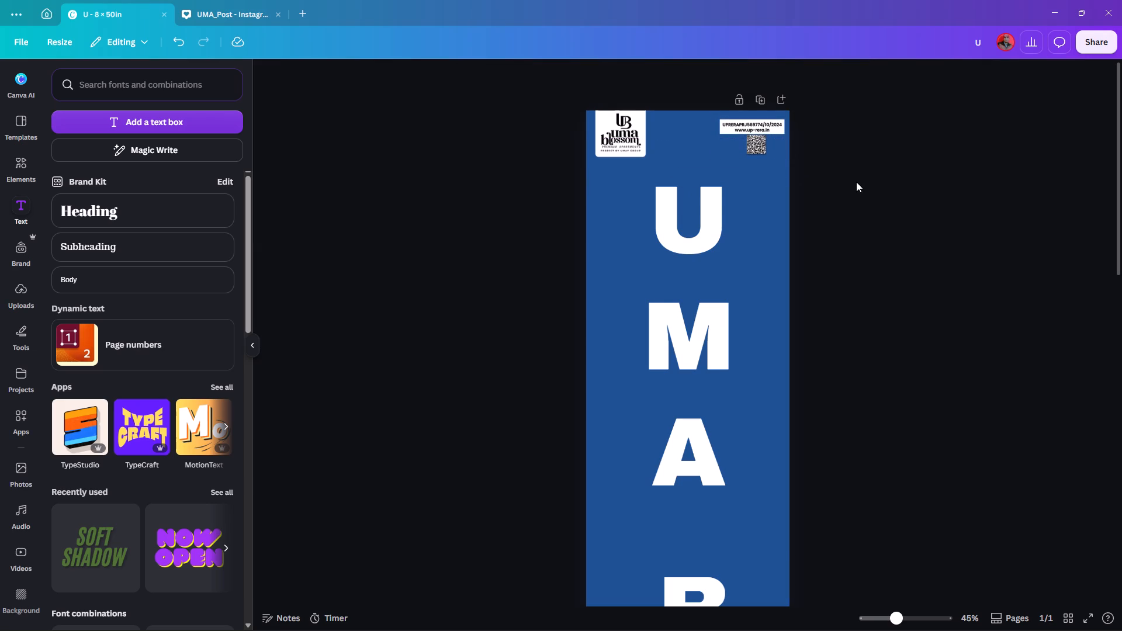
Look over the whole banner from the top corner elements to the contact strip, checking layout and spacing.
{"action": "scroll", "coordinate": [853, 182], "scroll_direction": "down", "scroll_amount": 3, "text": "ctrl"}
{"action": "scroll", "coordinate": [854, 188], "scroll_direction": "down", "scroll_amount": 6}
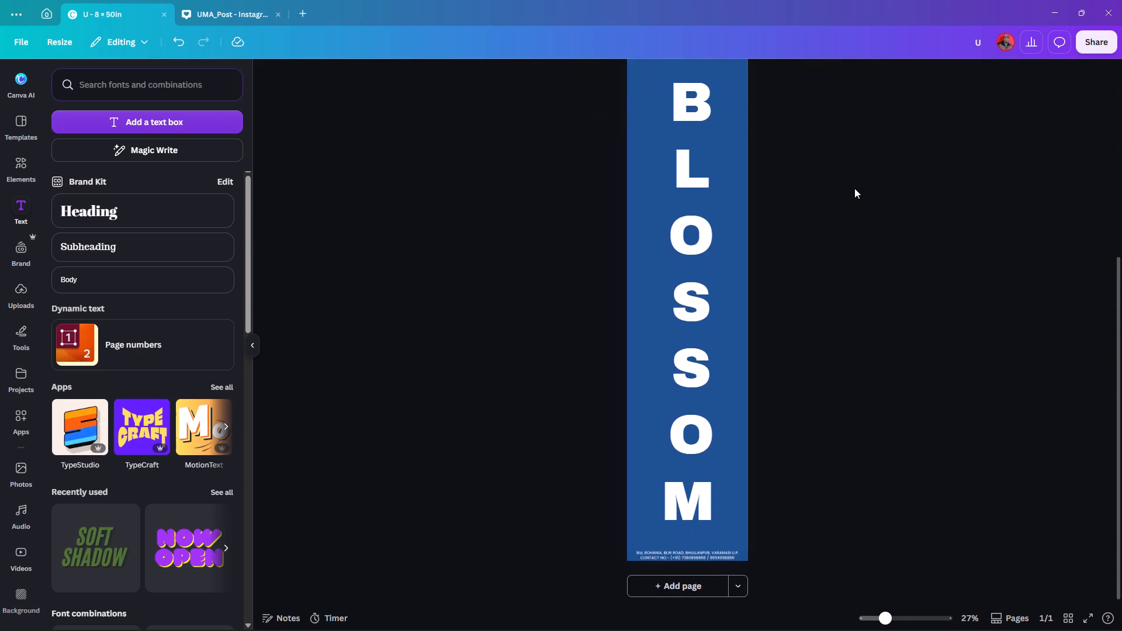
{"action": "scroll", "coordinate": [854, 188], "scroll_direction": "down", "scroll_amount": 5, "text": "ctrl"}
{"action": "scroll", "coordinate": [857, 188], "scroll_direction": "up", "scroll_amount": 1, "text": "ctrl"}
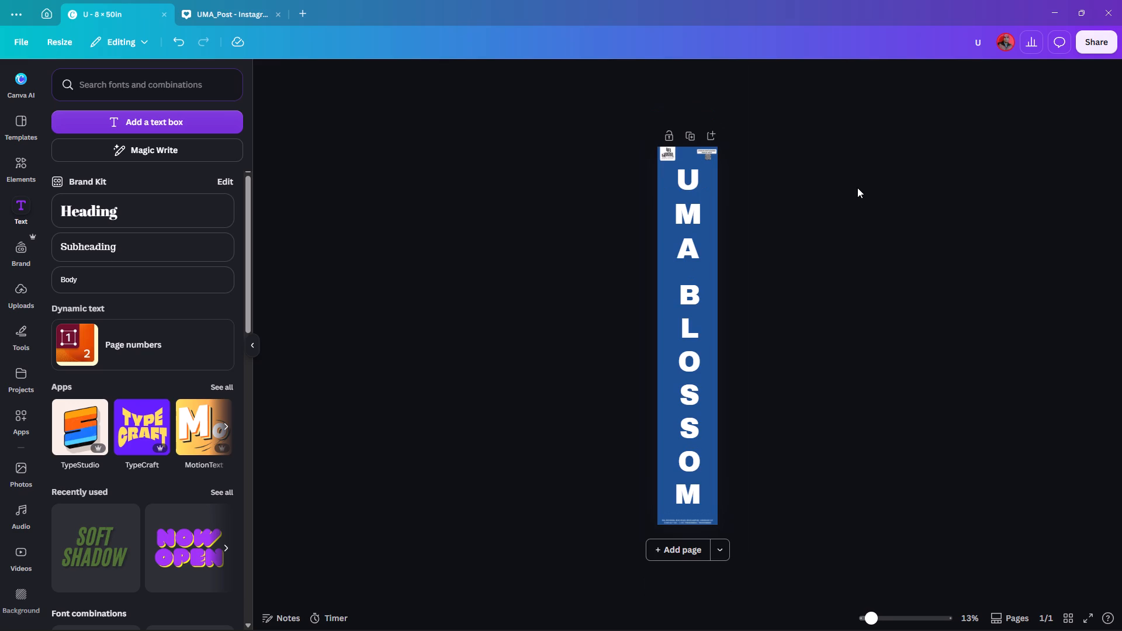
{"action": "scroll", "coordinate": [857, 188], "scroll_direction": "up", "scroll_amount": 2, "text": "ctrl"}
{"action": "scroll", "coordinate": [857, 188], "scroll_direction": "down", "scroll_amount": 1}
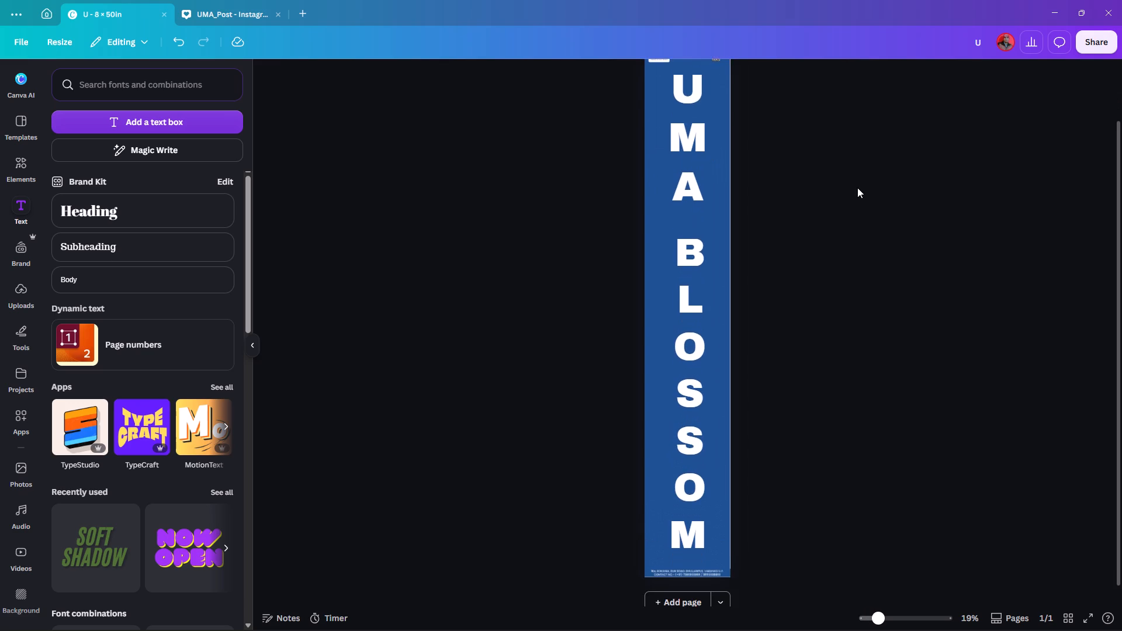
{"action": "scroll", "coordinate": [857, 188], "scroll_direction": "down", "scroll_amount": 1, "text": "ctrl"}
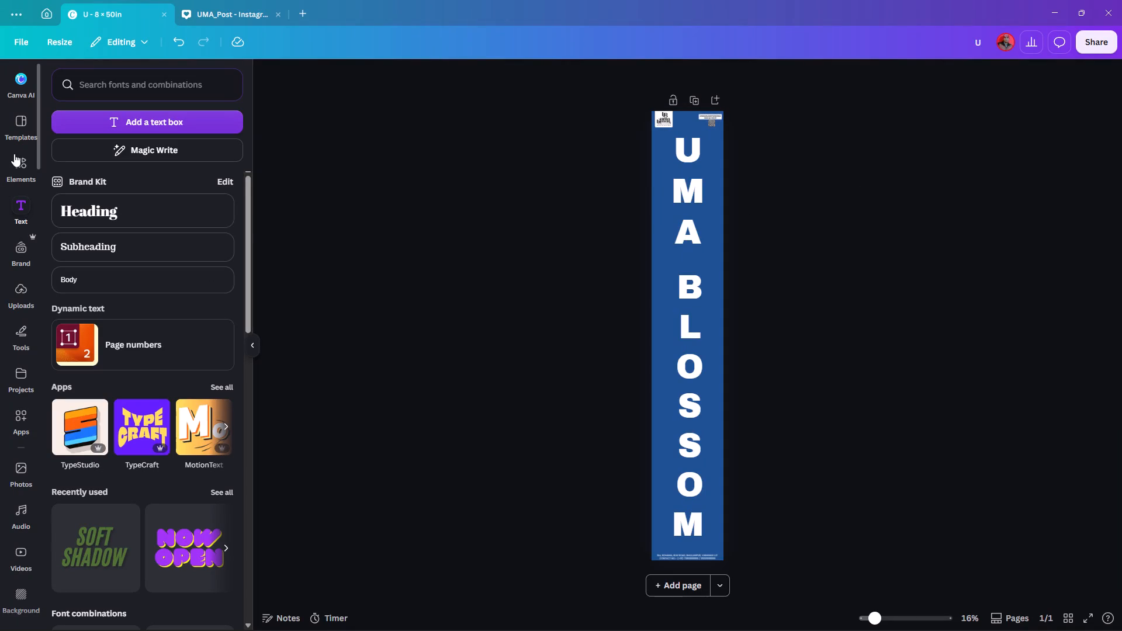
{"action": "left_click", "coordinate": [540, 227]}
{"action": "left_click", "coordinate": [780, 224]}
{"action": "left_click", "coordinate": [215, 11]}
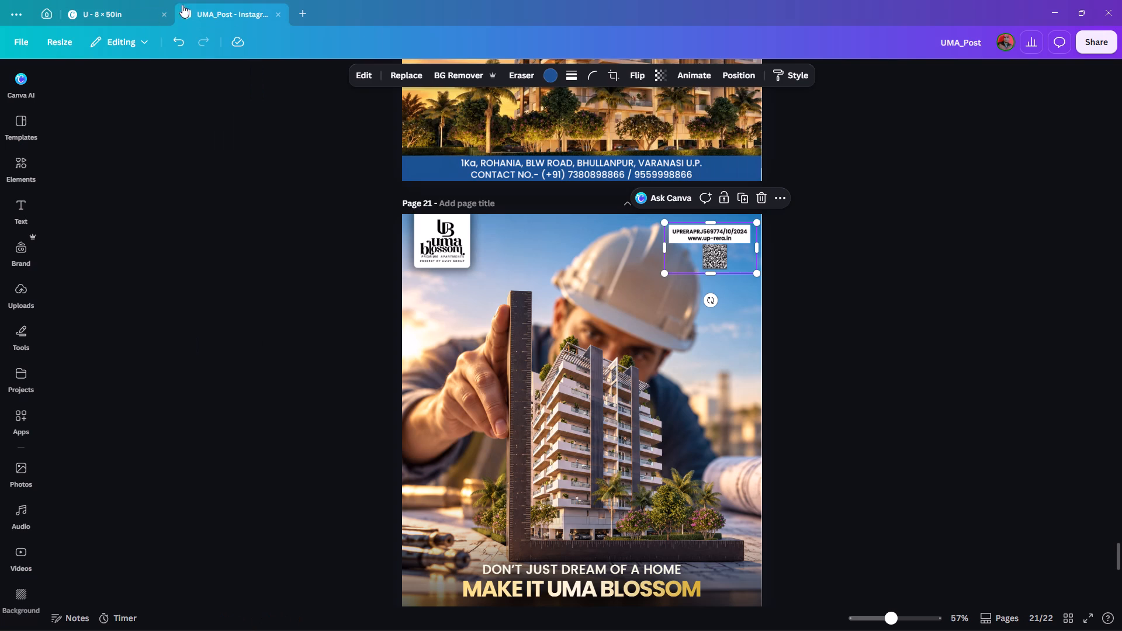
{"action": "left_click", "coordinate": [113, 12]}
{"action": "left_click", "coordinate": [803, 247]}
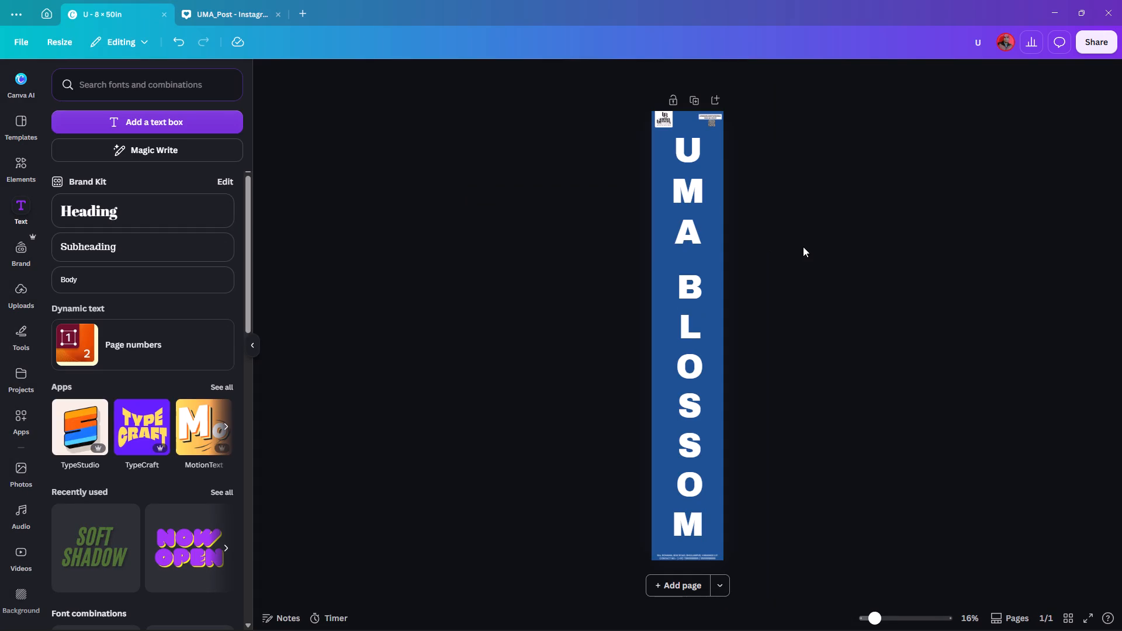
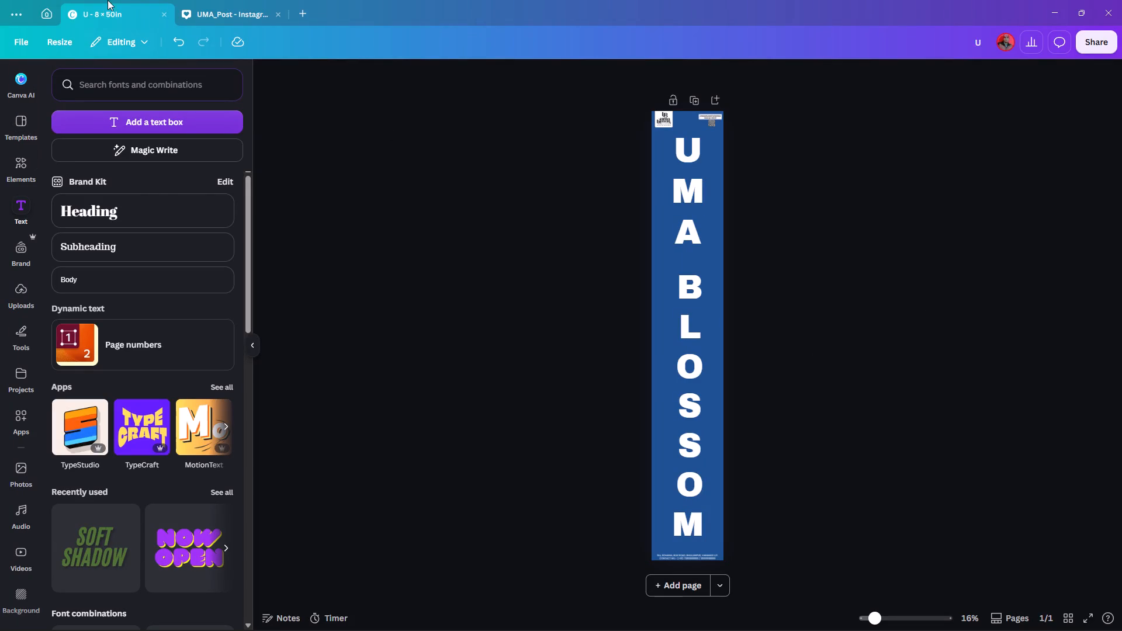
Look through the UMA_Post design's pages for reference material, ending at page 22, and return to the 8 × 50 in banner.
{"action": "left_click", "coordinate": [226, 11]}
{"action": "scroll", "coordinate": [804, 242], "scroll_direction": "up", "scroll_amount": 15}
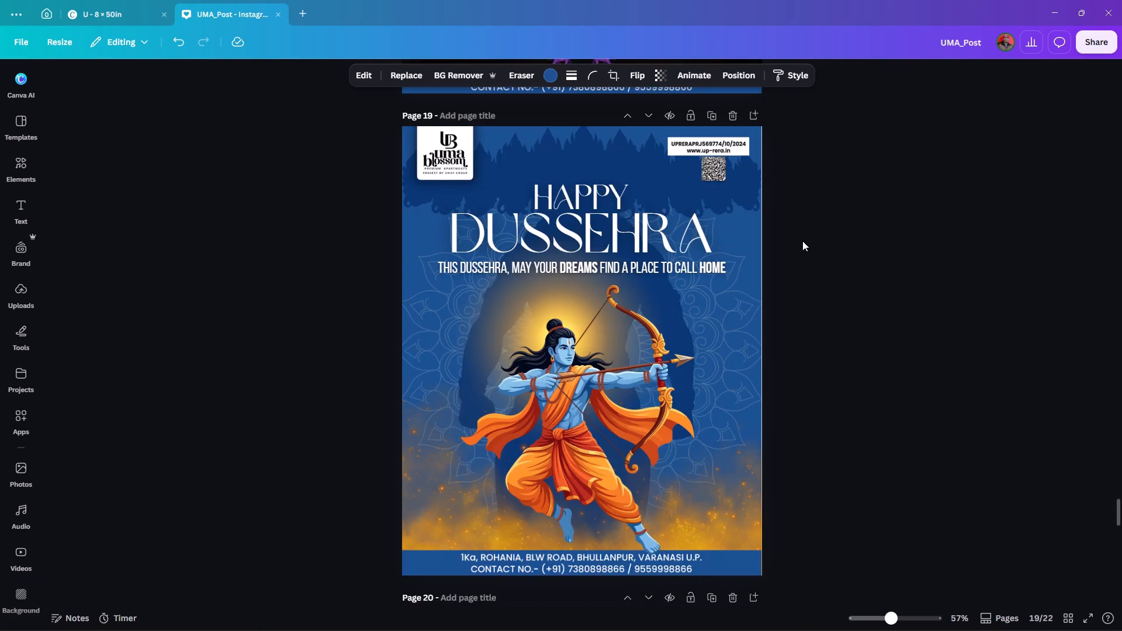
{"action": "scroll", "coordinate": [806, 240], "scroll_direction": "up", "scroll_amount": 8}
{"action": "scroll", "coordinate": [824, 237], "scroll_direction": "up", "scroll_amount": 20}
{"action": "scroll", "coordinate": [824, 237], "scroll_direction": "up", "scroll_amount": 20}
{"action": "scroll", "coordinate": [824, 237], "scroll_direction": "up", "scroll_amount": 17}
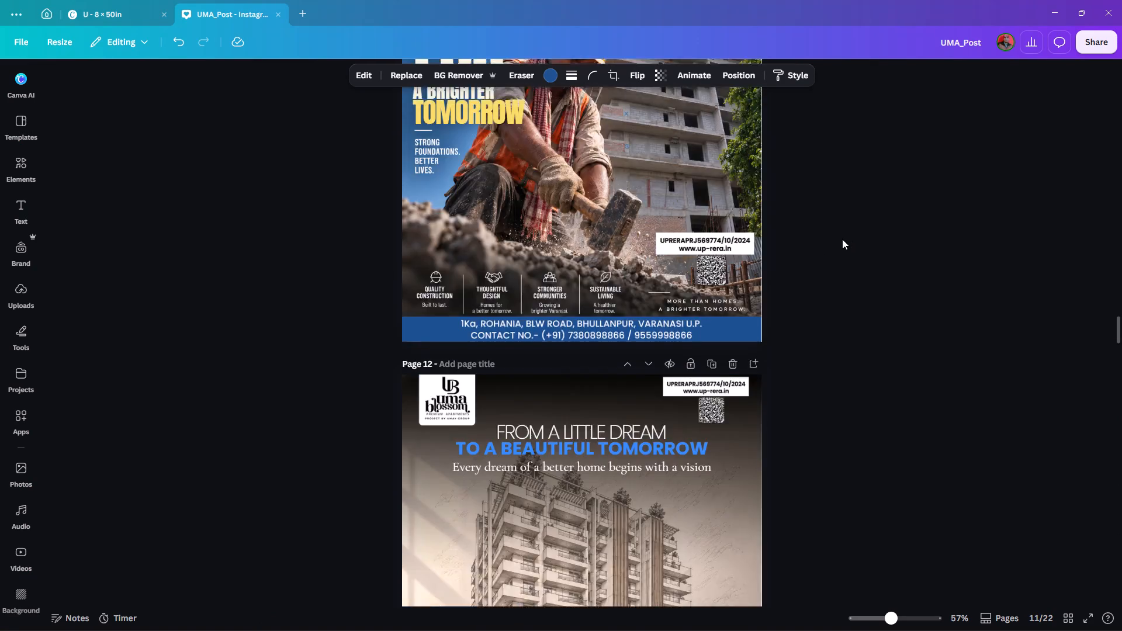
{"action": "scroll", "coordinate": [842, 239], "scroll_direction": "up", "scroll_amount": 20}
{"action": "scroll", "coordinate": [842, 239], "scroll_direction": "up", "scroll_amount": 20}
{"action": "scroll", "coordinate": [842, 239], "scroll_direction": "up", "scroll_amount": 20}
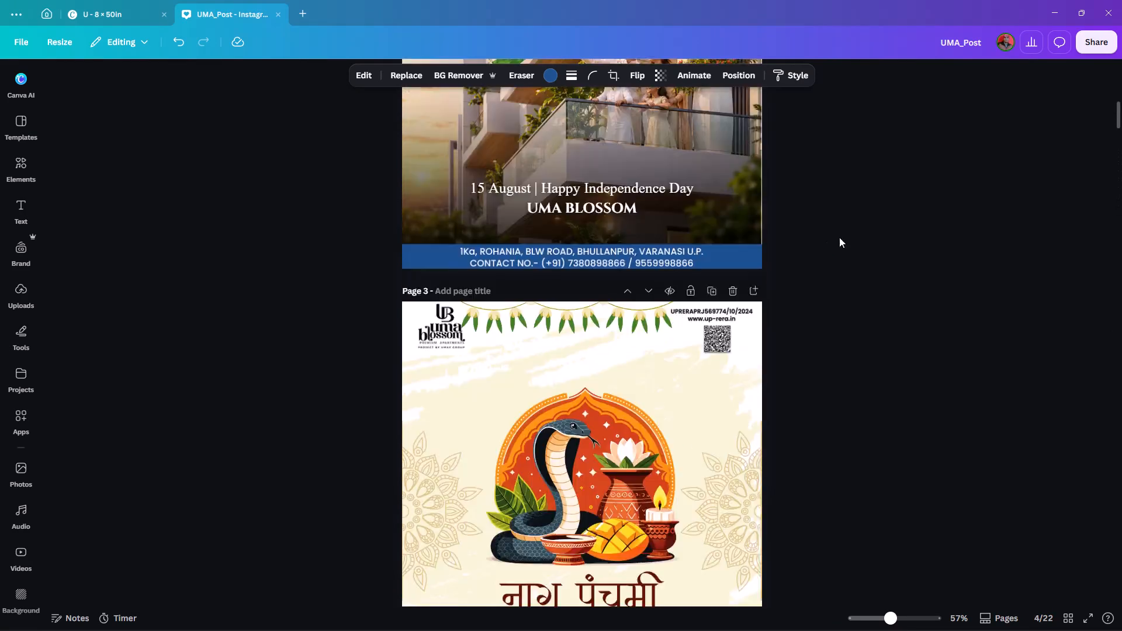
{"action": "scroll", "coordinate": [839, 237], "scroll_direction": "up", "scroll_amount": 20}
{"action": "scroll", "coordinate": [839, 237], "scroll_direction": "up", "scroll_amount": 6}
{"action": "scroll", "coordinate": [872, 239], "scroll_direction": "down", "scroll_amount": 17}
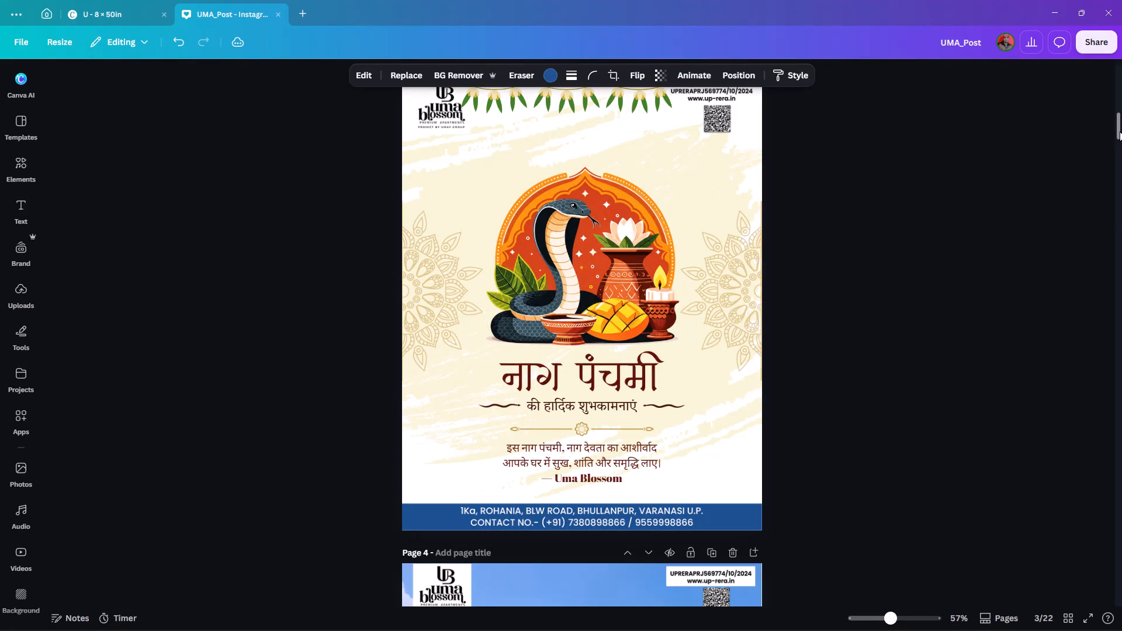
{"action": "left_click_drag", "start_coordinate": [1120, 131], "coordinate": [1121, 630]}
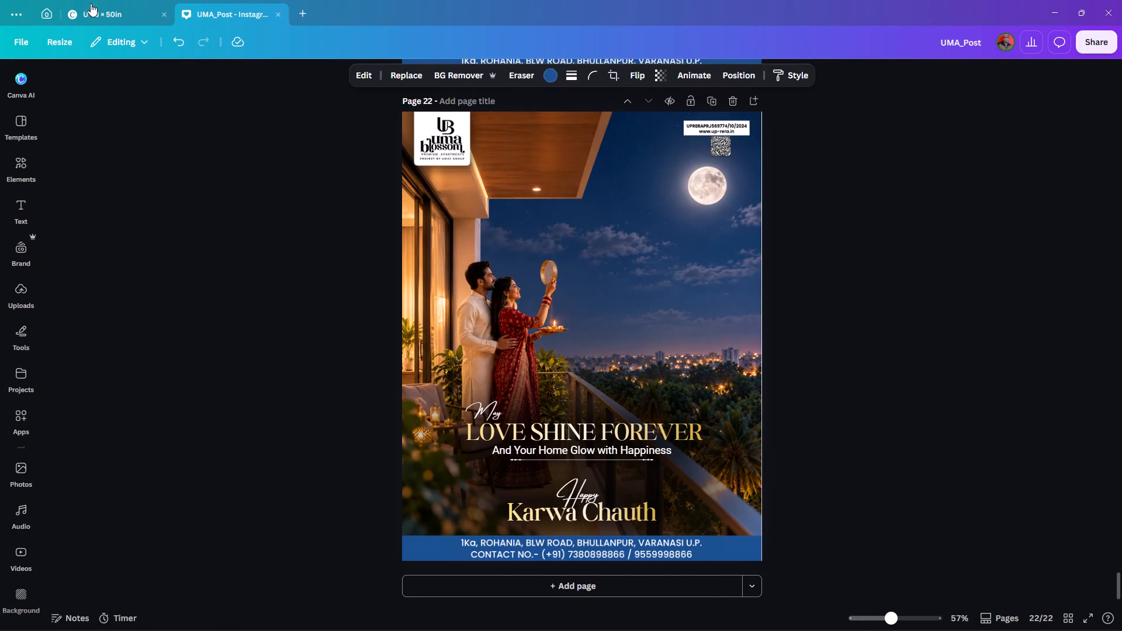
{"action": "left_click", "coordinate": [108, 11]}
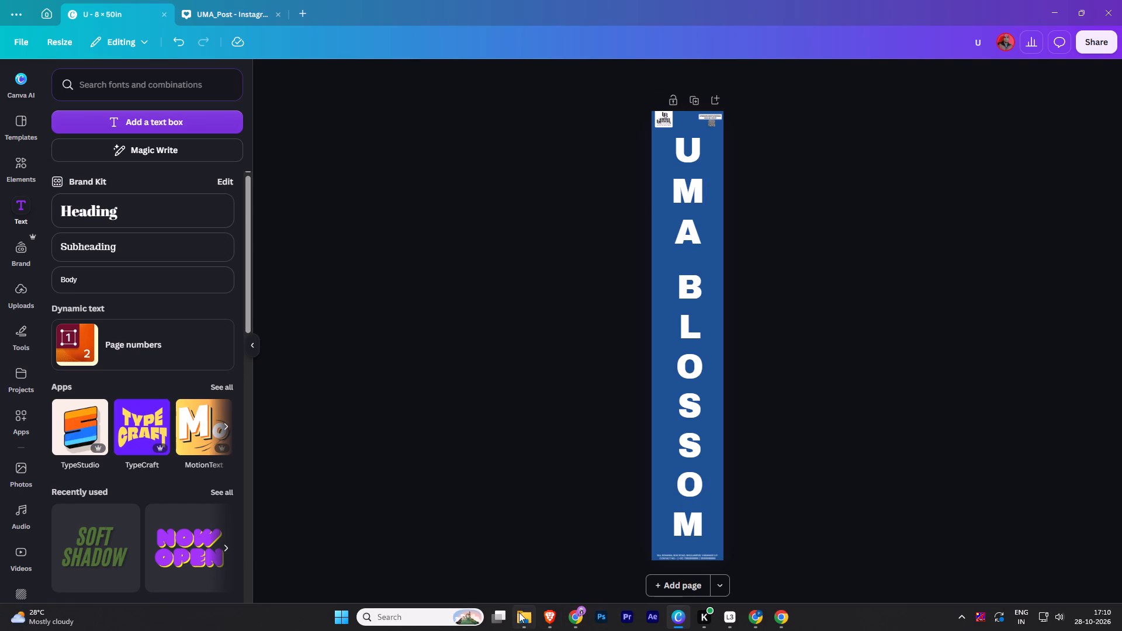
Switch to File Explorer and check the Uma_Blossom folder in Current_Clients (From October) on My_Workspace_2 (D:) for source images.
{"action": "left_click", "coordinate": [524, 611]}
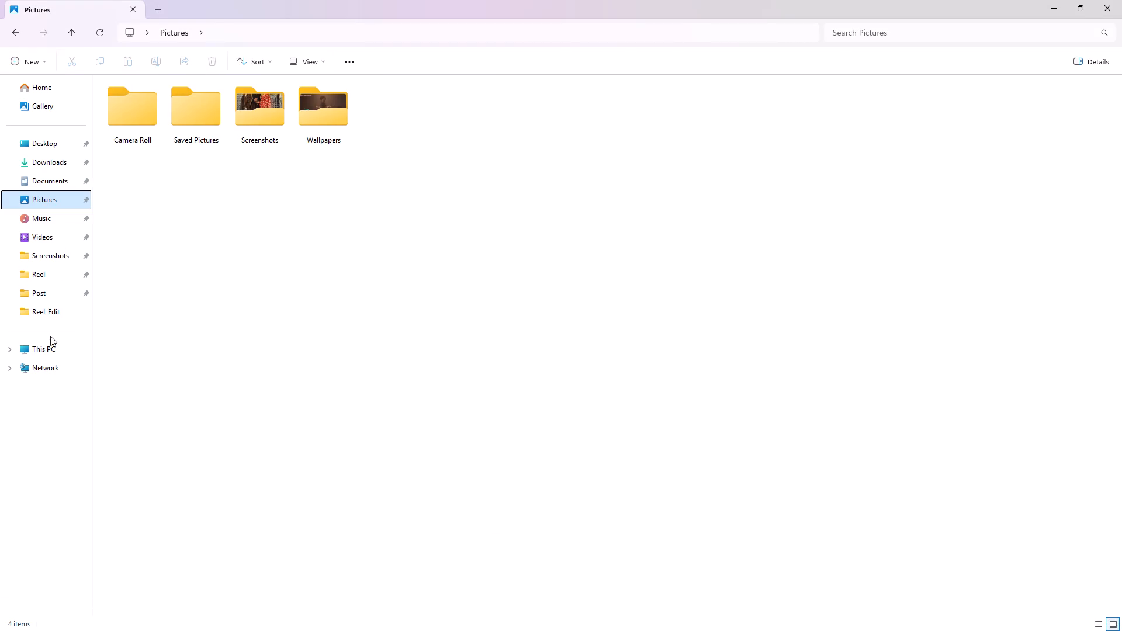
{"action": "left_click", "coordinate": [52, 350]}
{"action": "double_click", "coordinate": [463, 113]}
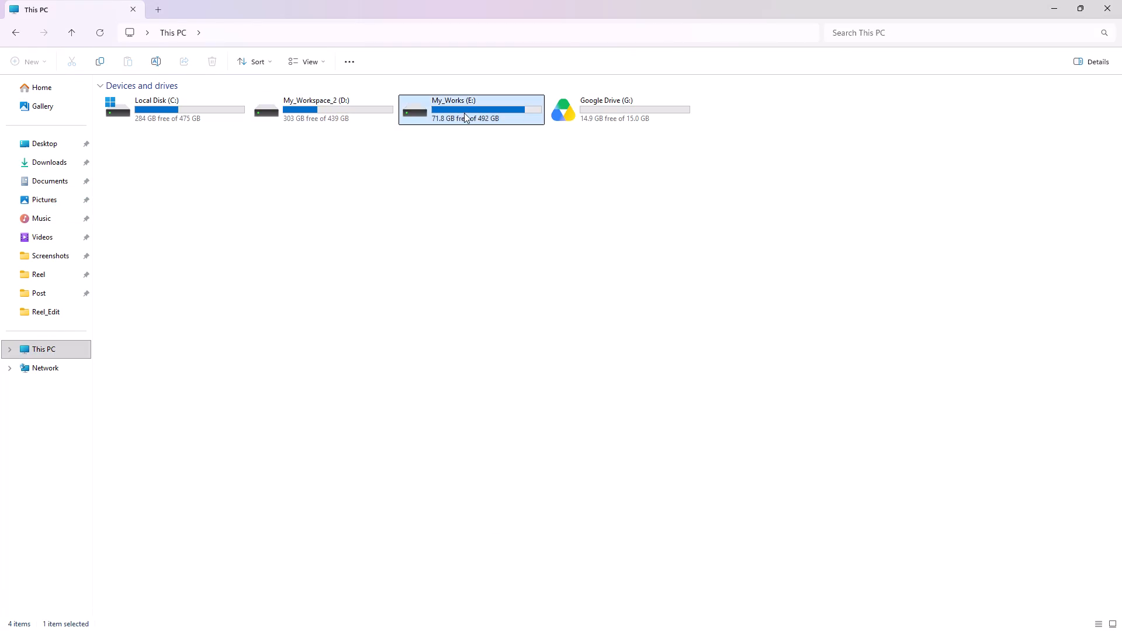
{"action": "left_click", "coordinate": [73, 37]}
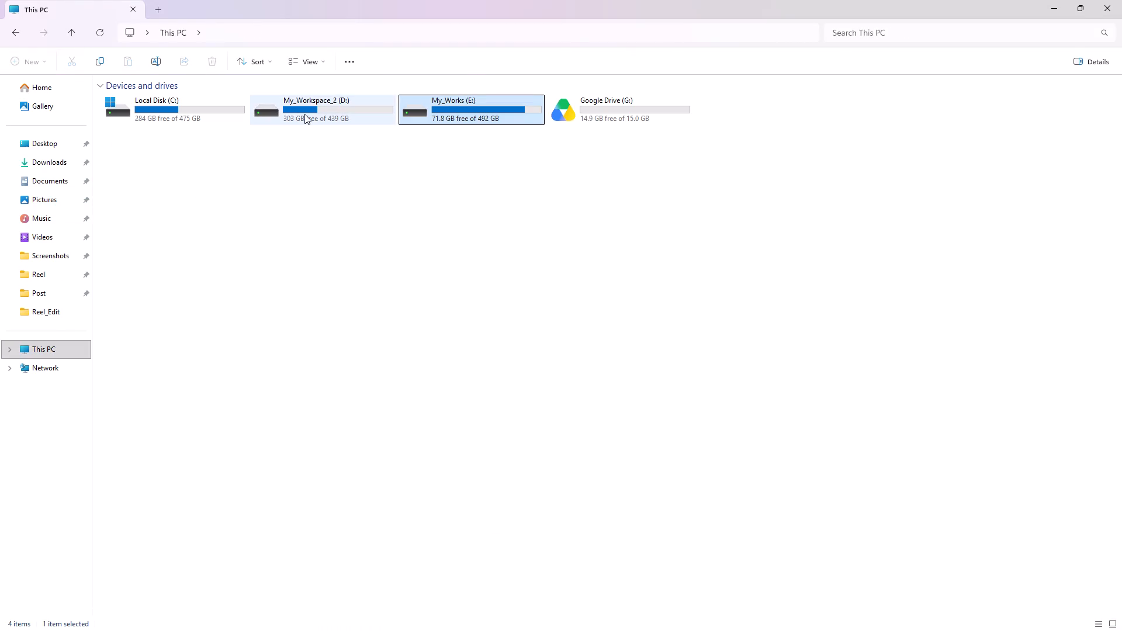
{"action": "double_click", "coordinate": [304, 114]}
{"action": "double_click", "coordinate": [136, 102]}
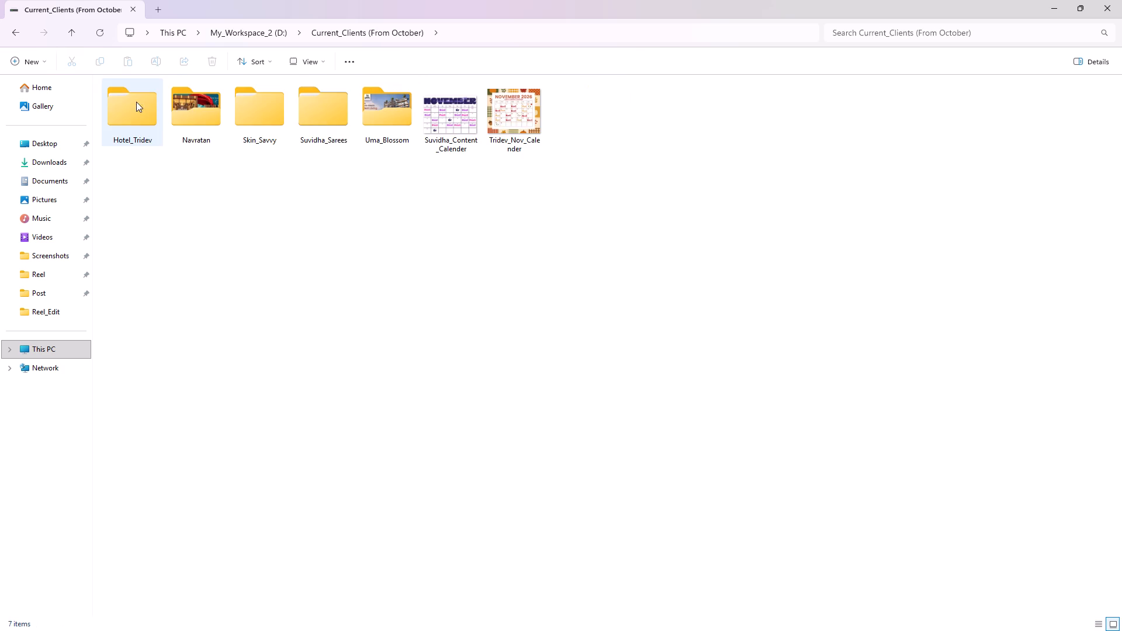
{"action": "double_click", "coordinate": [376, 112]}
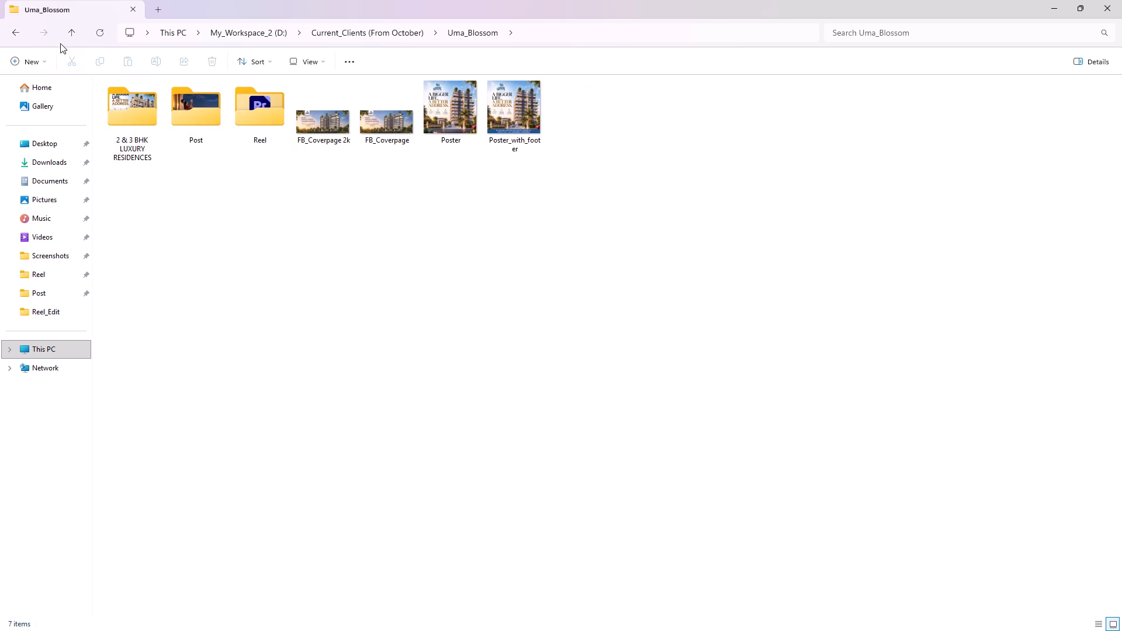
{"action": "double_click", "coordinate": [72, 26]}
{"action": "left_click", "coordinate": [72, 26]}
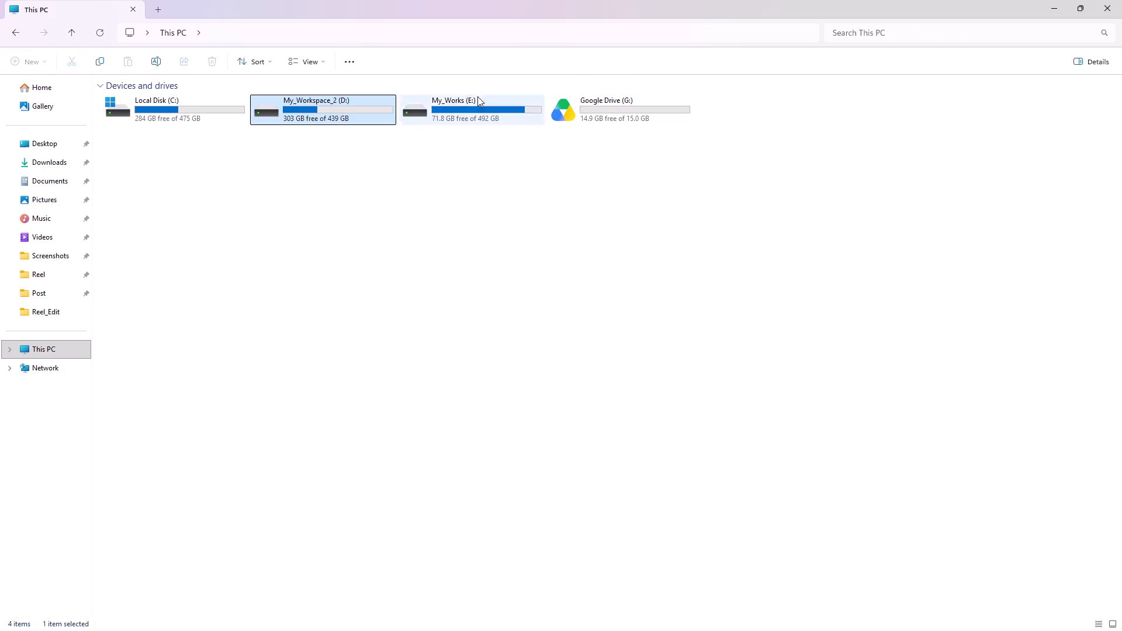
Open the High_Quality folder inside Uma_Blossom's Uma_Material, UMA_Elements, under Current_Clients on My_Works (E:).
{"action": "left_click", "coordinate": [489, 88]}
{"action": "double_click", "coordinate": [474, 105]}
{"action": "double_click", "coordinate": [197, 113]}
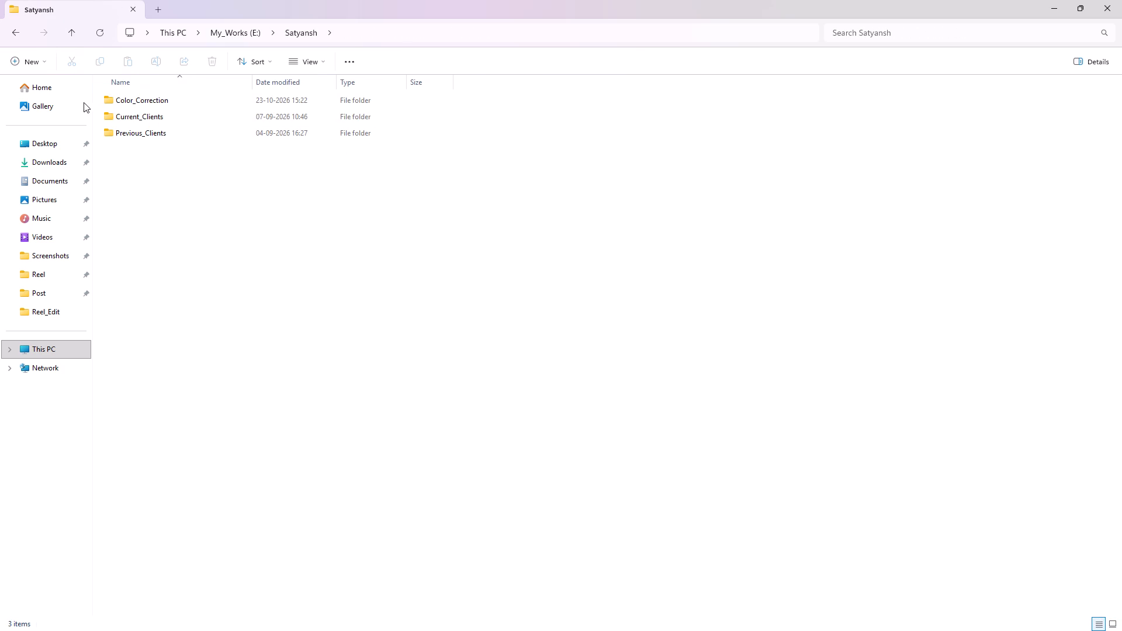
{"action": "double_click", "coordinate": [144, 120]}
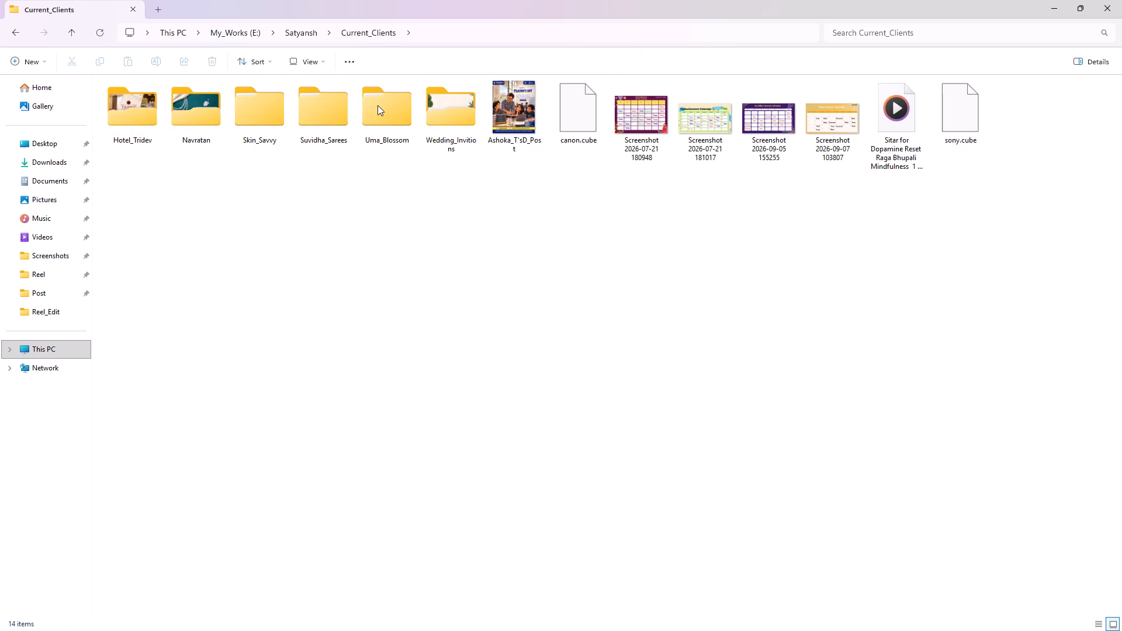
{"action": "double_click", "coordinate": [378, 105]}
{"action": "double_click", "coordinate": [146, 168]}
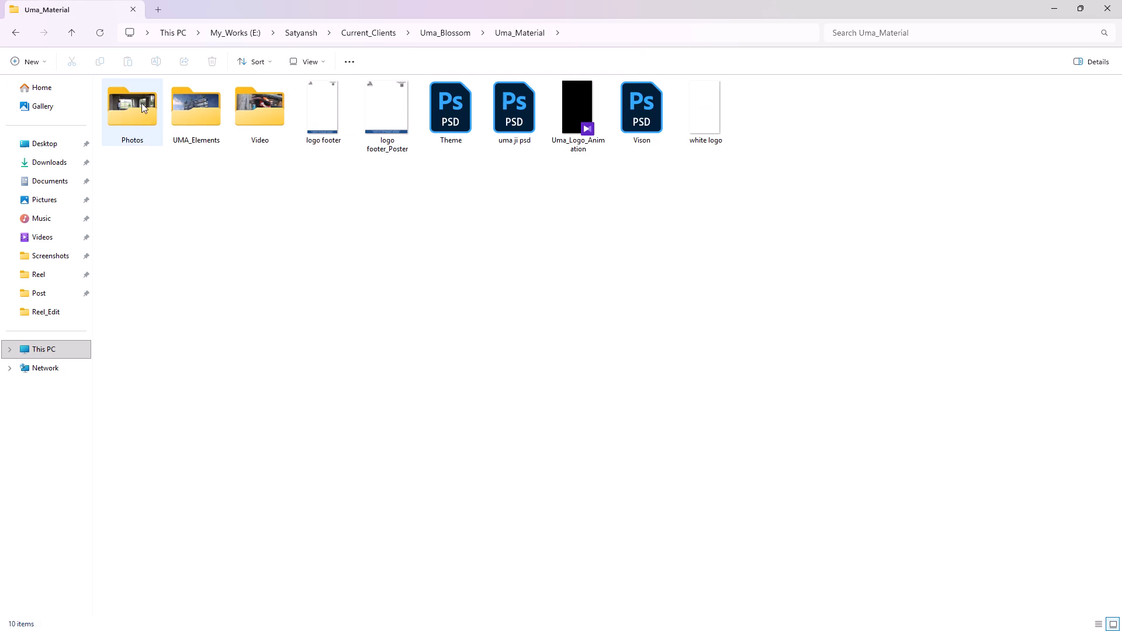
{"action": "double_click", "coordinate": [180, 107]}
{"action": "left_click", "coordinate": [143, 111]}
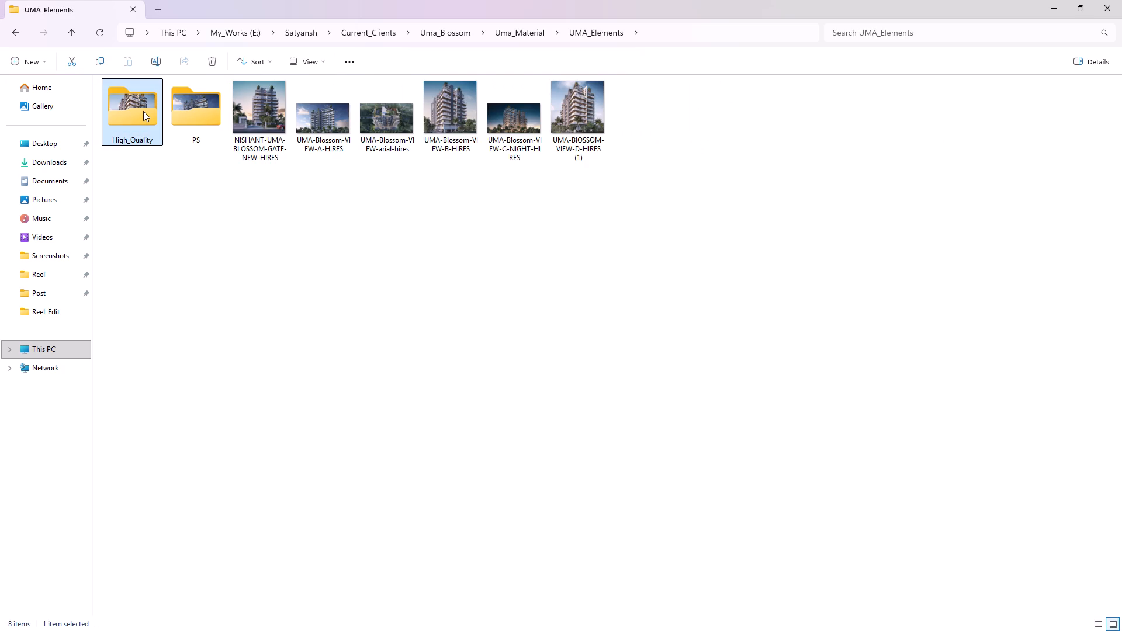
{"action": "left_click", "coordinate": [214, 214]}
{"action": "left_click_drag", "start_coordinate": [241, 228], "coordinate": [248, 228]}
{"action": "double_click", "coordinate": [137, 116]}
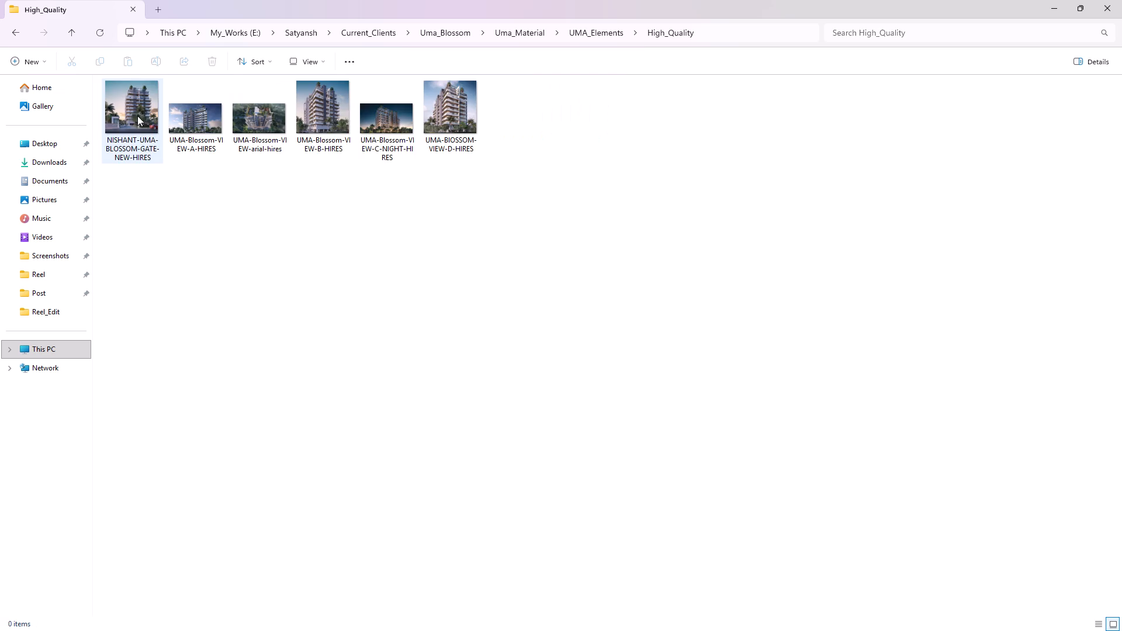
Bring all six building render images from the High_Quality folder over to Canva.
{"action": "left_click_drag", "start_coordinate": [122, 219], "coordinate": [475, 120]}
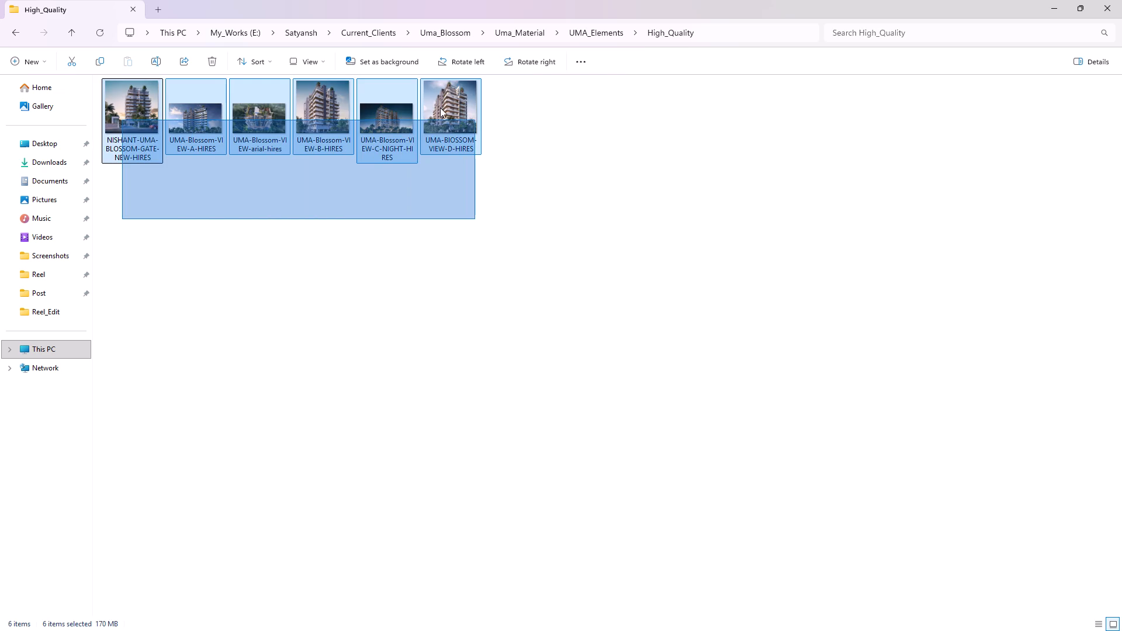
{"action": "left_click_drag", "start_coordinate": [444, 105], "coordinate": [681, 521]}
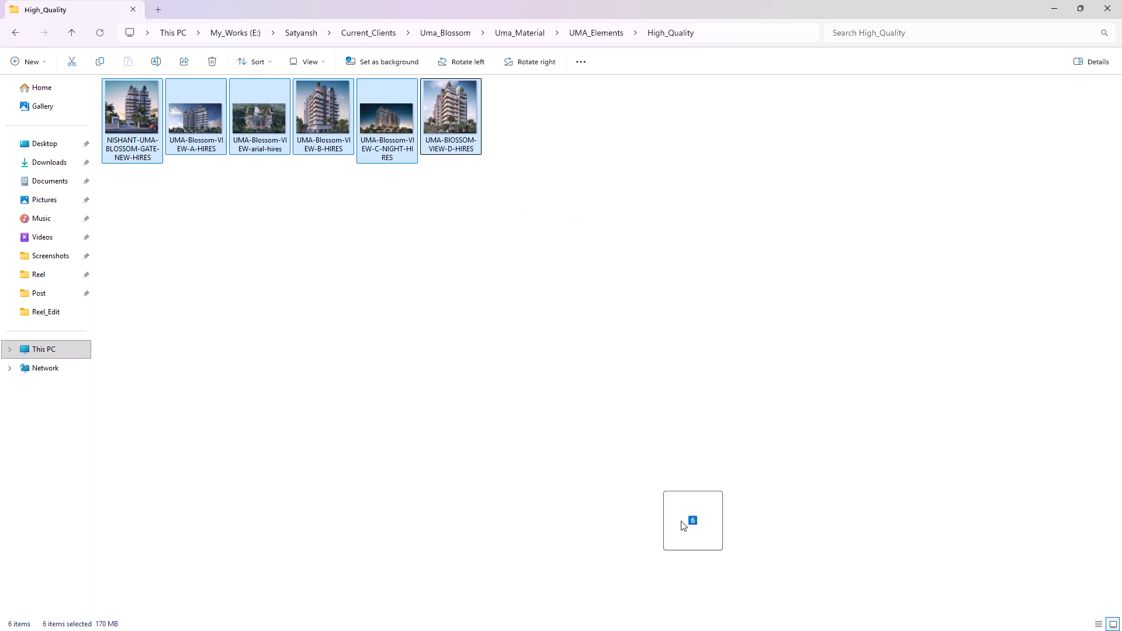
{"action": "left_click_drag", "start_coordinate": [681, 521], "coordinate": [850, 627]}
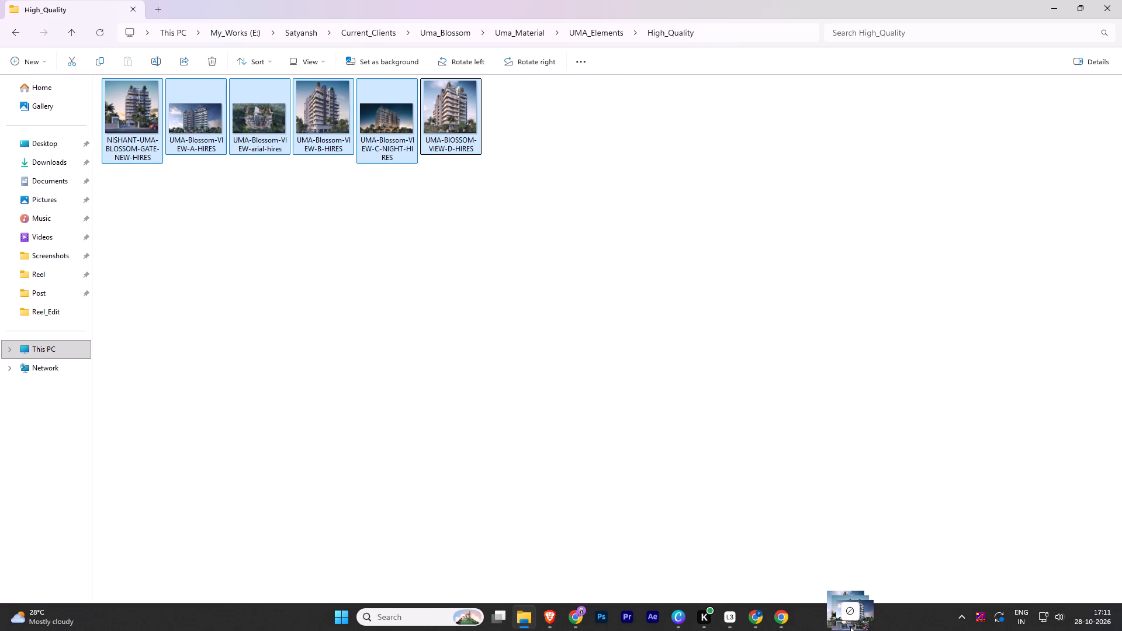
{"action": "left_click_drag", "start_coordinate": [850, 627], "coordinate": [677, 620]}
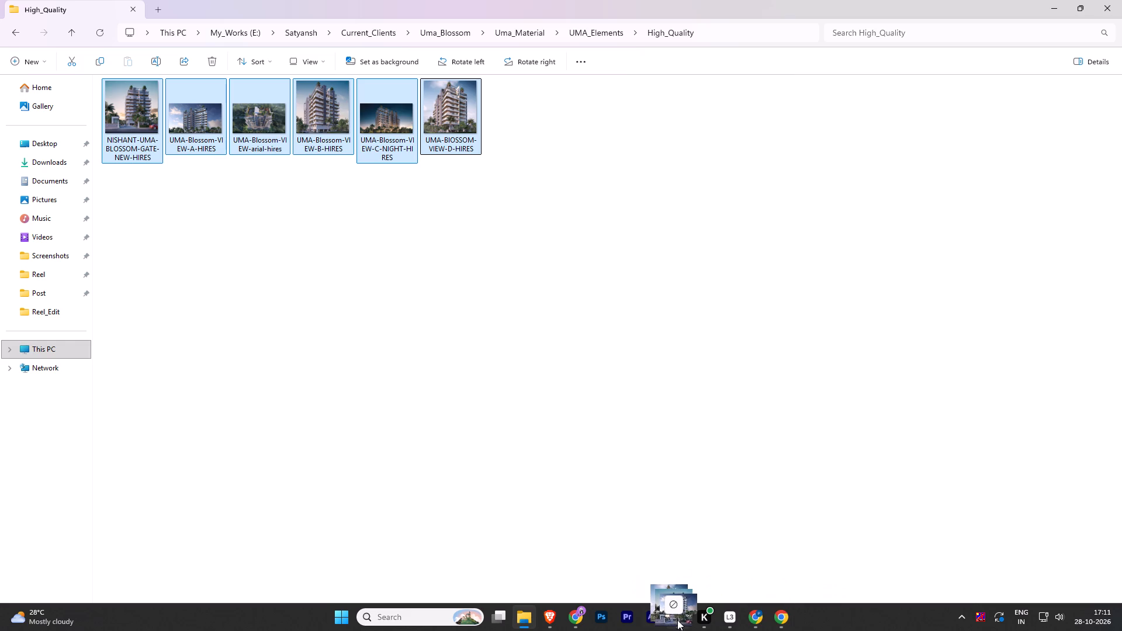
Upload the six selected building renders from the High_Quality folder into the 8 × 50 in banner design in Canva.
{"action": "left_click_drag", "start_coordinate": [677, 620], "coordinate": [309, 290]}
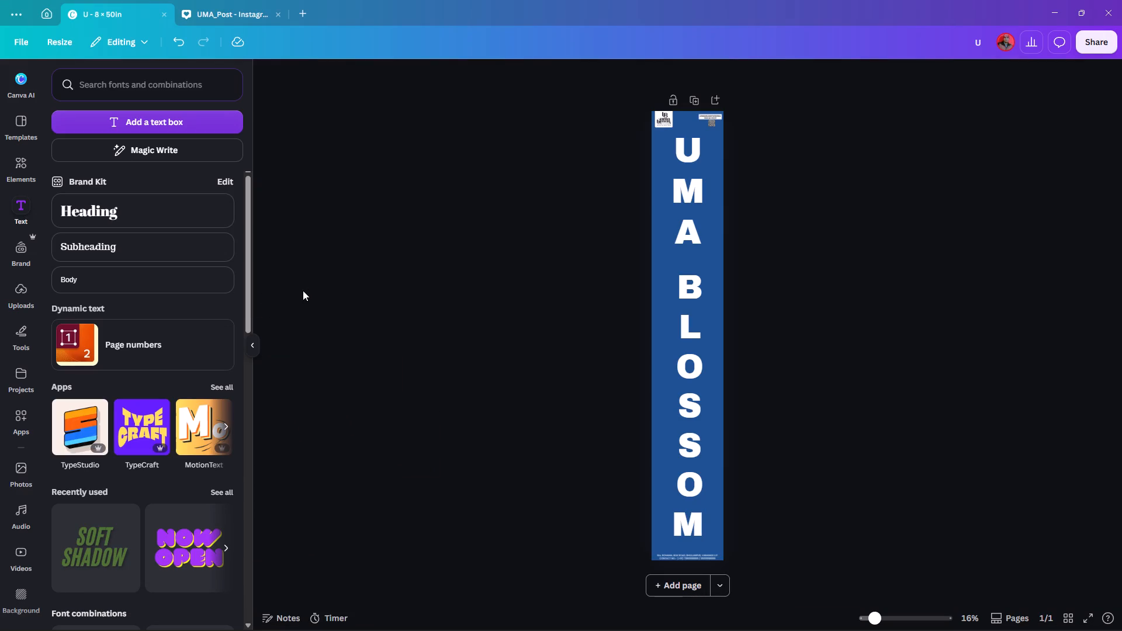
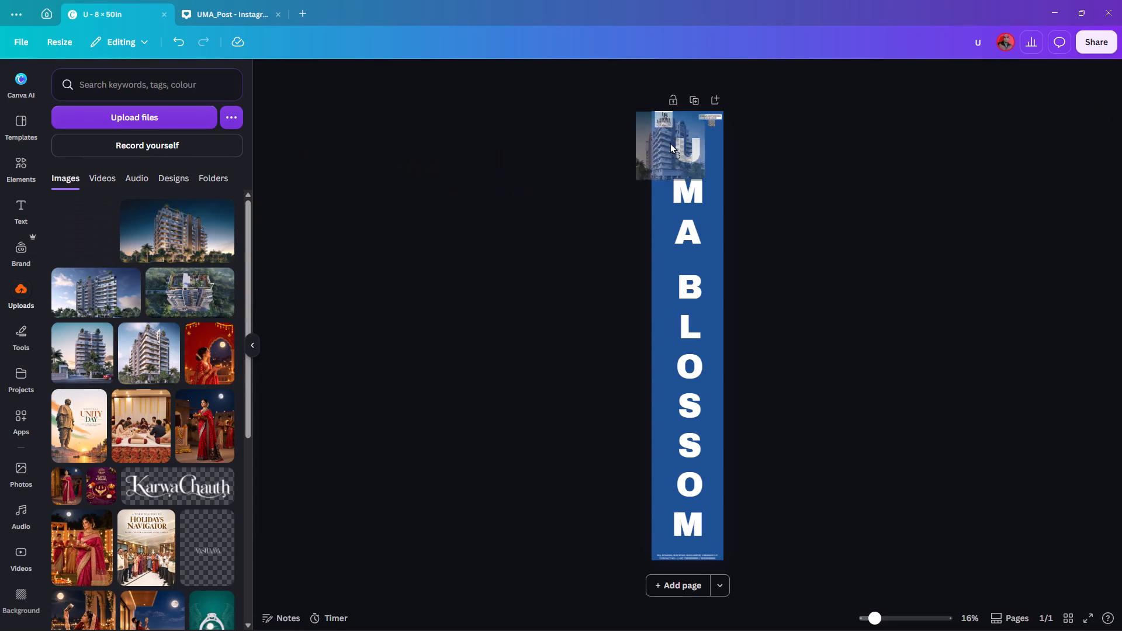
Place the square building render near the top of the banner, centred around the letter U, and keep it selected.
{"action": "left_click_drag", "start_coordinate": [670, 143], "coordinate": [695, 152]}
{"action": "scroll", "coordinate": [767, 152], "scroll_direction": "up", "scroll_amount": 9, "text": "ctrl"}
{"action": "scroll", "coordinate": [768, 150], "scroll_direction": "down", "scroll_amount": 4, "text": "ctrl"}
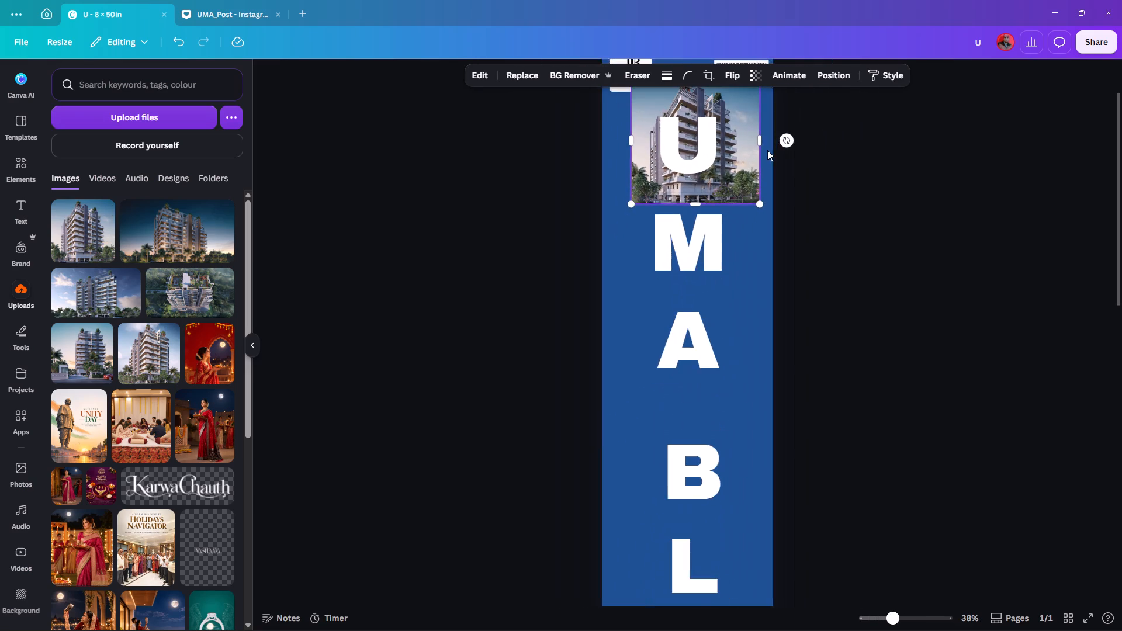
{"action": "scroll", "coordinate": [811, 171], "scroll_direction": "up", "scroll_amount": 3}
{"action": "left_click", "coordinate": [743, 171]}
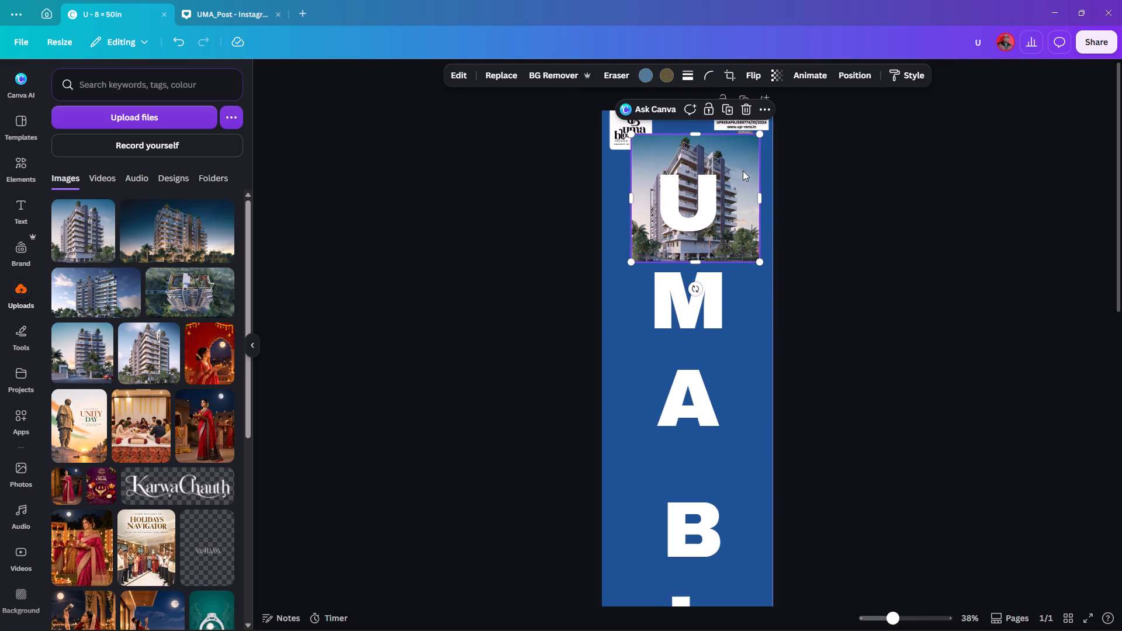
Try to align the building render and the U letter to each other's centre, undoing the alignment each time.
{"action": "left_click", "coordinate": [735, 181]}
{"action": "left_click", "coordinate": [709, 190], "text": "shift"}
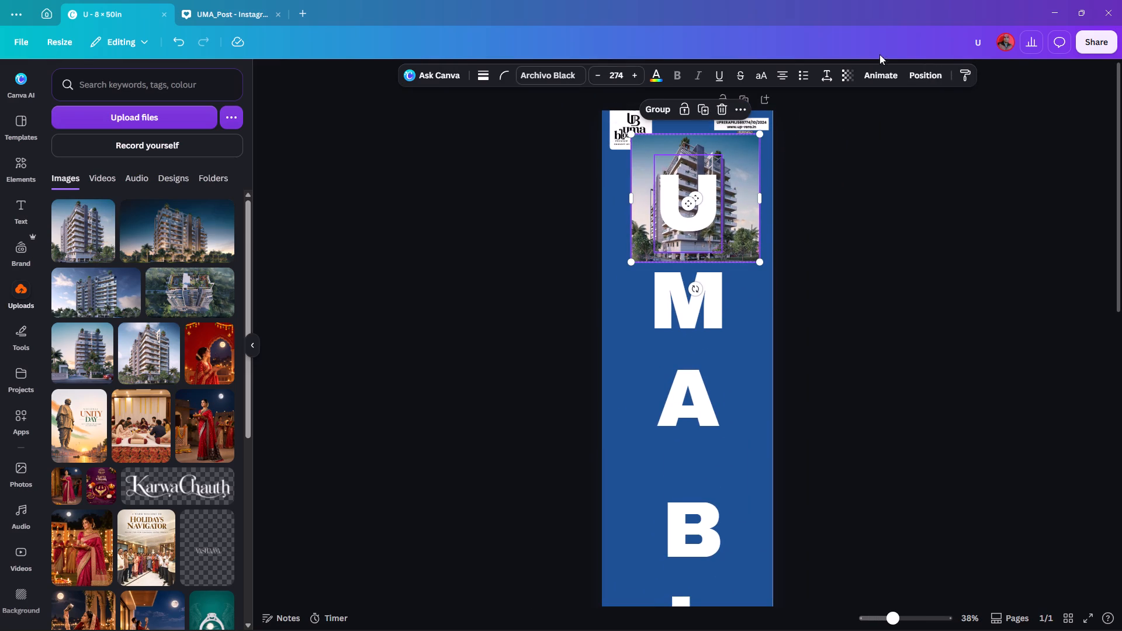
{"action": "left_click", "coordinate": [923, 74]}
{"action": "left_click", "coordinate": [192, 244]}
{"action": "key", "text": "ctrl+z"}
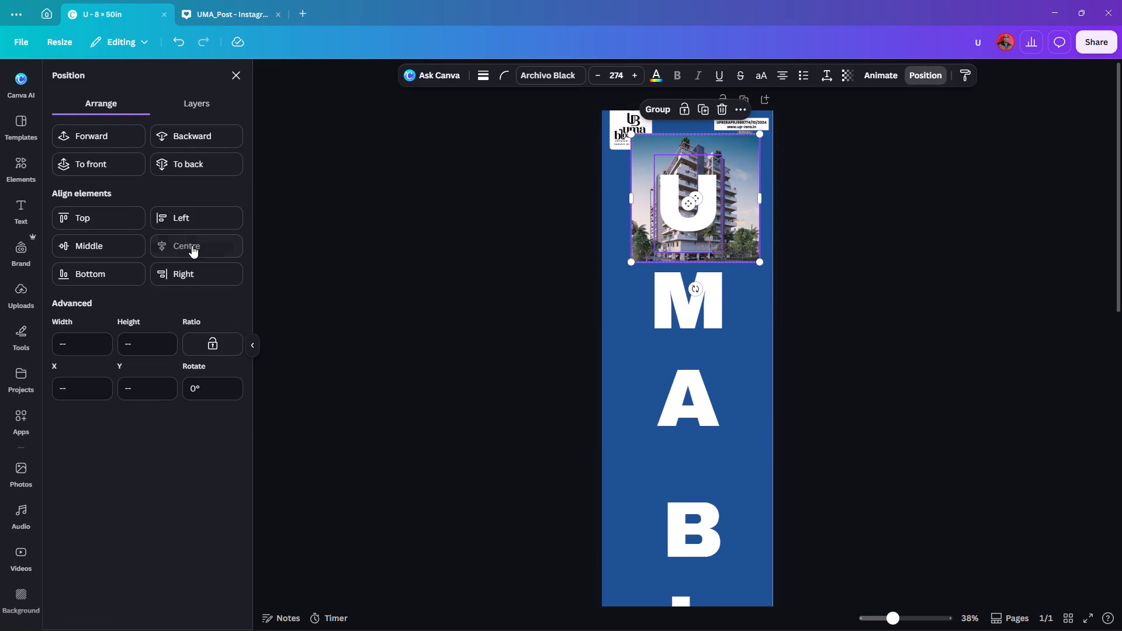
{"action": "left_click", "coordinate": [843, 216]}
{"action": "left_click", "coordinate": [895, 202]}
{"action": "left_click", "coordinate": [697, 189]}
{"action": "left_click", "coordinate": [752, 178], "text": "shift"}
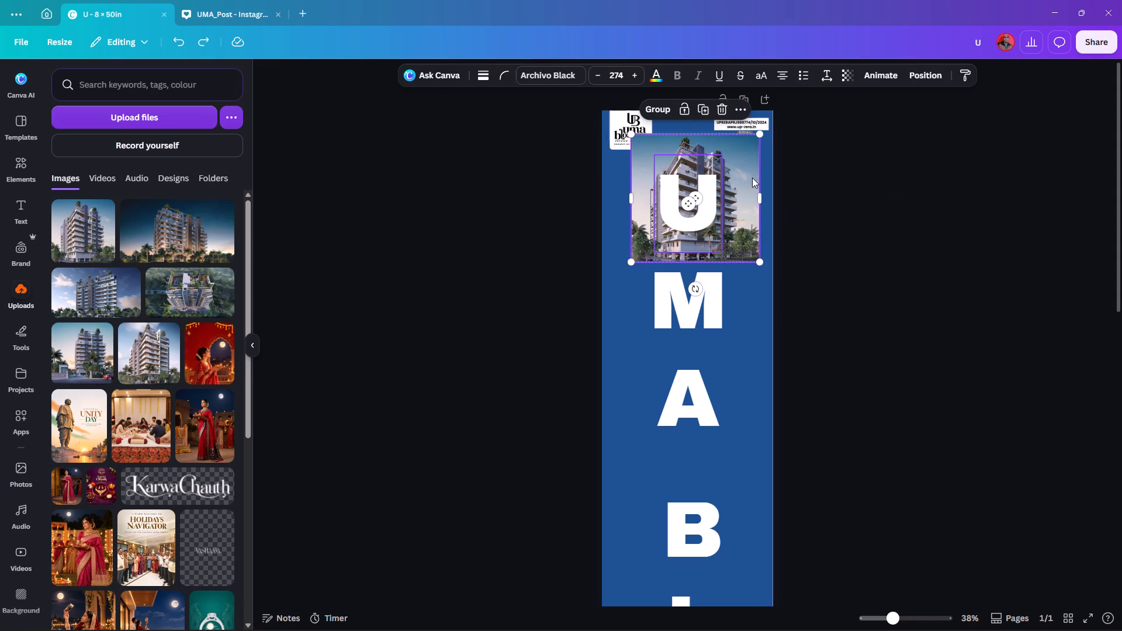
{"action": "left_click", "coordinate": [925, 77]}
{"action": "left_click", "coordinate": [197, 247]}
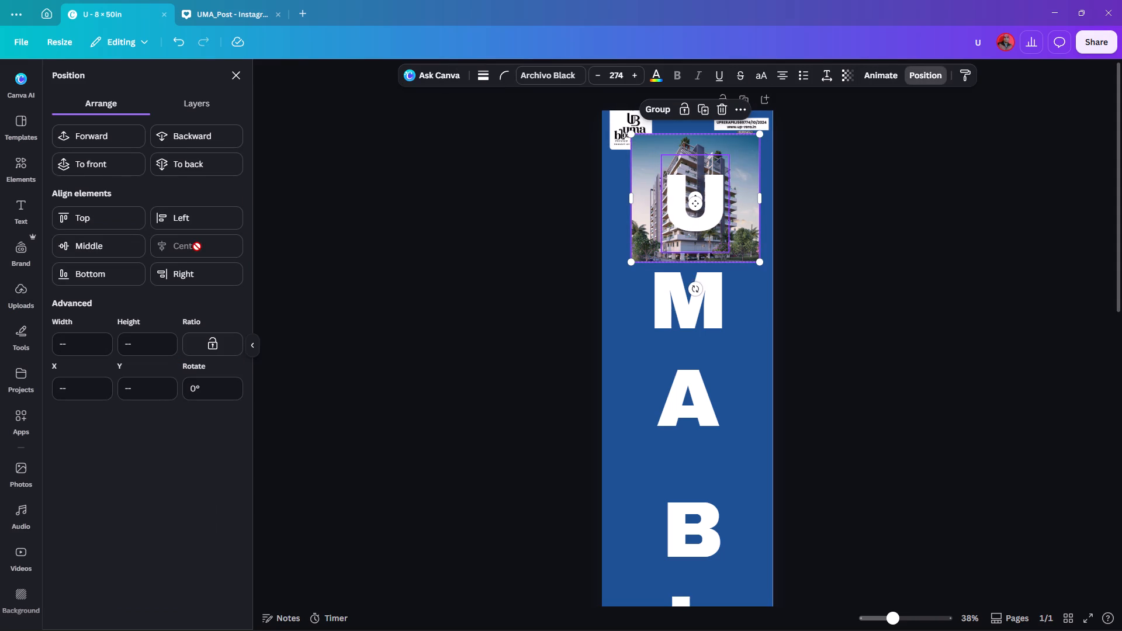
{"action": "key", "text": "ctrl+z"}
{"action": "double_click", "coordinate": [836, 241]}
Reposition the building render slightly so it sits centred behind the U letter.
{"action": "left_click_drag", "start_coordinate": [733, 180], "coordinate": [726, 182]}
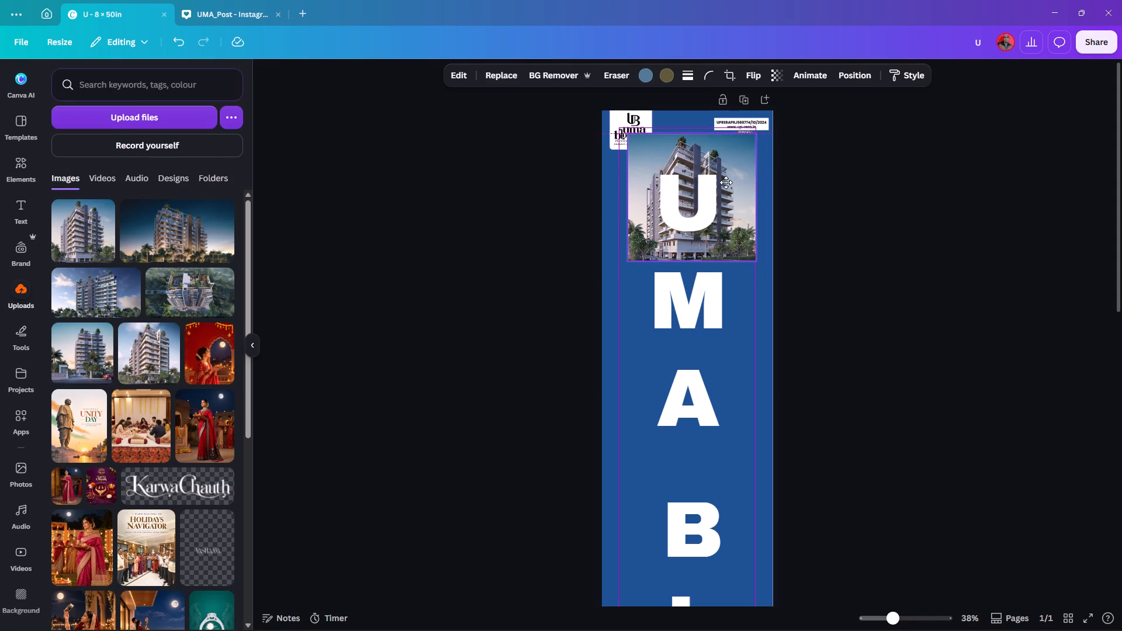
{"action": "left_click_drag", "start_coordinate": [726, 182], "coordinate": [726, 183]}
{"action": "left_click", "coordinate": [856, 195]}
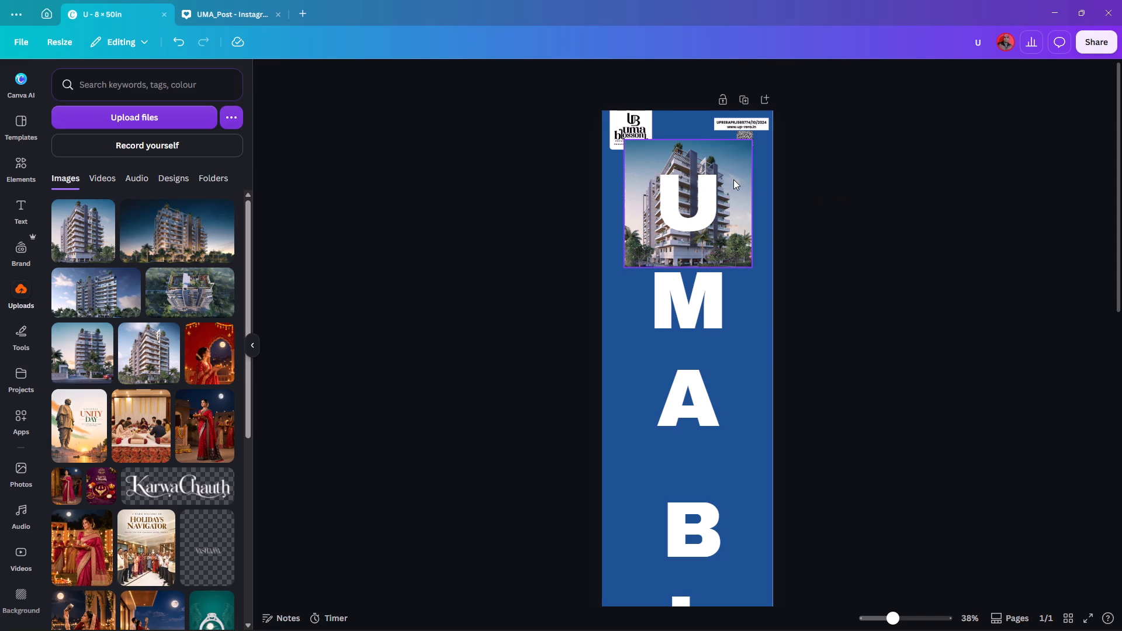
{"action": "left_click", "coordinate": [871, 222]}
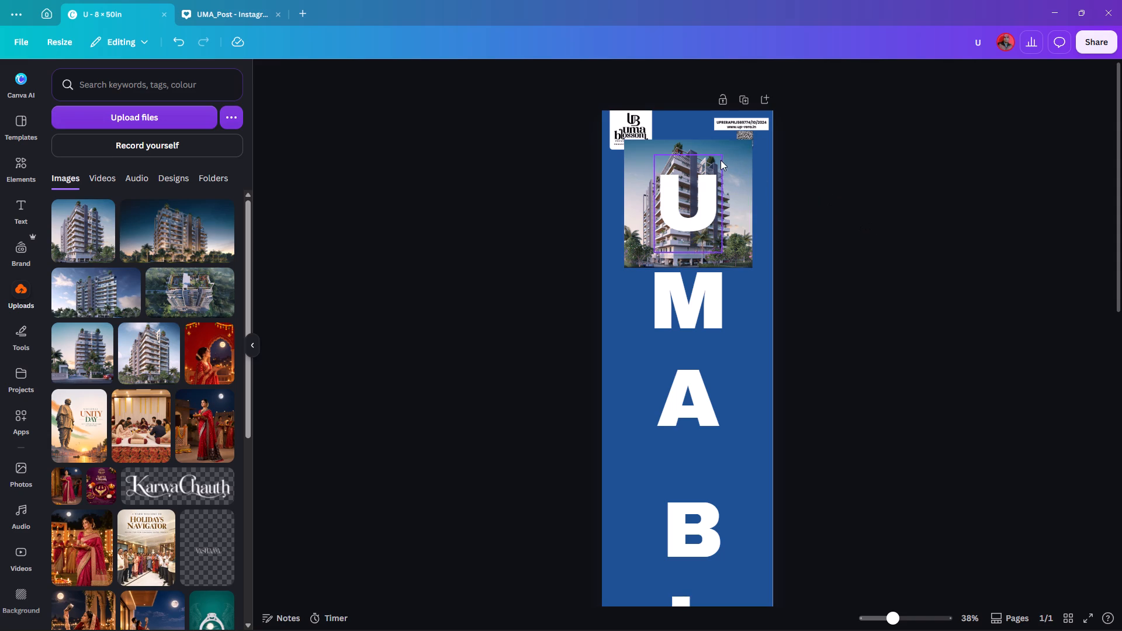
{"action": "left_click", "coordinate": [695, 183]}
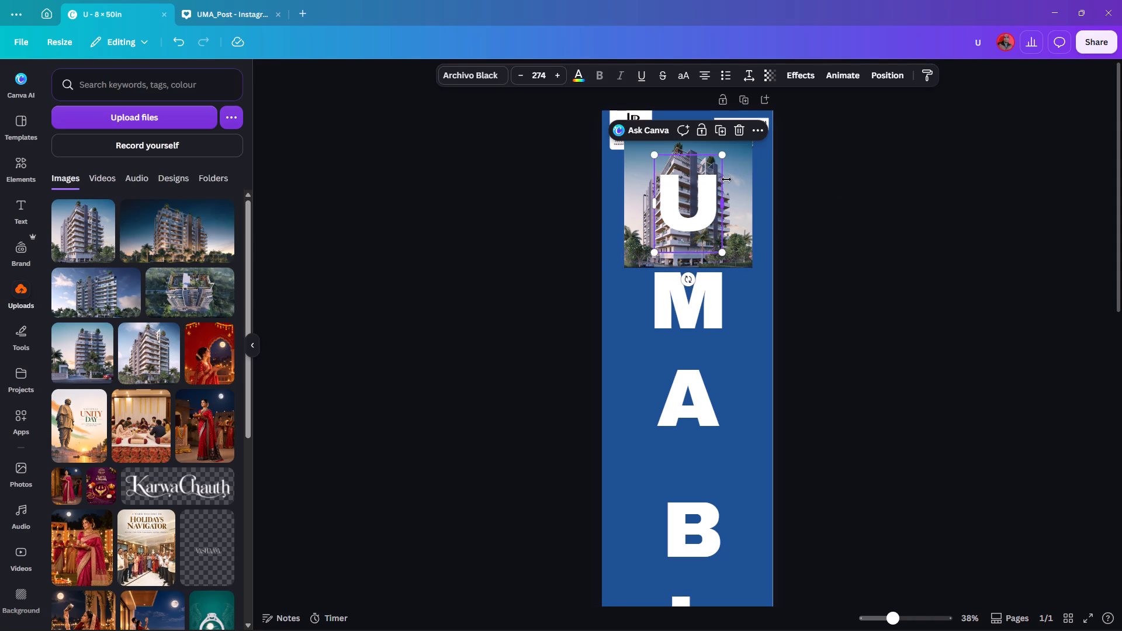
{"action": "left_click", "coordinate": [805, 174]}
{"action": "left_click", "coordinate": [708, 199]}
Add the U letter frame from the Letters collection of Frames to the banner.
{"action": "left_click", "coordinate": [21, 165]}
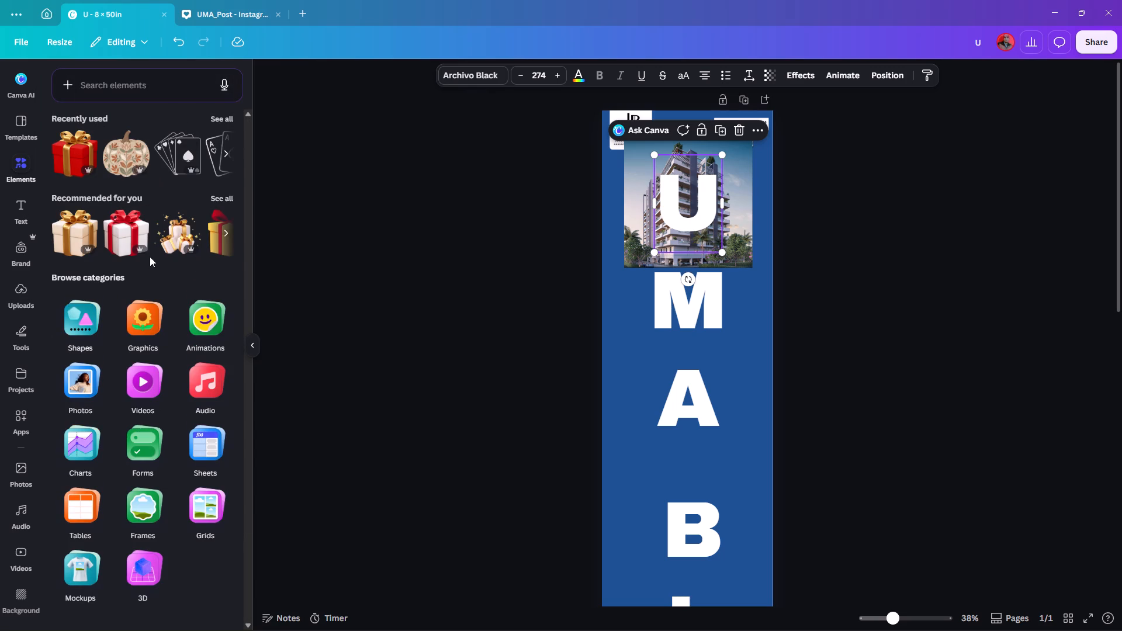
{"action": "scroll", "coordinate": [148, 283], "scroll_direction": "down", "scroll_amount": 1}
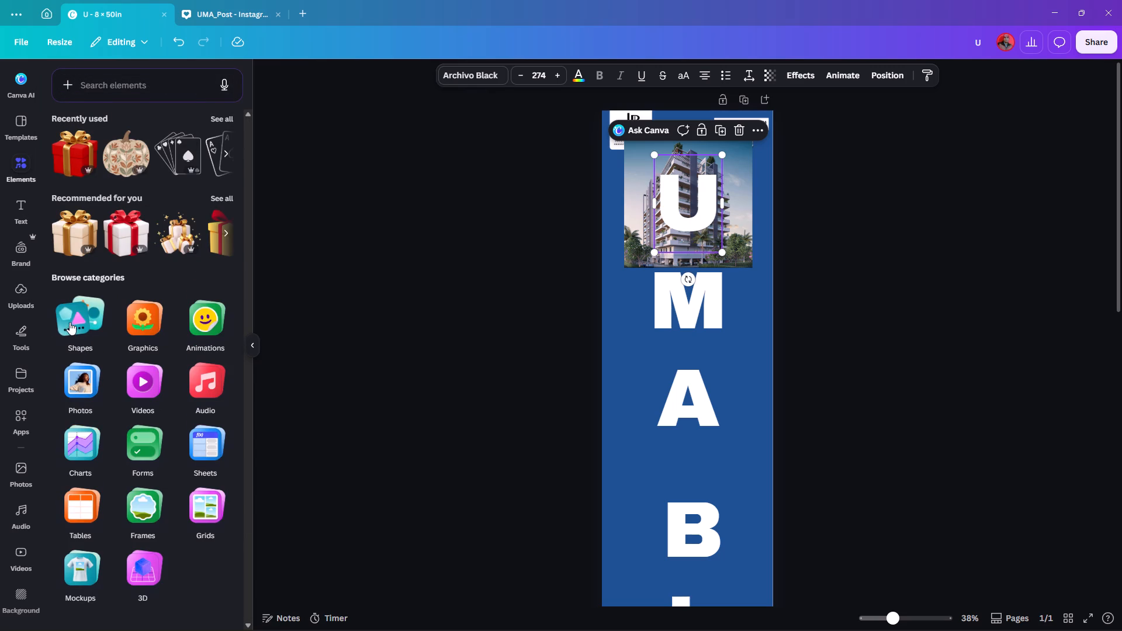
{"action": "left_click", "coordinate": [138, 503]}
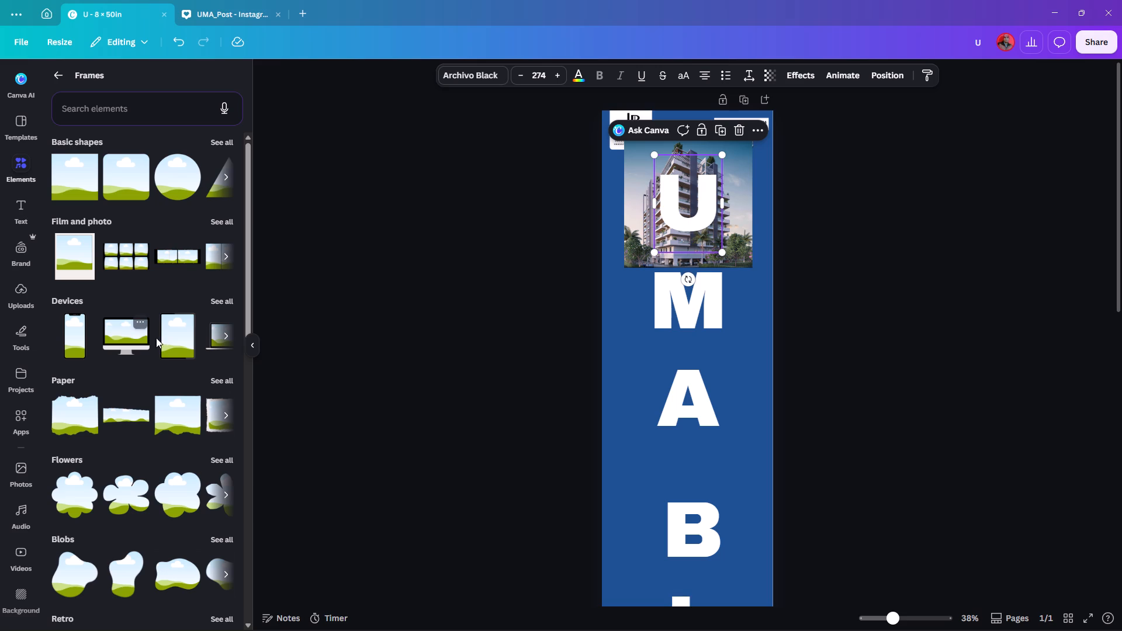
{"action": "scroll", "coordinate": [168, 320], "scroll_direction": "down", "scroll_amount": 7}
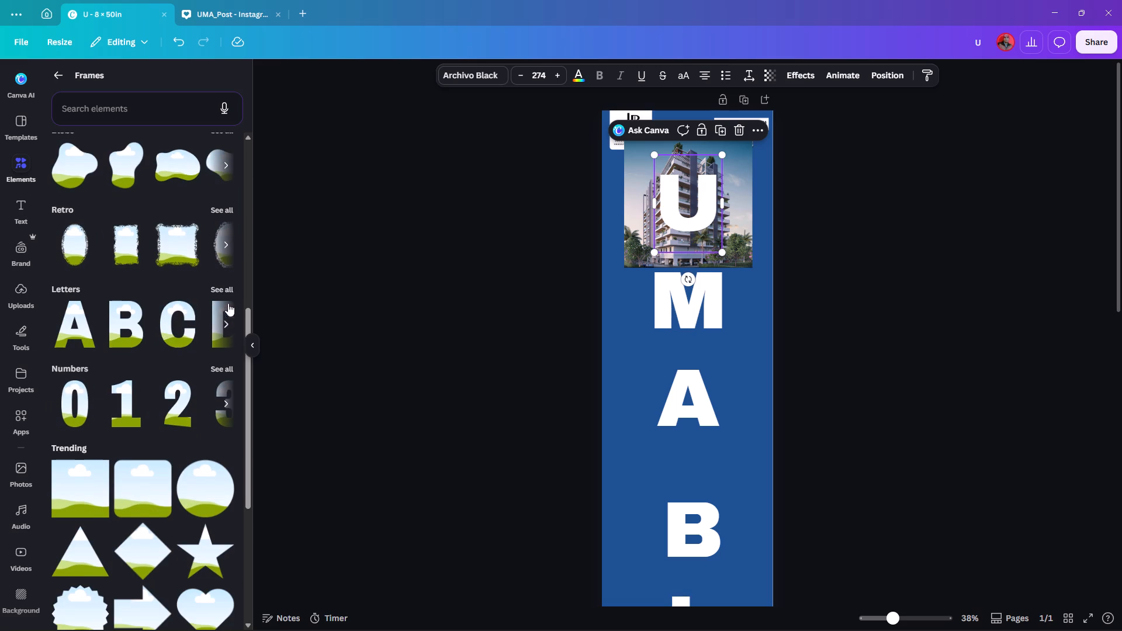
{"action": "left_click", "coordinate": [222, 287]}
{"action": "scroll", "coordinate": [168, 285], "scroll_direction": "down", "scroll_amount": 3}
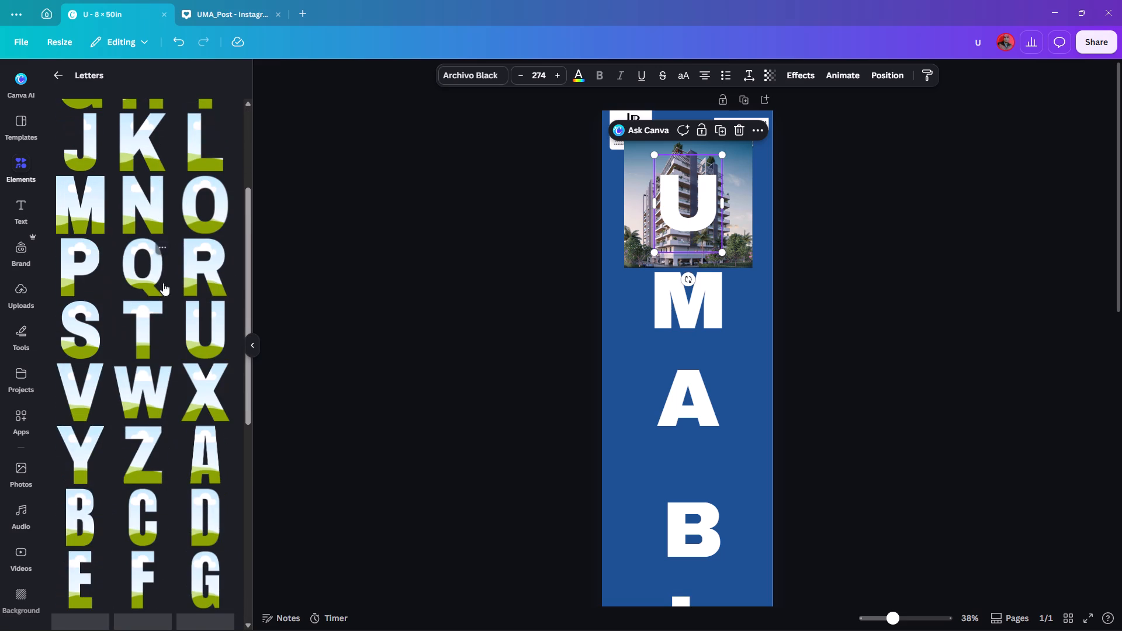
{"action": "left_click", "coordinate": [203, 335]}
Move the U frame over the white U text on the building render and scale it to match the text.
{"action": "scroll", "coordinate": [756, 371], "scroll_direction": "down", "scroll_amount": 3}
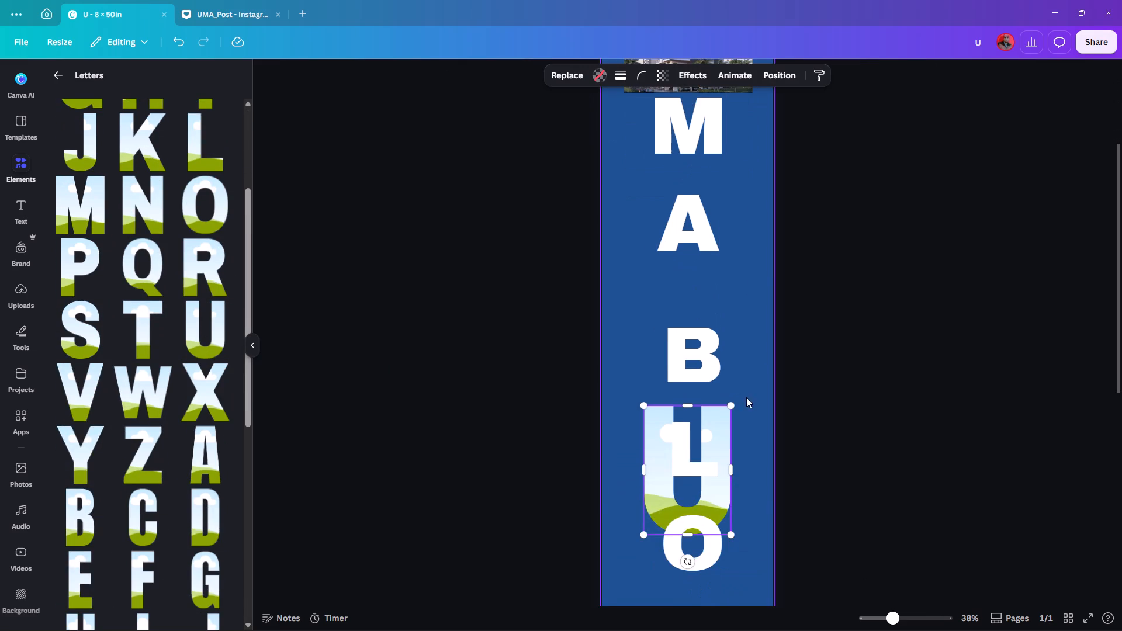
{"action": "left_click_drag", "start_coordinate": [722, 423], "coordinate": [736, 171]}
{"action": "scroll", "coordinate": [830, 234], "scroll_direction": "down", "scroll_amount": 4, "text": "ctrl"}
{"action": "scroll", "coordinate": [824, 234], "scroll_direction": "up", "scroll_amount": 4}
{"action": "left_click", "coordinate": [690, 155]}
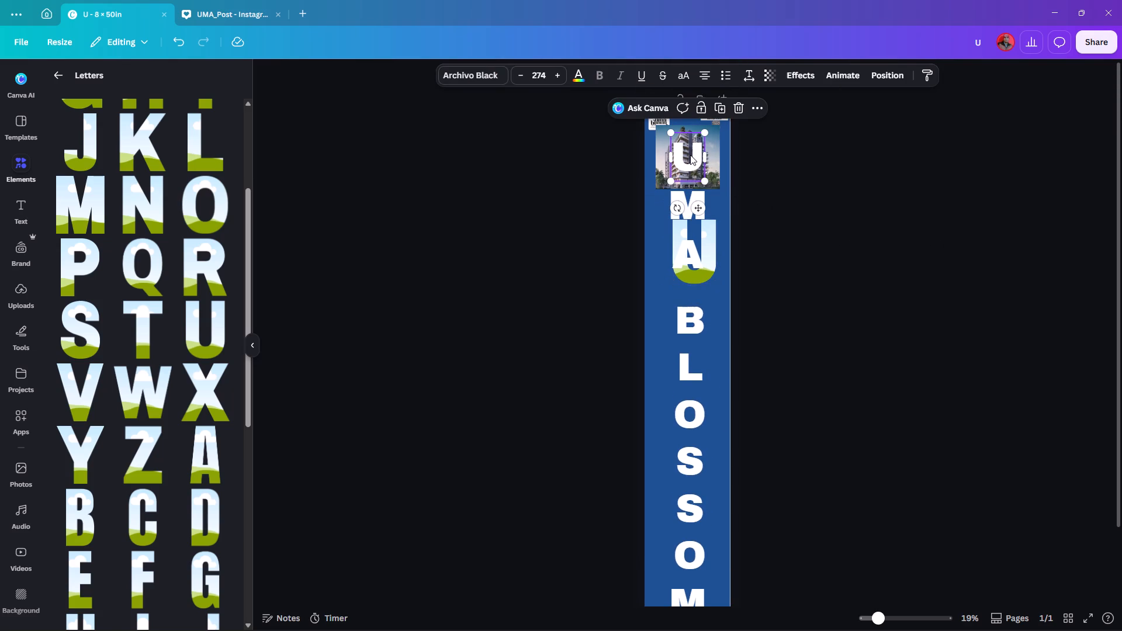
{"action": "left_click_drag", "start_coordinate": [711, 242], "coordinate": [705, 148]}
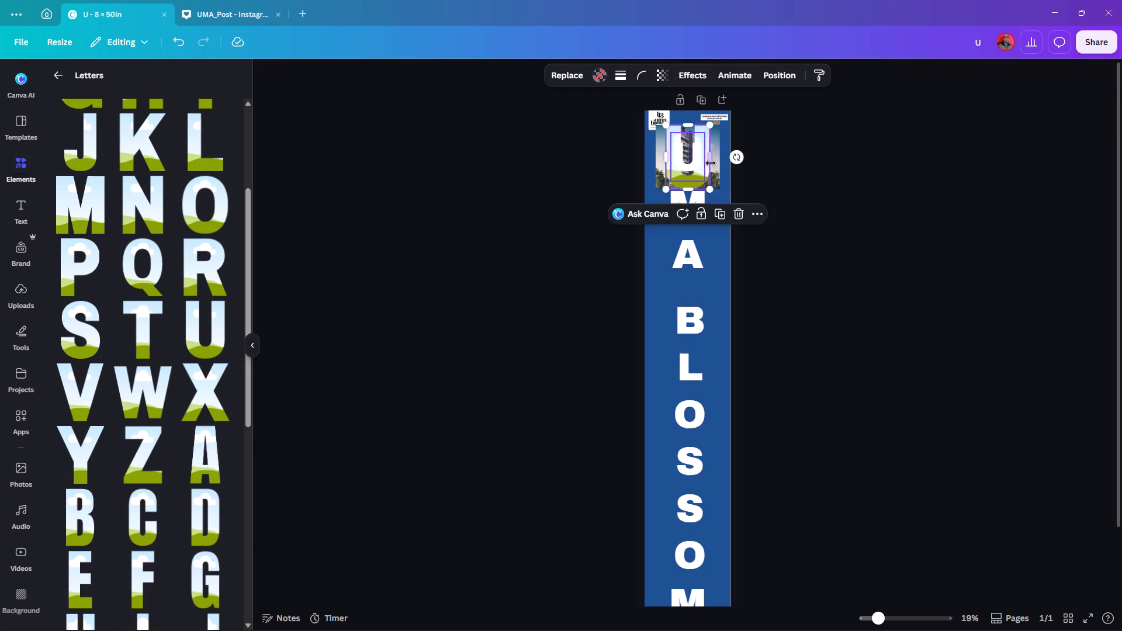
{"action": "scroll", "coordinate": [719, 166], "scroll_direction": "up", "scroll_amount": 6, "text": "ctrl"}
{"action": "middle_click_drag", "start_coordinate": [857, 182], "coordinate": [860, 289], "text": "ctrl"}
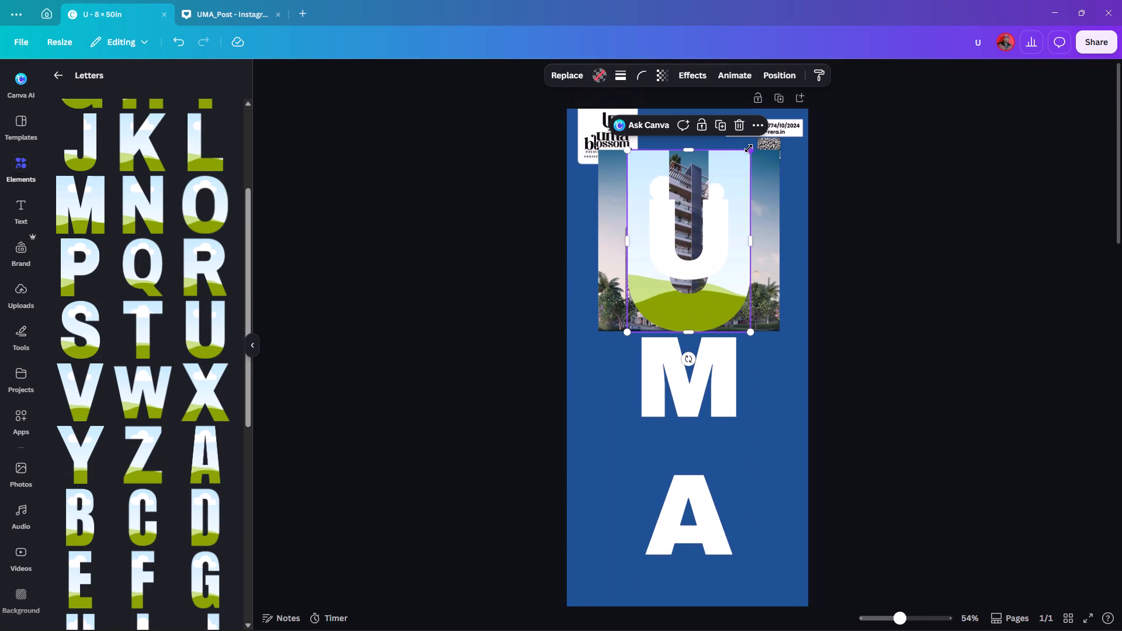
{"action": "left_click_drag", "start_coordinate": [749, 148], "coordinate": [723, 171], "text": "alt"}
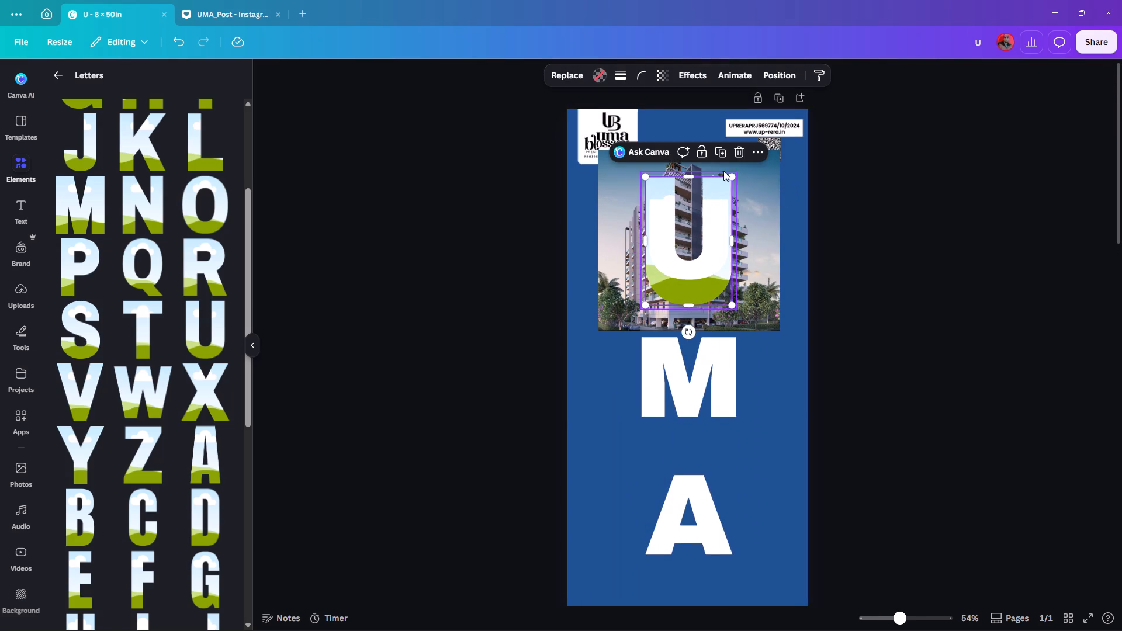
Delete the white U text letter, keeping the U frame.
{"action": "left_click", "coordinate": [718, 217]}
{"action": "left_click", "coordinate": [715, 222]}
{"action": "key", "text": "Delete"}
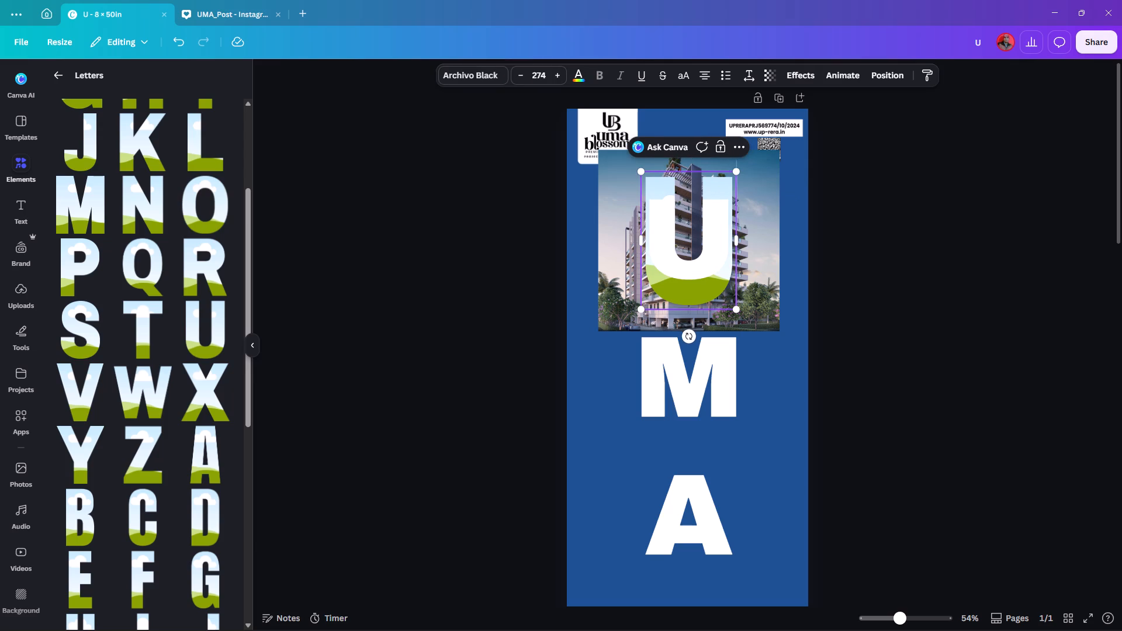
{"action": "left_click", "coordinate": [888, 223]}
{"action": "left_click", "coordinate": [711, 238]}
{"action": "key", "text": "Delete"}
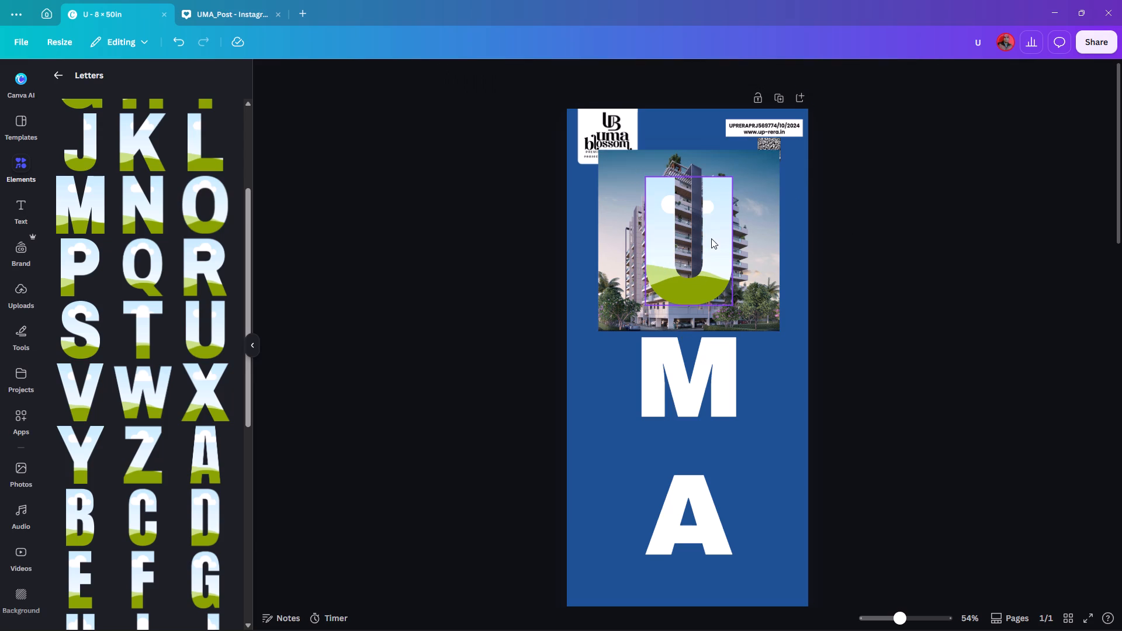
Scale the U frame down to about 2.5 × 3.7 in.
{"action": "left_click", "coordinate": [711, 225]}
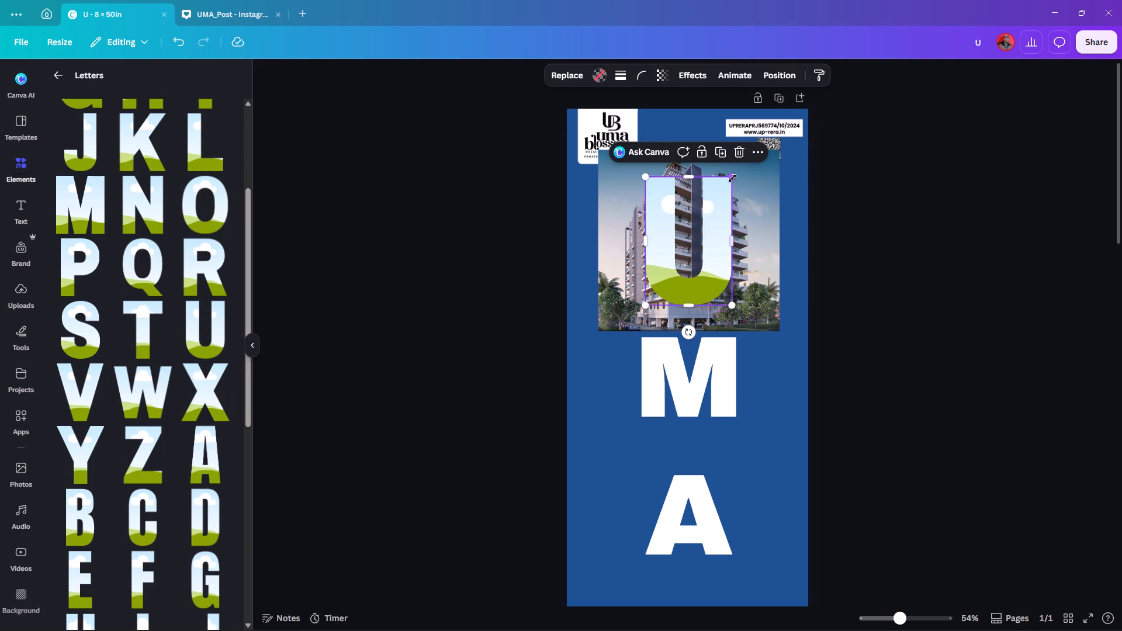
{"action": "left_click_drag", "start_coordinate": [732, 178], "coordinate": [722, 183], "text": "alt"}
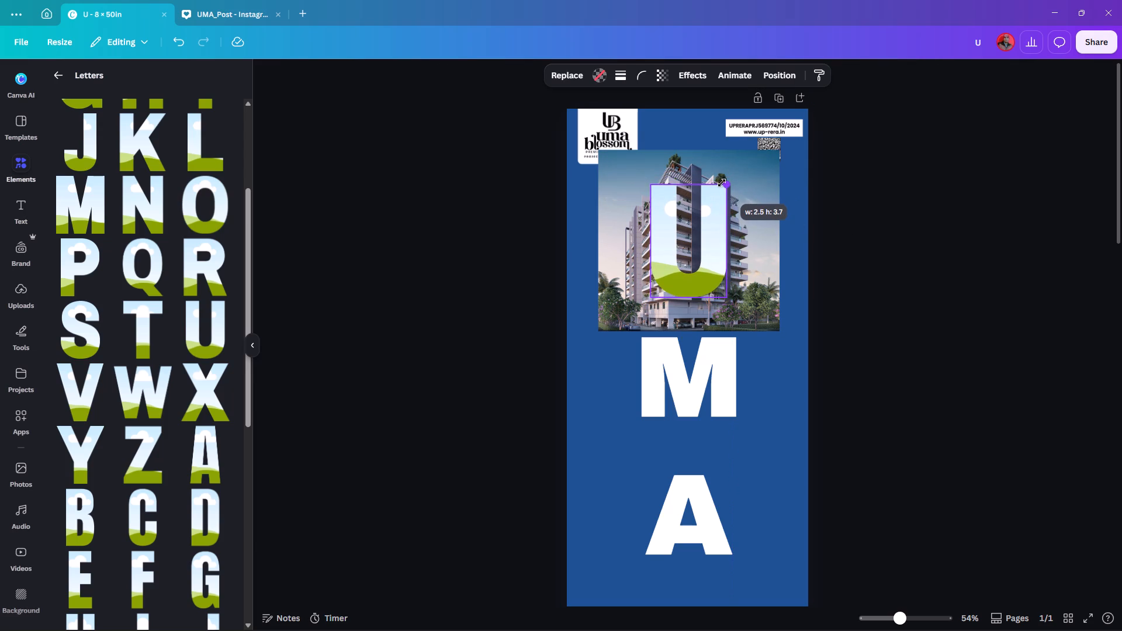
{"action": "left_click_drag", "start_coordinate": [722, 183], "coordinate": [722, 184], "text": "alt"}
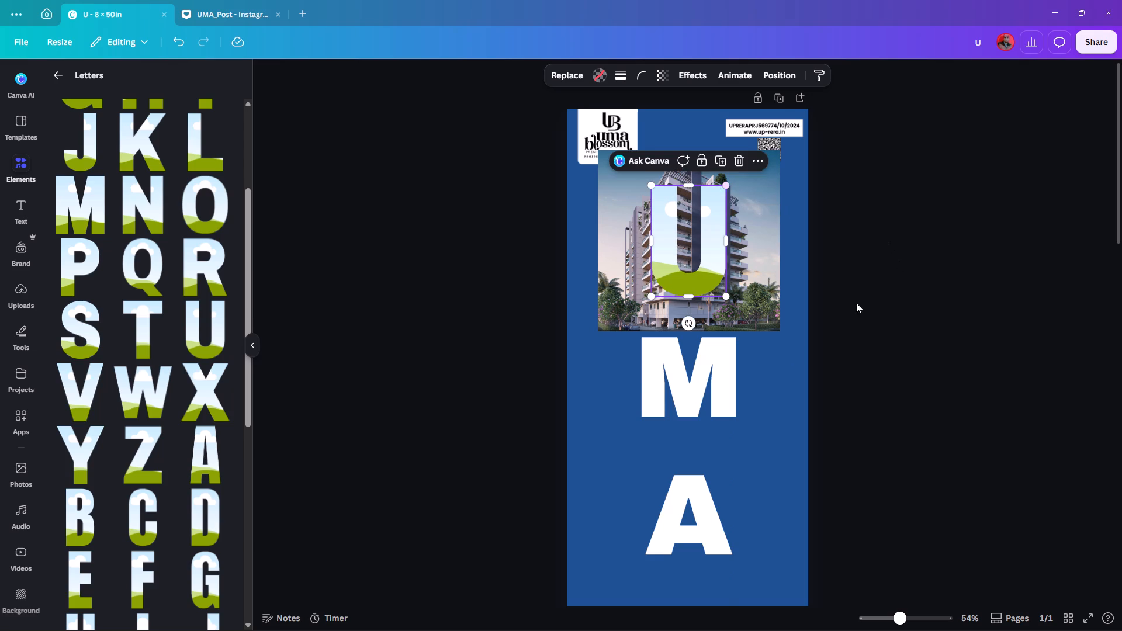
Delete the white M, A and B text letters below the building render.
{"action": "left_click", "coordinate": [697, 383]}
{"action": "left_click", "coordinate": [940, 323]}
{"action": "left_click", "coordinate": [709, 378]}
{"action": "key", "text": "Delete"}
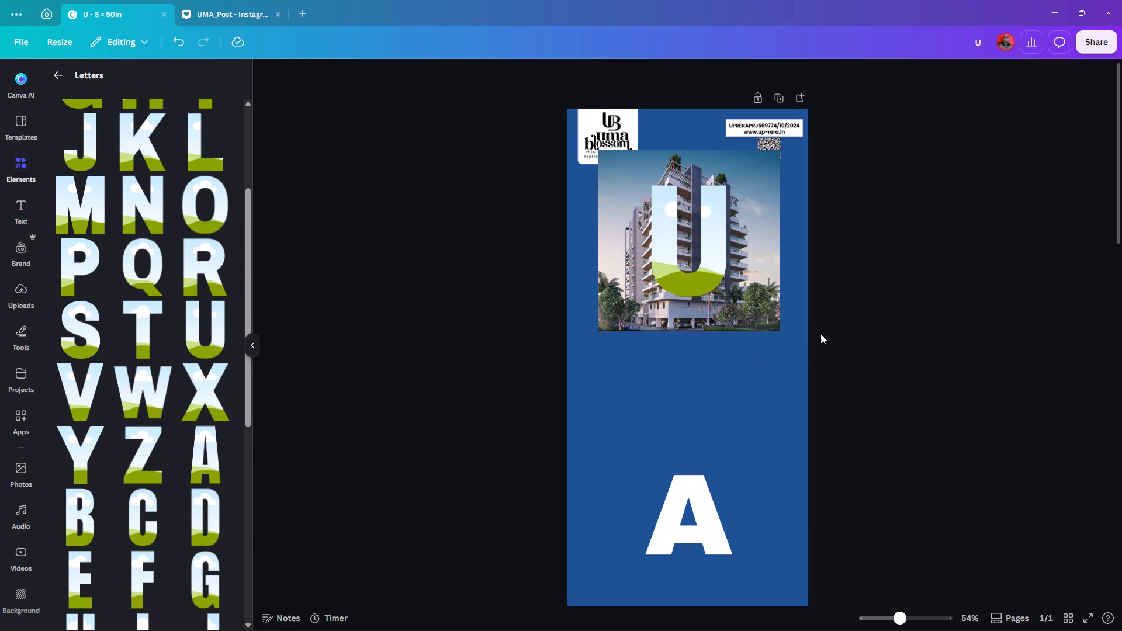
{"action": "scroll", "coordinate": [874, 323], "scroll_direction": "down", "scroll_amount": 4}
{"action": "left_click", "coordinate": [699, 306]}
{"action": "key", "text": "Delete"}
{"action": "left_click", "coordinate": [701, 434]}
{"action": "key", "text": "Delete"}
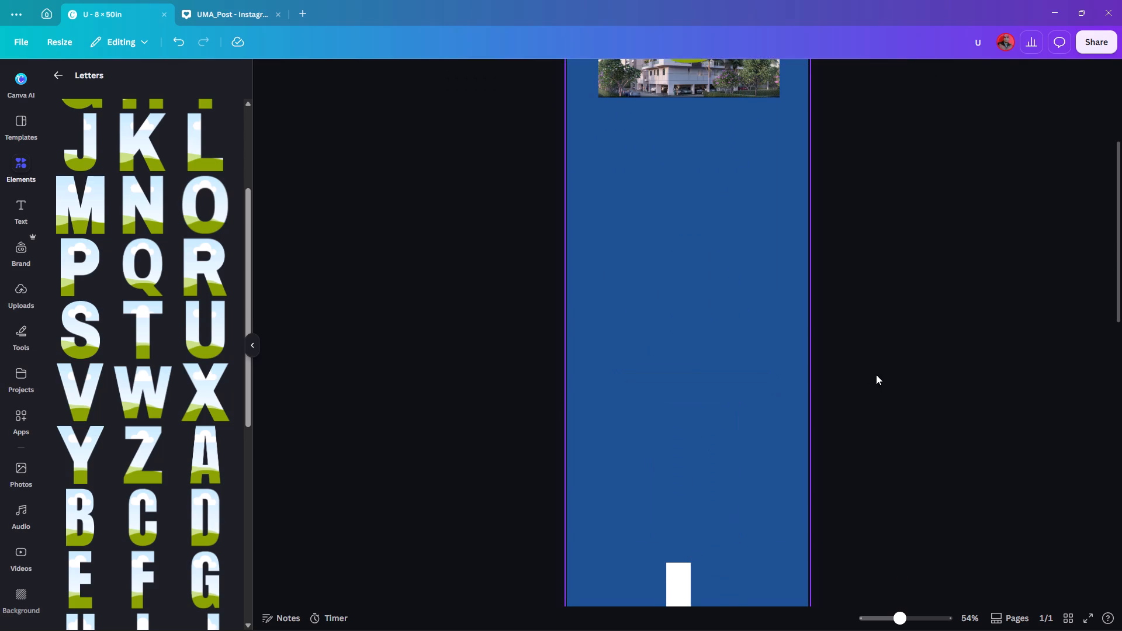
Add the M letter frame to the banner and move it up into the empty space below the building render.
{"action": "scroll", "coordinate": [896, 357], "scroll_direction": "down", "scroll_amount": 5, "text": "ctrl"}
{"action": "scroll", "coordinate": [805, 335], "scroll_direction": "down", "scroll_amount": 1}
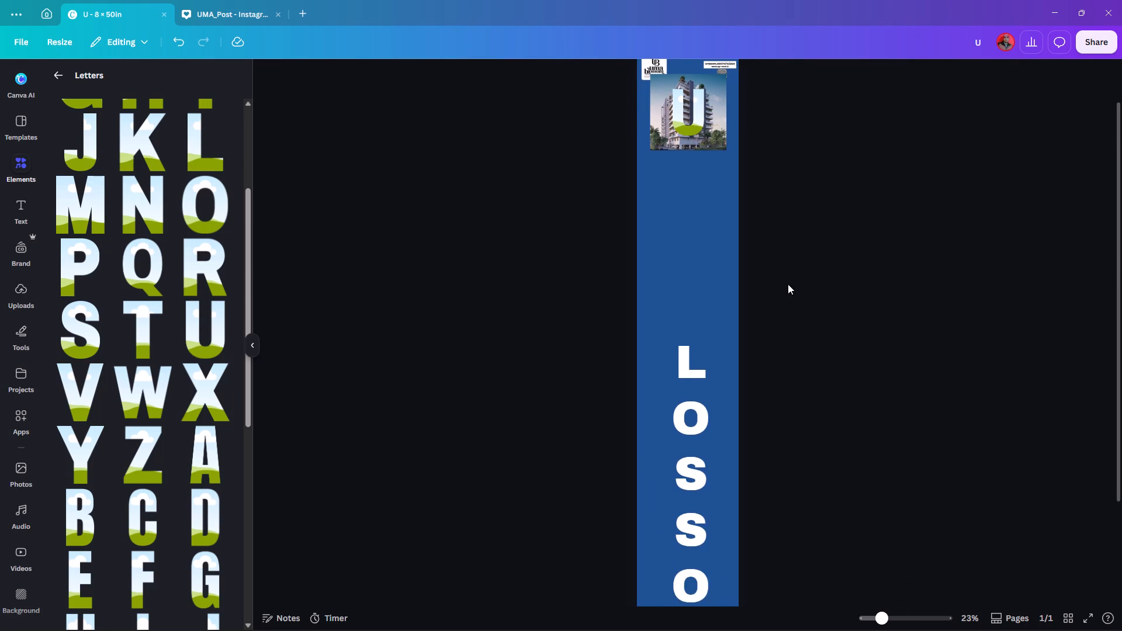
{"action": "scroll", "coordinate": [788, 284], "scroll_direction": "up", "scroll_amount": 1}
{"action": "left_click", "coordinate": [83, 206]}
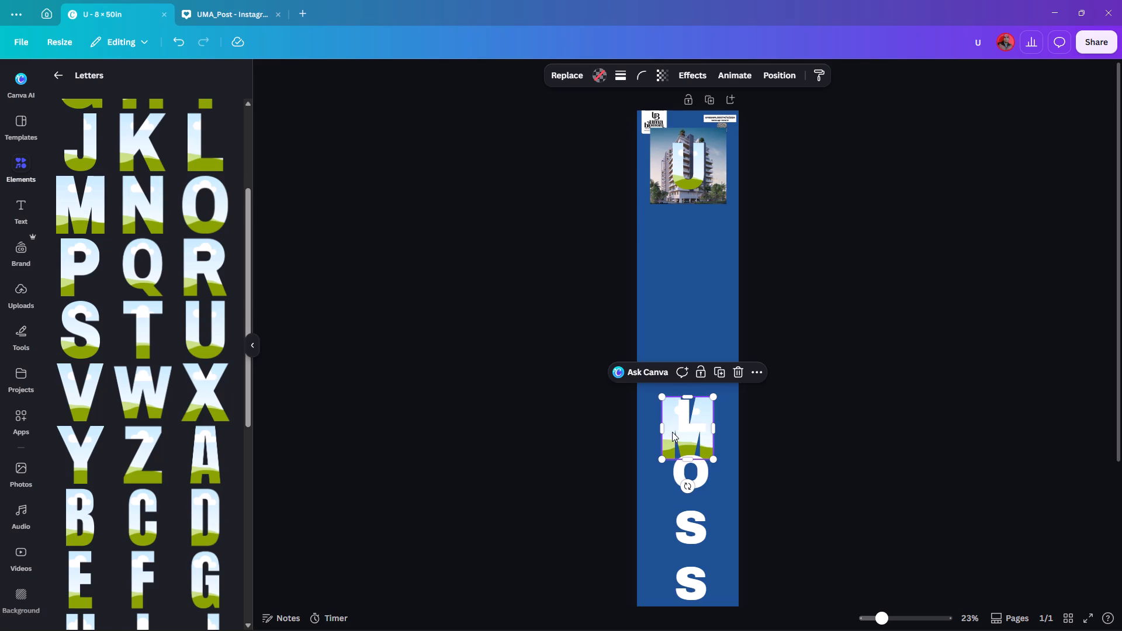
{"action": "left_click_drag", "start_coordinate": [667, 435], "coordinate": [667, 252]}
Scale the M frame down to about 2.56 × 3.1 in.
{"action": "scroll", "coordinate": [736, 247], "scroll_direction": "up", "scroll_amount": 5, "text": "ctrl"}
{"action": "scroll", "coordinate": [919, 200], "scroll_direction": "up", "scroll_amount": 4}
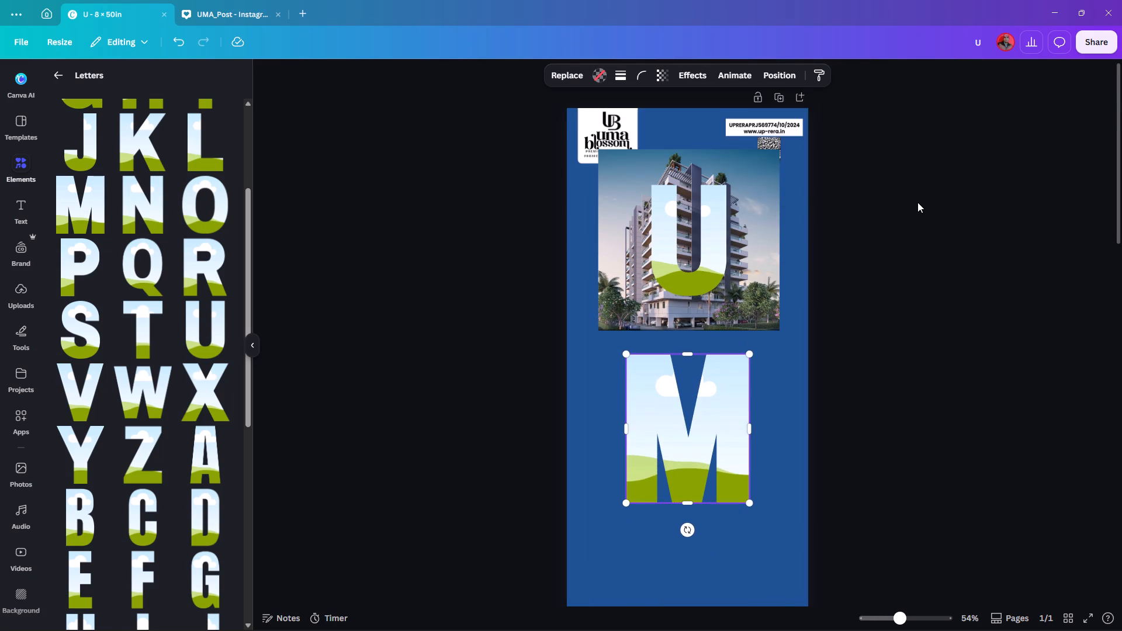
{"action": "left_click_drag", "start_coordinate": [749, 357], "coordinate": [723, 376], "text": "alt"}
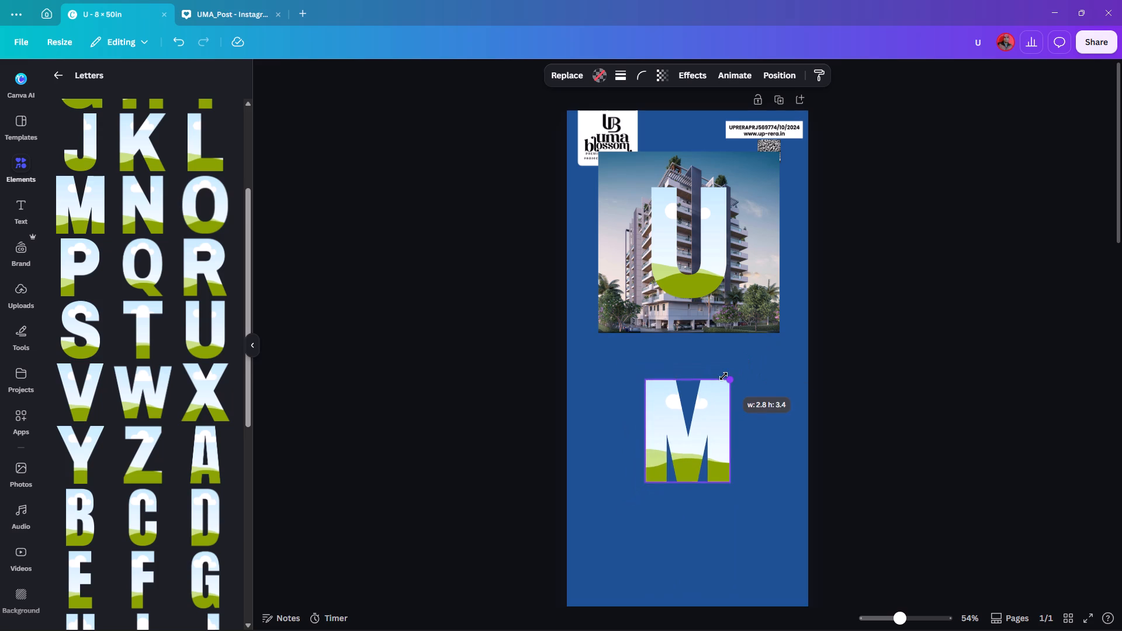
{"action": "left_click_drag", "start_coordinate": [723, 376], "coordinate": [718, 382], "text": "alt"}
Position the M frame below the building render at about Y 8.61 in and align it to the page's horizontal centre.
{"action": "left_click_drag", "start_coordinate": [701, 428], "coordinate": [700, 398]}
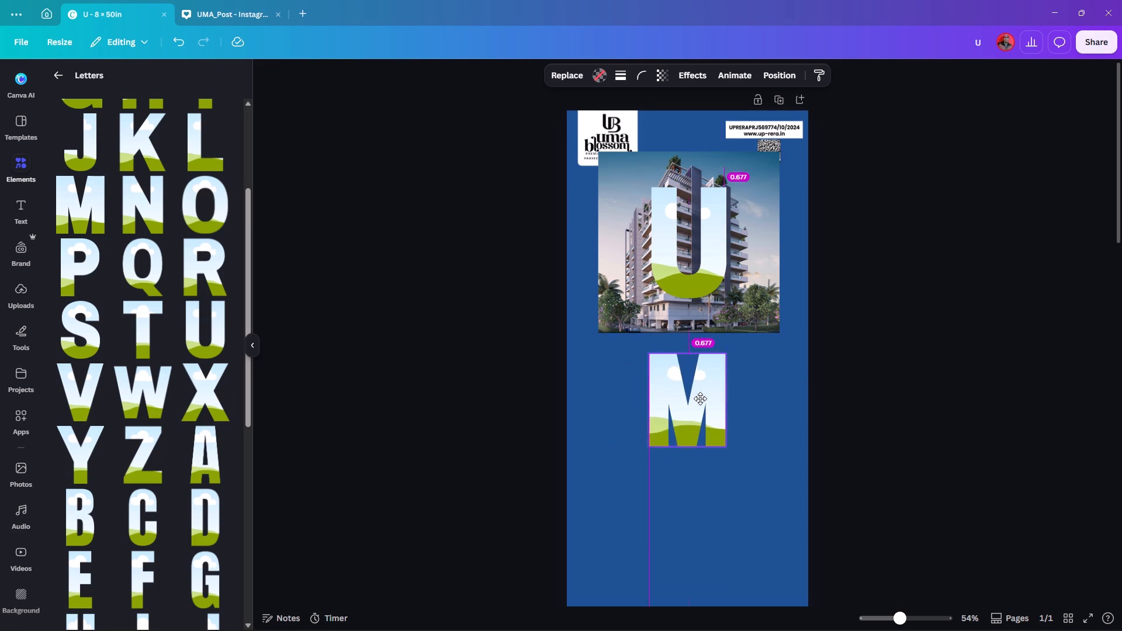
{"action": "left_click_drag", "start_coordinate": [700, 398], "coordinate": [702, 414]}
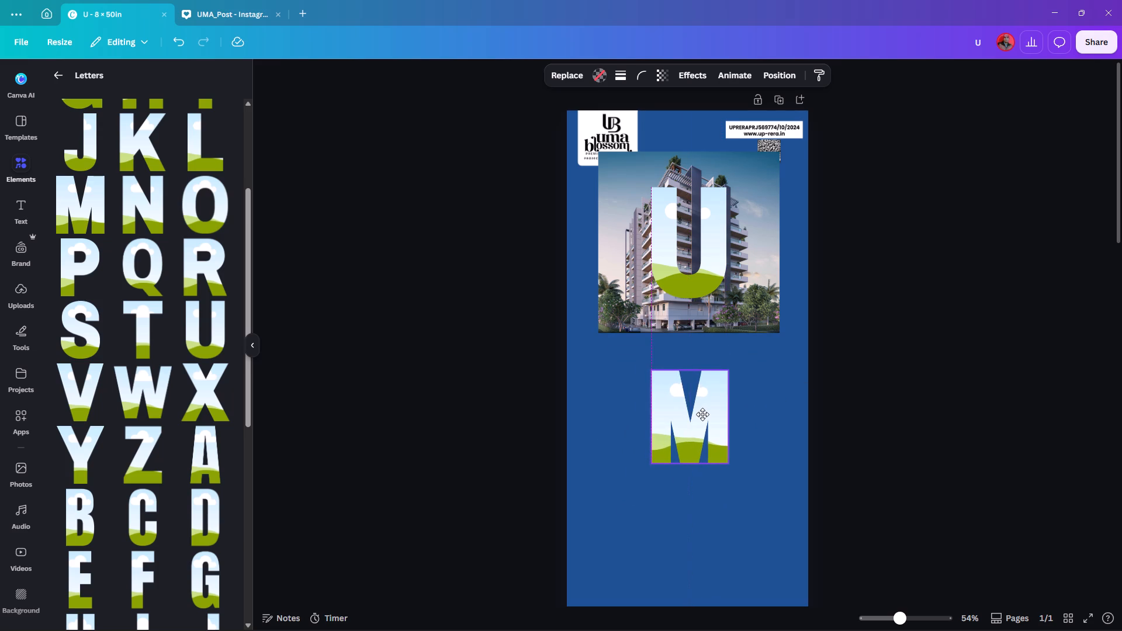
{"action": "left_click_drag", "start_coordinate": [702, 414], "coordinate": [700, 415]}
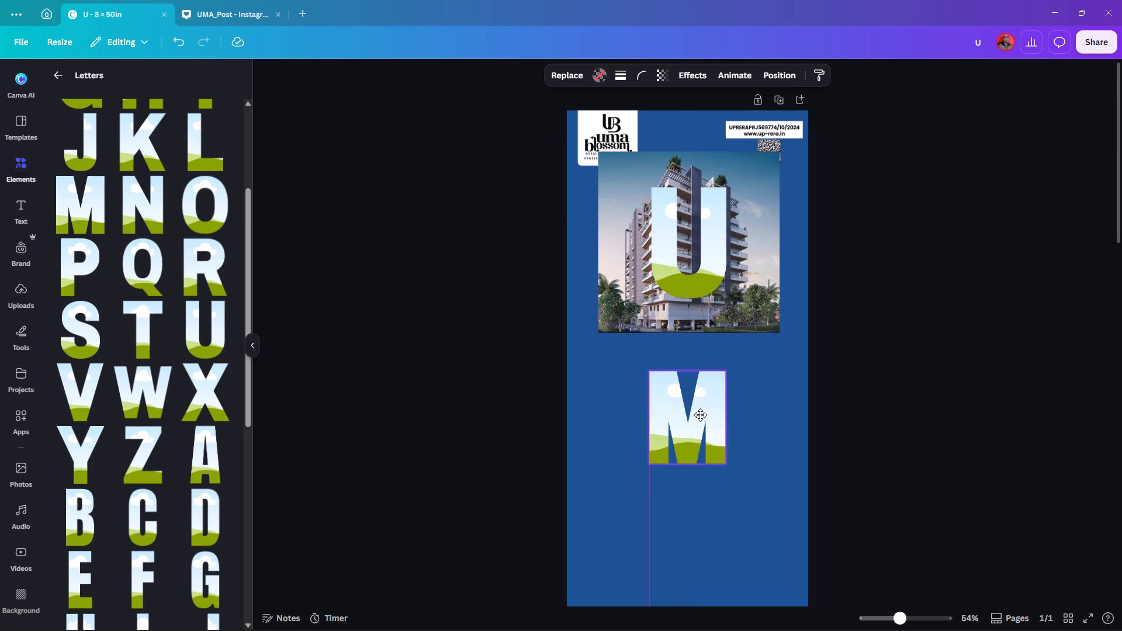
{"action": "left_click_drag", "start_coordinate": [700, 415], "coordinate": [702, 415]}
{"action": "left_click", "coordinate": [767, 75]}
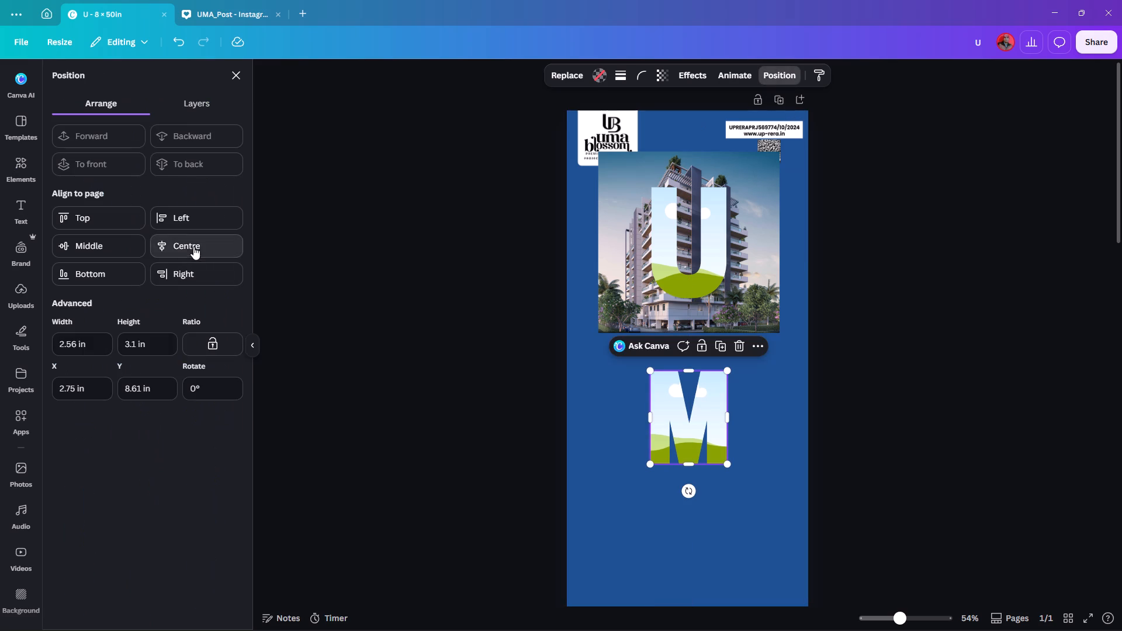
{"action": "left_click", "coordinate": [193, 247]}
{"action": "double_click", "coordinate": [954, 334]}
{"action": "left_click", "coordinate": [694, 403]}
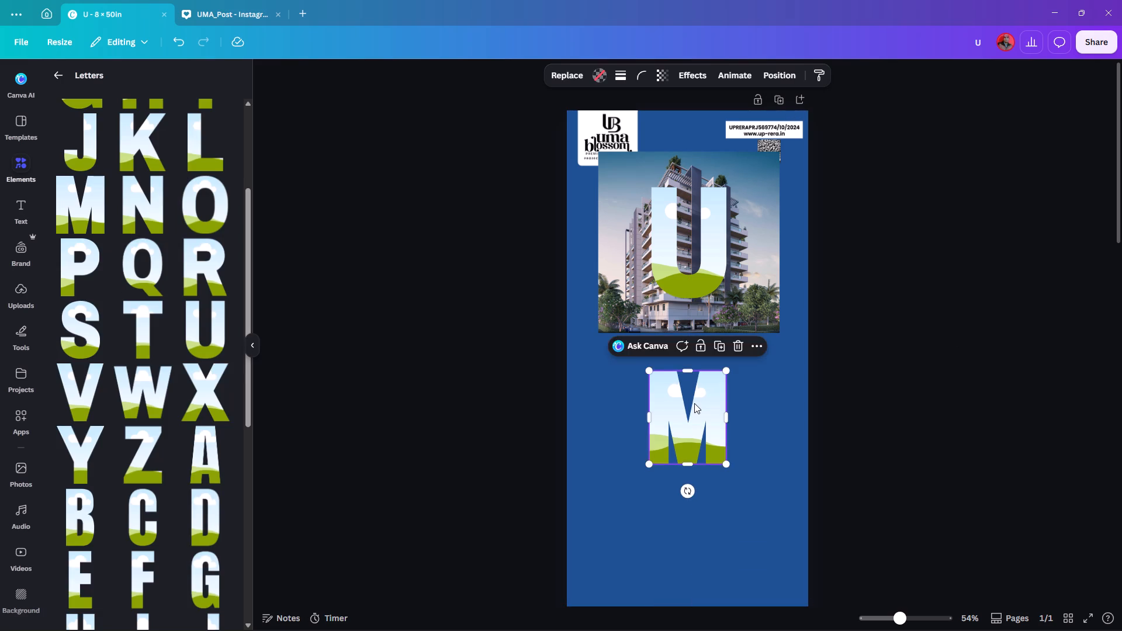
Nudge the M frame up slightly, closer to the building render.
{"action": "key", "text": "Up"}
{"action": "key", "text": "Up"}
{"action": "key", "text": "Up"}
{"action": "key", "text": "Up"}
{"action": "key", "text": "Up"}
{"action": "key", "text": "Up"}
{"action": "key", "text": "Up"}
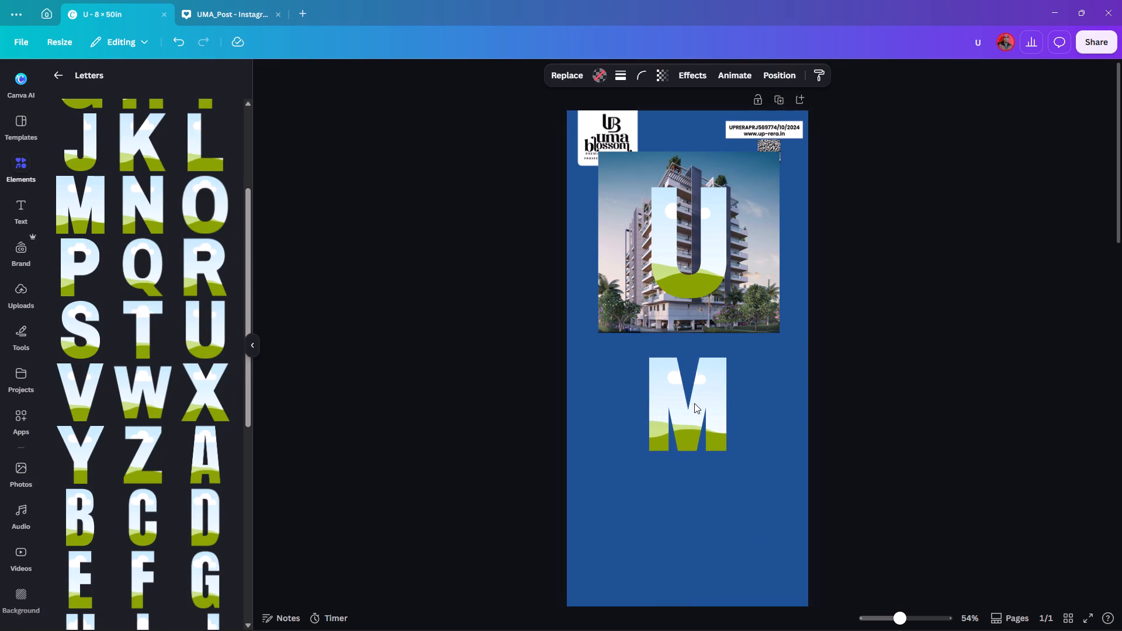
{"action": "key", "text": "Up"}
Add the A letter frame to the banner and move it up into the empty space below the M frame.
{"action": "scroll", "coordinate": [158, 318], "scroll_direction": "up", "scroll_amount": 6}
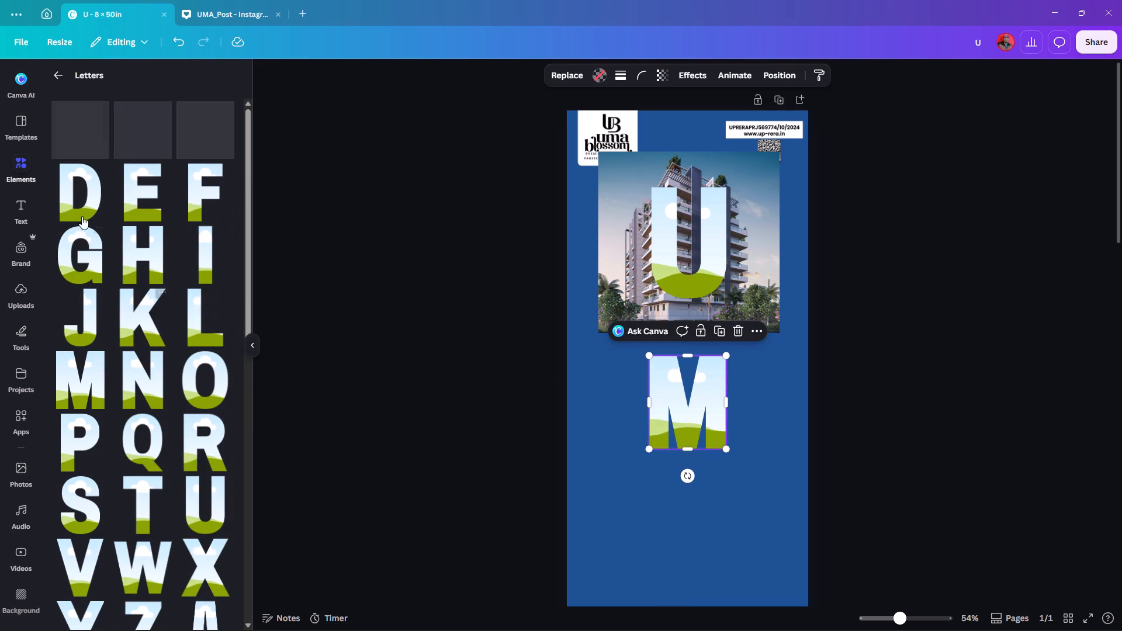
{"action": "scroll", "coordinate": [137, 229], "scroll_direction": "up", "scroll_amount": 7}
{"action": "left_click", "coordinate": [82, 135]}
{"action": "scroll", "coordinate": [857, 363], "scroll_direction": "down", "scroll_amount": 6}
{"action": "scroll", "coordinate": [861, 355], "scroll_direction": "down", "scroll_amount": 5, "text": "ctrl"}
{"action": "left_click_drag", "start_coordinate": [708, 403], "coordinate": [708, 403]}
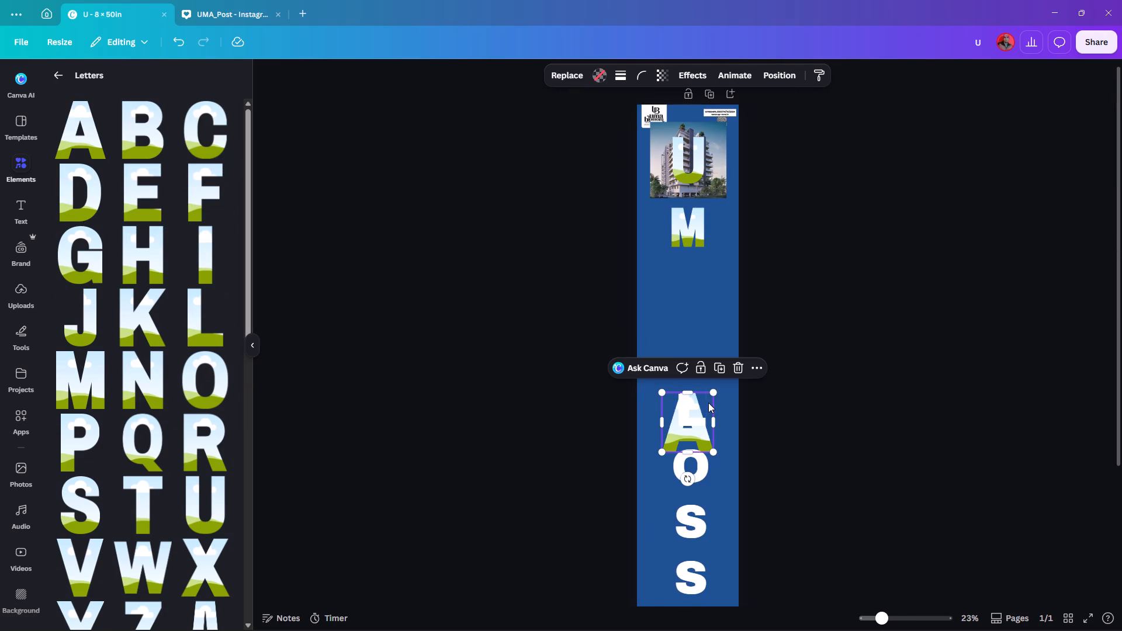
{"action": "left_click_drag", "start_coordinate": [708, 403], "coordinate": [708, 284]}
{"action": "scroll", "coordinate": [708, 289], "scroll_direction": "up", "scroll_amount": 6, "text": "ctrl"}
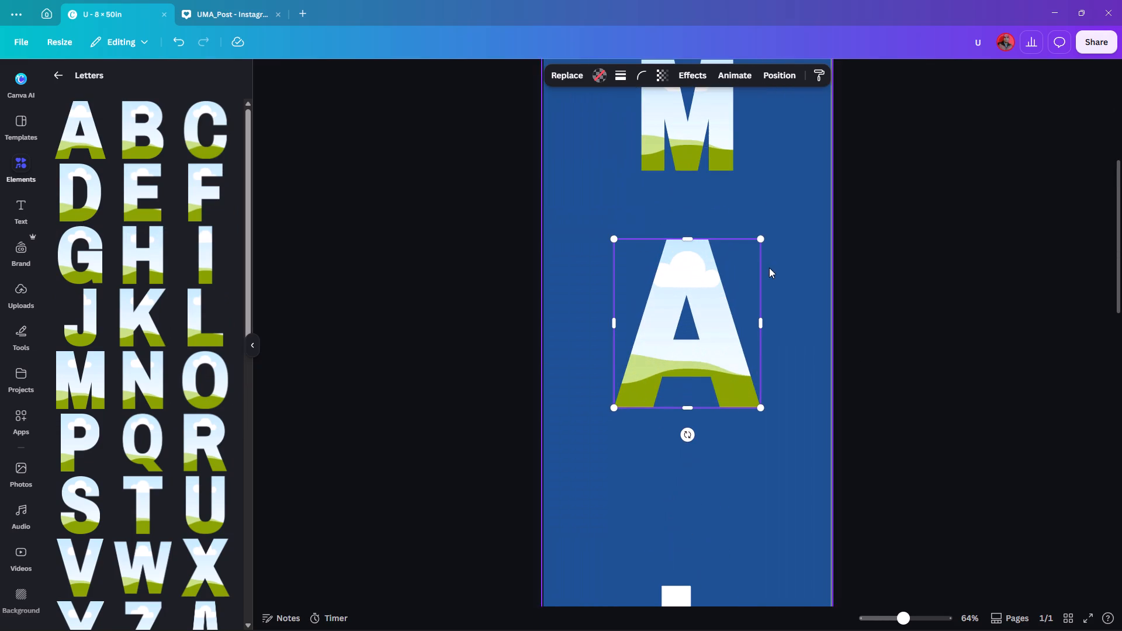
Scale the A frame down to match the M frame's width and centre it horizontally a short gap below the M.
{"action": "left_click_drag", "start_coordinate": [761, 240], "coordinate": [726, 261], "text": "alt"}
{"action": "left_click_drag", "start_coordinate": [695, 311], "coordinate": [694, 255]}
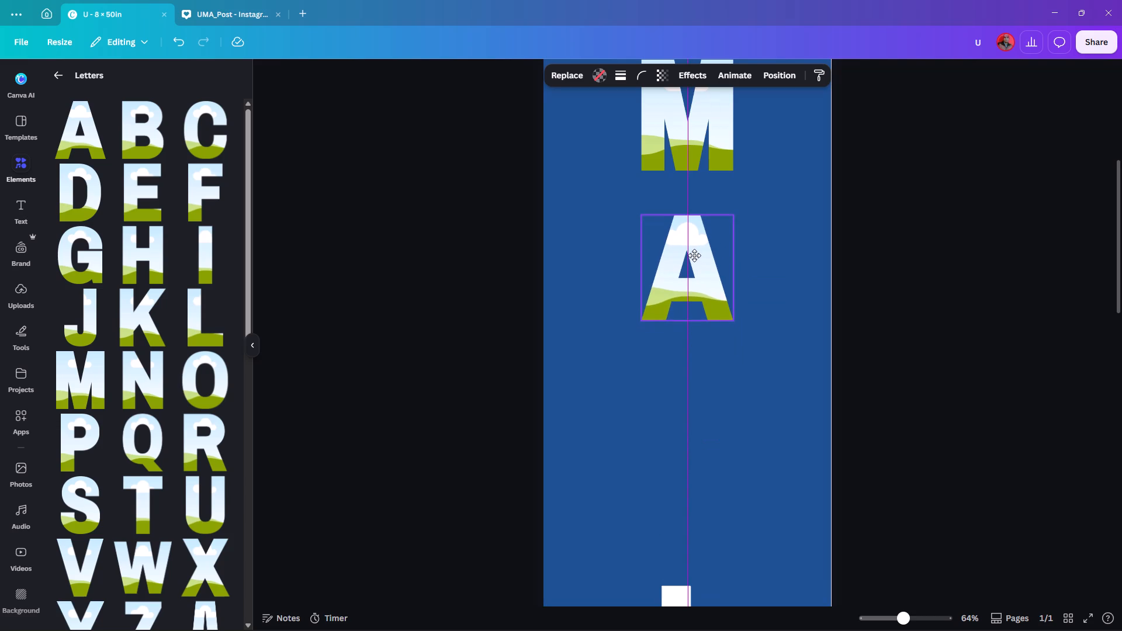
{"action": "left_click_drag", "start_coordinate": [694, 255], "coordinate": [694, 272]}
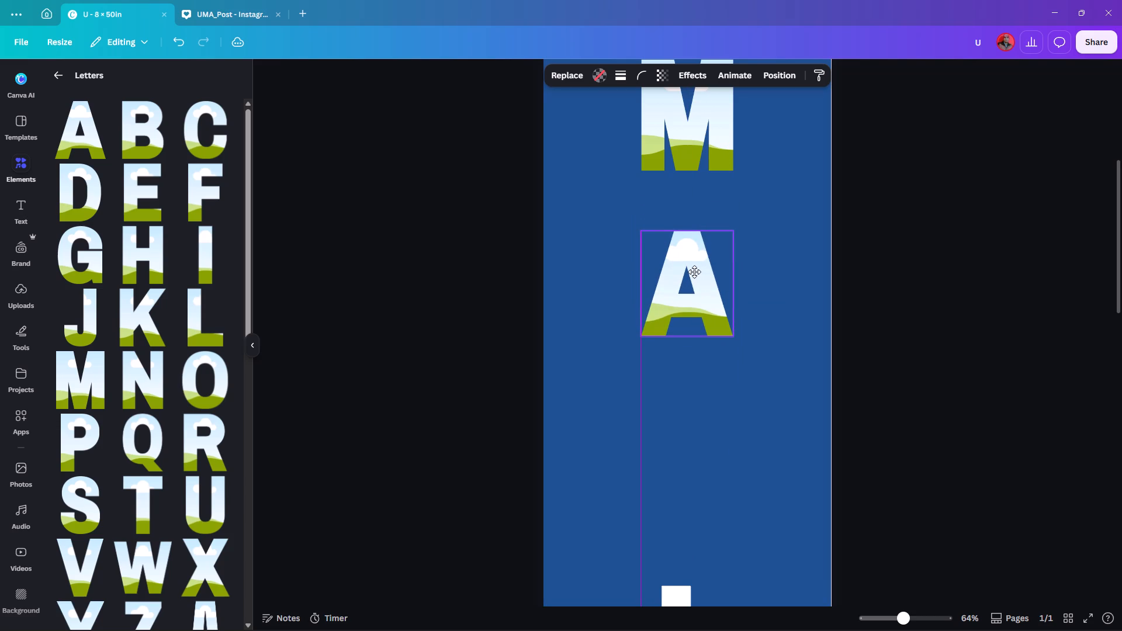
{"action": "left_click_drag", "start_coordinate": [694, 272], "coordinate": [695, 271]}
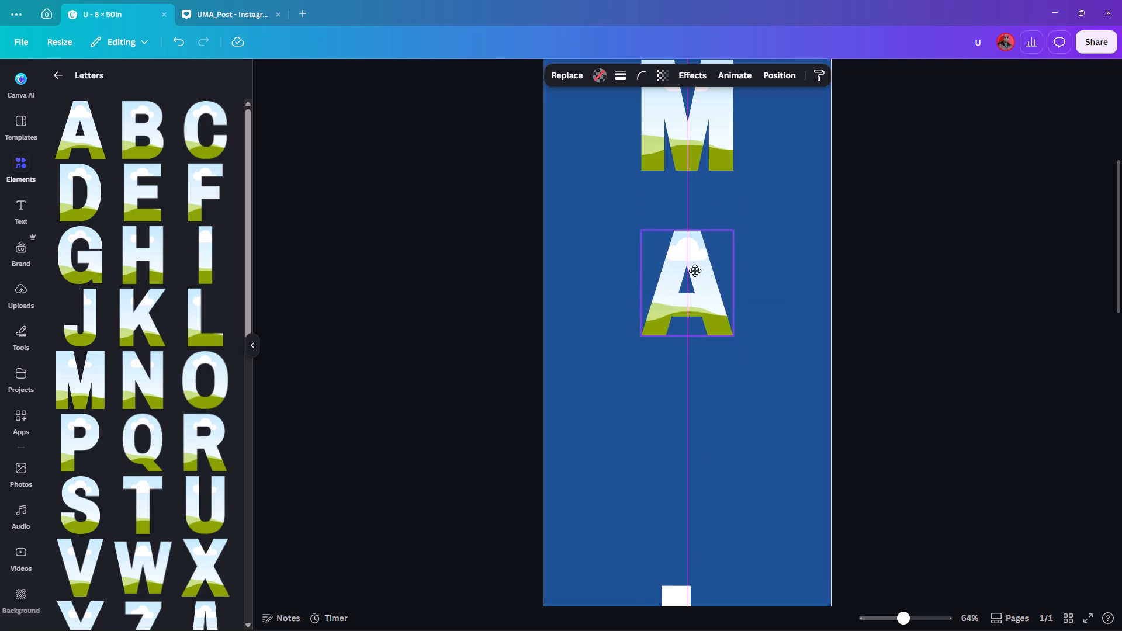
{"action": "left_click_drag", "start_coordinate": [695, 271], "coordinate": [695, 270]}
Add the B letter frame to the banner and scale it down to about the A frame's width.
{"action": "scroll", "coordinate": [902, 294], "scroll_direction": "down", "scroll_amount": 3, "text": "ctrl"}
{"action": "scroll", "coordinate": [902, 297], "scroll_direction": "up", "scroll_amount": 5}
{"action": "scroll", "coordinate": [902, 297], "scroll_direction": "down", "scroll_amount": 1}
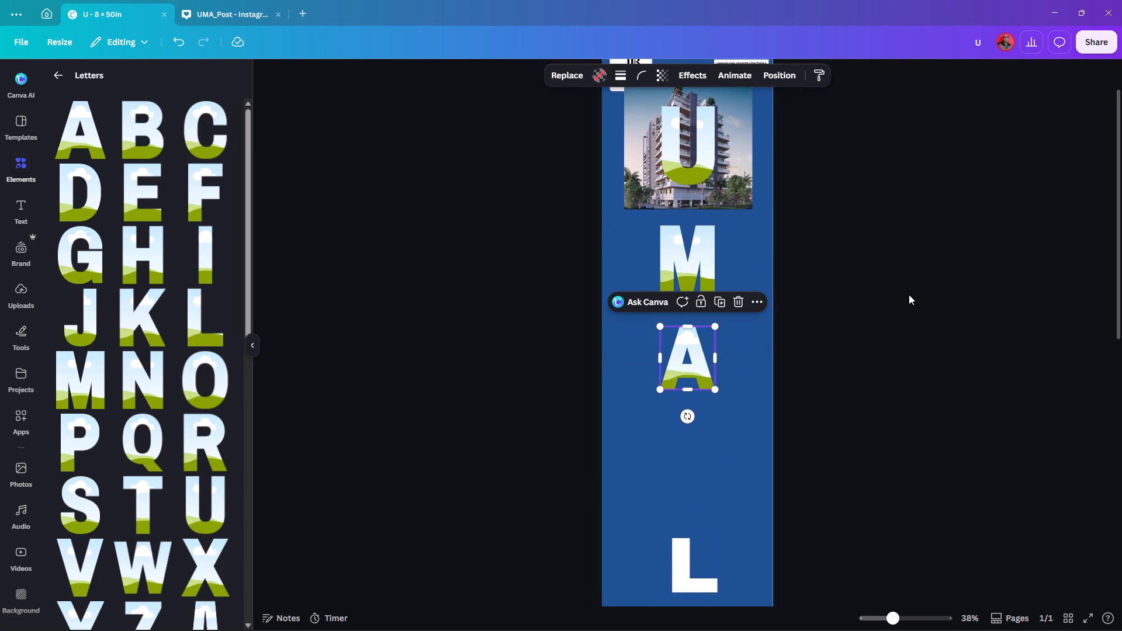
{"action": "scroll", "coordinate": [860, 299], "scroll_direction": "down", "scroll_amount": 5}
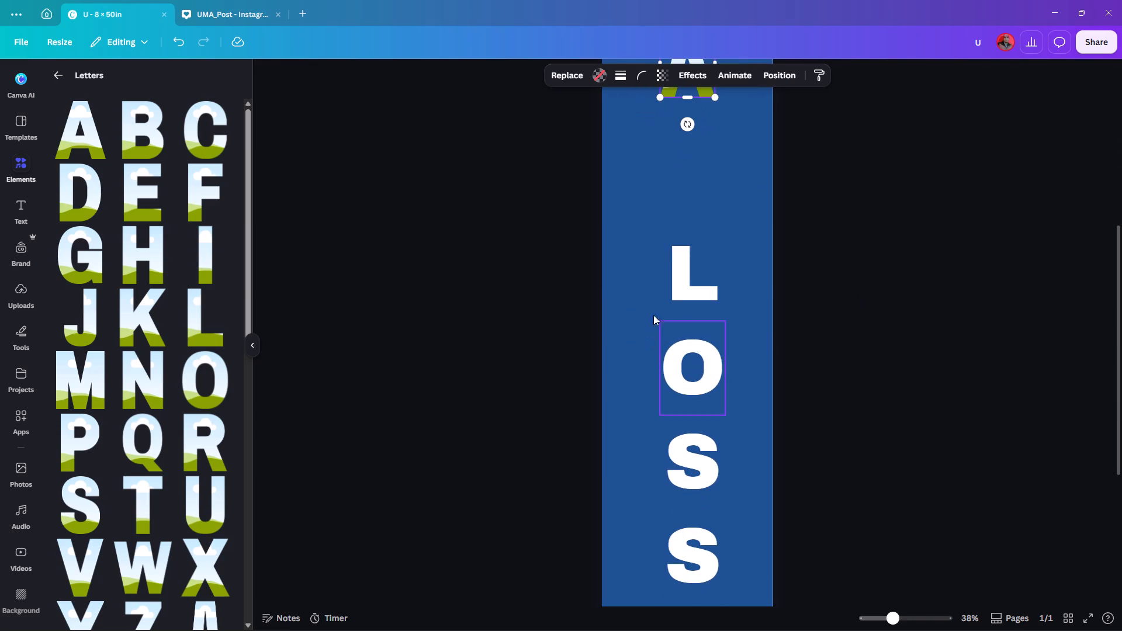
{"action": "scroll", "coordinate": [882, 267], "scroll_direction": "down", "scroll_amount": 2, "text": "ctrl"}
{"action": "left_click", "coordinate": [144, 117]}
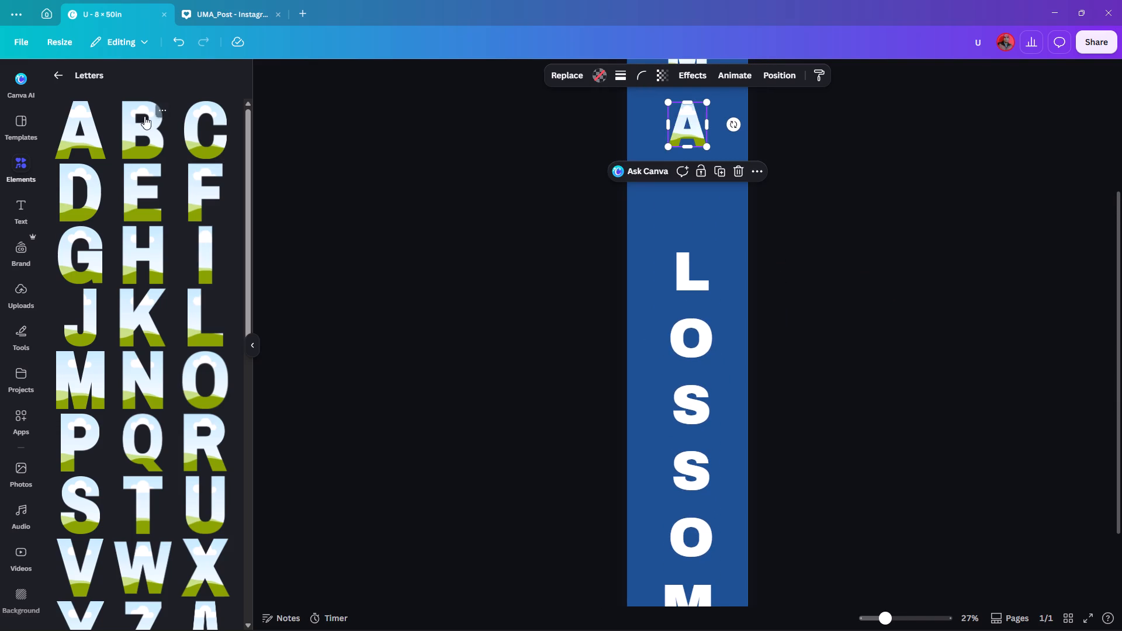
{"action": "left_click_drag", "start_coordinate": [719, 245], "coordinate": [705, 261], "text": "alt"}
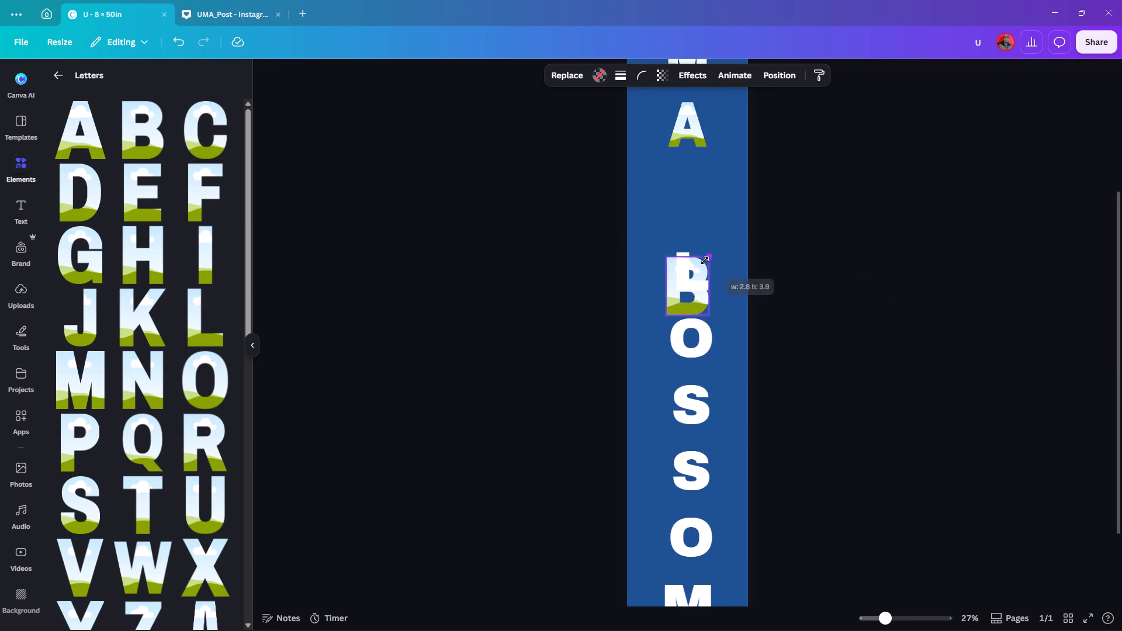
{"action": "left_click_drag", "start_coordinate": [705, 261], "coordinate": [706, 262], "text": "alt"}
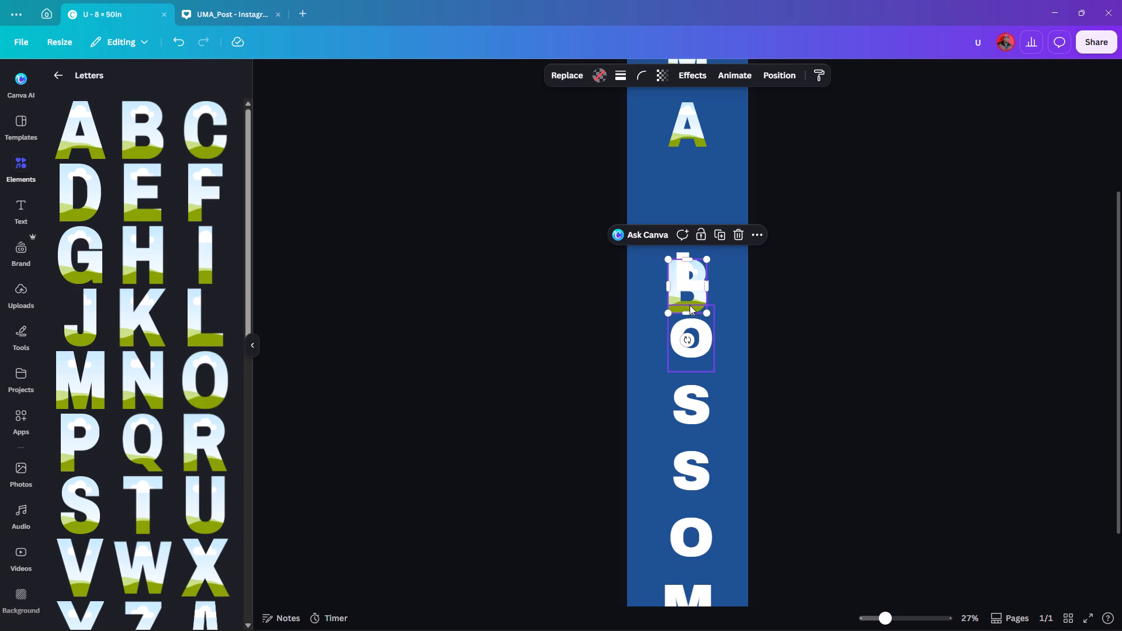
Move the B frame into the gap between the A frame and the white L, in line with the A above.
{"action": "left_click_drag", "start_coordinate": [699, 298], "coordinate": [697, 222]}
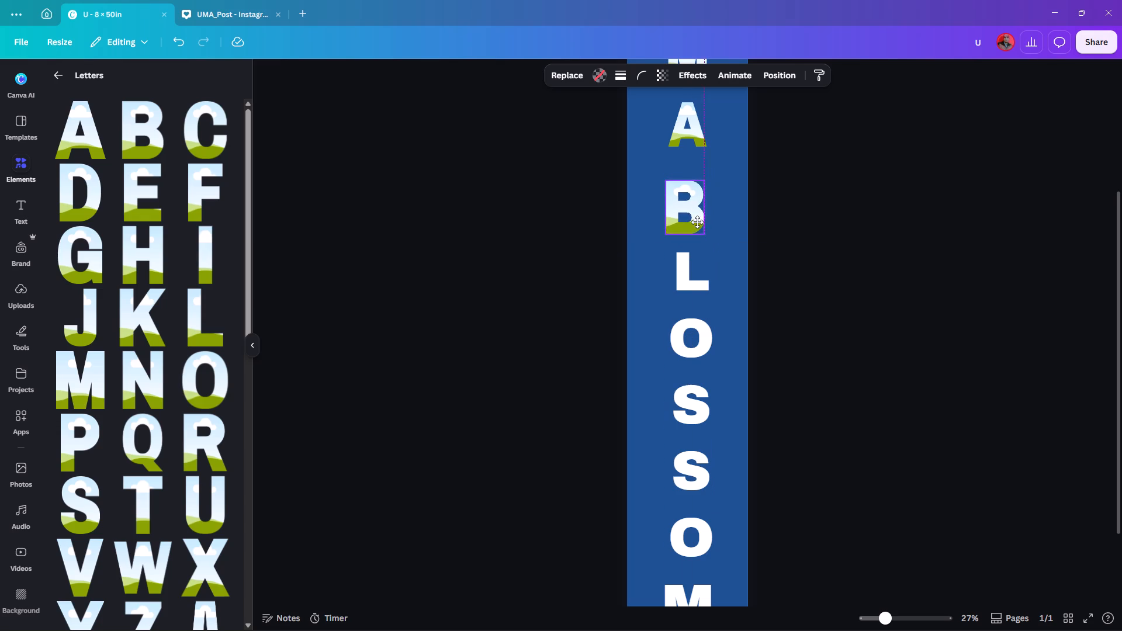
{"action": "left_click_drag", "start_coordinate": [697, 222], "coordinate": [701, 233]}
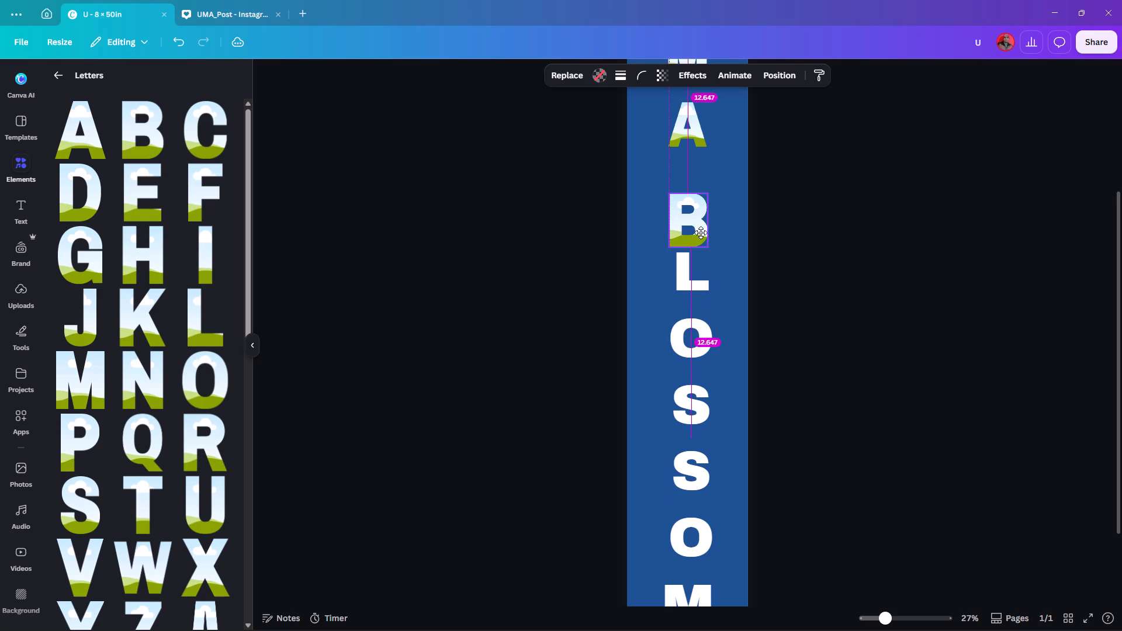
{"action": "left_click_drag", "start_coordinate": [701, 233], "coordinate": [702, 227]}
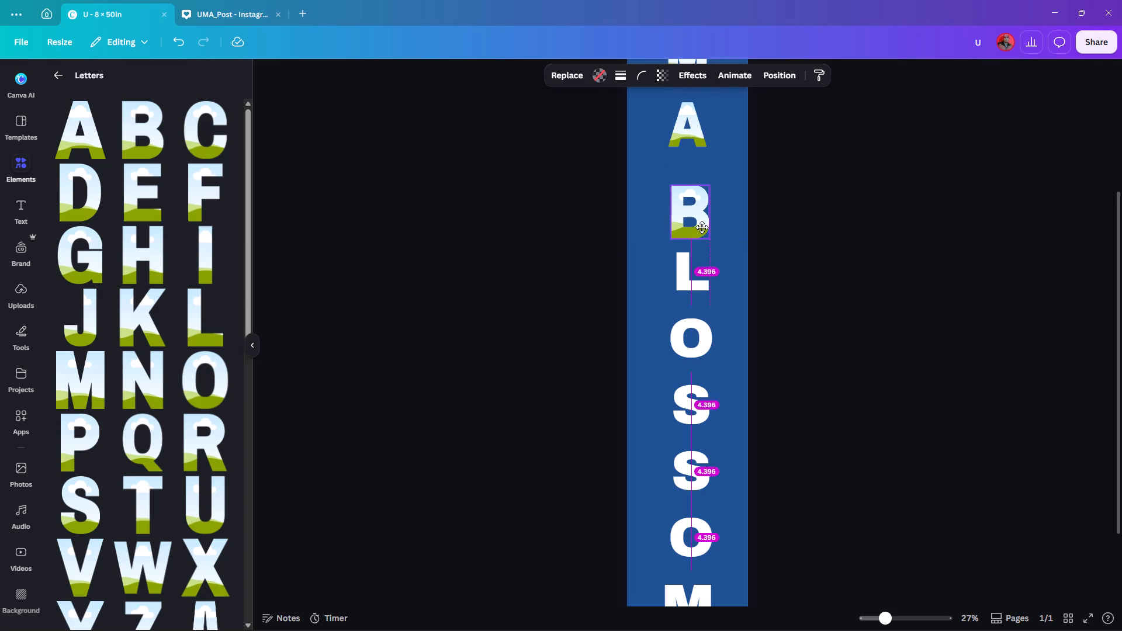
{"action": "left_click_drag", "start_coordinate": [702, 227], "coordinate": [700, 231]}
Delete the remaining white L, O, S, S, O and M text letters below the B frame.
{"action": "scroll", "coordinate": [839, 275], "scroll_direction": "up", "scroll_amount": 5, "text": "ctrl"}
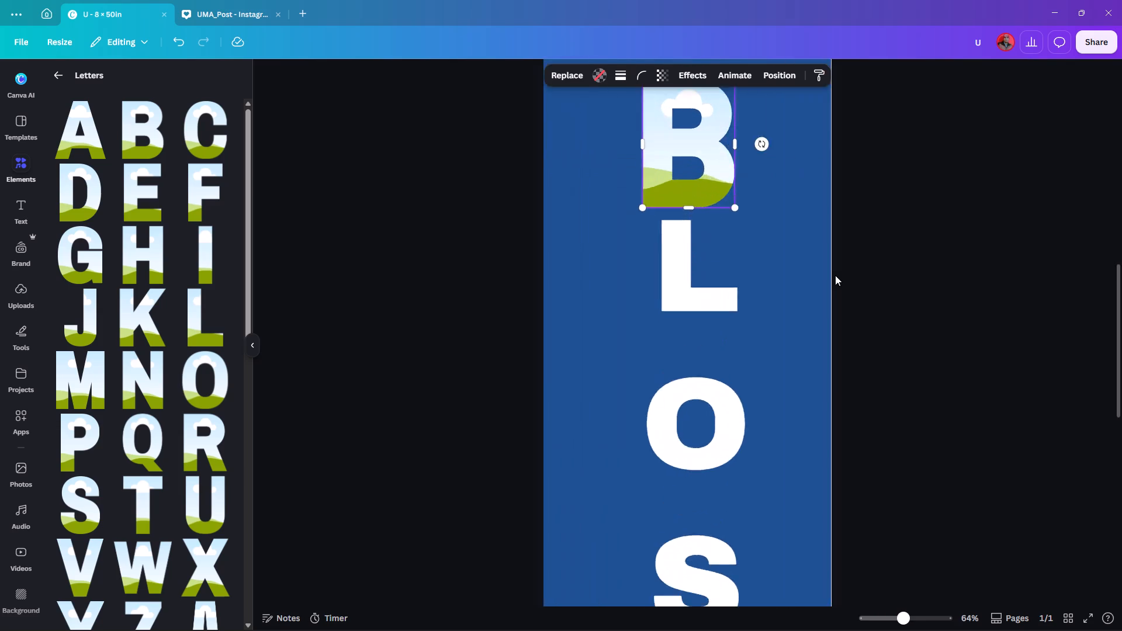
{"action": "scroll", "coordinate": [834, 276], "scroll_direction": "down", "scroll_amount": 6, "text": "ctrl"}
{"action": "scroll", "coordinate": [824, 283], "scroll_direction": "up", "scroll_amount": 3}
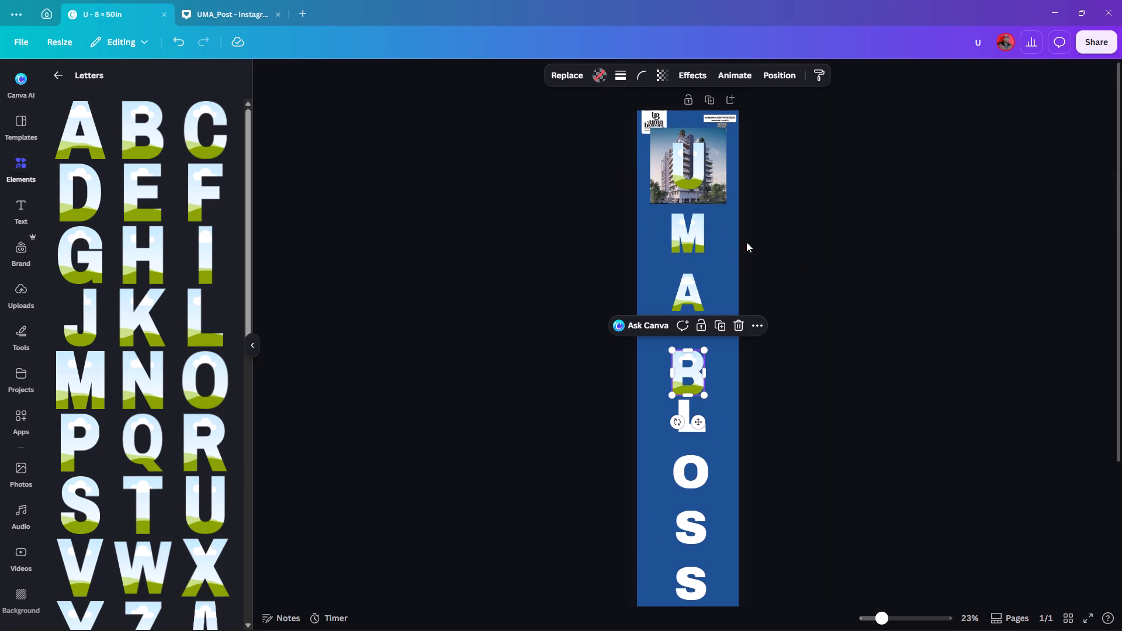
{"action": "scroll", "coordinate": [831, 252], "scroll_direction": "down", "scroll_amount": 2}
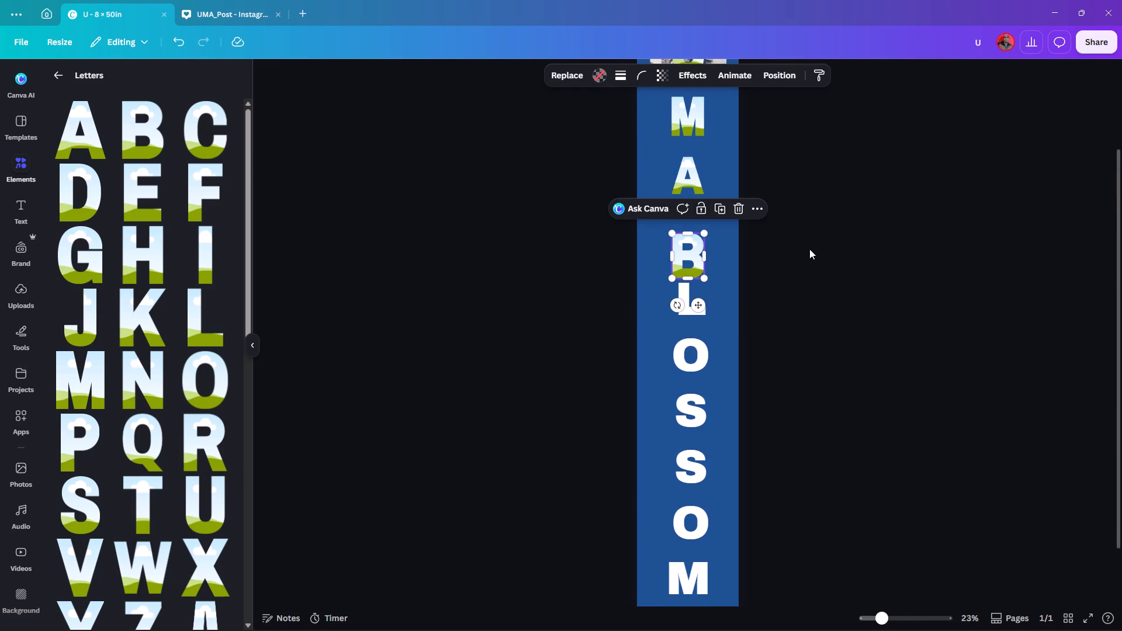
{"action": "left_click", "coordinate": [691, 314]}
{"action": "key", "text": "Delete"}
{"action": "left_click", "coordinate": [693, 345]}
{"action": "key", "text": "Delete"}
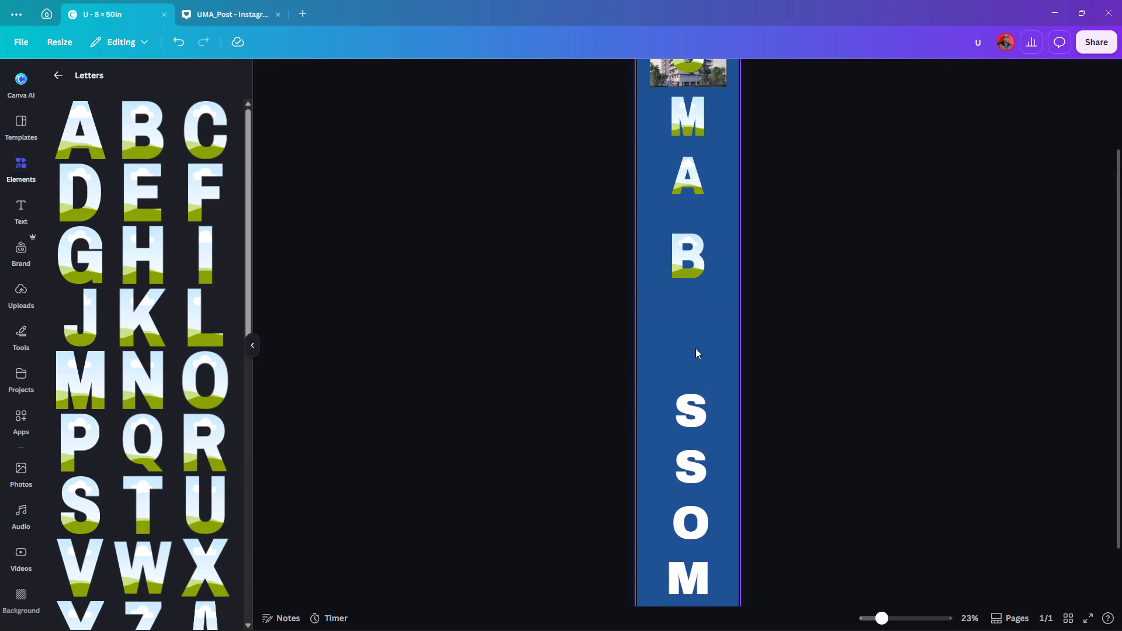
{"action": "left_click", "coordinate": [693, 411]}
{"action": "key", "text": "Delete"}
{"action": "left_click", "coordinate": [694, 483]}
{"action": "key", "text": "Delete"}
{"action": "left_click", "coordinate": [691, 518]}
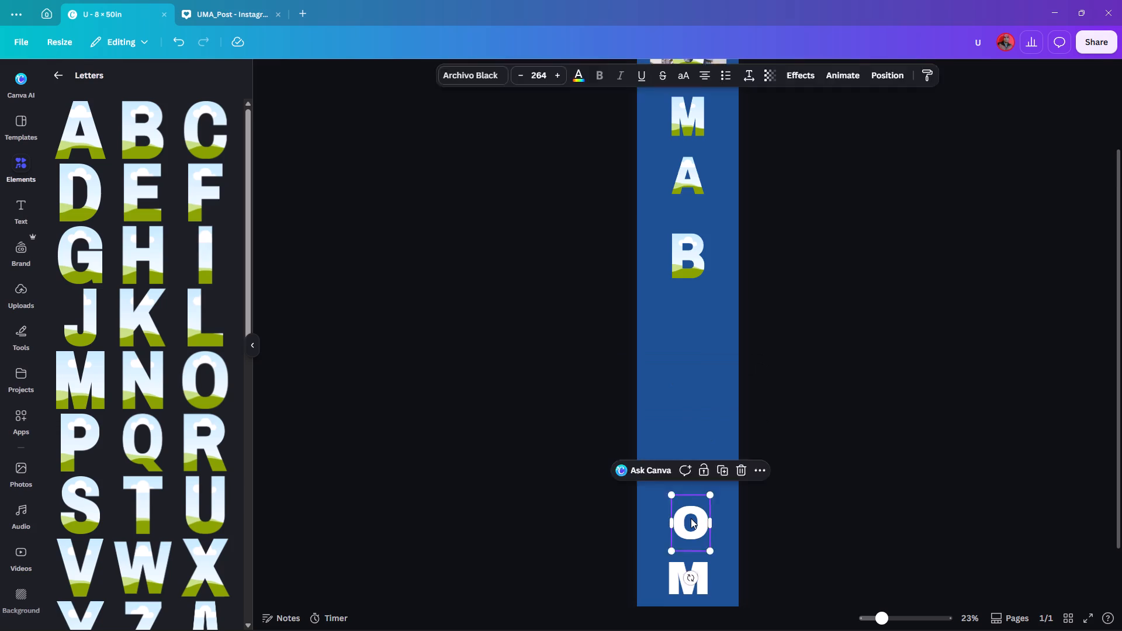
{"action": "key", "text": "Delete"}
{"action": "scroll", "coordinate": [822, 470], "scroll_direction": "down", "scroll_amount": 2}
{"action": "left_click", "coordinate": [678, 519]}
{"action": "key", "text": "Delete"}
{"action": "scroll", "coordinate": [825, 431], "scroll_direction": "up", "scroll_amount": 5}
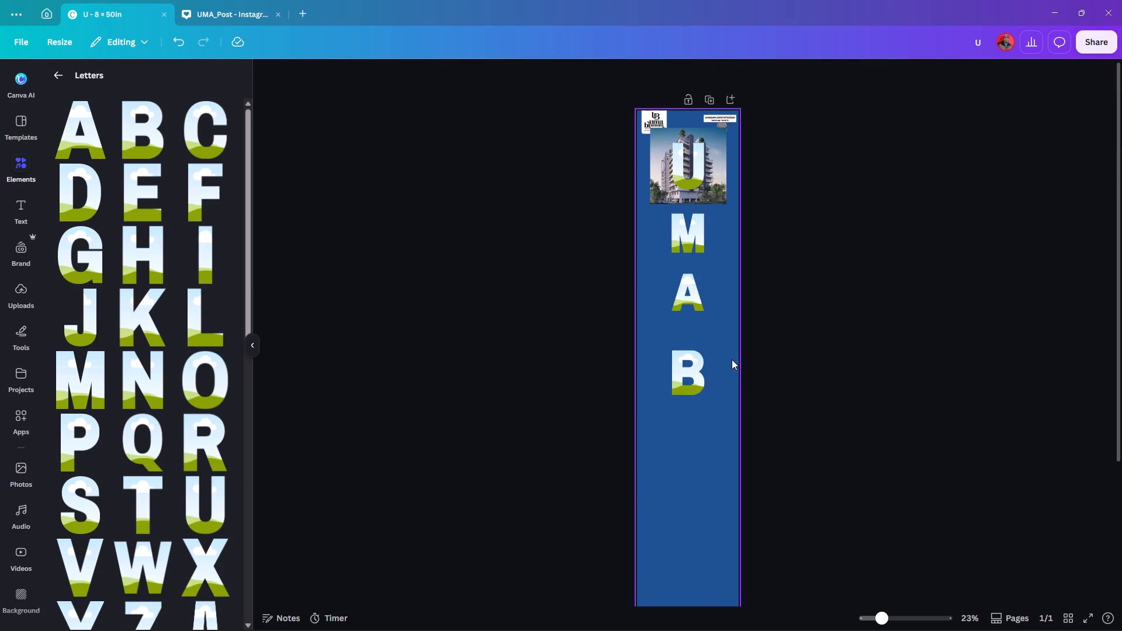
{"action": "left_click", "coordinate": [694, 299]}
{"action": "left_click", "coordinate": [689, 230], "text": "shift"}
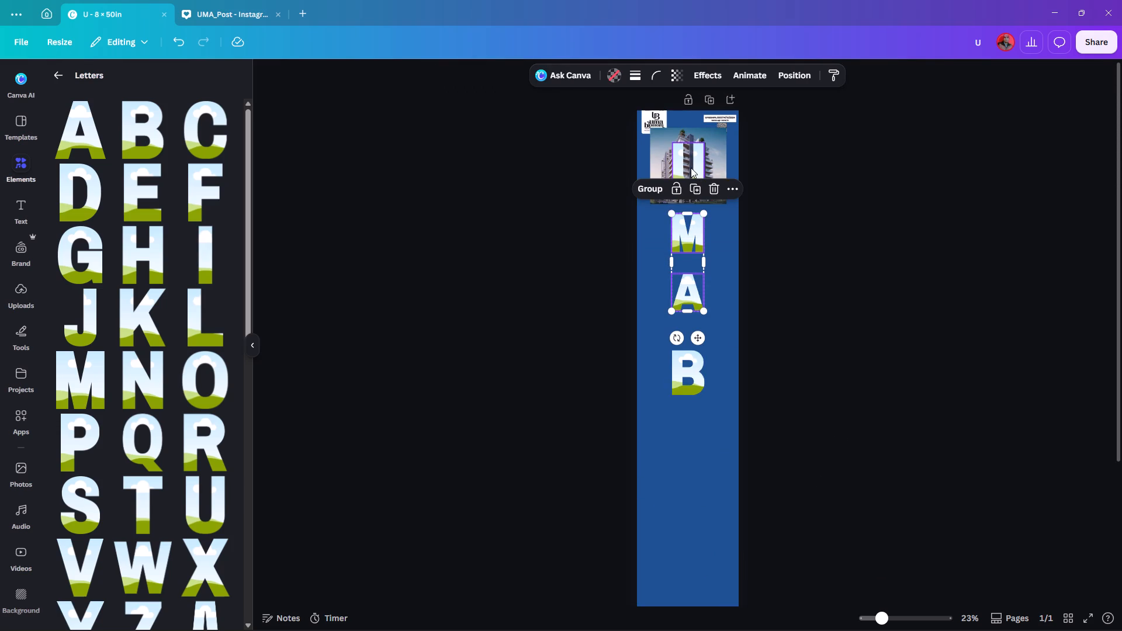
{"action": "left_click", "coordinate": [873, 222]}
Enlarge the A frame around its centre to about 3 × 3.5 in.
{"action": "scroll", "coordinate": [765, 226], "scroll_direction": "up", "scroll_amount": 2, "text": "ctrl"}
{"action": "left_click", "coordinate": [701, 320]}
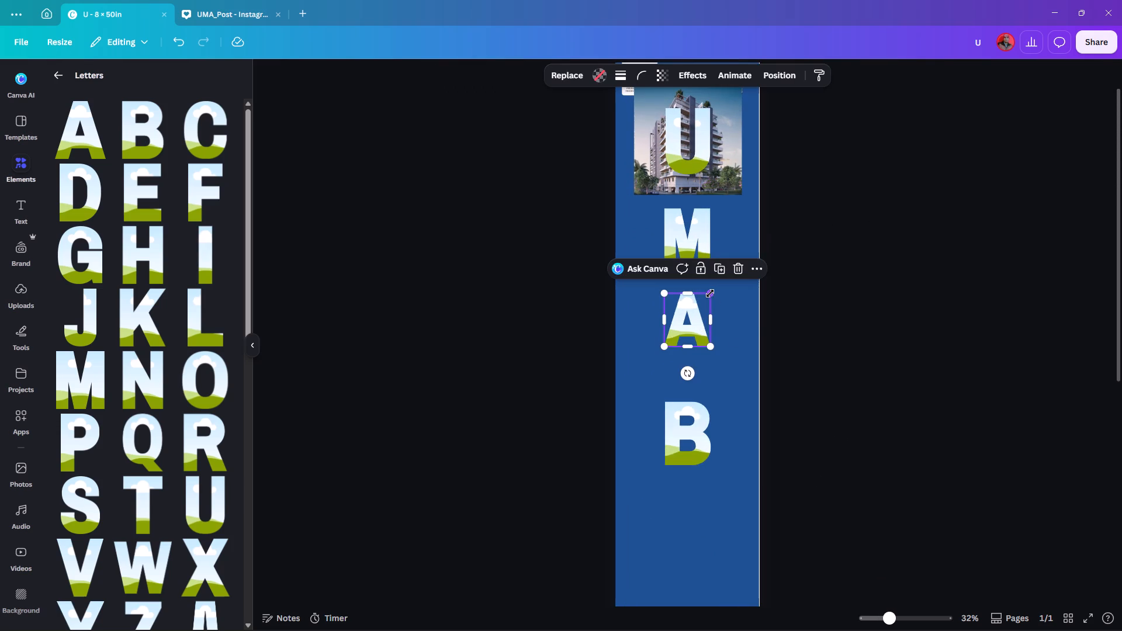
{"action": "left_click_drag", "start_coordinate": [710, 293], "coordinate": [711, 293], "text": "alt"}
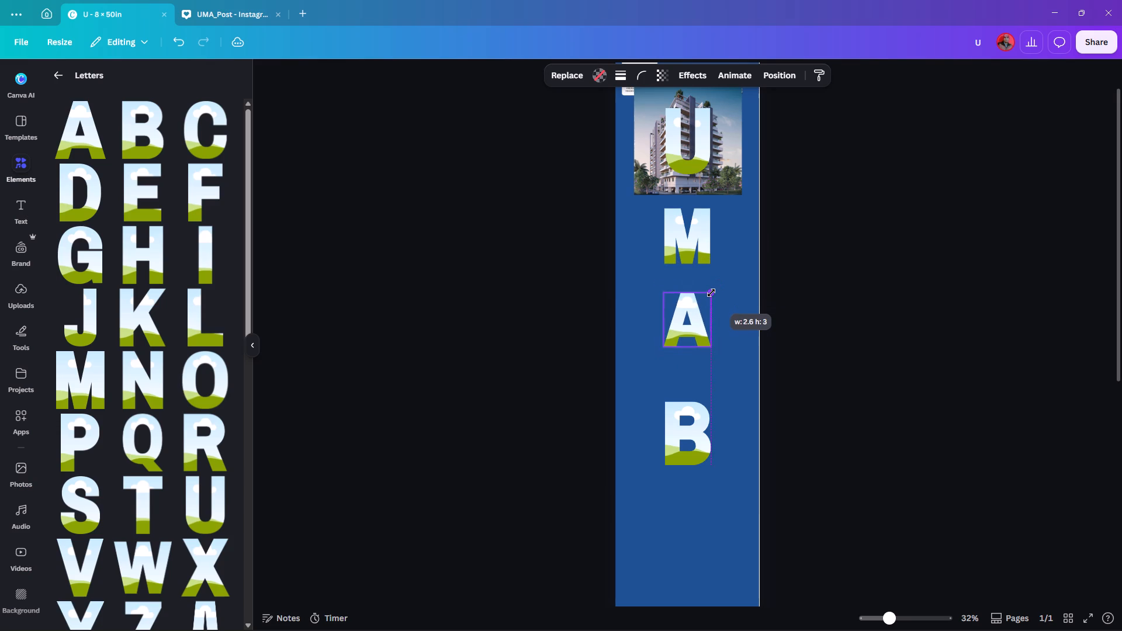
{"action": "left_click_drag", "start_coordinate": [711, 293], "coordinate": [713, 289], "text": "alt"}
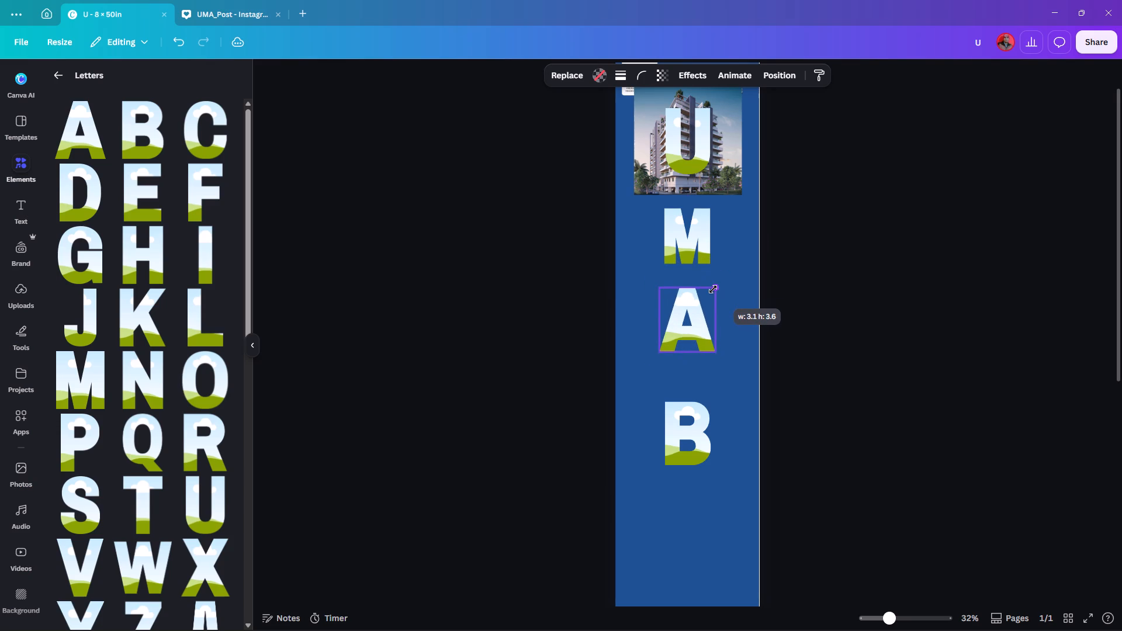
{"action": "left_click_drag", "start_coordinate": [713, 289], "coordinate": [713, 287], "text": "alt"}
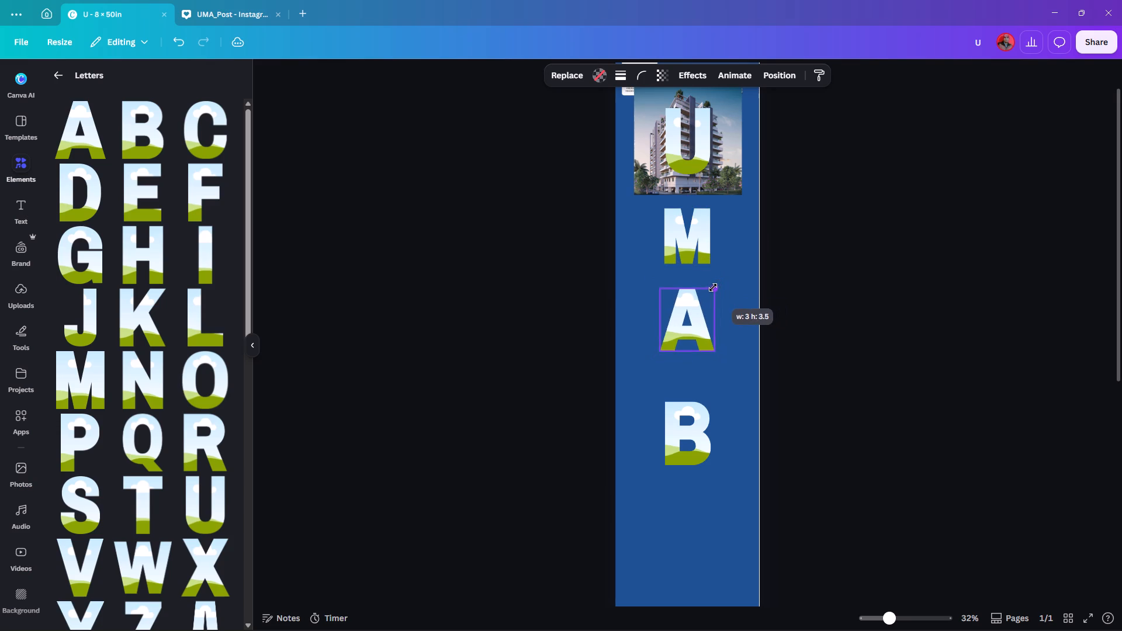
{"action": "left_click_drag", "start_coordinate": [713, 287], "coordinate": [713, 290], "text": "alt"}
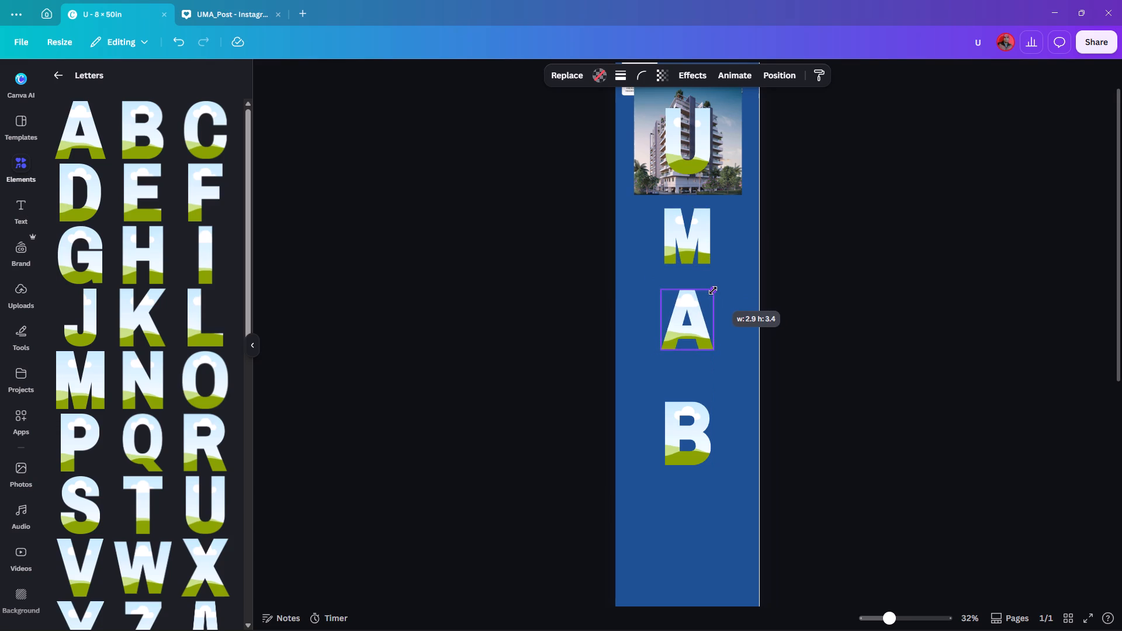
{"action": "left_click_drag", "start_coordinate": [713, 290], "coordinate": [715, 290], "text": "alt"}
Move the M frame up to just below the building render with a small gap, keeping it horizontally centred.
{"action": "left_click_drag", "start_coordinate": [695, 227], "coordinate": [694, 215]}
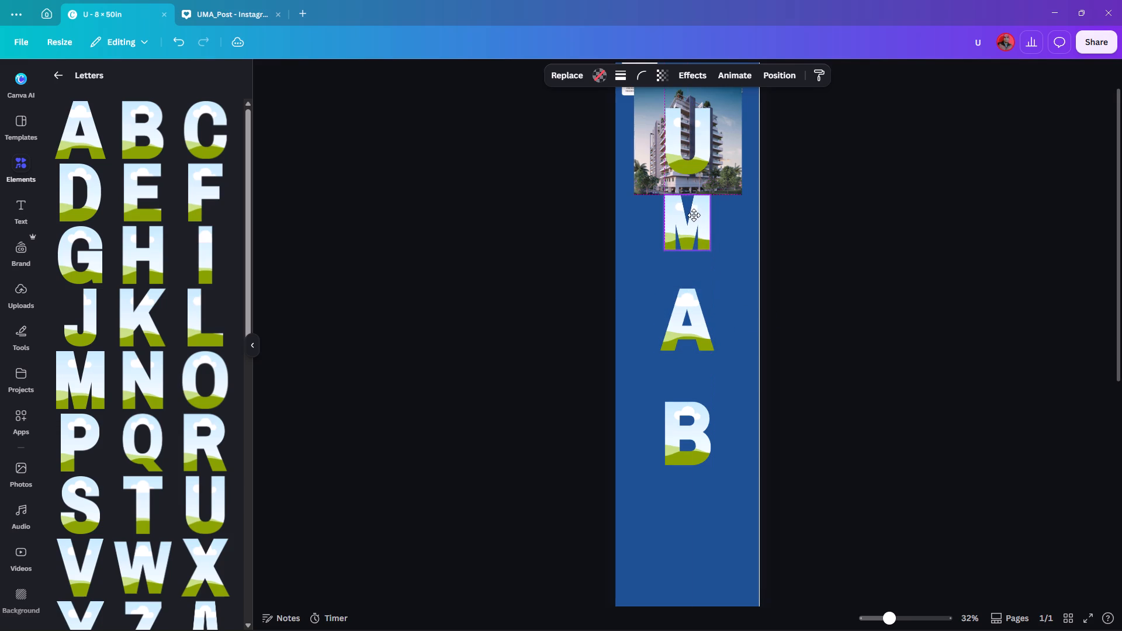
{"action": "left_click_drag", "start_coordinate": [694, 215], "coordinate": [696, 217]}
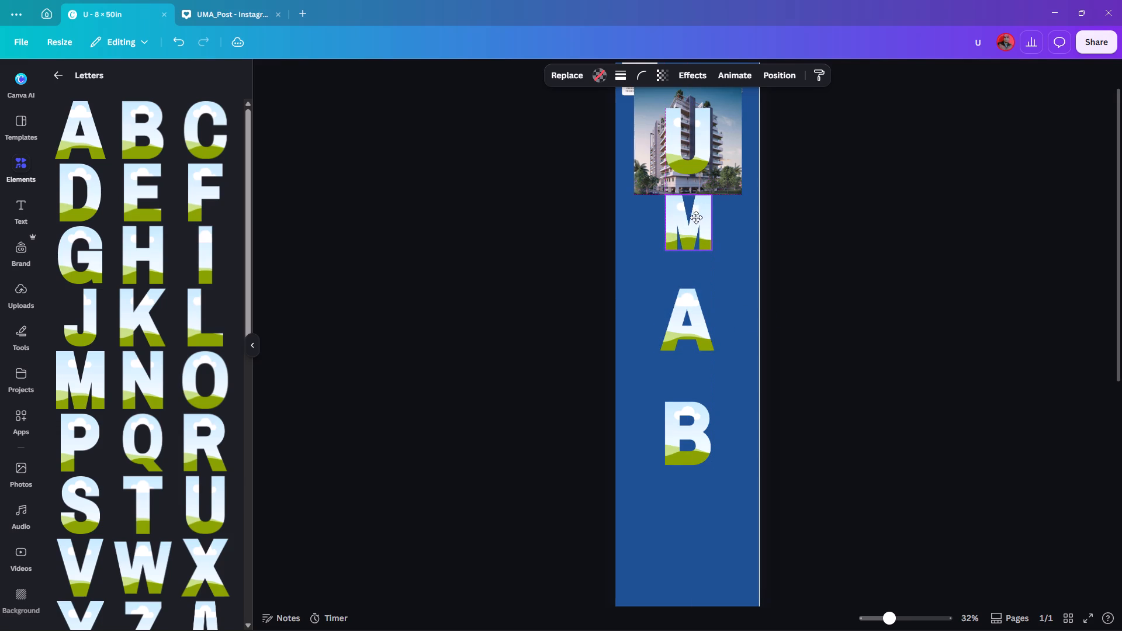
{"action": "left_click_drag", "start_coordinate": [696, 217], "coordinate": [694, 217]}
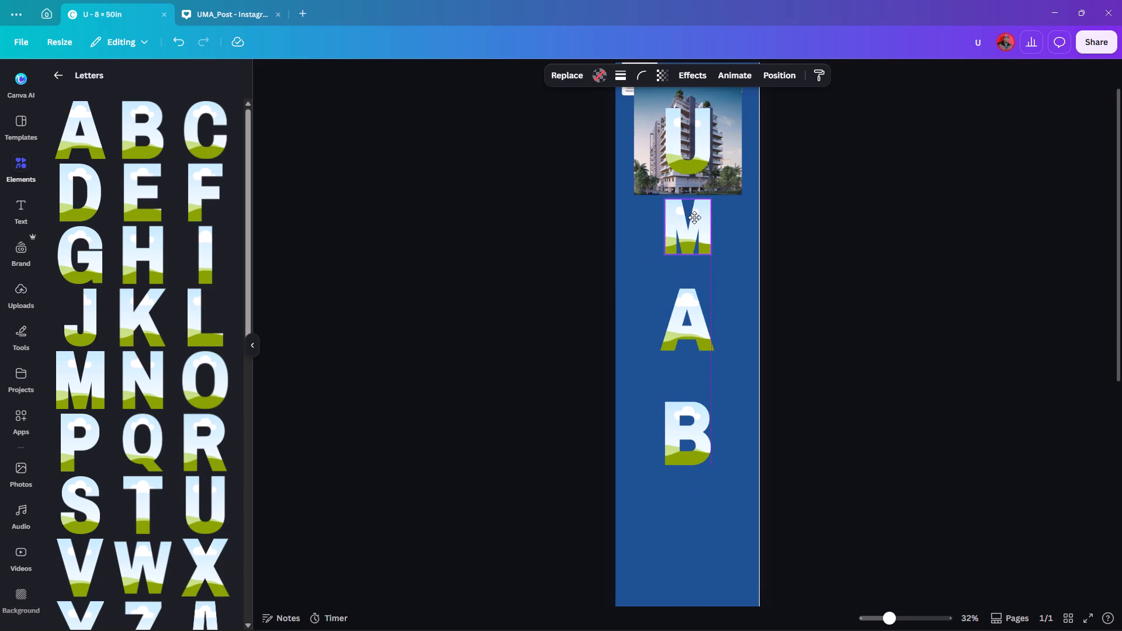
{"action": "left_click_drag", "start_coordinate": [694, 217], "coordinate": [694, 215]}
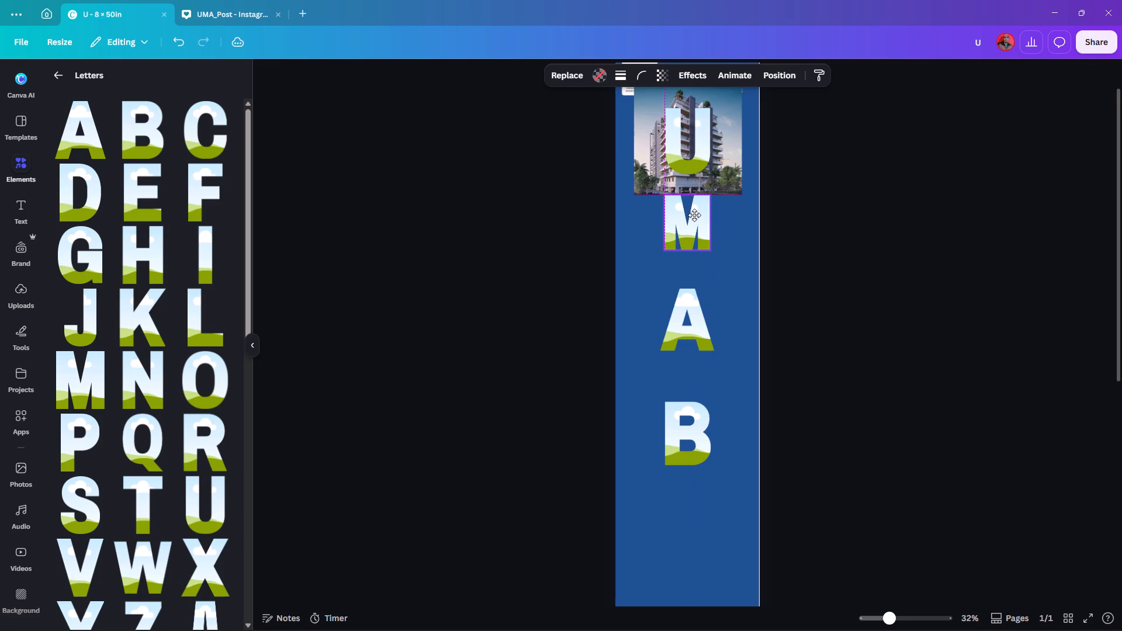
{"action": "left_click_drag", "start_coordinate": [694, 215], "coordinate": [695, 216]}
{"action": "key", "text": "Down"}
{"action": "key", "text": "Down"}
{"action": "key", "text": "Down"}
{"action": "key", "text": "Down"}
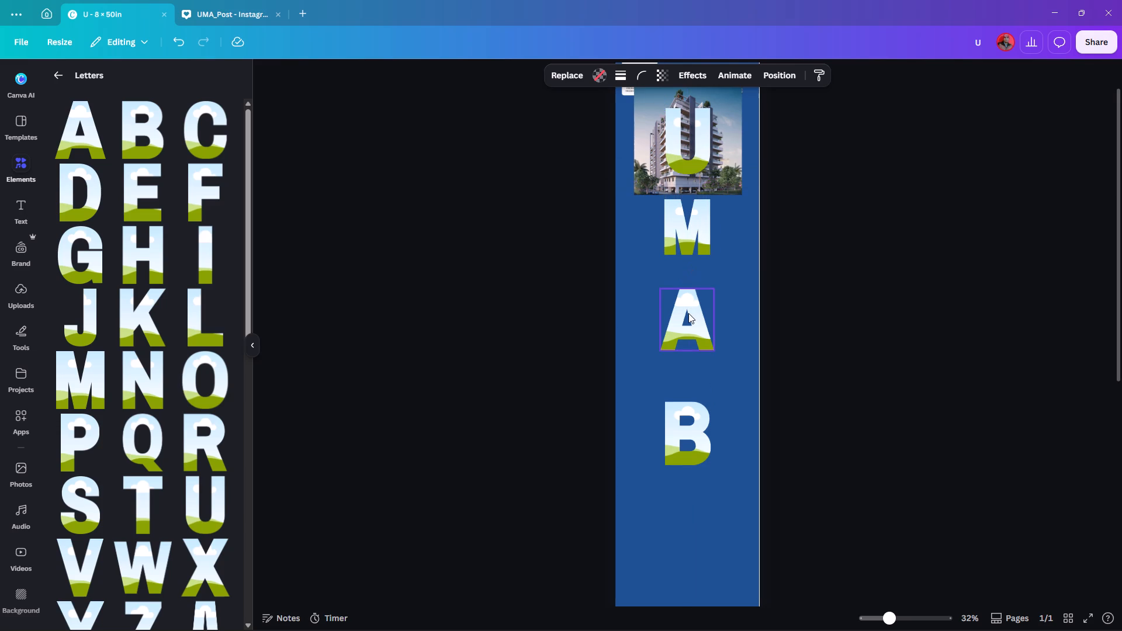
Nudge the A frame up slightly toward the M frame, keeping it on the page's horizontal centre.
{"action": "left_click", "coordinate": [688, 313]}
{"action": "key", "text": "Up"}
{"action": "key", "text": "Up"}
{"action": "key", "text": "Up"}
{"action": "key", "text": "Up"}
{"action": "key", "text": "Up"}
{"action": "key", "text": "Right"}
{"action": "key", "text": "Right"}
{"action": "key", "text": "Left"}
{"action": "key", "text": "Left"}
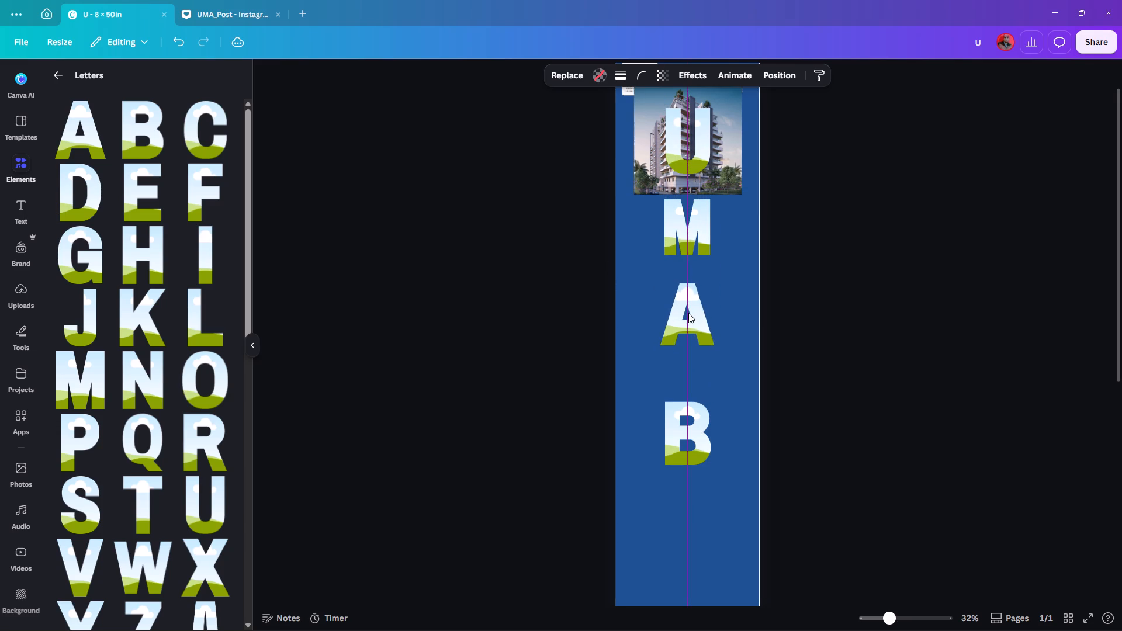
{"action": "key", "text": "Down"}
{"action": "key", "text": "Up"}
{"action": "key", "text": "Down"}
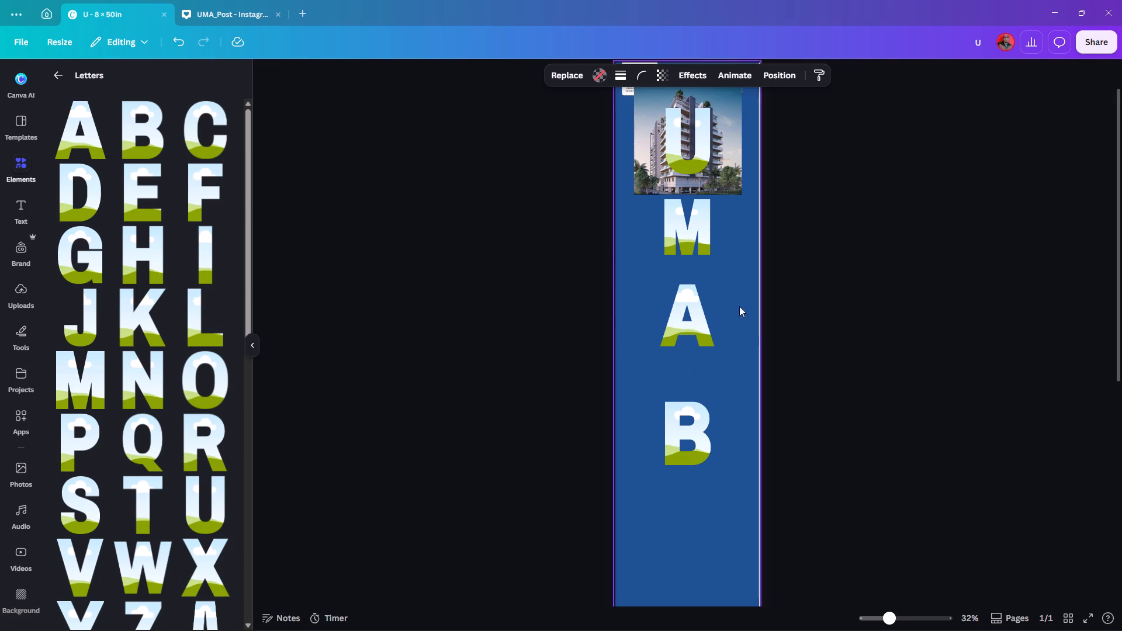
Enlarge the M frame slightly around its centre so its width is closer to the neighbouring U and A frames.
{"action": "scroll", "coordinate": [823, 280], "scroll_direction": "up", "scroll_amount": 3}
{"action": "left_click", "coordinate": [683, 194]}
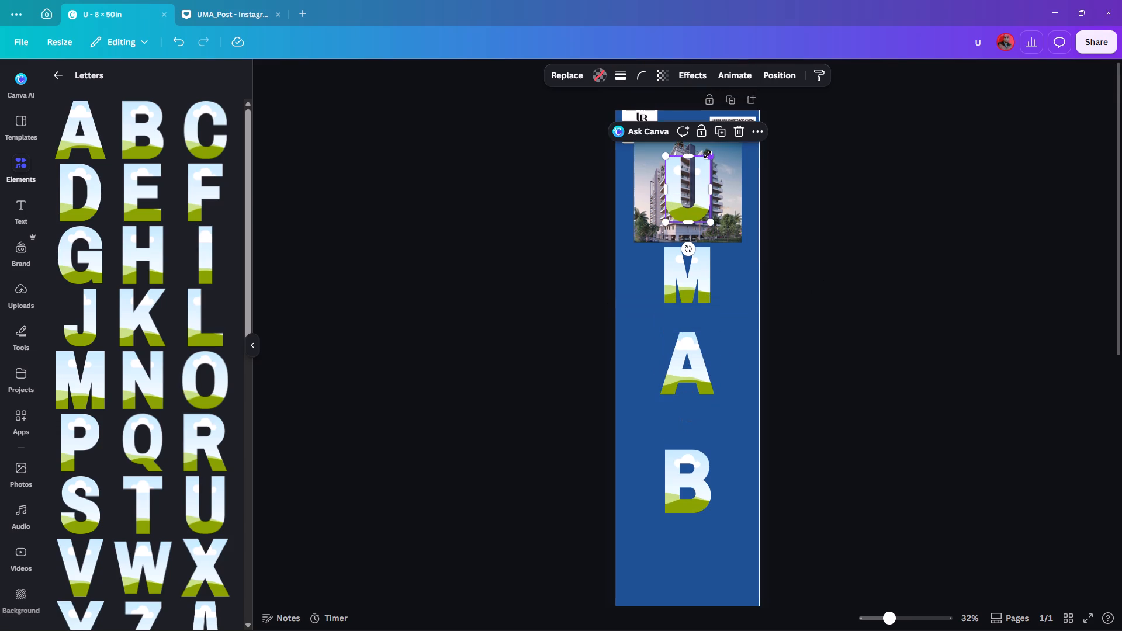
{"action": "left_click", "coordinate": [710, 155], "text": "alt"}
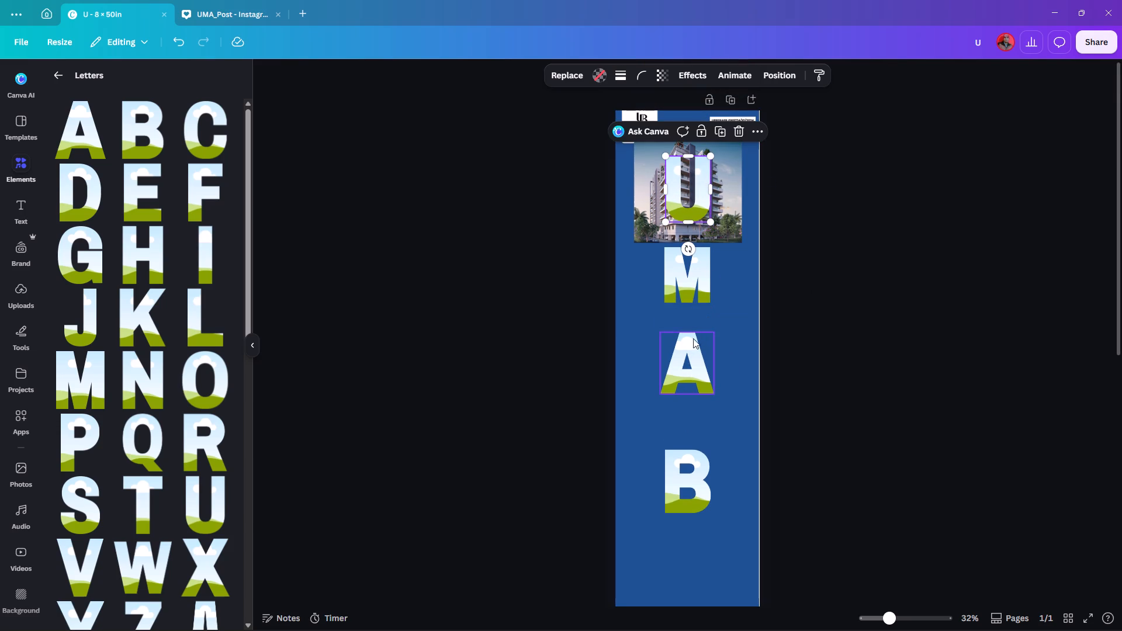
{"action": "left_click", "coordinate": [690, 286]}
{"action": "left_click", "coordinate": [709, 245], "text": "alt"}
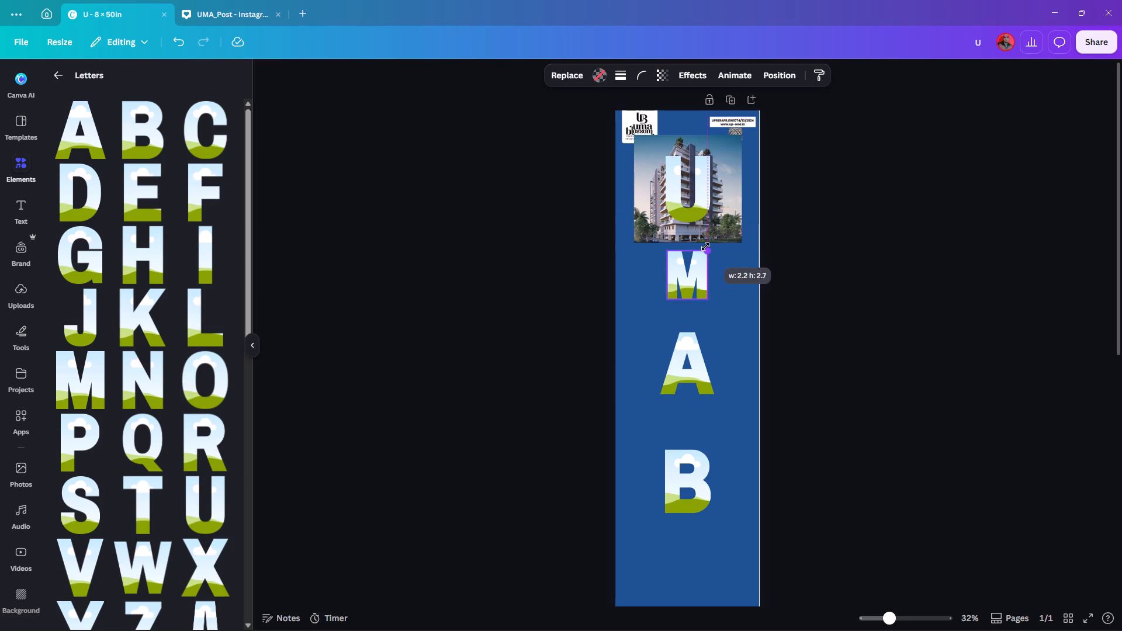
{"action": "left_click", "coordinate": [805, 250]}
{"action": "scroll", "coordinate": [805, 250], "scroll_direction": "down", "scroll_amount": 2}
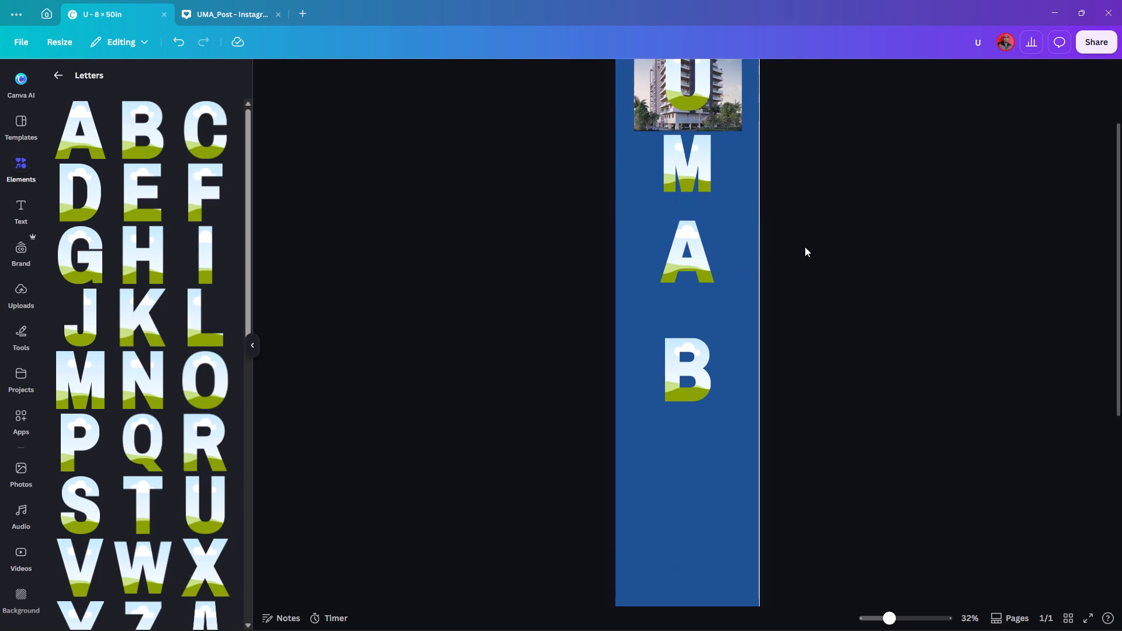
Add an L letter frame centred below the B frame and scale it to about the B's width.
{"action": "left_click", "coordinate": [688, 351]}
{"action": "scroll", "coordinate": [867, 313], "scroll_direction": "down", "scroll_amount": 3}
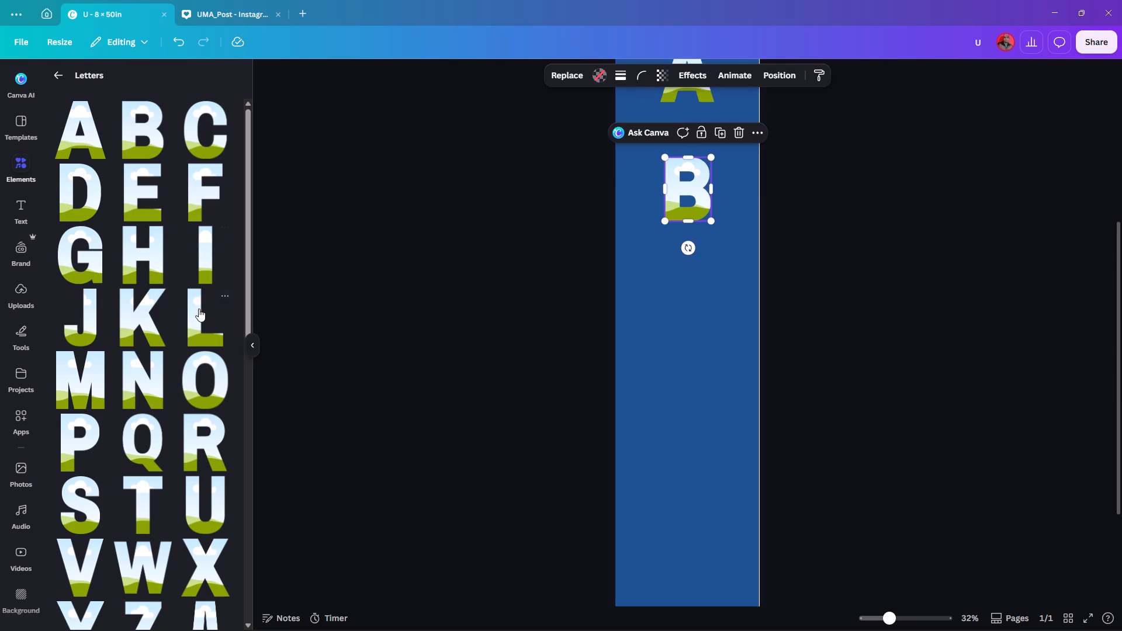
{"action": "left_click", "coordinate": [199, 308]}
{"action": "left_click_drag", "start_coordinate": [677, 265], "coordinate": [678, 321]}
{"action": "left_click_drag", "start_coordinate": [725, 266], "coordinate": [708, 294], "text": "alt"}
{"action": "left_click_drag", "start_coordinate": [687, 318], "coordinate": [690, 286]}
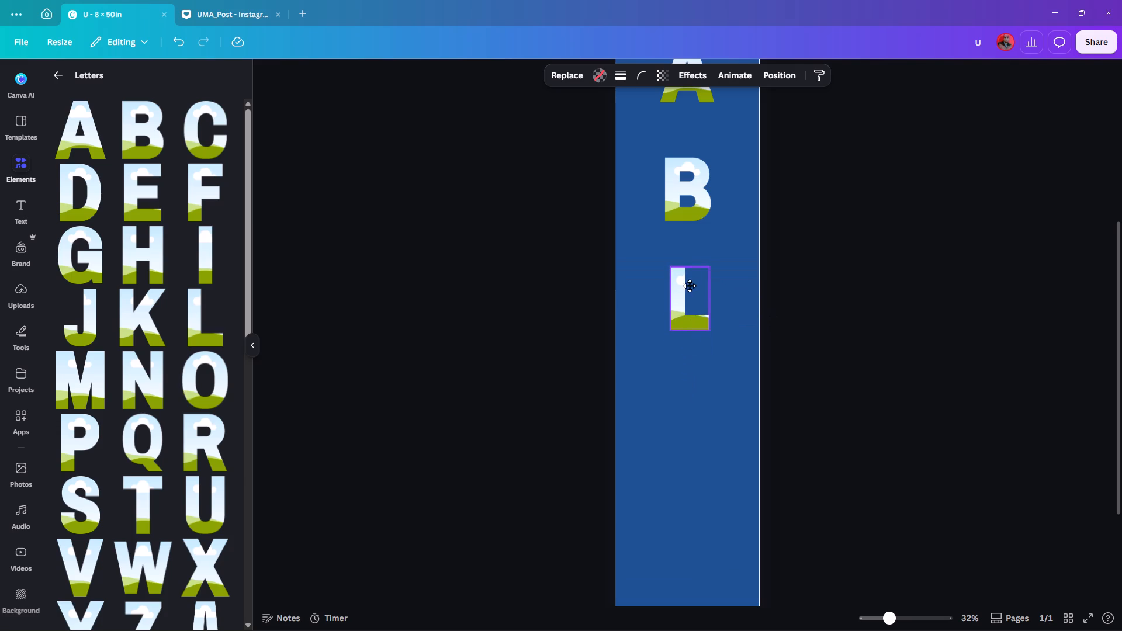
{"action": "left_click_drag", "start_coordinate": [690, 286], "coordinate": [685, 281]}
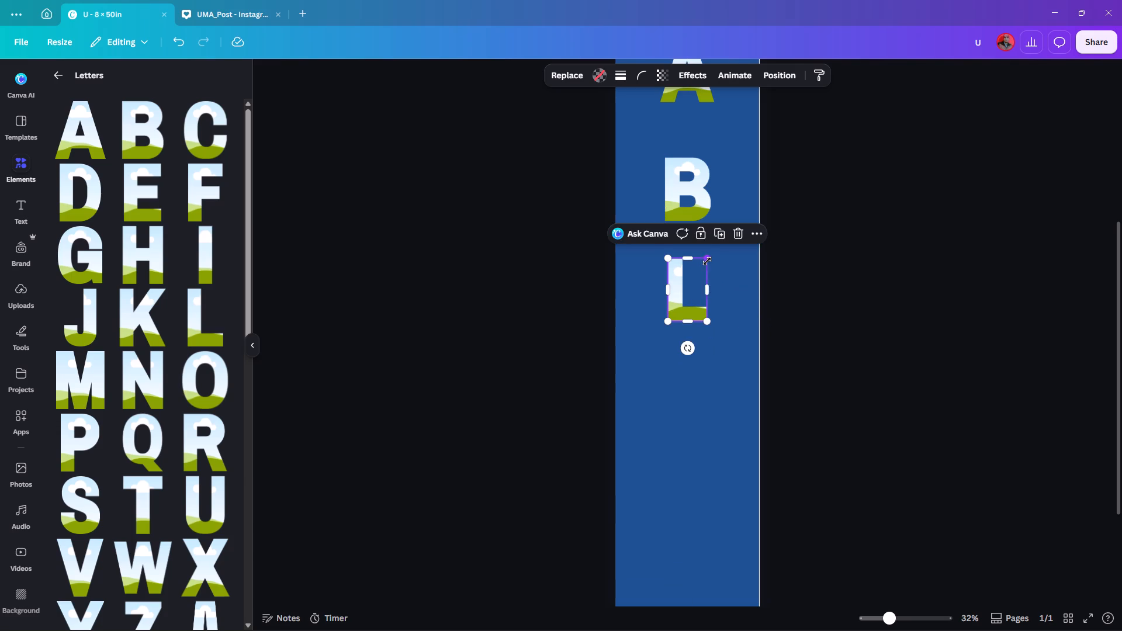
{"action": "left_click", "coordinate": [707, 261], "text": "alt"}
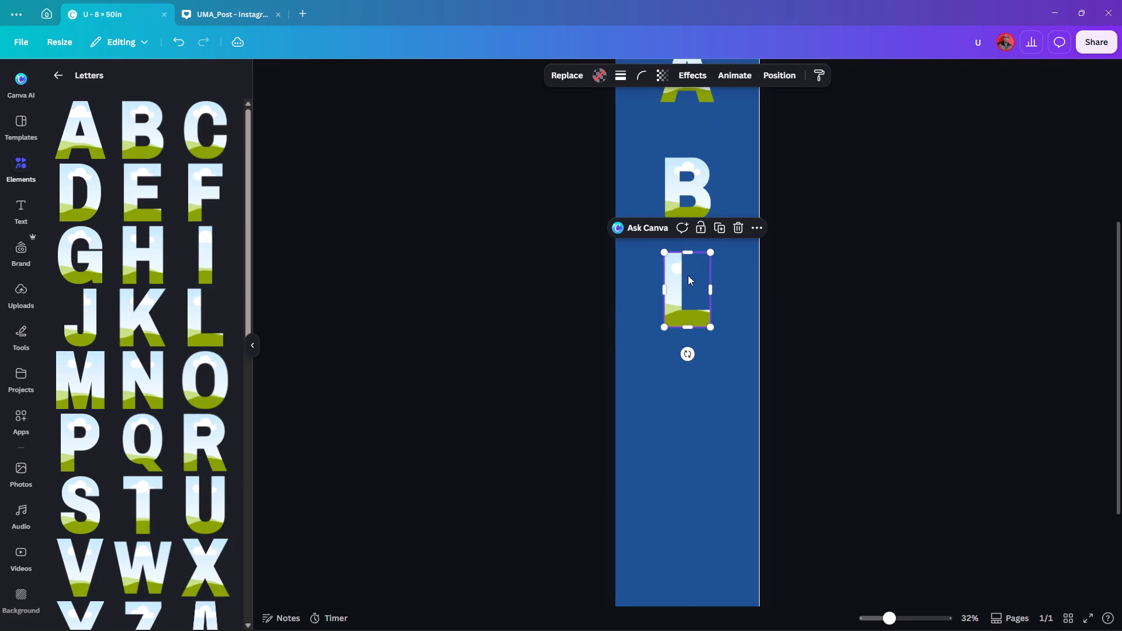
Add an O letter frame below the L and reduce it around its centre to about 2.9 × 3.7 in.
{"action": "left_click", "coordinate": [205, 383]}
{"action": "left_click_drag", "start_coordinate": [703, 246], "coordinate": [704, 374]}
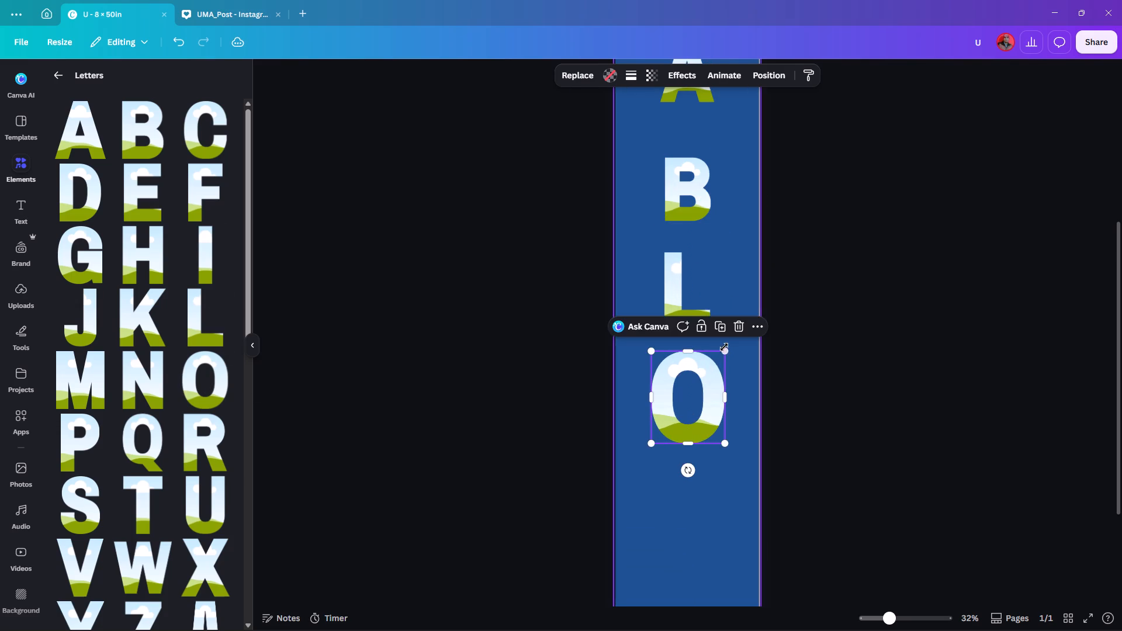
{"action": "left_click_drag", "start_coordinate": [725, 349], "coordinate": [714, 362], "text": "alt"}
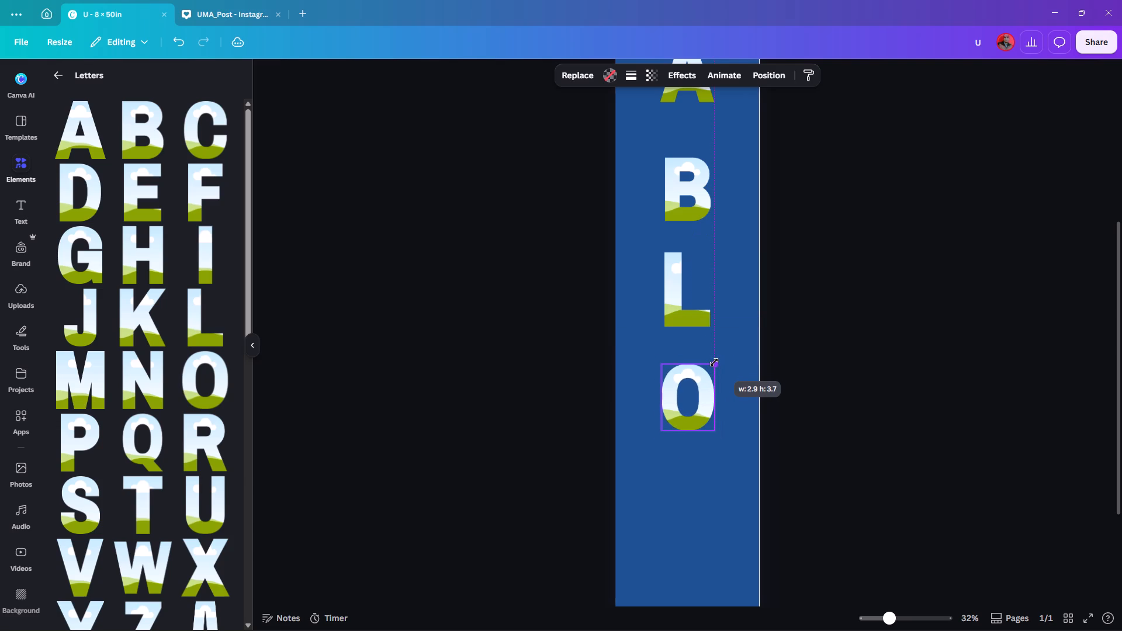
{"action": "left_click_drag", "start_coordinate": [714, 362], "coordinate": [716, 356], "text": "alt"}
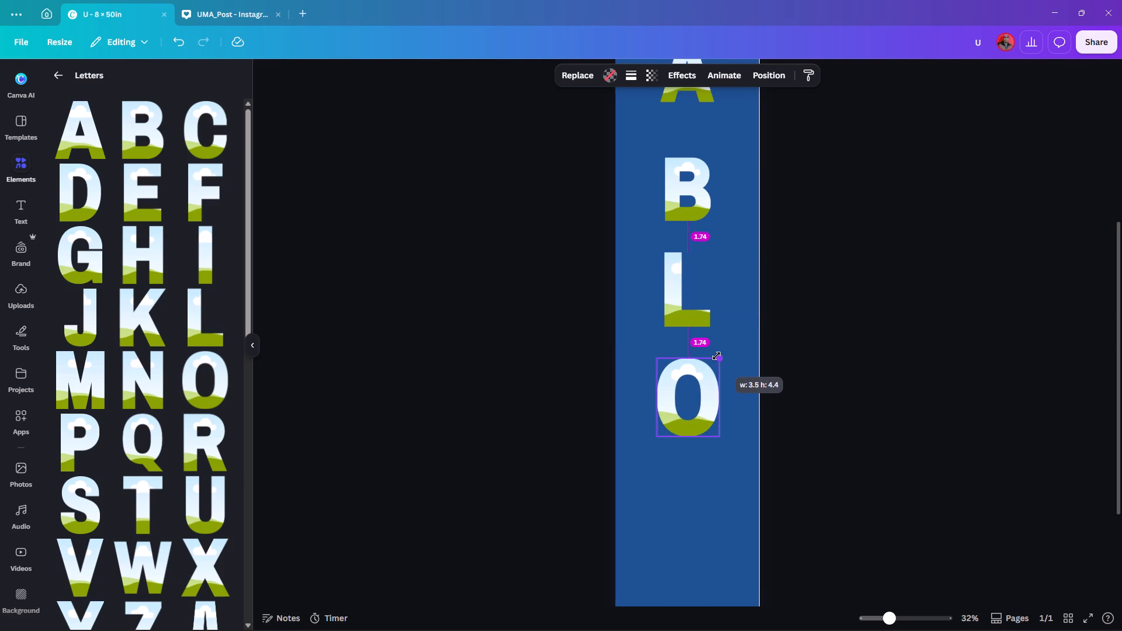
{"action": "left_click_drag", "start_coordinate": [716, 356], "coordinate": [712, 361], "text": "alt"}
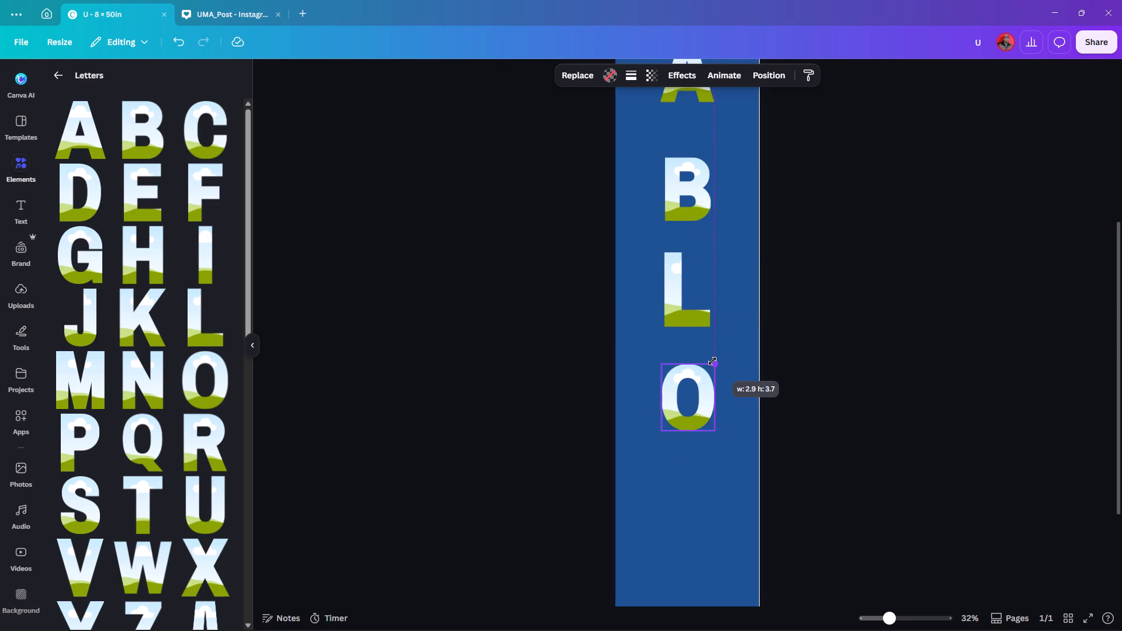
{"action": "left_click_drag", "start_coordinate": [712, 361], "coordinate": [712, 360], "text": "alt"}
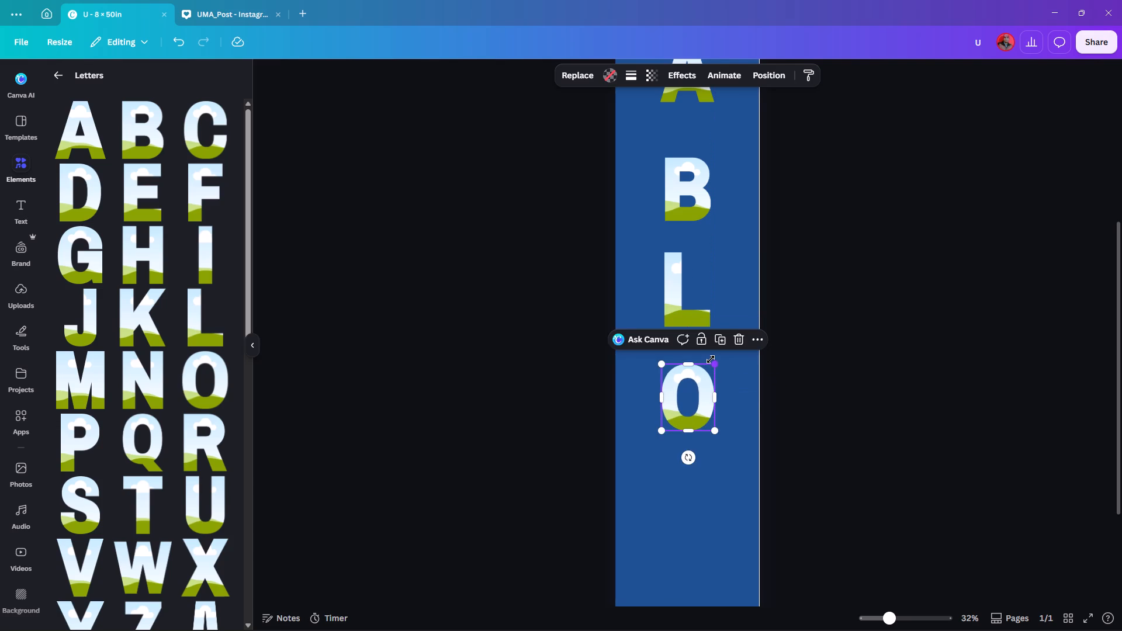
Reposition the O frame close below the L frame, leaving a gap similar to the one between B and L.
{"action": "left_click_drag", "start_coordinate": [692, 405], "coordinate": [692, 421]}
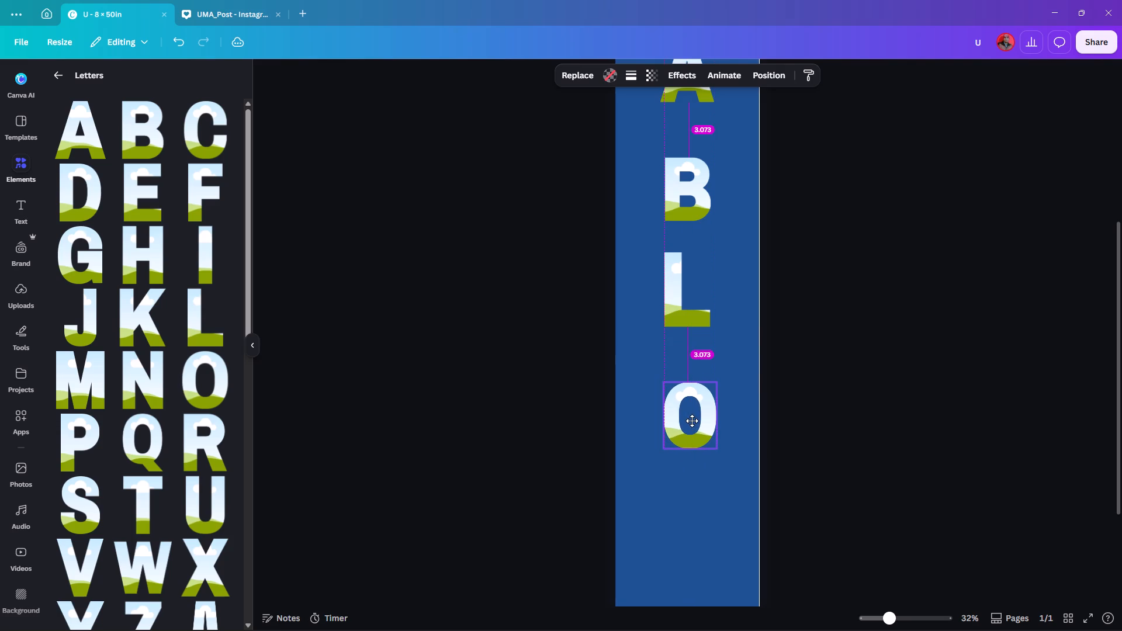
{"action": "left_click_drag", "start_coordinate": [692, 421], "coordinate": [691, 420]}
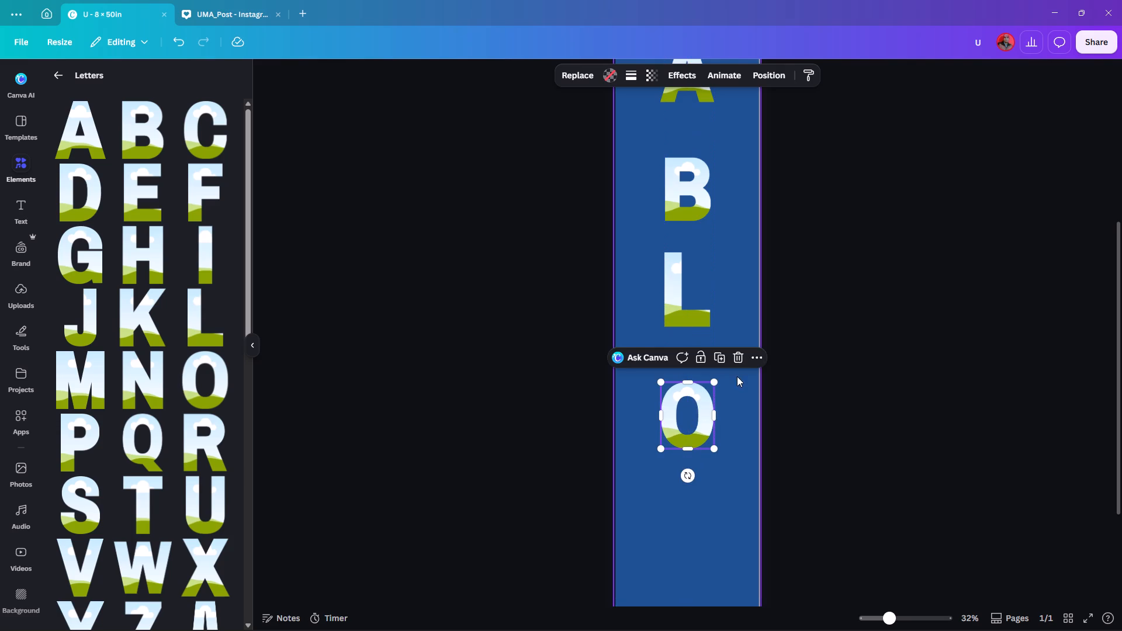
{"action": "left_click", "coordinate": [715, 383], "text": "alt"}
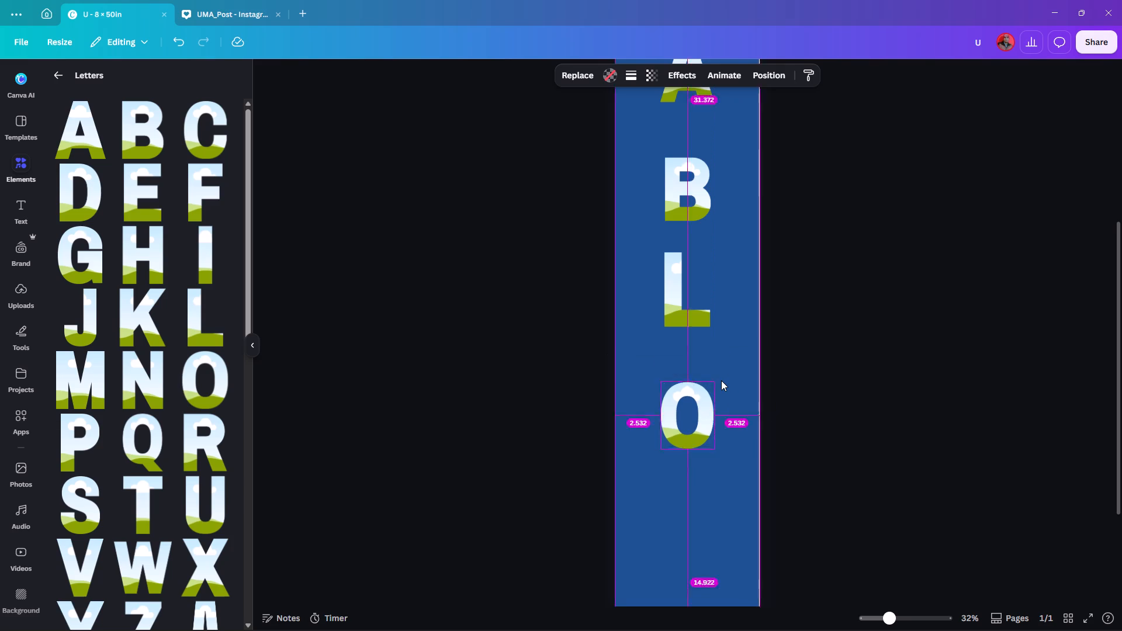
{"action": "left_click_drag", "start_coordinate": [695, 408], "coordinate": [696, 391]}
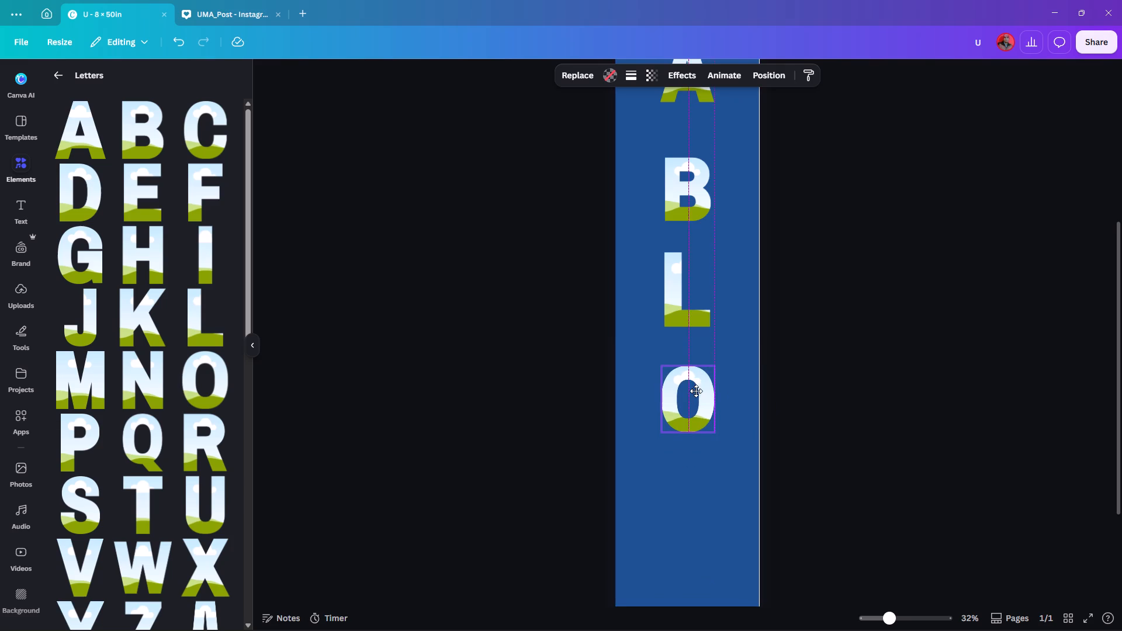
{"action": "left_click_drag", "start_coordinate": [696, 391], "coordinate": [697, 387]}
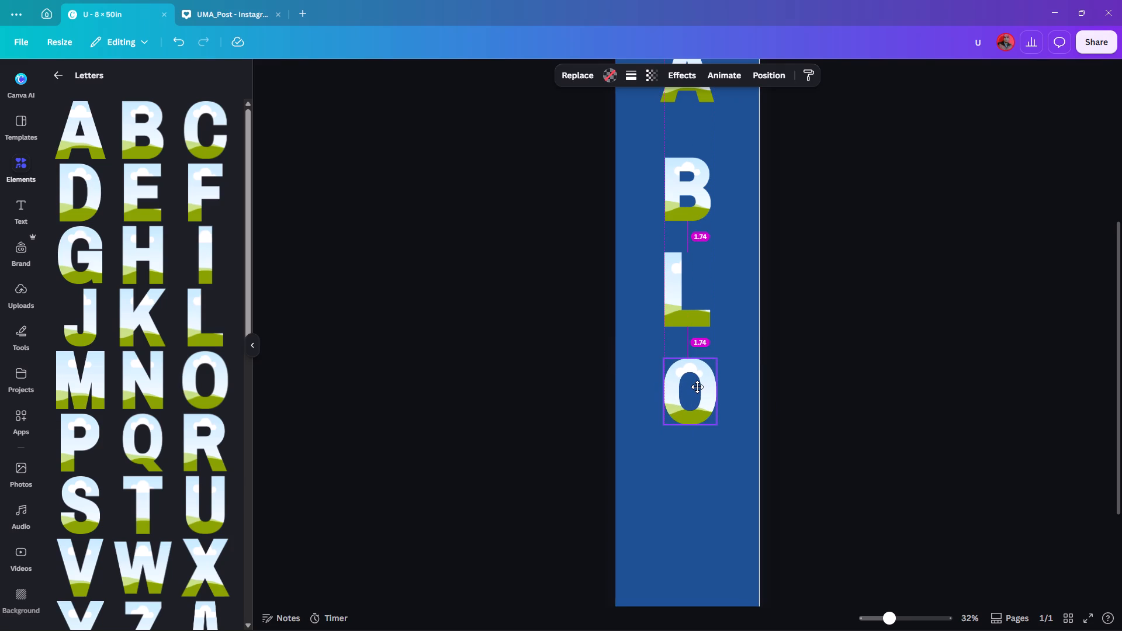
{"action": "left_click_drag", "start_coordinate": [697, 387], "coordinate": [697, 387]}
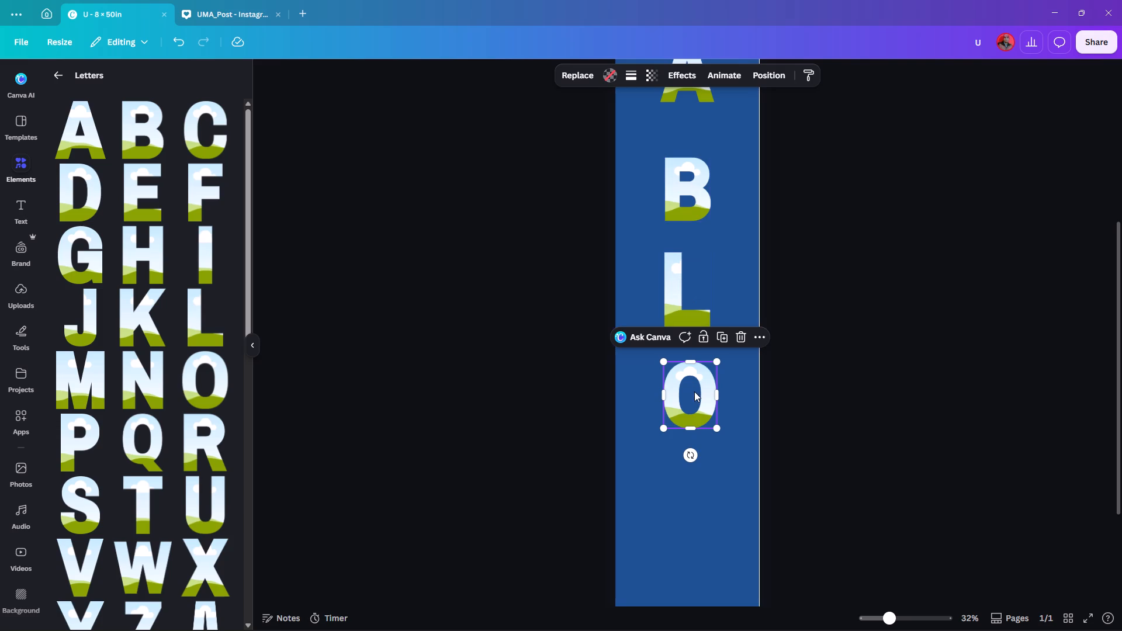
Add an S letter frame below the O and reduce it to about 2.7 × 4.1 in.
{"action": "scroll", "coordinate": [854, 349], "scroll_direction": "down", "scroll_amount": 1}
{"action": "scroll", "coordinate": [143, 315], "scroll_direction": "down", "scroll_amount": 2}
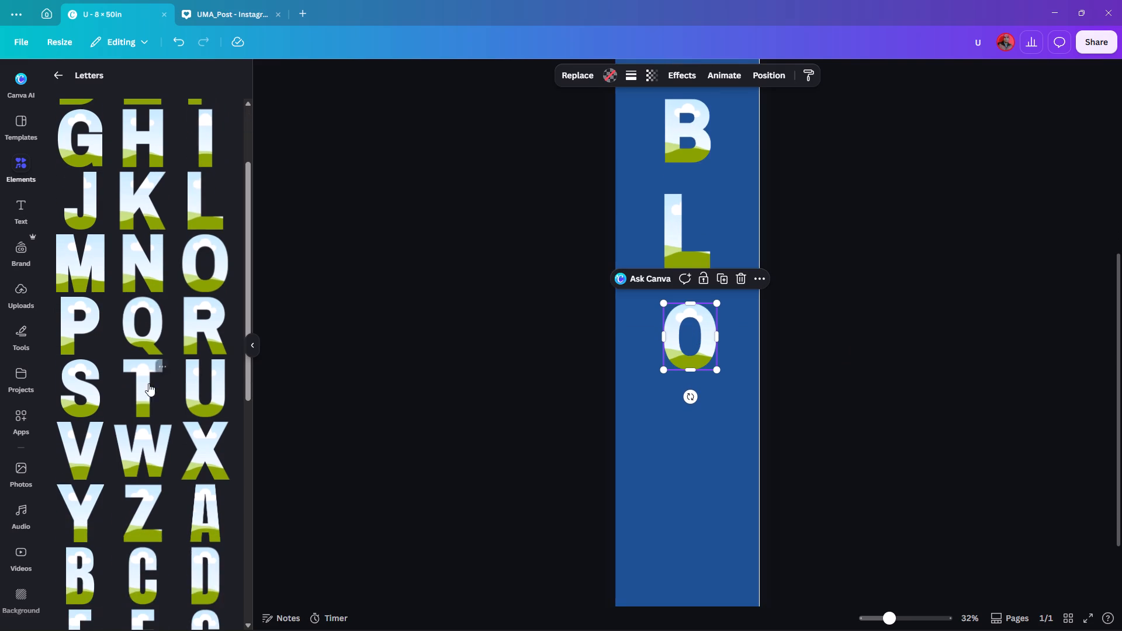
{"action": "left_click", "coordinate": [69, 384]}
{"action": "left_click_drag", "start_coordinate": [702, 189], "coordinate": [711, 407]}
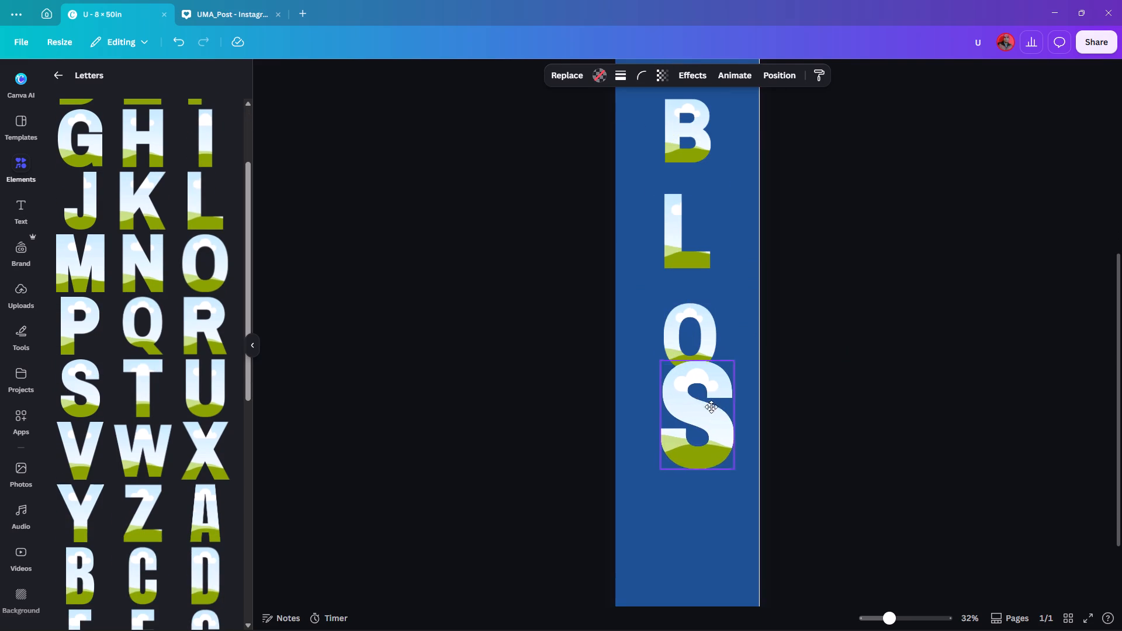
{"action": "left_click_drag", "start_coordinate": [711, 407], "coordinate": [707, 430]}
{"action": "left_click_drag", "start_coordinate": [728, 391], "coordinate": [717, 398], "text": "alt"}
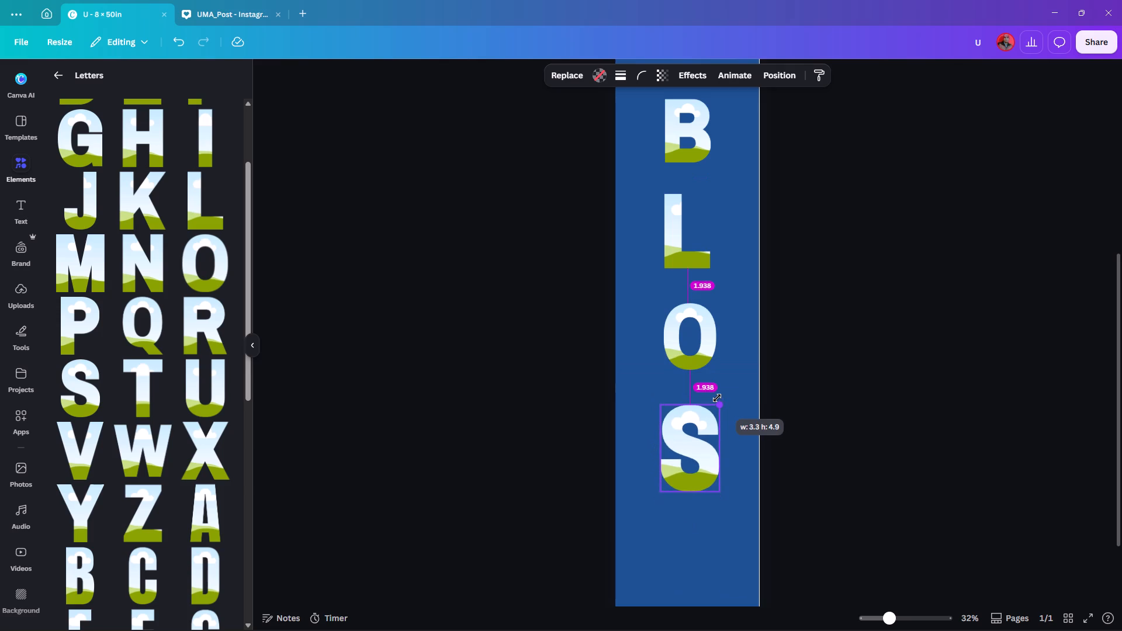
{"action": "left_click_drag", "start_coordinate": [717, 398], "coordinate": [714, 400], "text": "alt"}
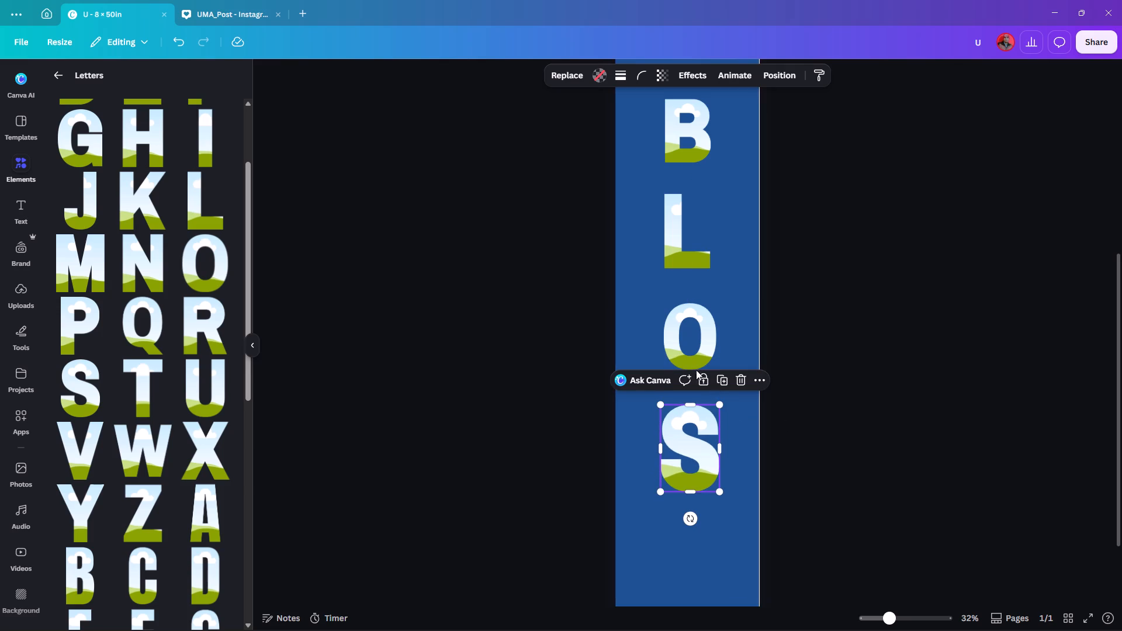
{"action": "scroll", "coordinate": [839, 352], "scroll_direction": "down", "scroll_amount": 1}
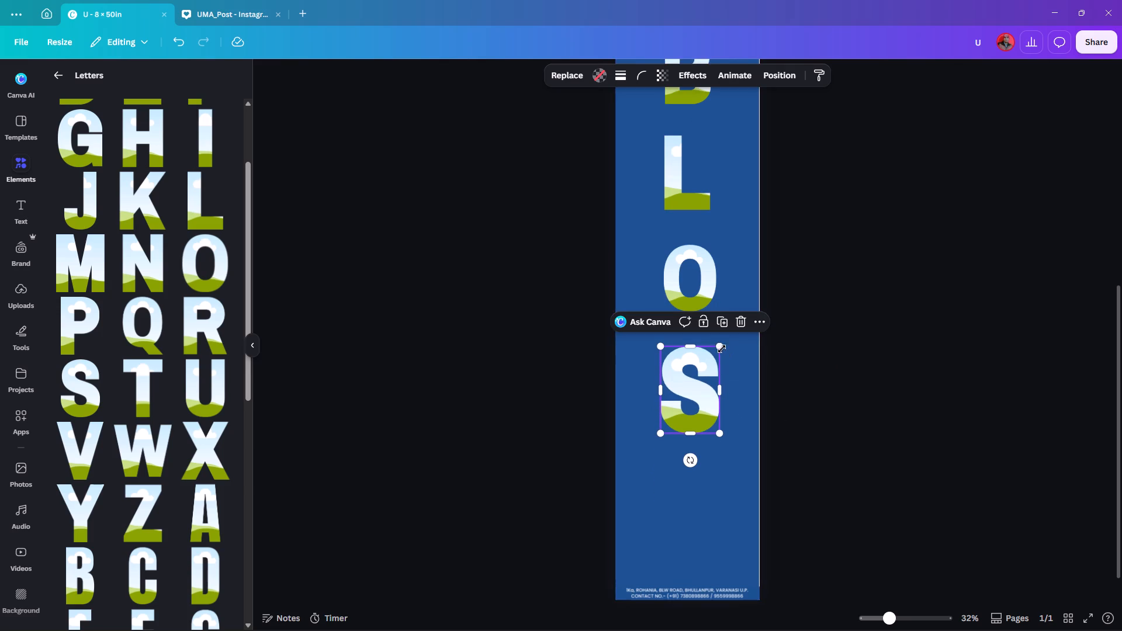
{"action": "left_click_drag", "start_coordinate": [702, 366], "coordinate": [702, 359]}
{"action": "left_click_drag", "start_coordinate": [718, 339], "coordinate": [709, 344], "text": "alt"}
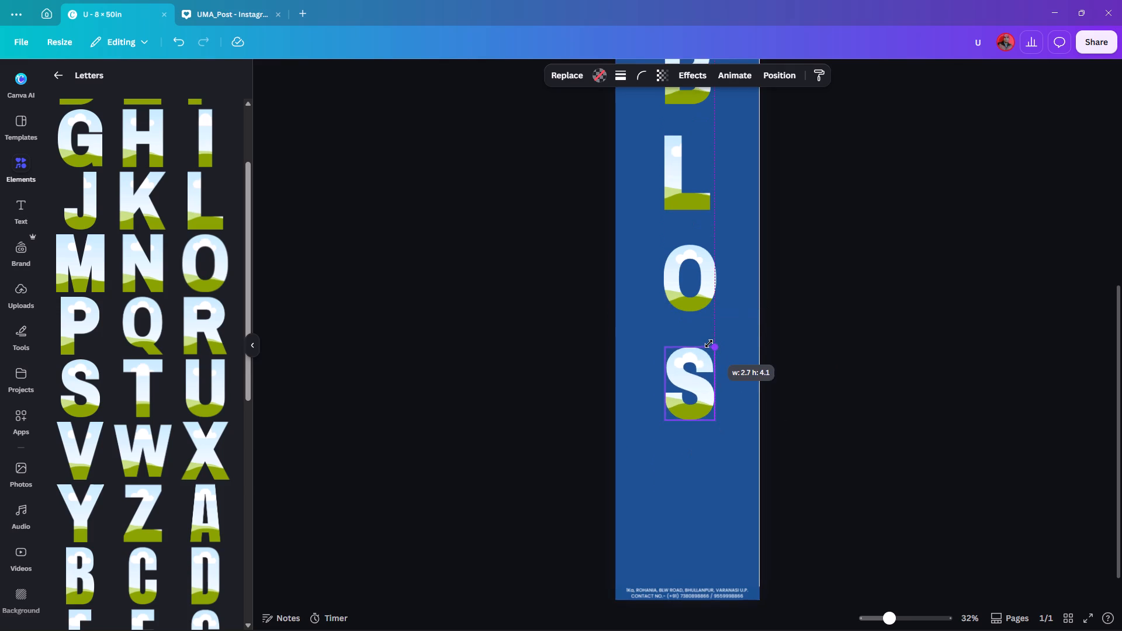
{"action": "left_click_drag", "start_coordinate": [709, 344], "coordinate": [708, 344], "text": "alt"}
Move the O and S frames up to leave 1.74 in gaps below the L and O frames.
{"action": "left_click", "coordinate": [698, 370]}
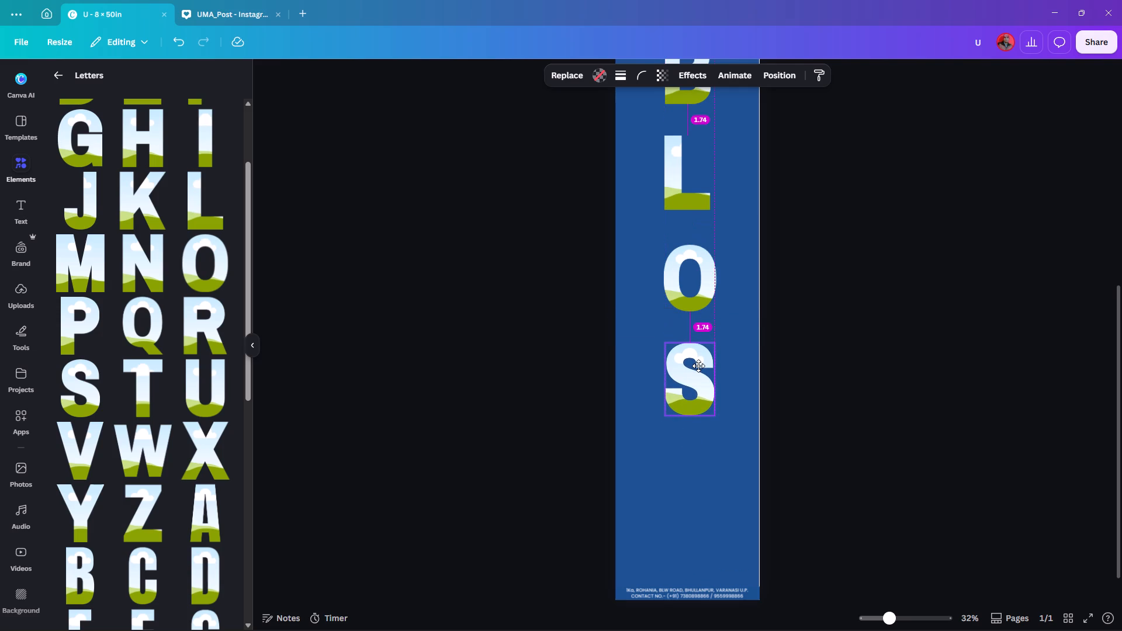
{"action": "left_click", "coordinate": [695, 278]}
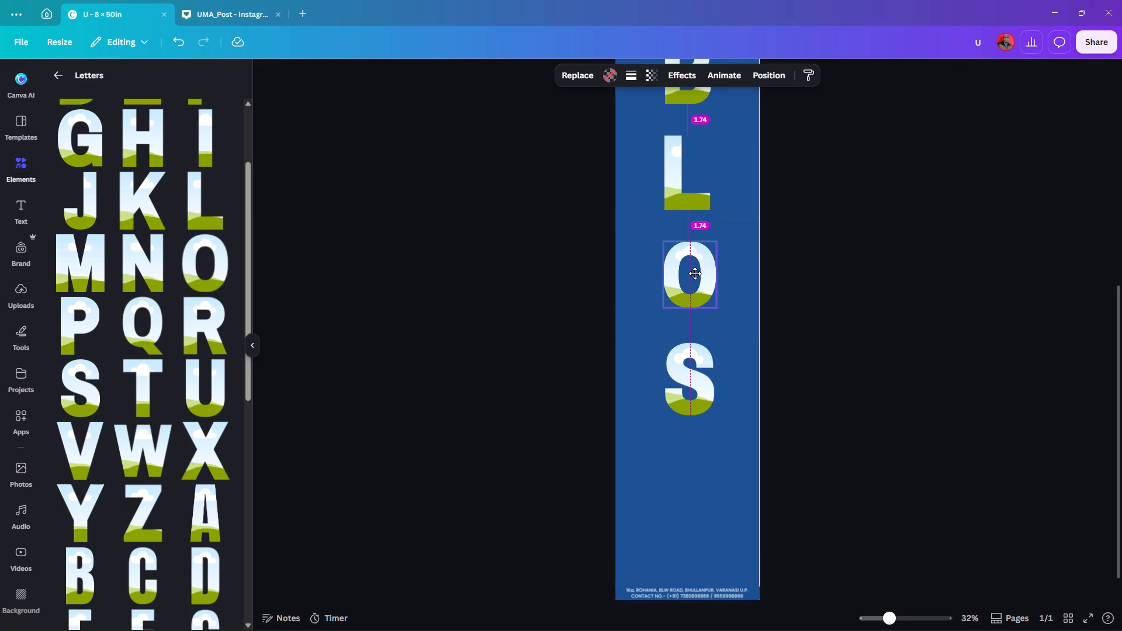
{"action": "left_click", "coordinate": [696, 373]}
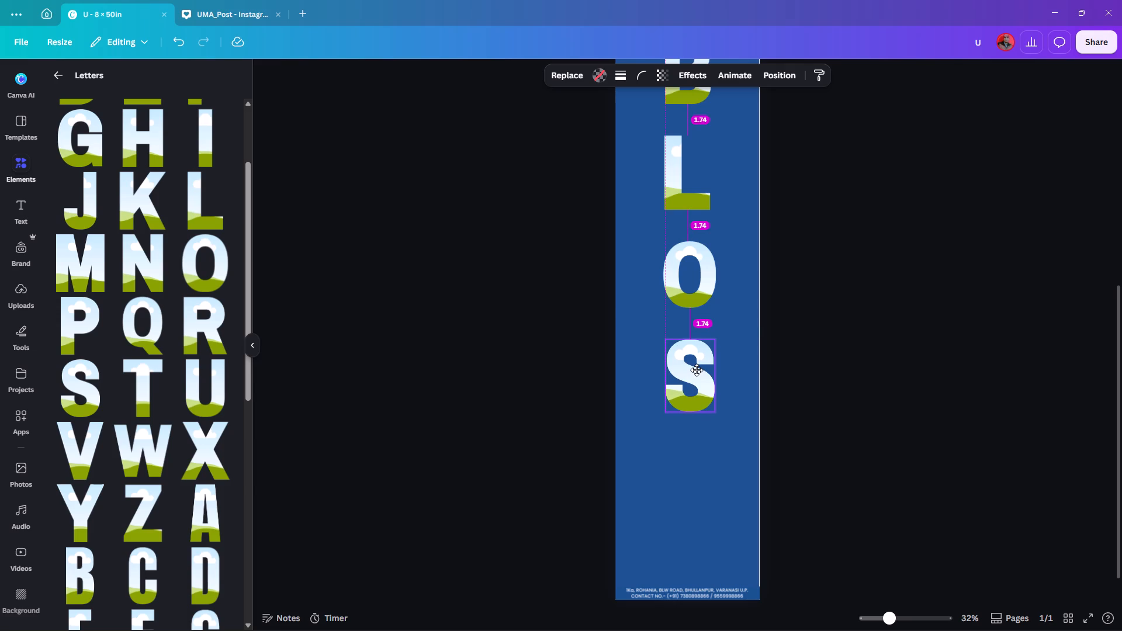
Duplicate the S frame straight down to add the second S with a similar gap.
{"action": "left_click_drag", "start_coordinate": [697, 370], "coordinate": [697, 473], "text": "alt"}
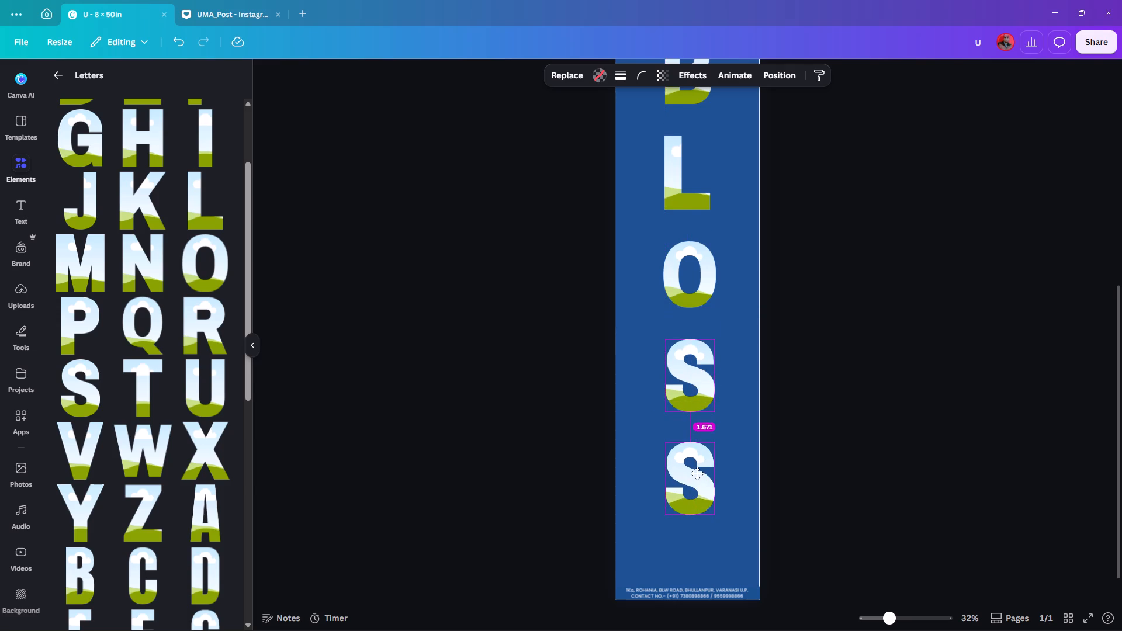
{"action": "left_click_drag", "start_coordinate": [697, 473], "coordinate": [697, 478], "text": "alt"}
Scale the eight letter frames U, M, A, B, L, O, S, S down together and move the column up below the header.
{"action": "scroll", "coordinate": [827, 311], "scroll_direction": "down", "scroll_amount": 1, "text": "ctrl"}
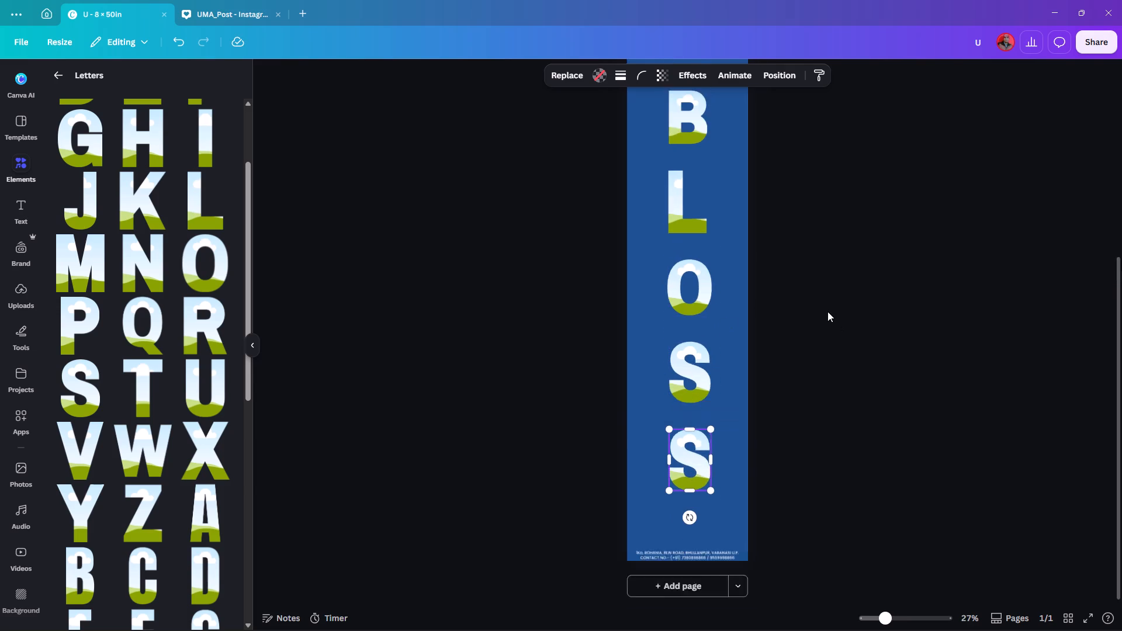
{"action": "scroll", "coordinate": [827, 311], "scroll_direction": "down", "scroll_amount": 3, "text": "ctrl"}
{"action": "left_click", "coordinate": [685, 158]}
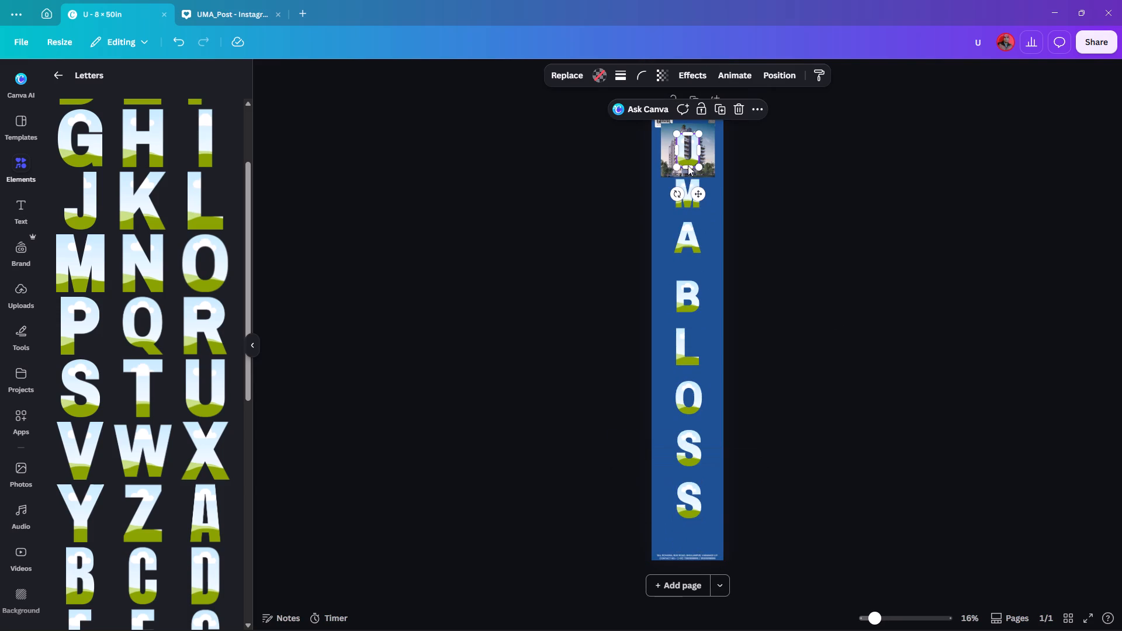
{"action": "left_click", "coordinate": [689, 204], "text": "shift"}
{"action": "left_click", "coordinate": [688, 247], "text": "shift"}
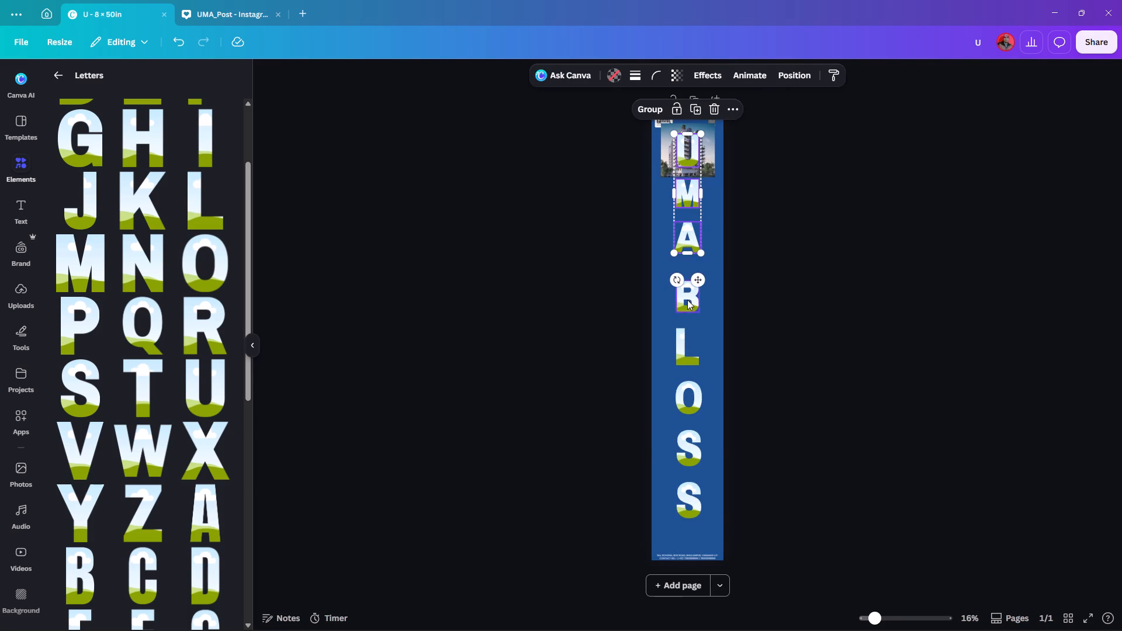
{"action": "left_click", "coordinate": [685, 301], "text": "shift"}
{"action": "left_click", "coordinate": [683, 364], "text": "shift"}
{"action": "left_click", "coordinate": [690, 406], "text": "shift"}
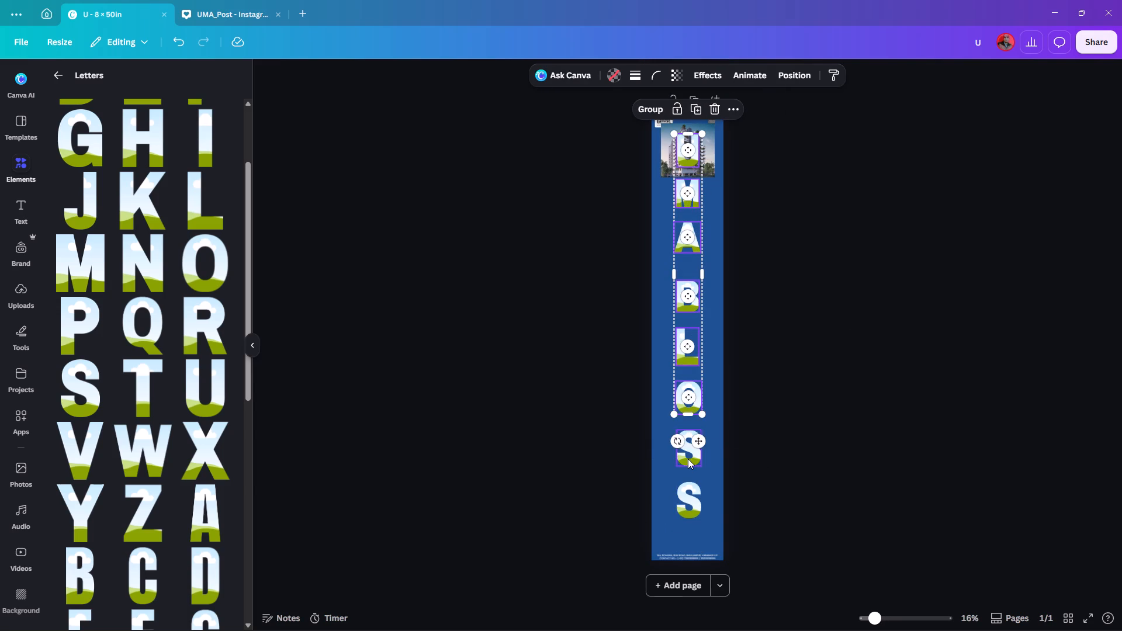
{"action": "left_click", "coordinate": [688, 459], "text": "shift"}
{"action": "left_click", "coordinate": [690, 500], "text": "shift"}
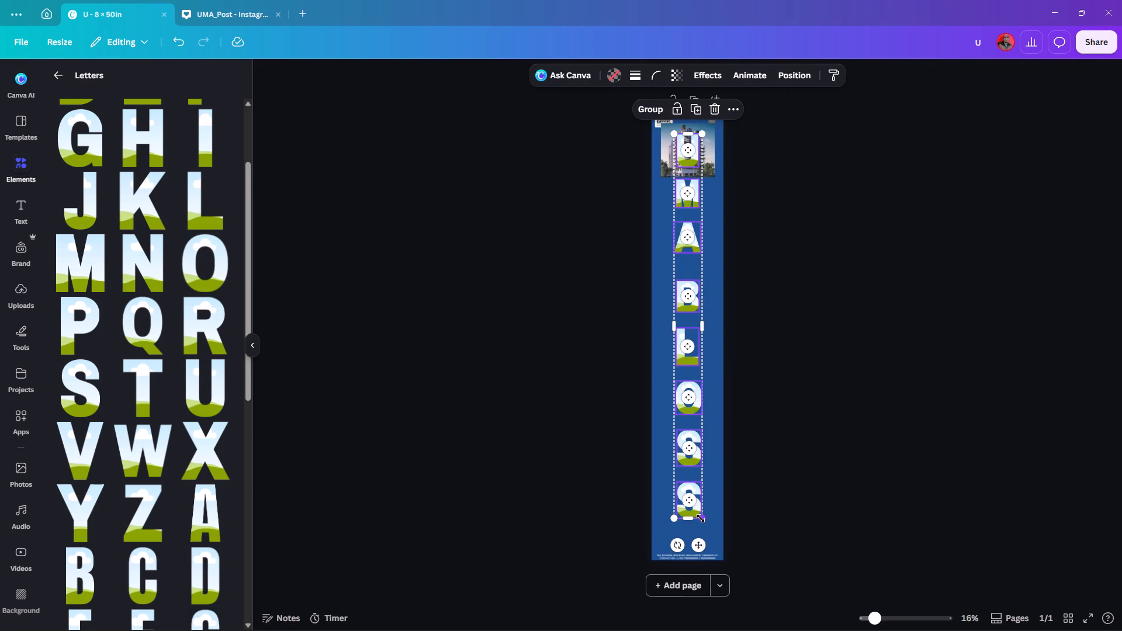
{"action": "left_click_drag", "start_coordinate": [701, 518], "coordinate": [691, 501], "text": "alt"}
{"action": "left_click_drag", "start_coordinate": [690, 266], "coordinate": [688, 250]}
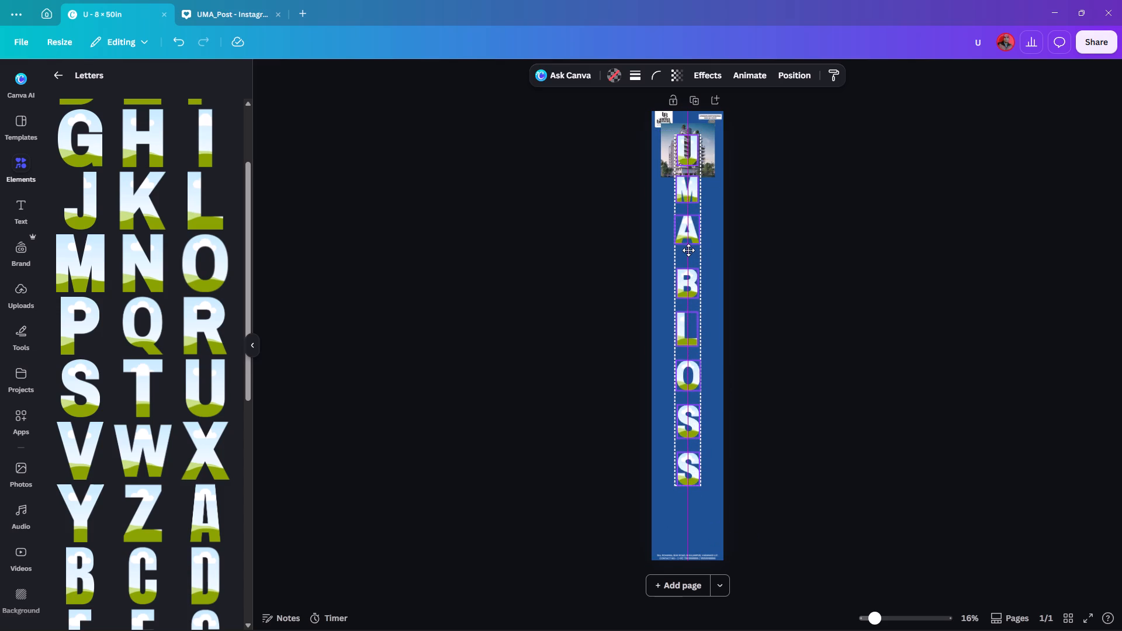
{"action": "left_click_drag", "start_coordinate": [688, 250], "coordinate": [689, 250]}
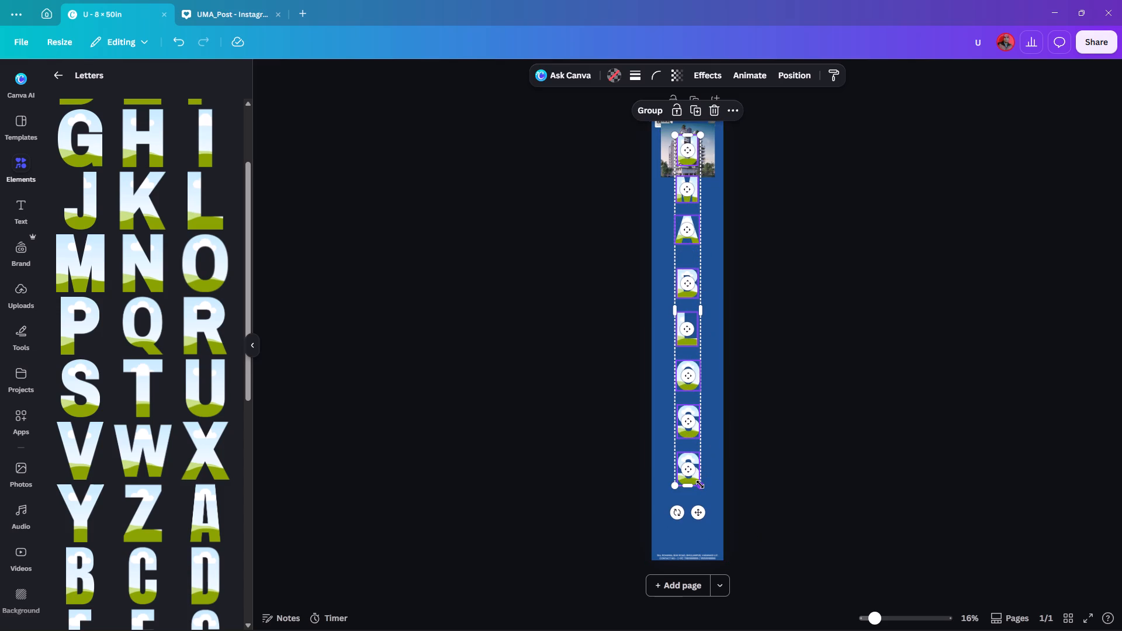
Shrink the eight-letter column further in two passes and move it back up, leaving room for two more letters.
{"action": "left_click_drag", "start_coordinate": [700, 484], "coordinate": [693, 475], "text": "alt"}
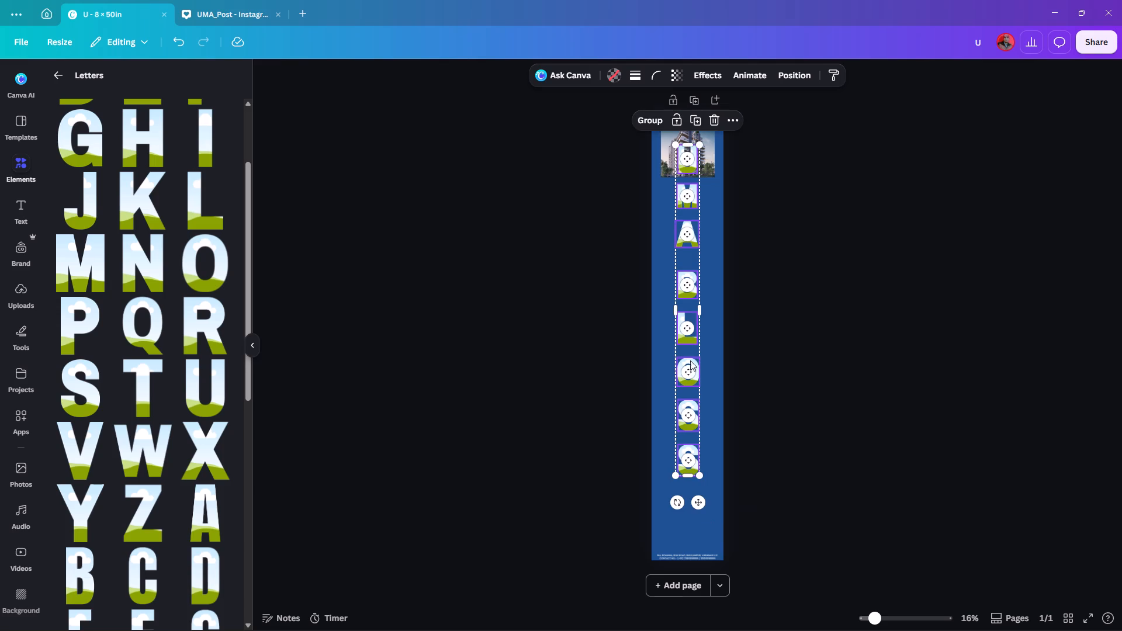
{"action": "left_click_drag", "start_coordinate": [688, 300], "coordinate": [688, 290]}
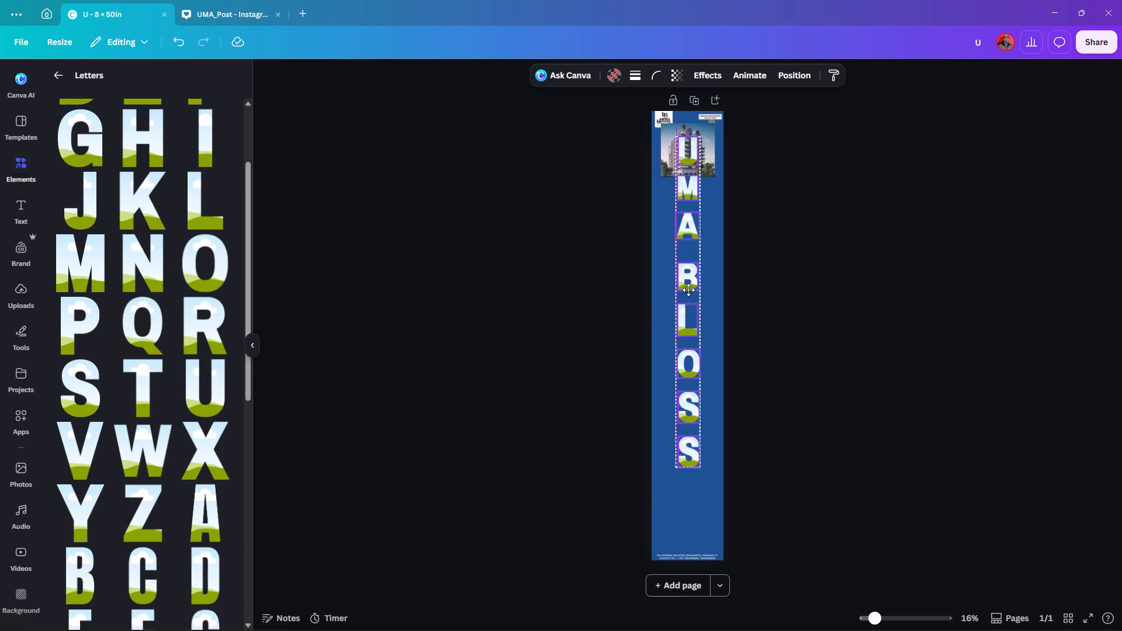
{"action": "left_click_drag", "start_coordinate": [688, 290], "coordinate": [687, 289]}
{"action": "left_click_drag", "start_coordinate": [699, 466], "coordinate": [693, 459], "text": "alt"}
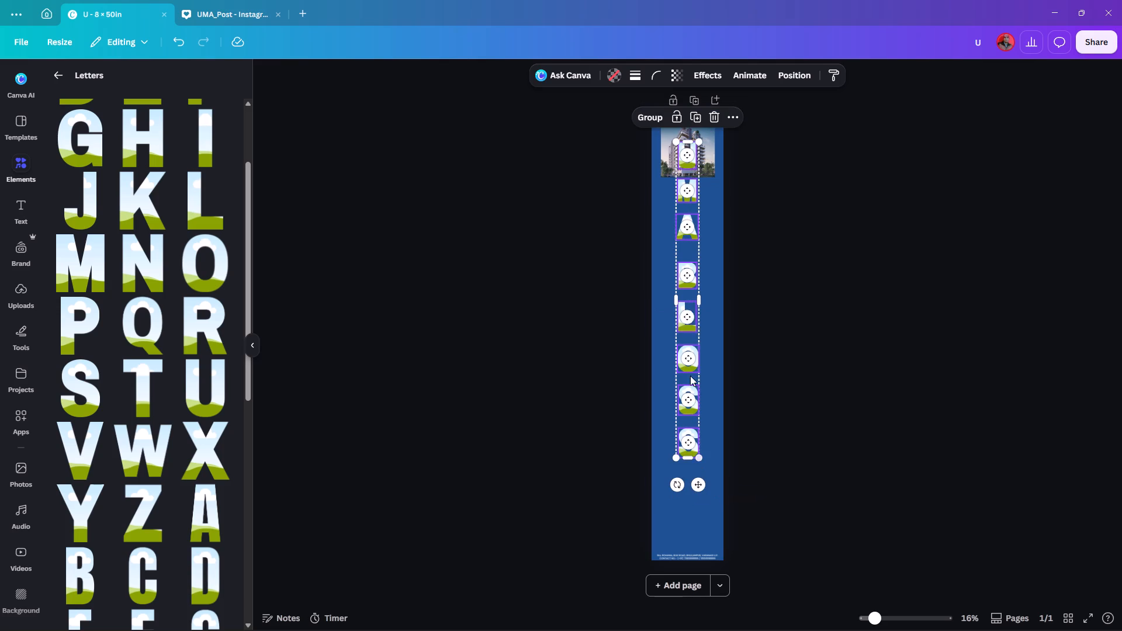
{"action": "left_click_drag", "start_coordinate": [688, 294], "coordinate": [688, 289]}
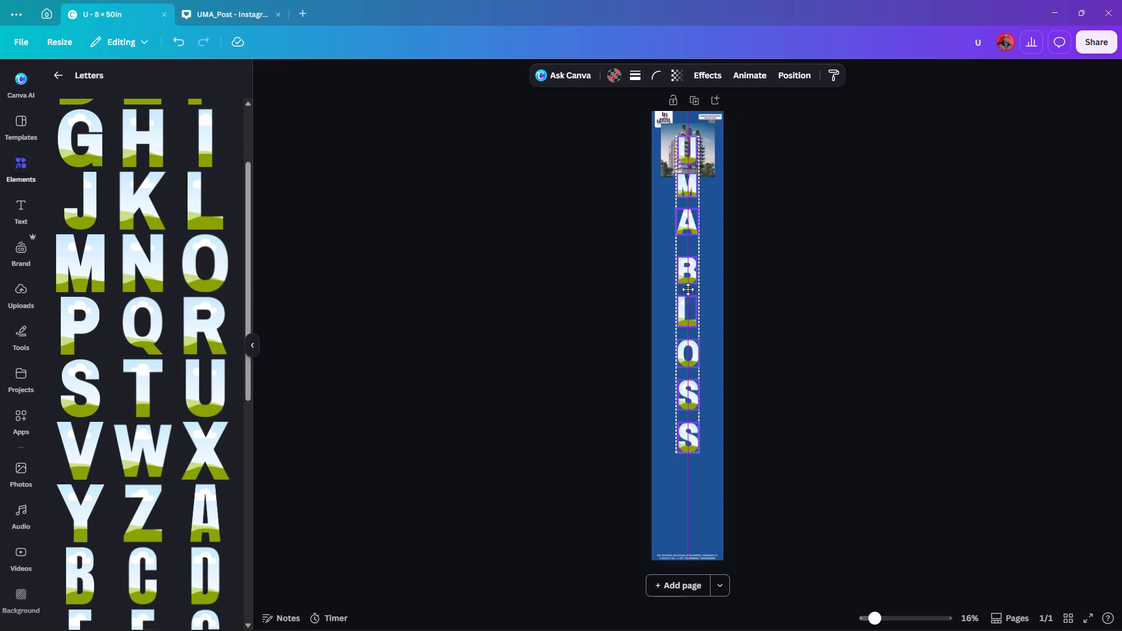
{"action": "left_click_drag", "start_coordinate": [688, 289], "coordinate": [691, 287]}
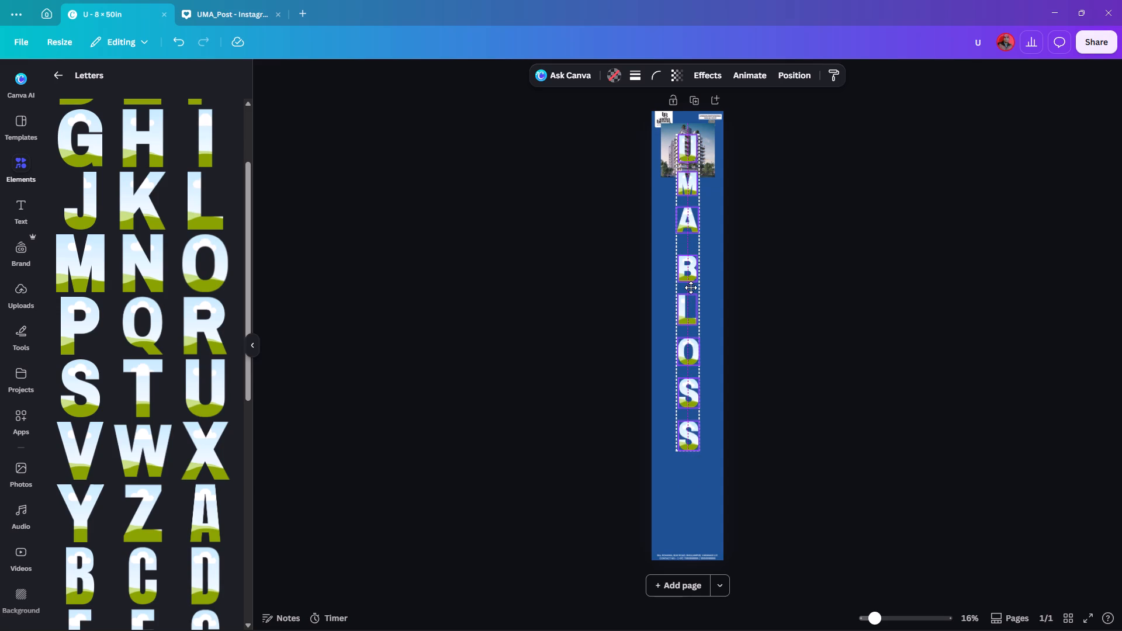
{"action": "left_click_drag", "start_coordinate": [691, 287], "coordinate": [691, 287]}
Align the eight letter frames on their centres and nudge the column slightly down.
{"action": "left_click", "coordinate": [796, 78]}
{"action": "left_click", "coordinate": [183, 245]}
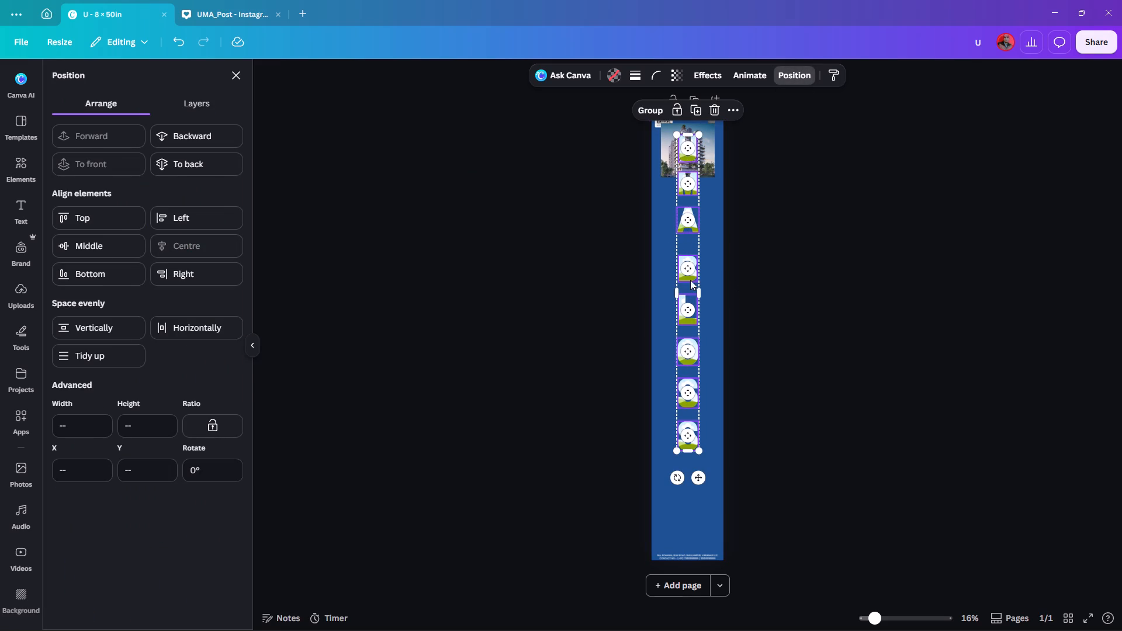
{"action": "left_click", "coordinate": [698, 478]}
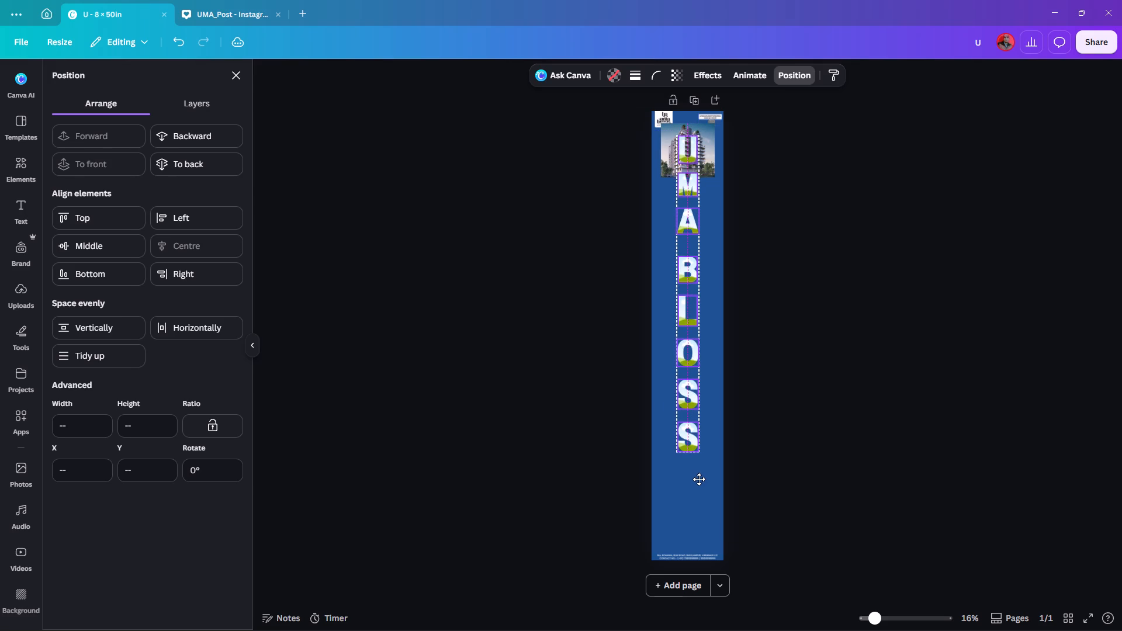
{"action": "left_click", "coordinate": [806, 415]}
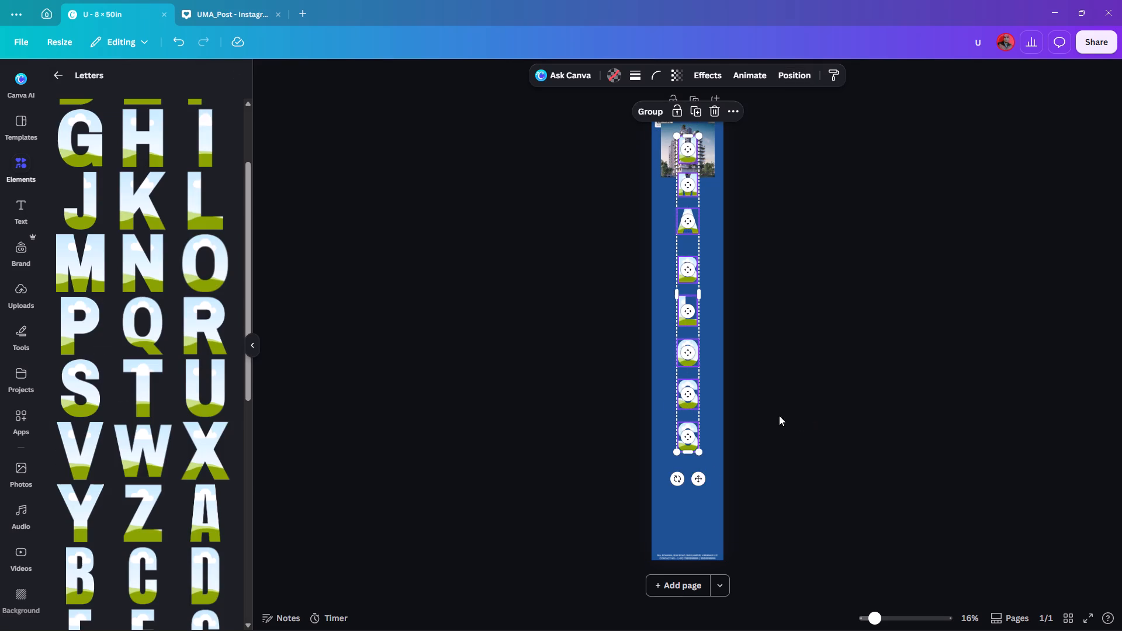
{"action": "left_click", "coordinate": [810, 406]}
Duplicate the O frame below the second S, centred in the column with a 1.427 in gap.
{"action": "left_click", "coordinate": [693, 352]}
{"action": "left_click_drag", "start_coordinate": [691, 352], "coordinate": [692, 479], "text": "alt"}
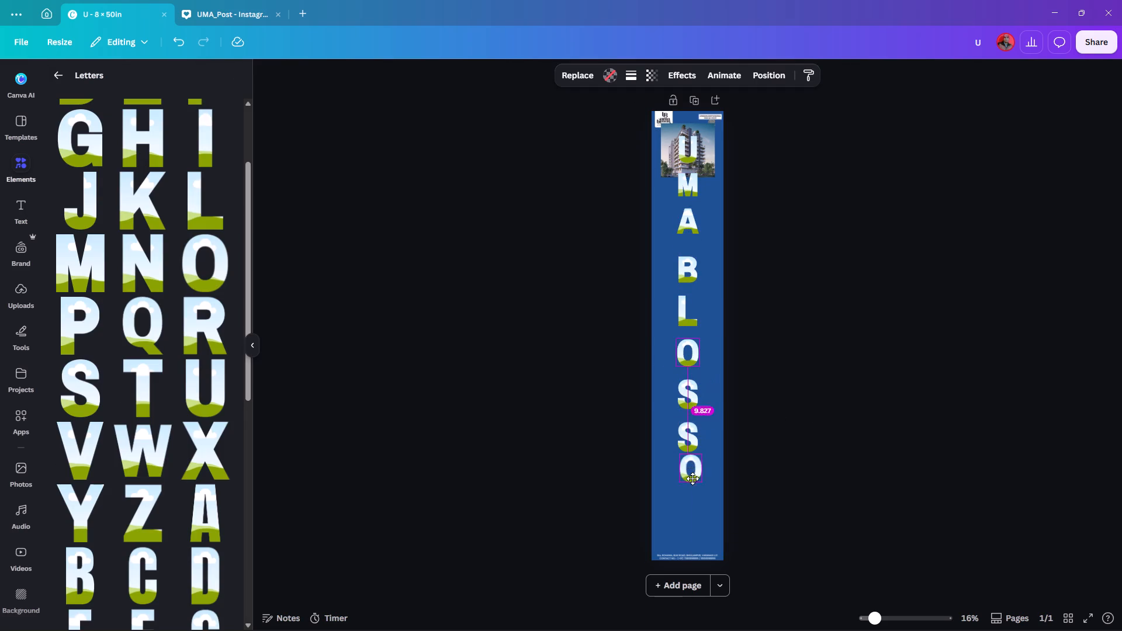
{"action": "left_click_drag", "start_coordinate": [692, 479], "coordinate": [693, 477], "text": "alt"}
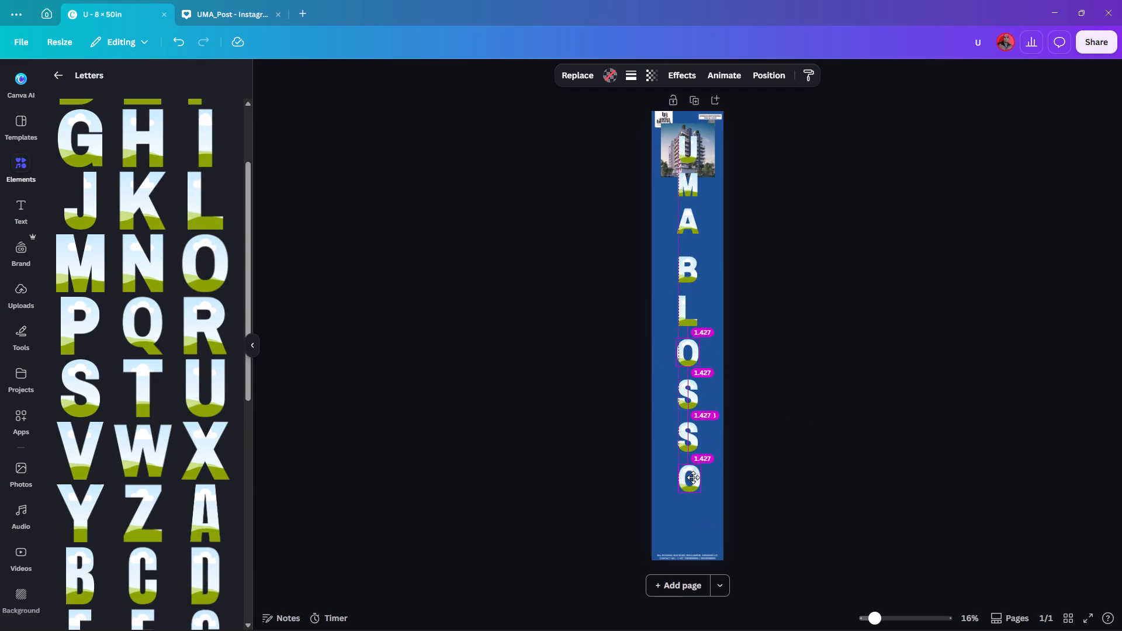
{"action": "left_click_drag", "start_coordinate": [693, 477], "coordinate": [693, 477], "text": "alt"}
{"action": "scroll", "coordinate": [838, 453], "scroll_direction": "up", "scroll_amount": 5, "text": "ctrl"}
{"action": "scroll", "coordinate": [842, 410], "scroll_direction": "down", "scroll_amount": 1}
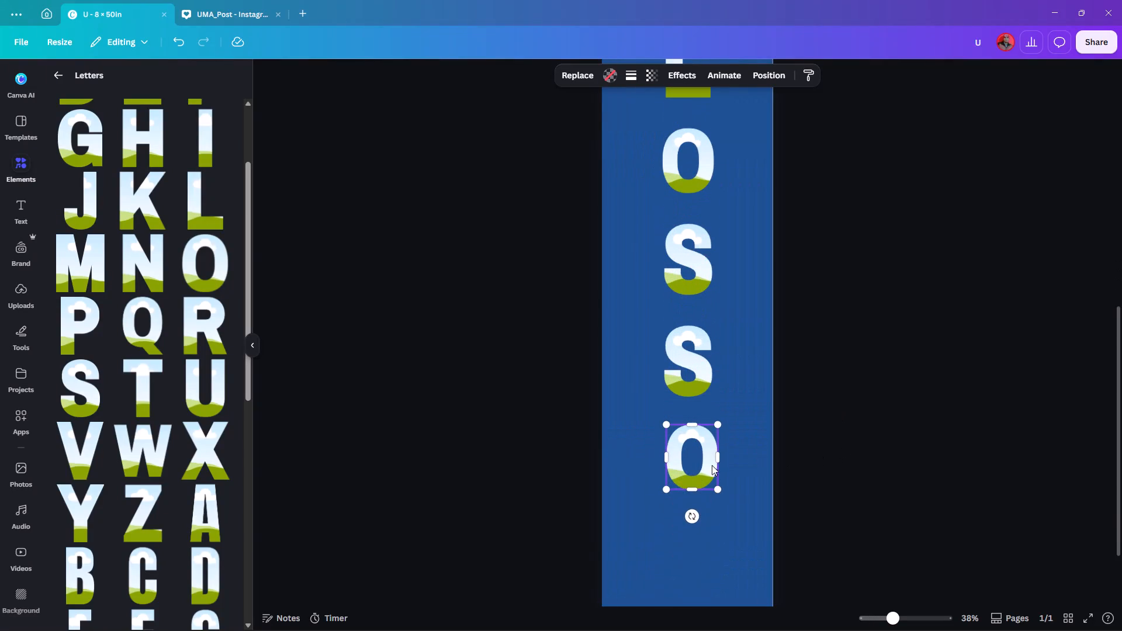
{"action": "left_click", "coordinate": [702, 455]}
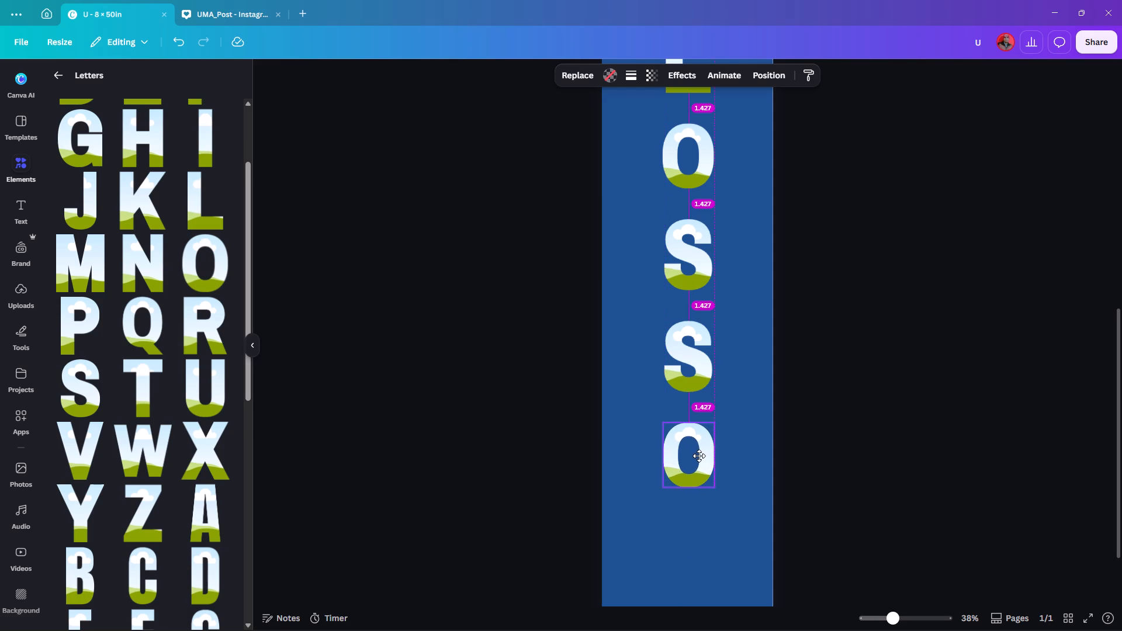
{"action": "left_click", "coordinate": [715, 424]}
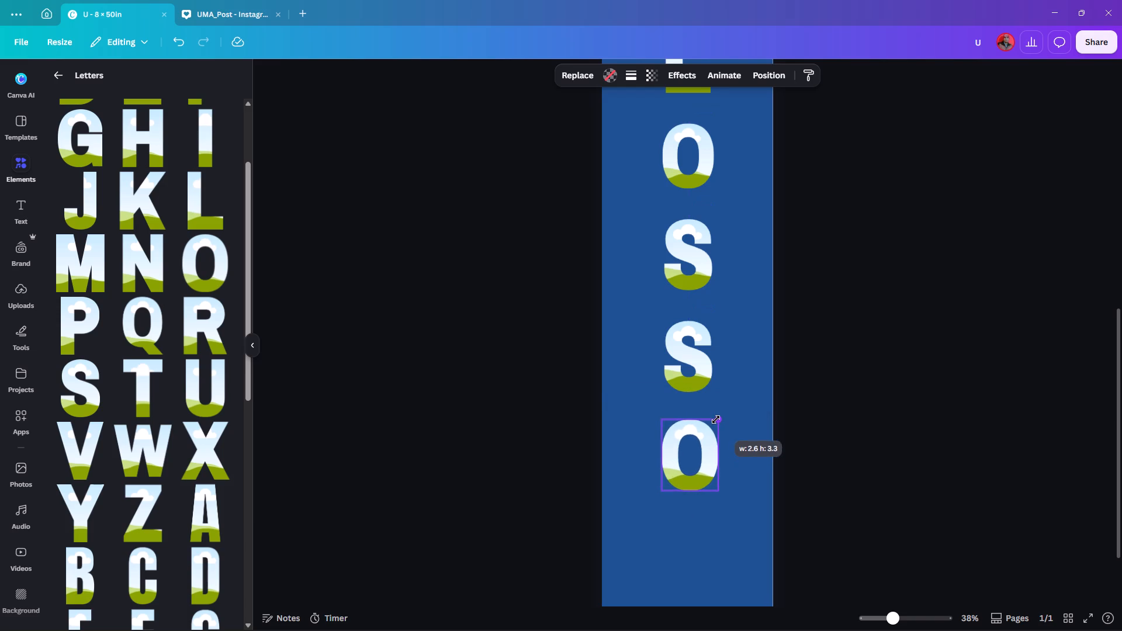
{"action": "left_click", "coordinate": [882, 394]}
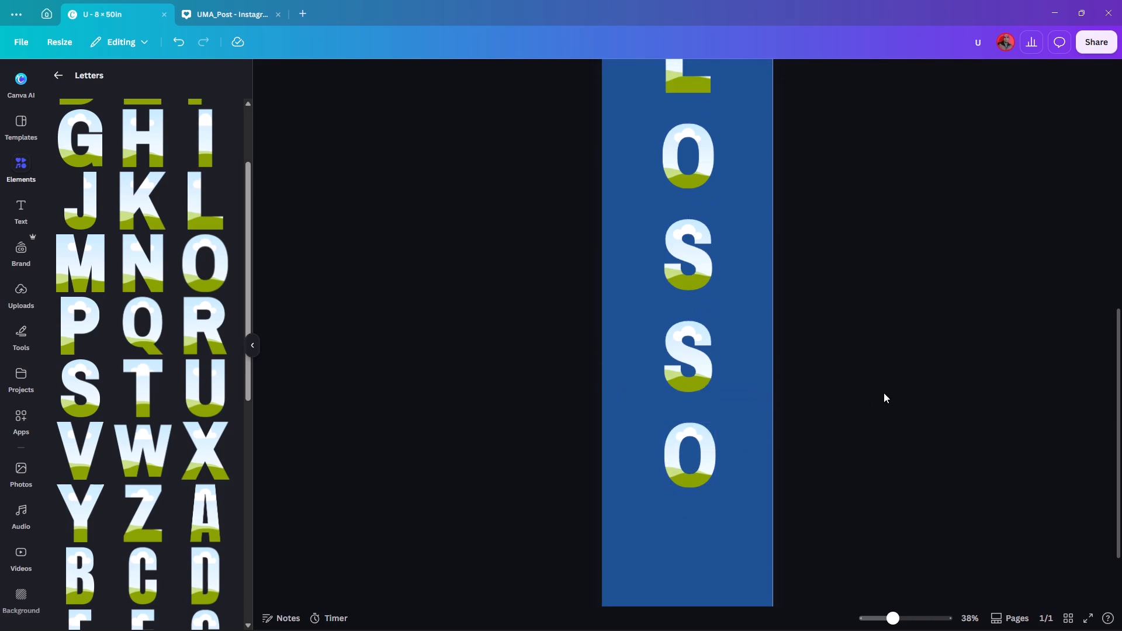
Duplicate the M frame below the last O to complete the word BLOSSOM, keeping it above the contact strip.
{"action": "scroll", "coordinate": [856, 386], "scroll_direction": "down", "scroll_amount": 4, "text": "ctrl"}
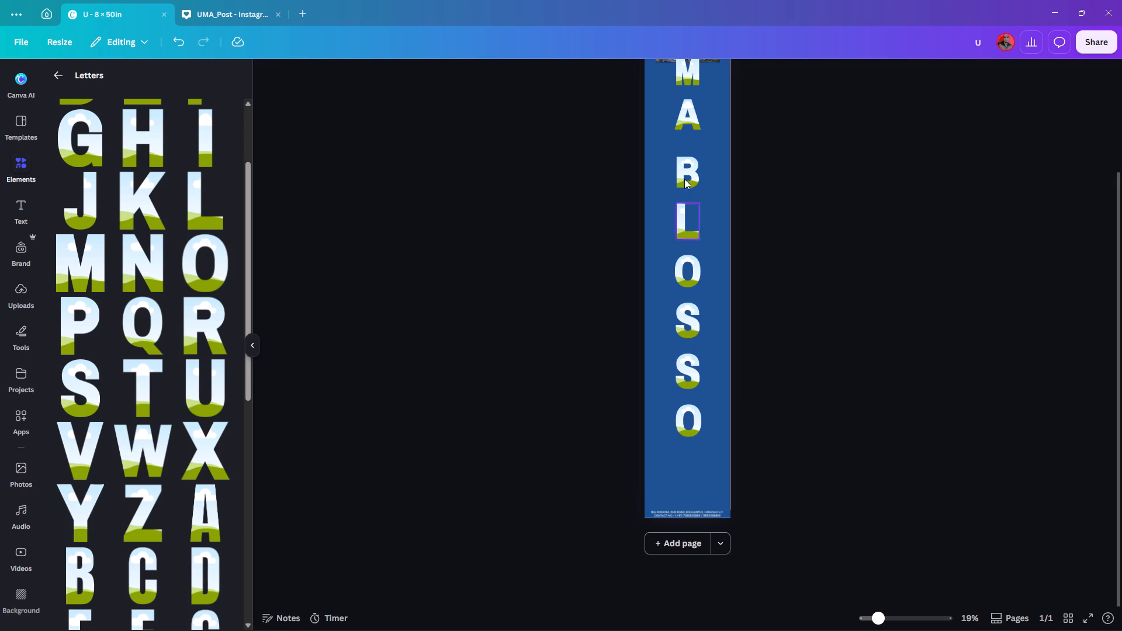
{"action": "scroll", "coordinate": [703, 151], "scroll_direction": "up", "scroll_amount": 1}
{"action": "scroll", "coordinate": [702, 152], "scroll_direction": "down", "scroll_amount": 2}
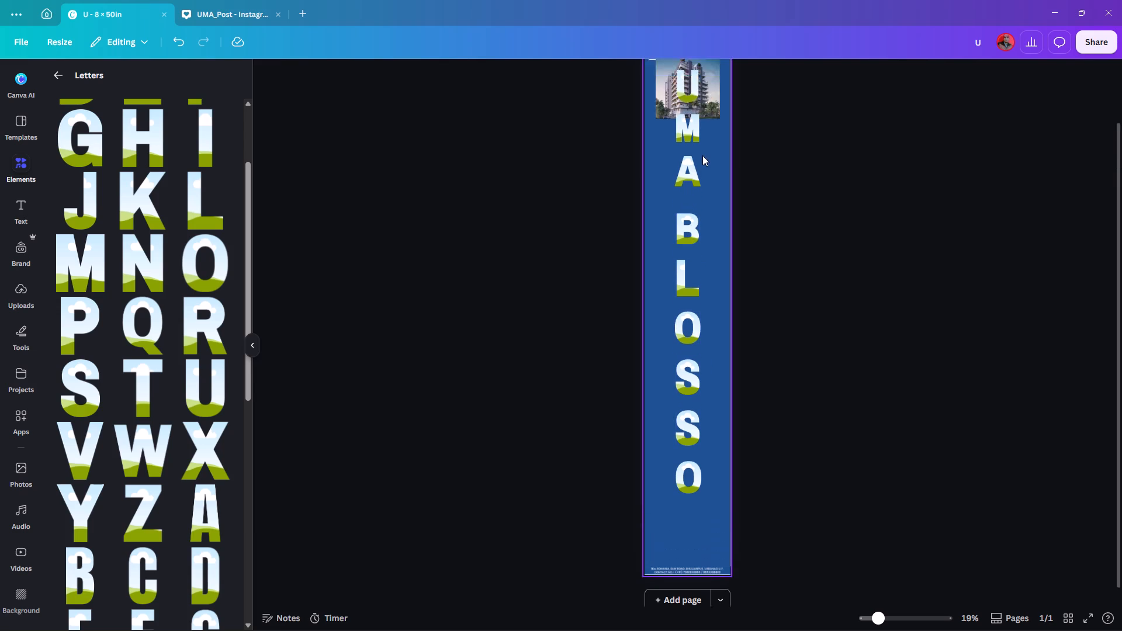
{"action": "scroll", "coordinate": [788, 265], "scroll_direction": "up", "scroll_amount": 1}
{"action": "scroll", "coordinate": [794, 266], "scroll_direction": "down", "scroll_amount": 1, "text": "ctrl"}
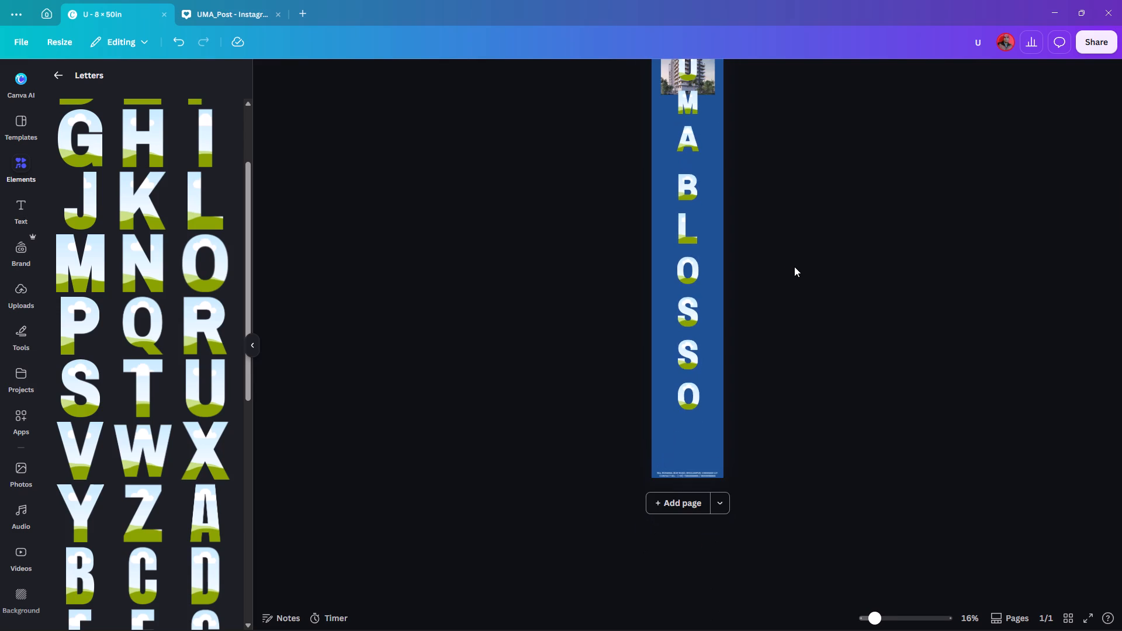
{"action": "left_click", "coordinate": [685, 100]}
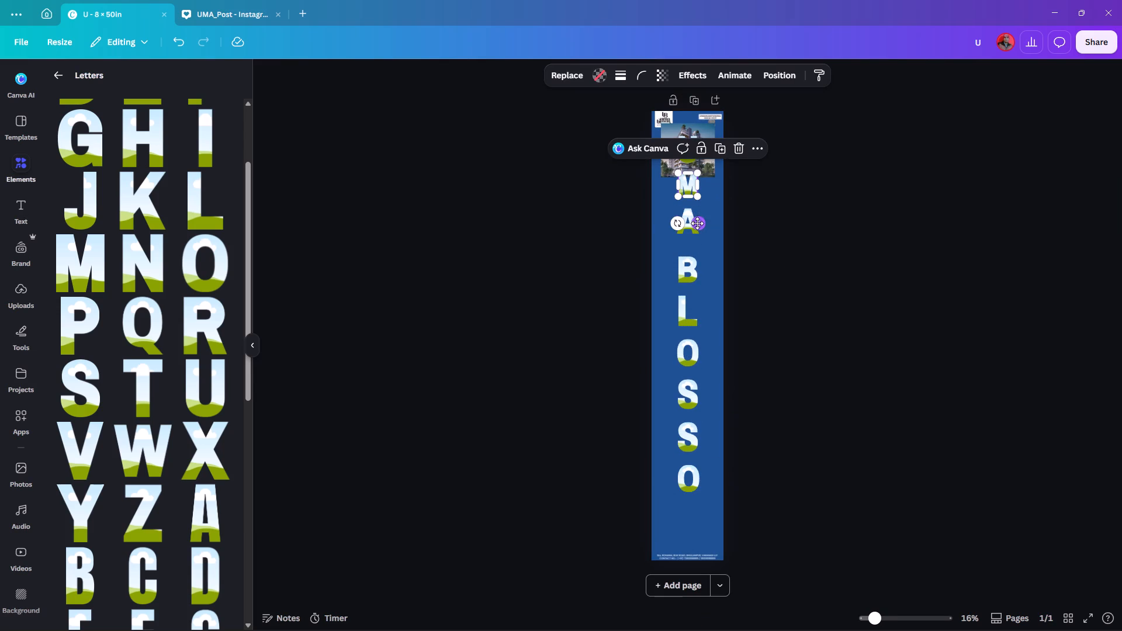
{"action": "left_click_drag", "start_coordinate": [698, 223], "coordinate": [699, 556], "text": "alt"}
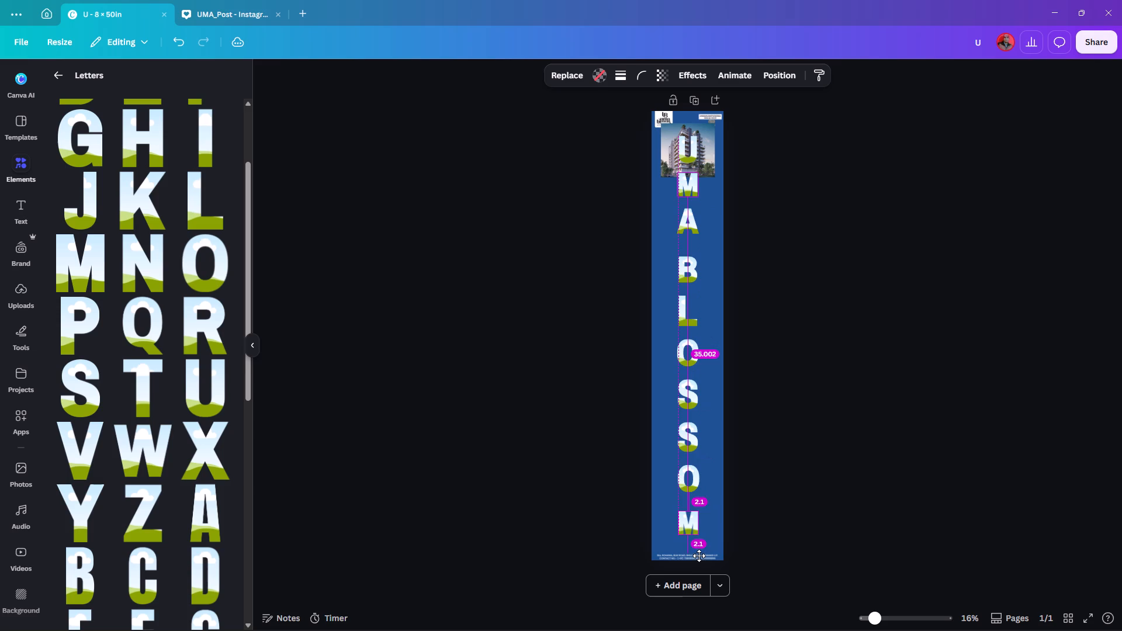
{"action": "left_click_drag", "start_coordinate": [699, 556], "coordinate": [699, 554], "text": "alt"}
{"action": "left_click", "coordinate": [857, 436]}
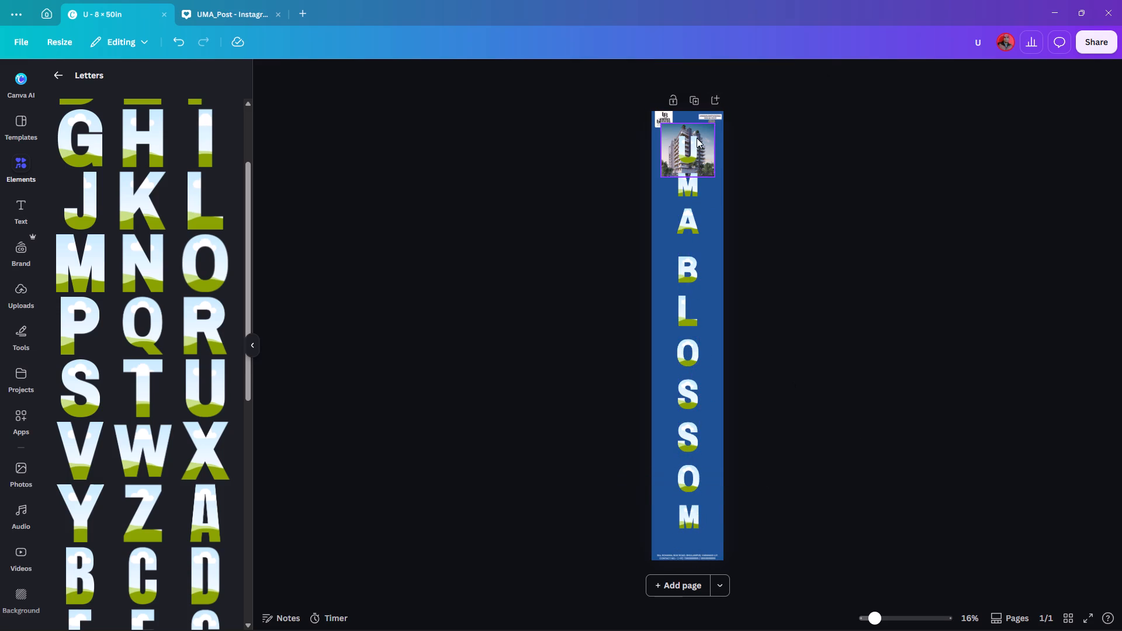
Align all ten UMA BLOSSOM letter frames on their centres.
{"action": "left_click_drag", "start_coordinate": [842, 145], "coordinate": [673, 521]}
{"action": "left_click", "coordinate": [707, 144], "text": "shift"}
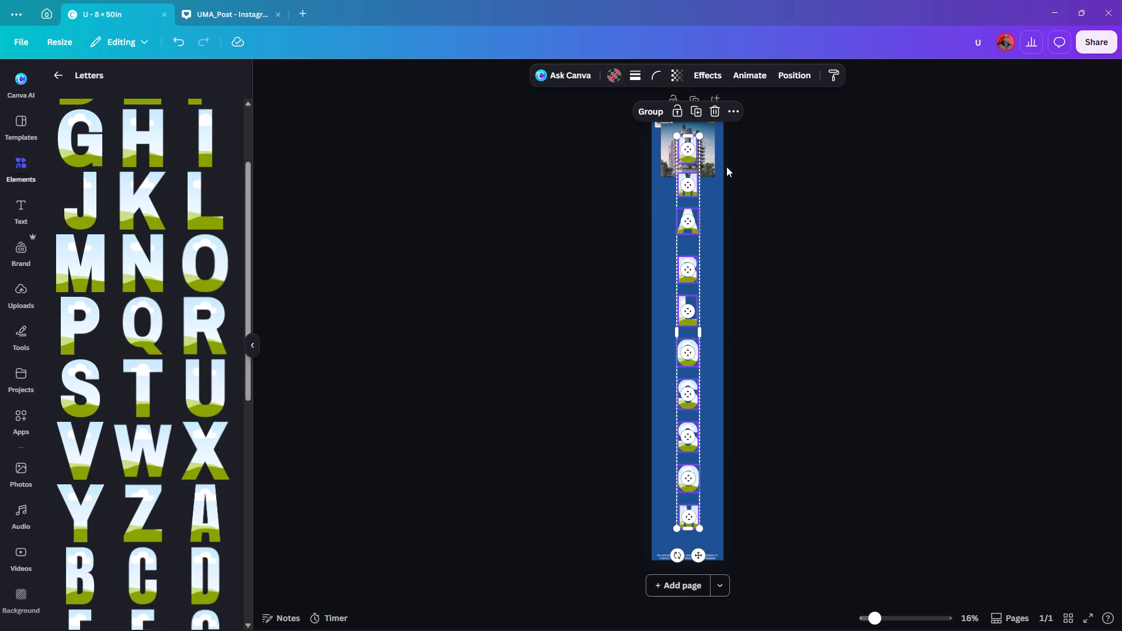
{"action": "left_click", "coordinate": [797, 74]}
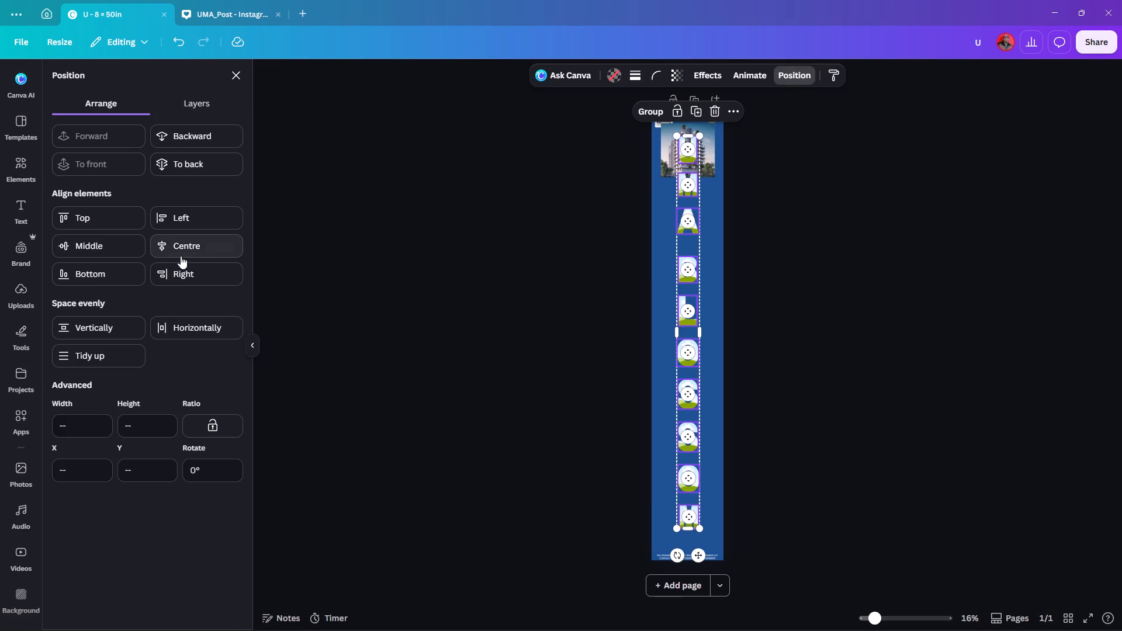
{"action": "left_click", "coordinate": [184, 249]}
{"action": "double_click", "coordinate": [794, 206]}
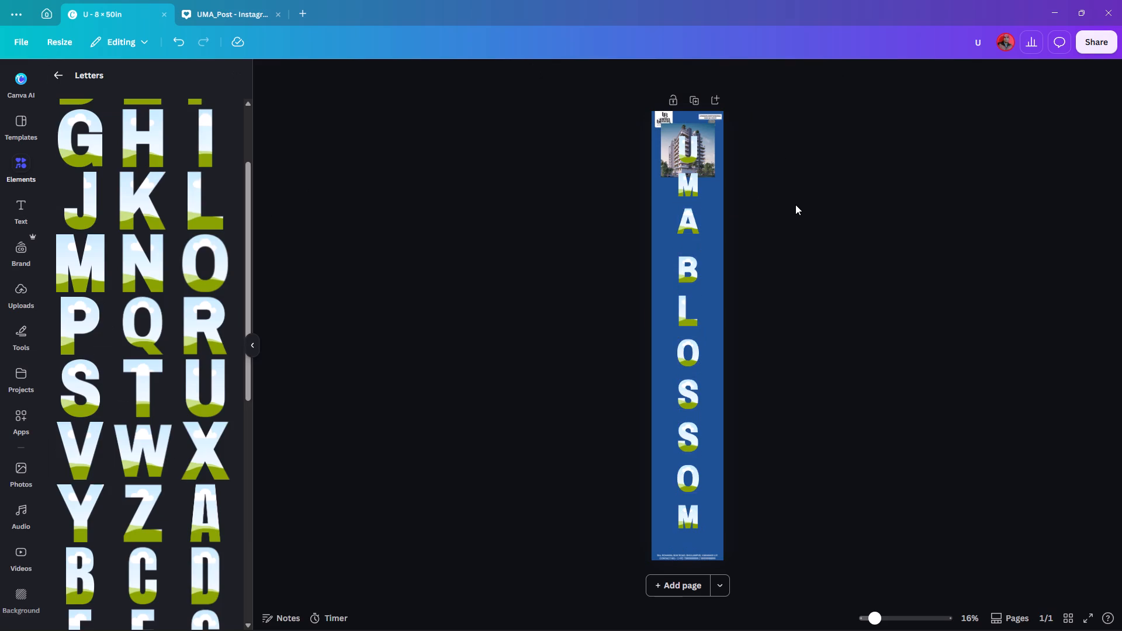
Place the building render photo inside the U letter frame.
{"action": "left_click_drag", "start_coordinate": [709, 134], "coordinate": [701, 141]}
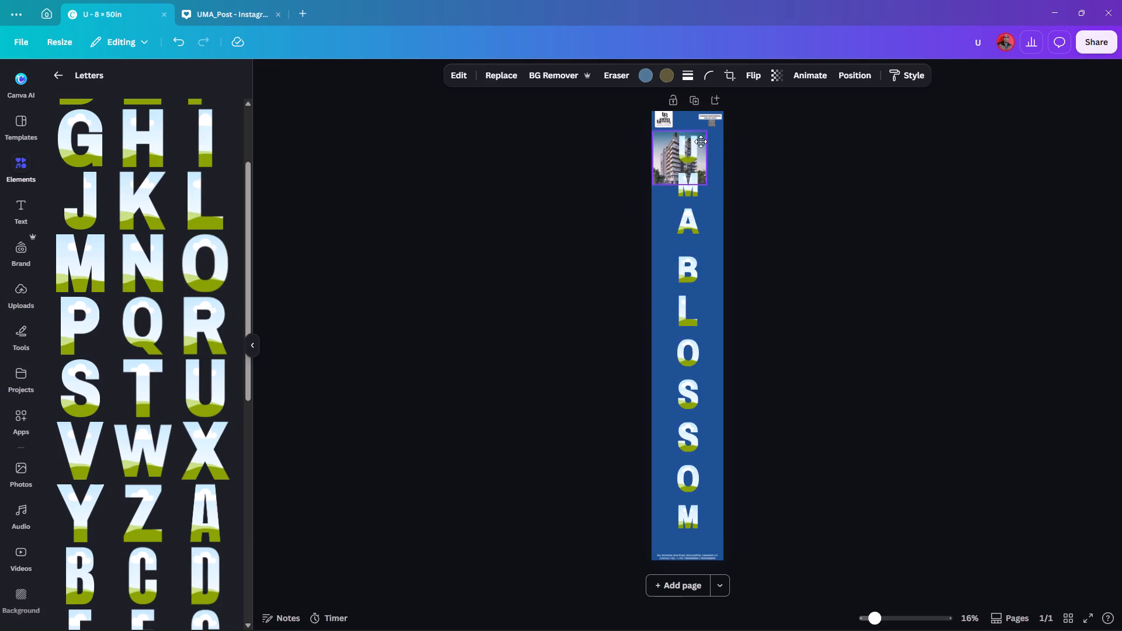
{"action": "left_click_drag", "start_coordinate": [701, 141], "coordinate": [697, 143]}
Reposition the building render inside the U letter frame so the tower sits across both stems of the letter.
{"action": "scroll", "coordinate": [821, 151], "scroll_direction": "up", "scroll_amount": 4, "text": "ctrl"}
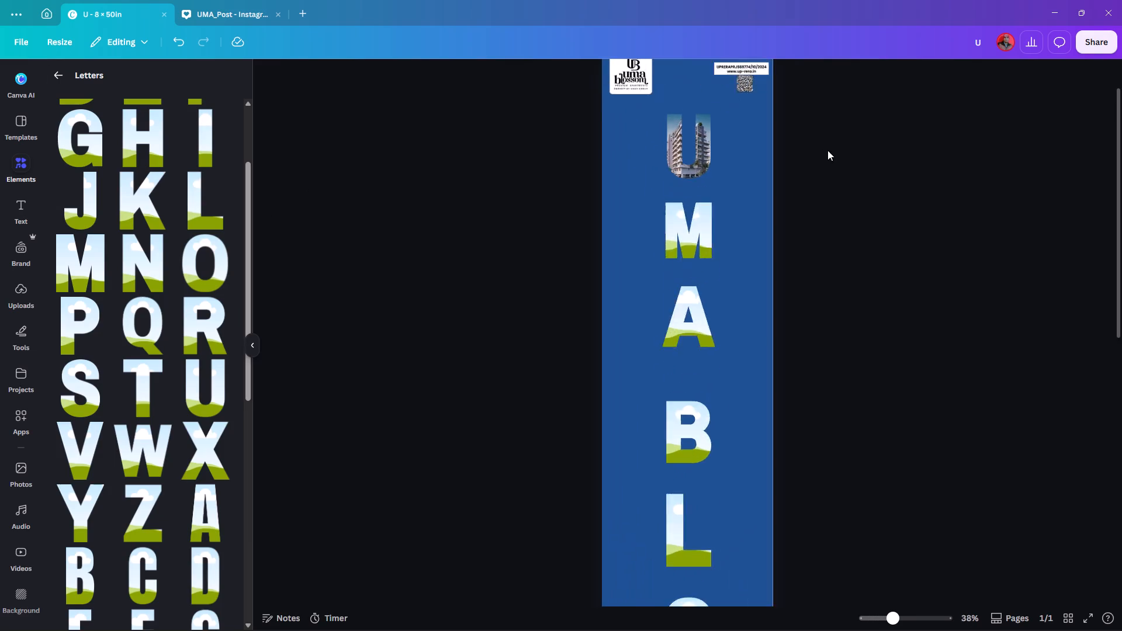
{"action": "scroll", "coordinate": [827, 150], "scroll_direction": "up", "scroll_amount": 4, "text": "ctrl"}
{"action": "double_click", "coordinate": [714, 152]}
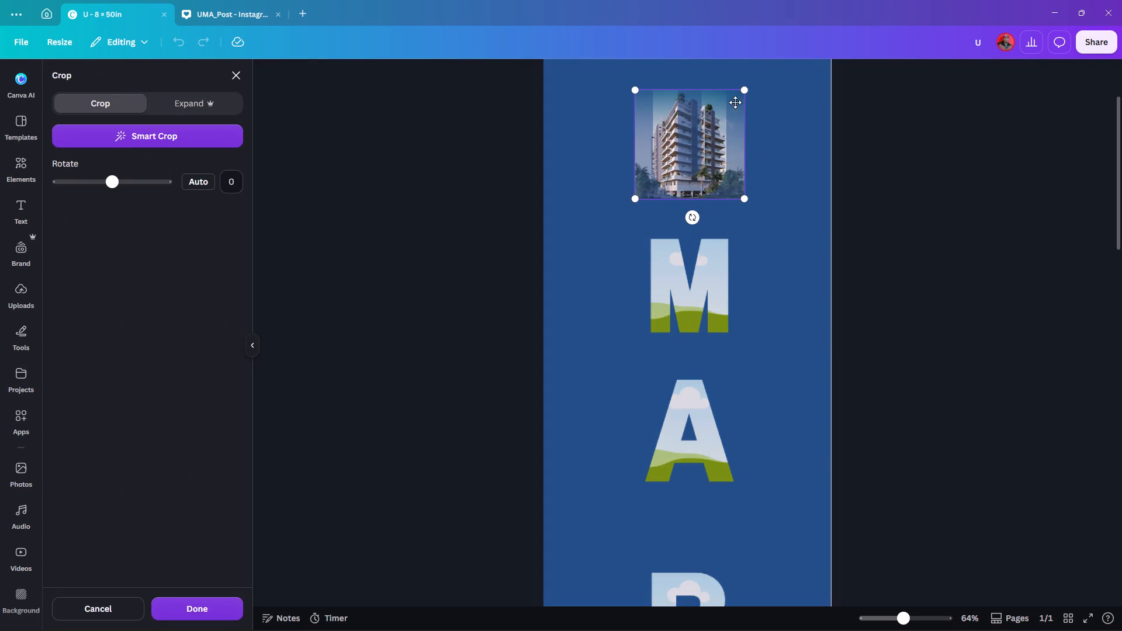
{"action": "left_click_drag", "start_coordinate": [746, 91], "coordinate": [731, 100], "text": "alt"}
{"action": "left_click_drag", "start_coordinate": [744, 88], "coordinate": [736, 93]}
{"action": "double_click", "coordinate": [989, 168]}
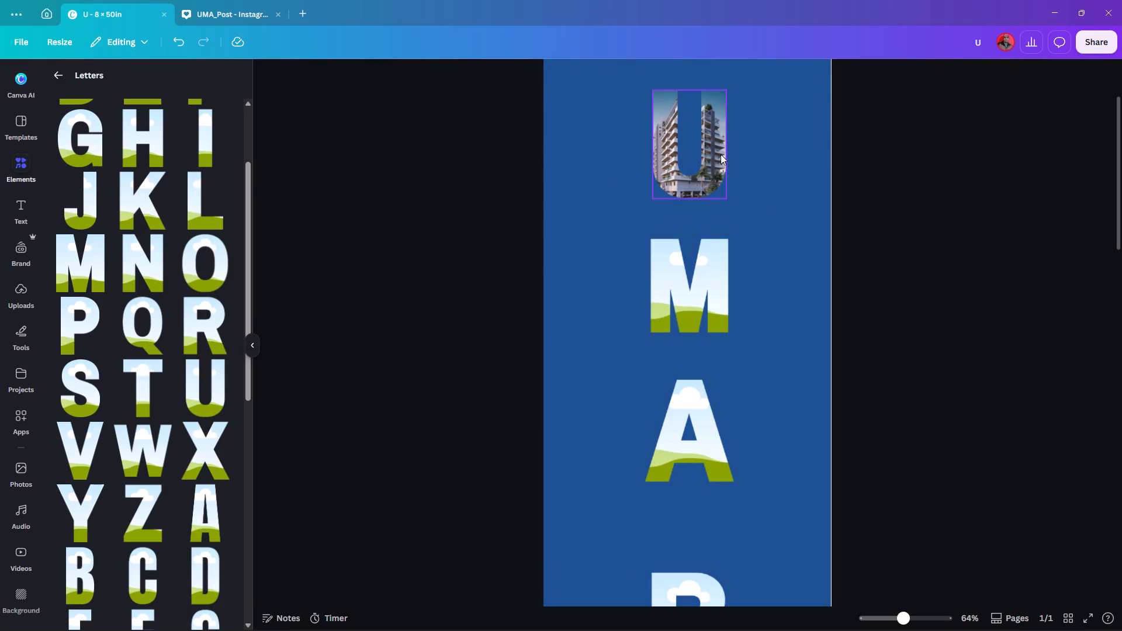
{"action": "double_click", "coordinate": [720, 154]}
{"action": "left_click_drag", "start_coordinate": [722, 145], "coordinate": [699, 145]}
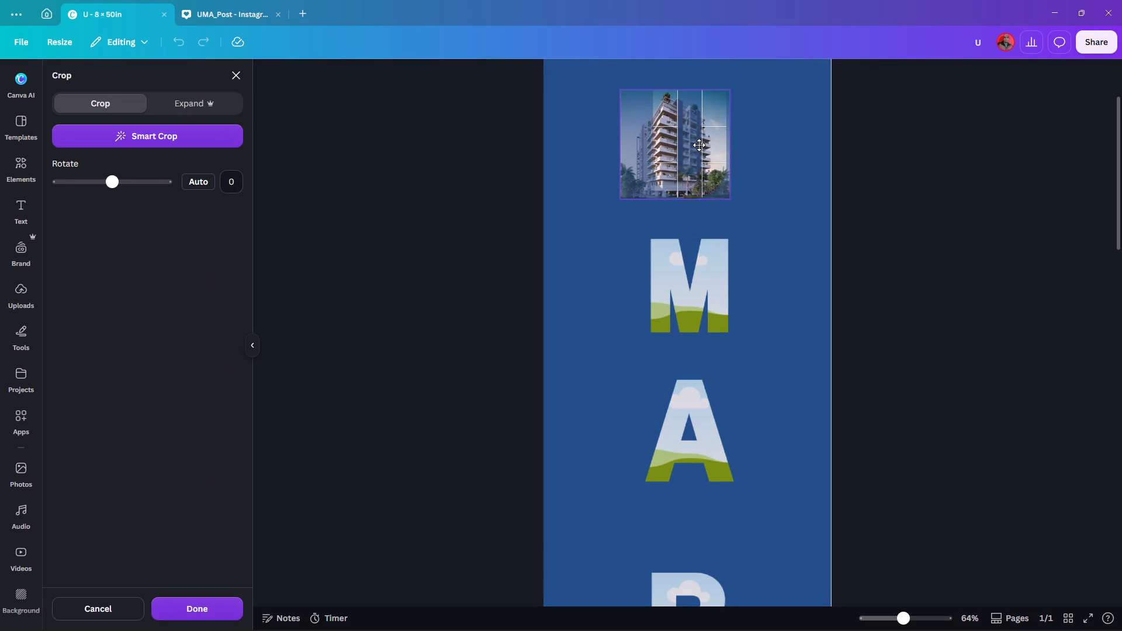
{"action": "left_click_drag", "start_coordinate": [699, 145], "coordinate": [704, 145]}
{"action": "double_click", "coordinate": [899, 140]}
Fill the M letter frame with the uploaded dusk building render and adjust the photo's position within its crop.
{"action": "scroll", "coordinate": [894, 139], "scroll_direction": "down", "scroll_amount": 3, "text": "ctrl"}
{"action": "scroll", "coordinate": [897, 138], "scroll_direction": "down", "scroll_amount": 2}
{"action": "scroll", "coordinate": [899, 136], "scroll_direction": "up", "scroll_amount": 1}
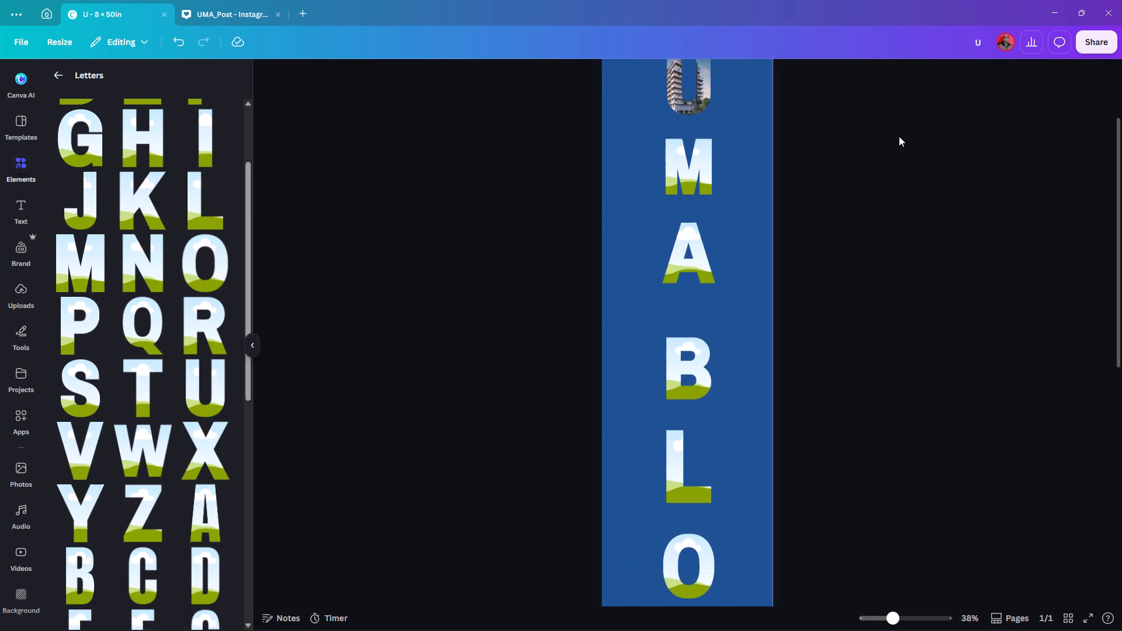
{"action": "left_click", "coordinate": [17, 295]}
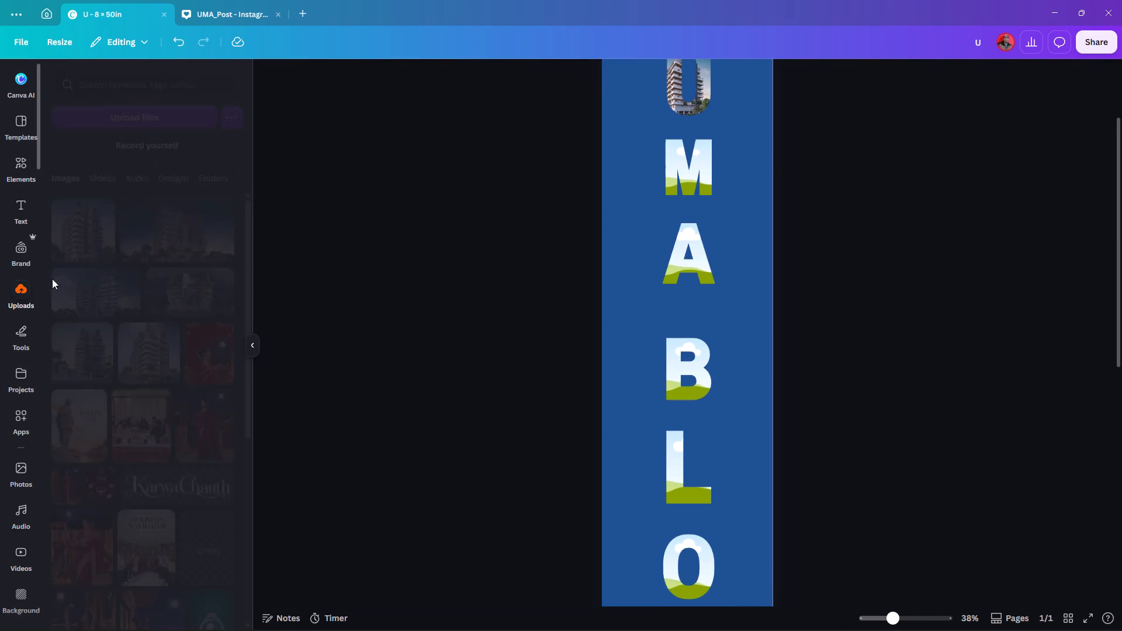
{"action": "left_click_drag", "start_coordinate": [168, 236], "coordinate": [667, 164]}
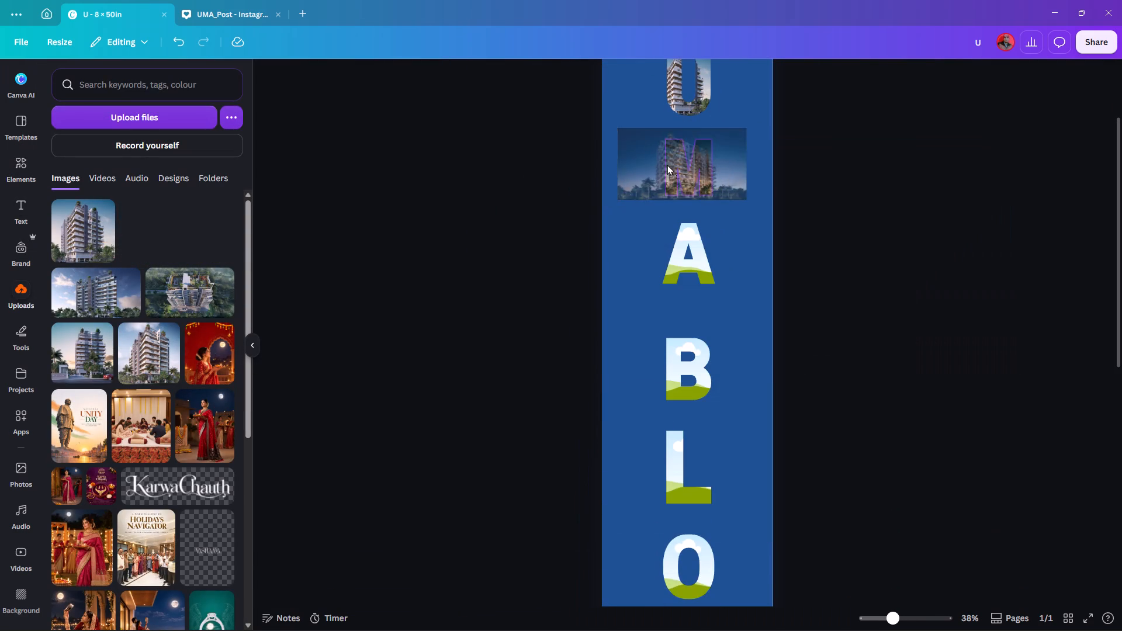
{"action": "left_click_drag", "start_coordinate": [667, 164], "coordinate": [671, 162]}
{"action": "double_click", "coordinate": [698, 165]}
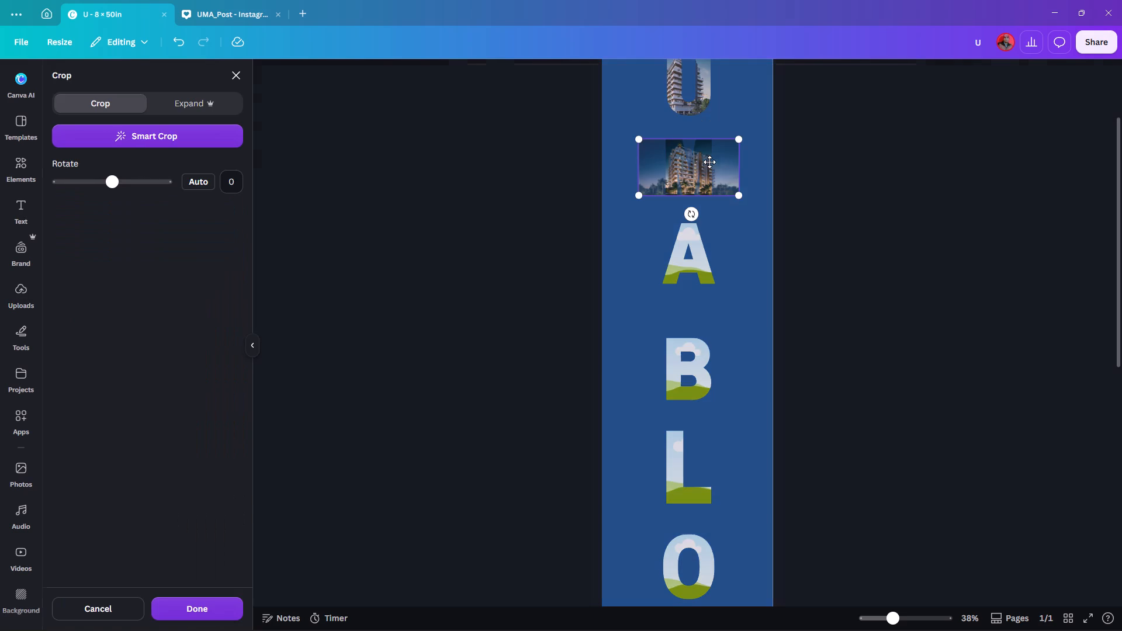
{"action": "left_click_drag", "start_coordinate": [714, 158], "coordinate": [705, 150]}
{"action": "double_click", "coordinate": [943, 155]}
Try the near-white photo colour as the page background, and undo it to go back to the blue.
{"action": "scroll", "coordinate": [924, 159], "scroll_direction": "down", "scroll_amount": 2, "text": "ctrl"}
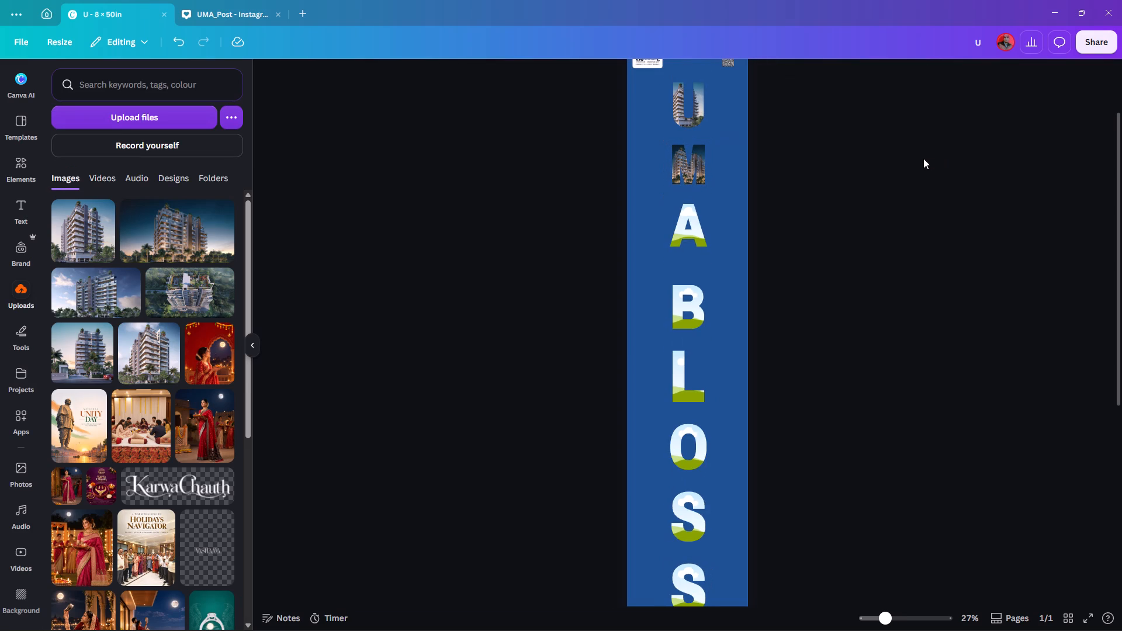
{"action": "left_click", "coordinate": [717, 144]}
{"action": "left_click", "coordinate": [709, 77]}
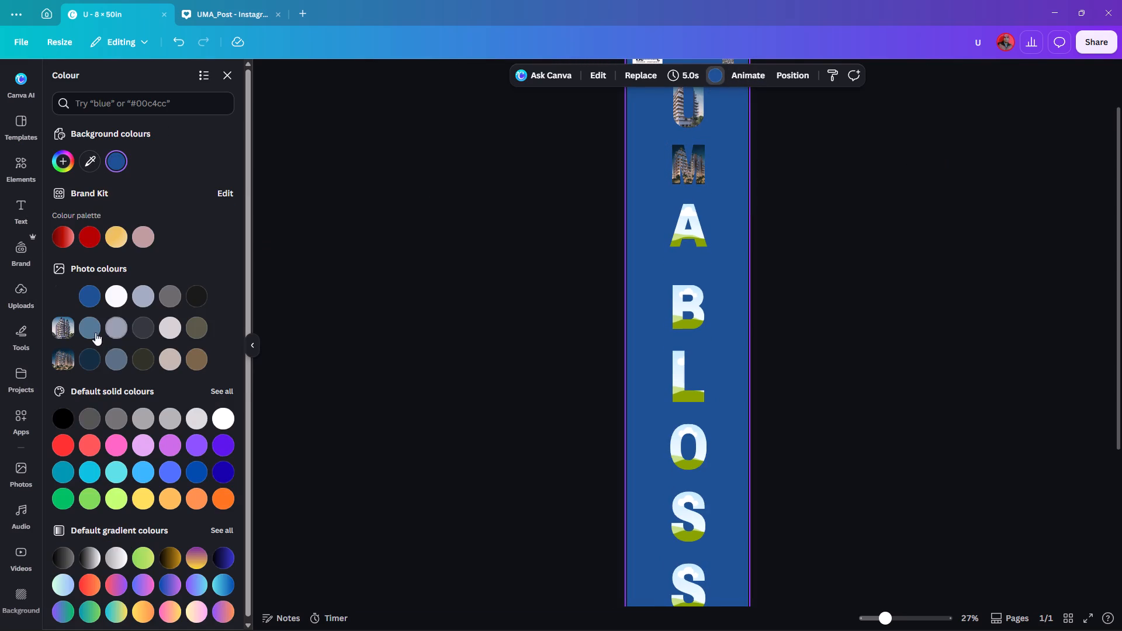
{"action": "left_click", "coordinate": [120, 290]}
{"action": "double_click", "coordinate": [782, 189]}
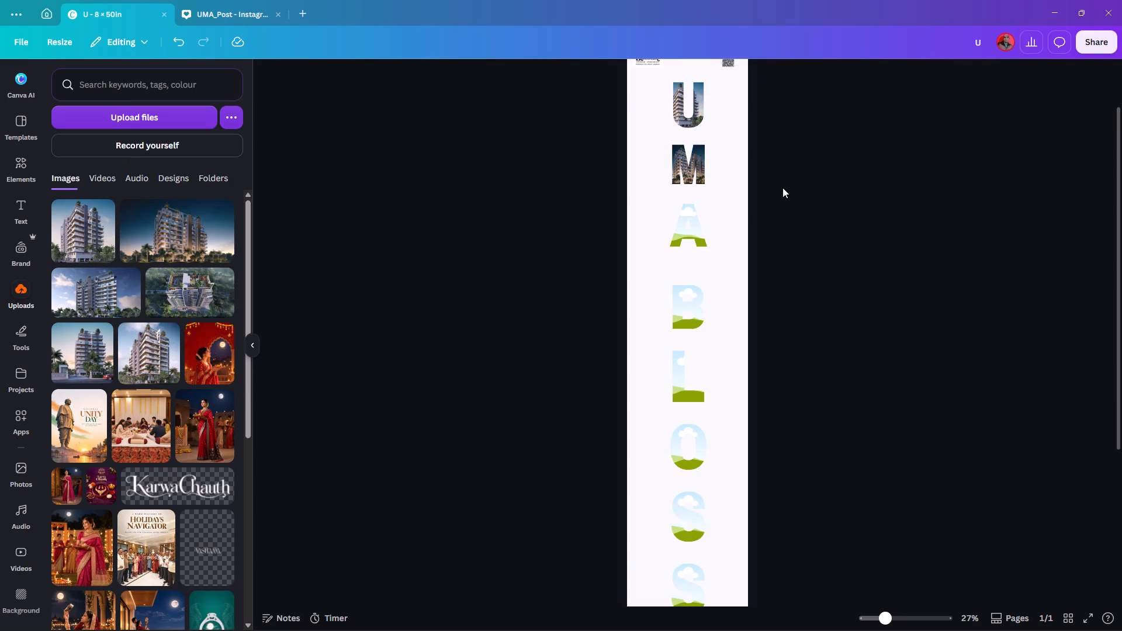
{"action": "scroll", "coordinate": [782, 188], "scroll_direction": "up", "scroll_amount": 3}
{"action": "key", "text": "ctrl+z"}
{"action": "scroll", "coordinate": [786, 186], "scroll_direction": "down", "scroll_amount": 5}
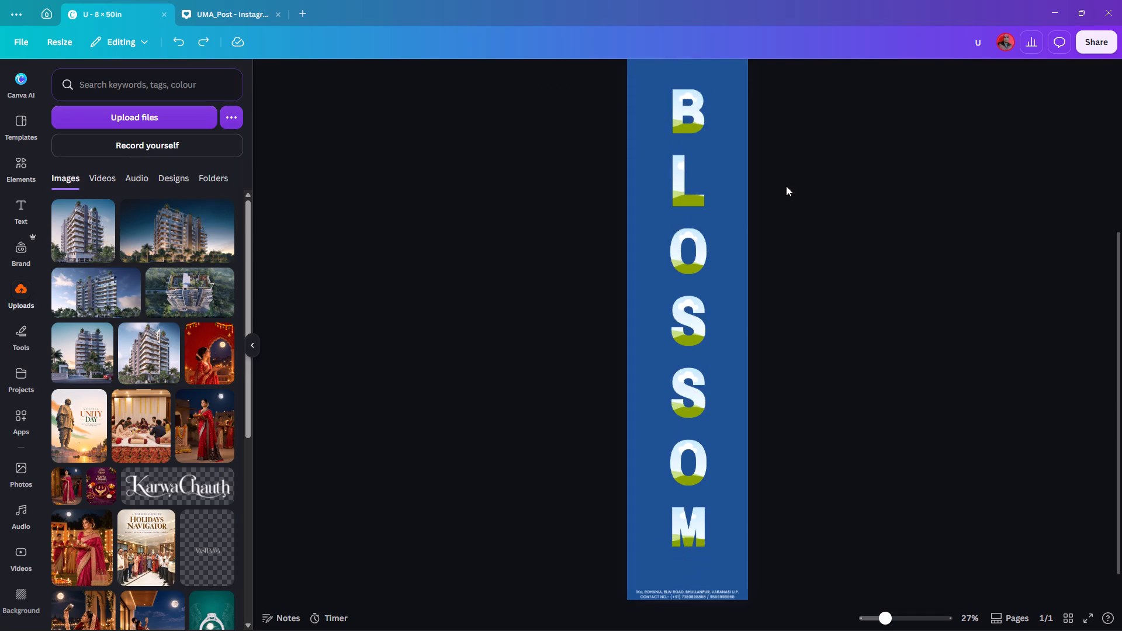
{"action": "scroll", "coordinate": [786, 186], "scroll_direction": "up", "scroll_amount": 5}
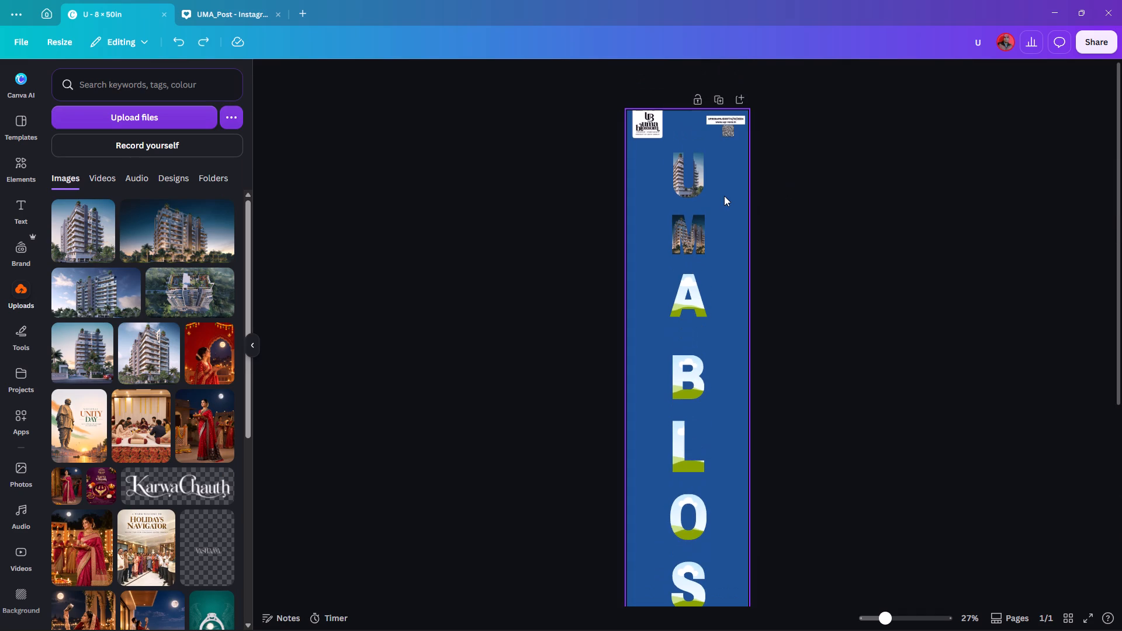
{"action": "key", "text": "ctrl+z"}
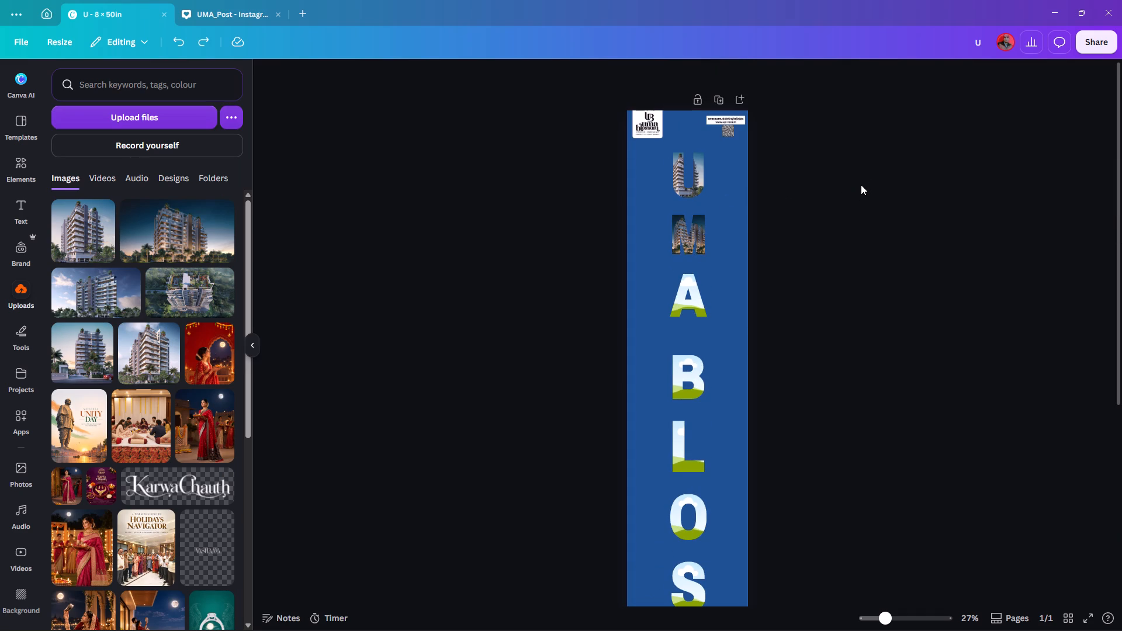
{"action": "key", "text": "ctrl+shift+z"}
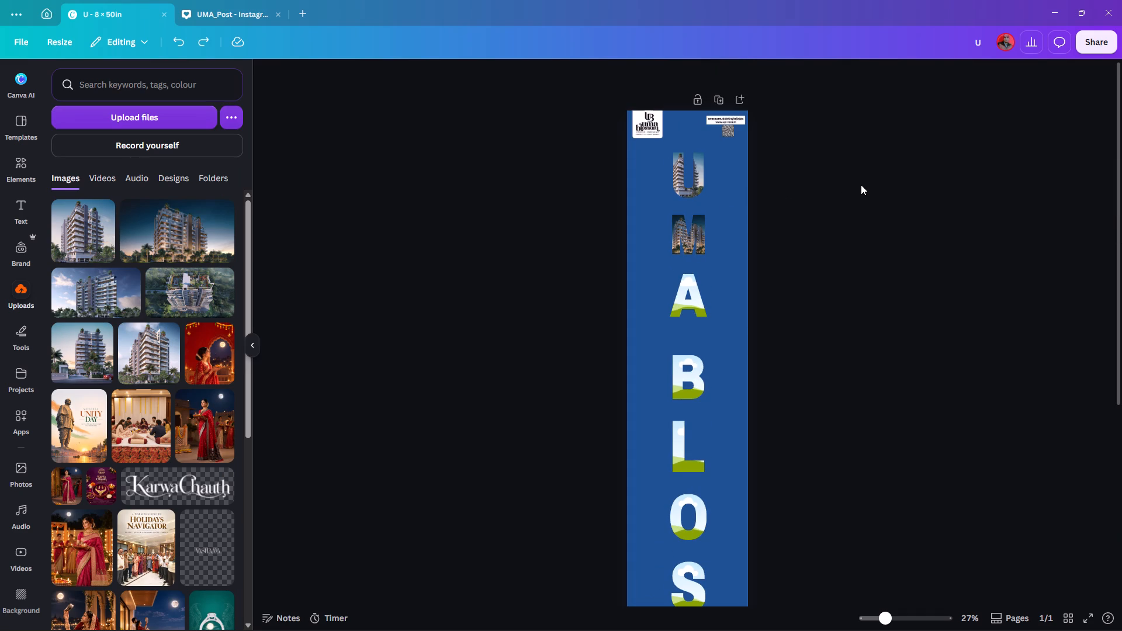
Fill the A letter frame with the uploaded aerial building render and fine-tune the photo's position within its crop.
{"action": "scroll", "coordinate": [858, 187], "scroll_direction": "down", "scroll_amount": 3, "text": "ctrl"}
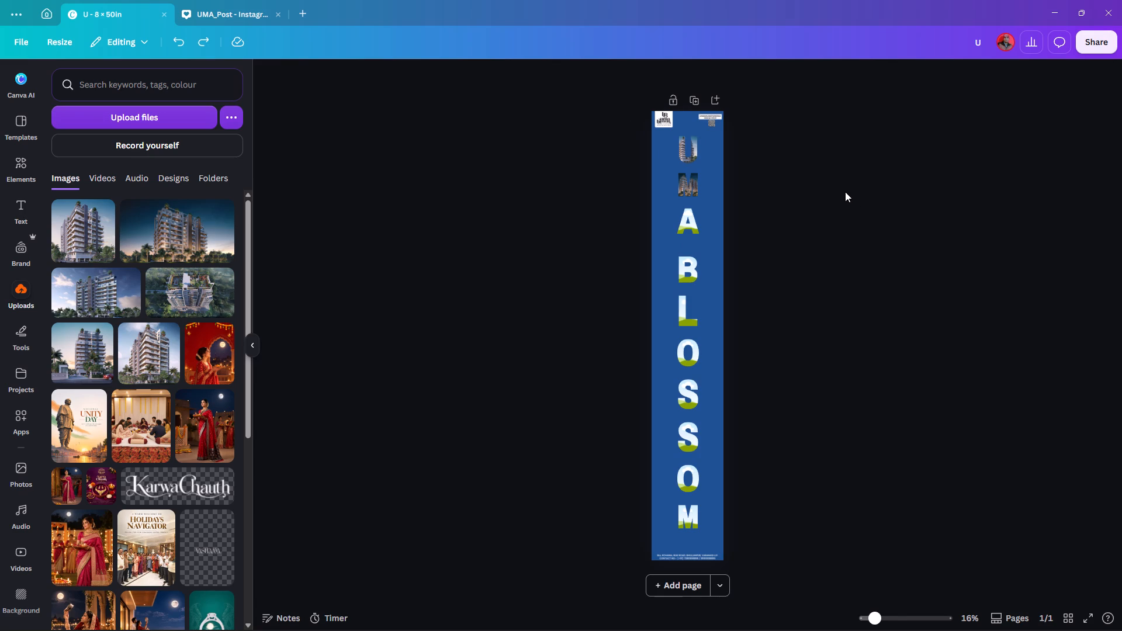
{"action": "scroll", "coordinate": [845, 192], "scroll_direction": "up", "scroll_amount": 5, "text": "ctrl"}
{"action": "scroll", "coordinate": [865, 188], "scroll_direction": "up", "scroll_amount": 4}
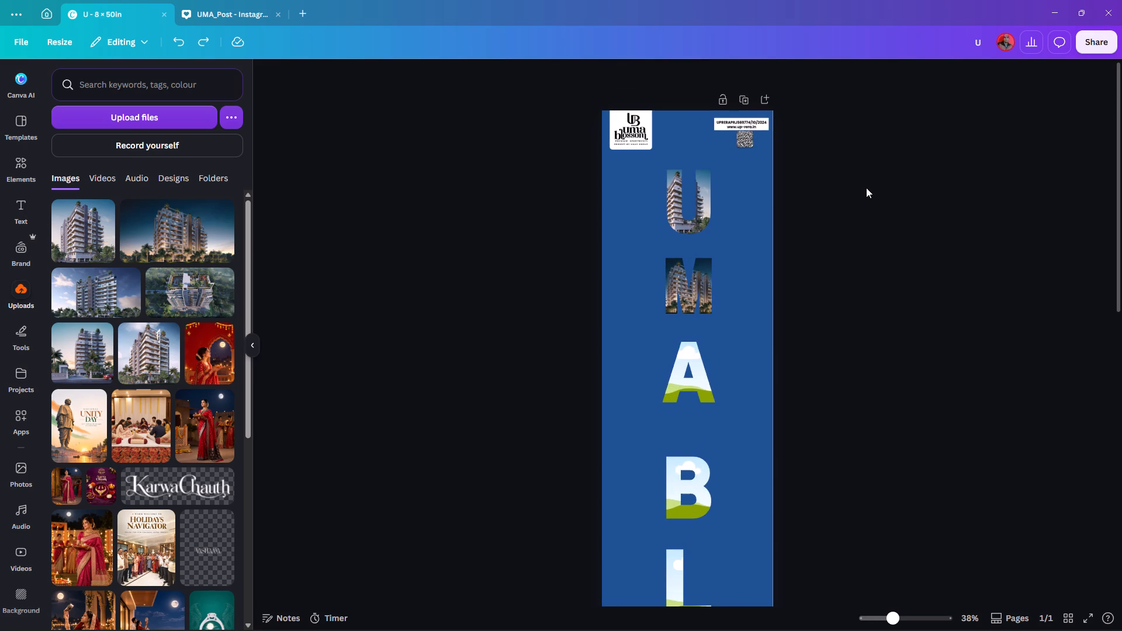
{"action": "left_click", "coordinate": [175, 294]}
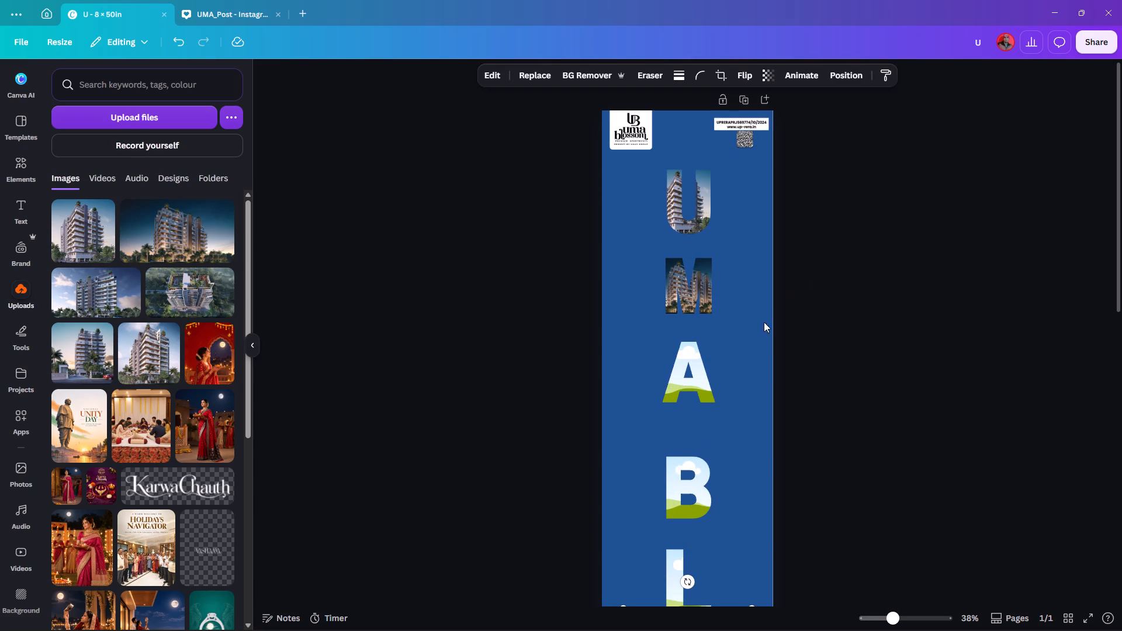
{"action": "scroll", "coordinate": [730, 448], "scroll_direction": "down", "scroll_amount": 3}
{"action": "left_click_drag", "start_coordinate": [723, 466], "coordinate": [709, 214]}
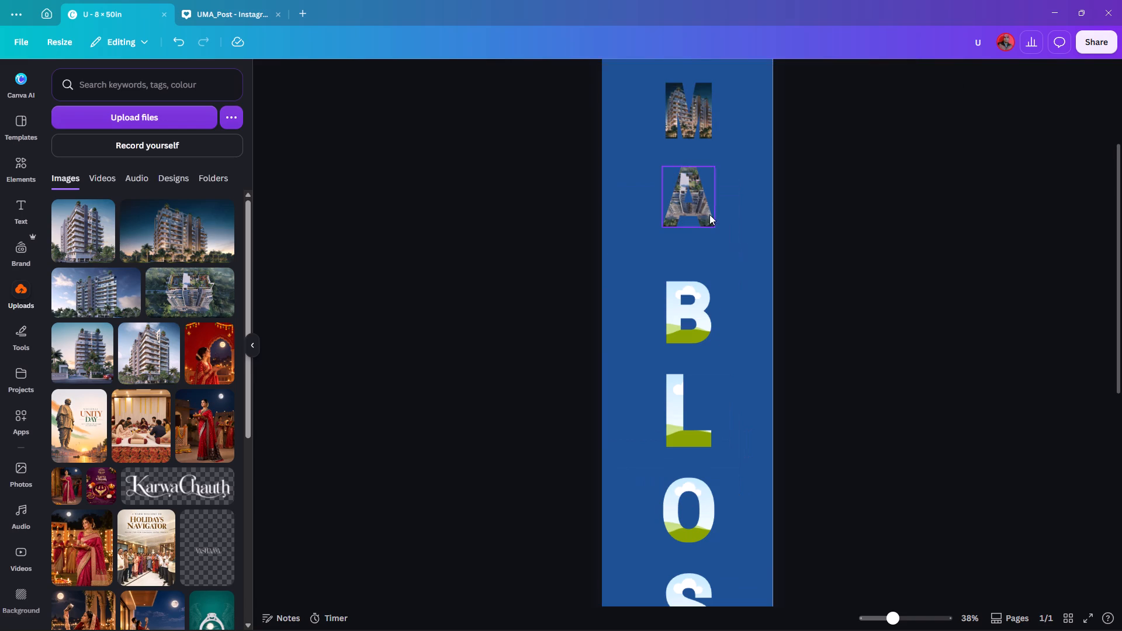
{"action": "double_click", "coordinate": [701, 204]}
{"action": "left_click", "coordinate": [723, 200]}
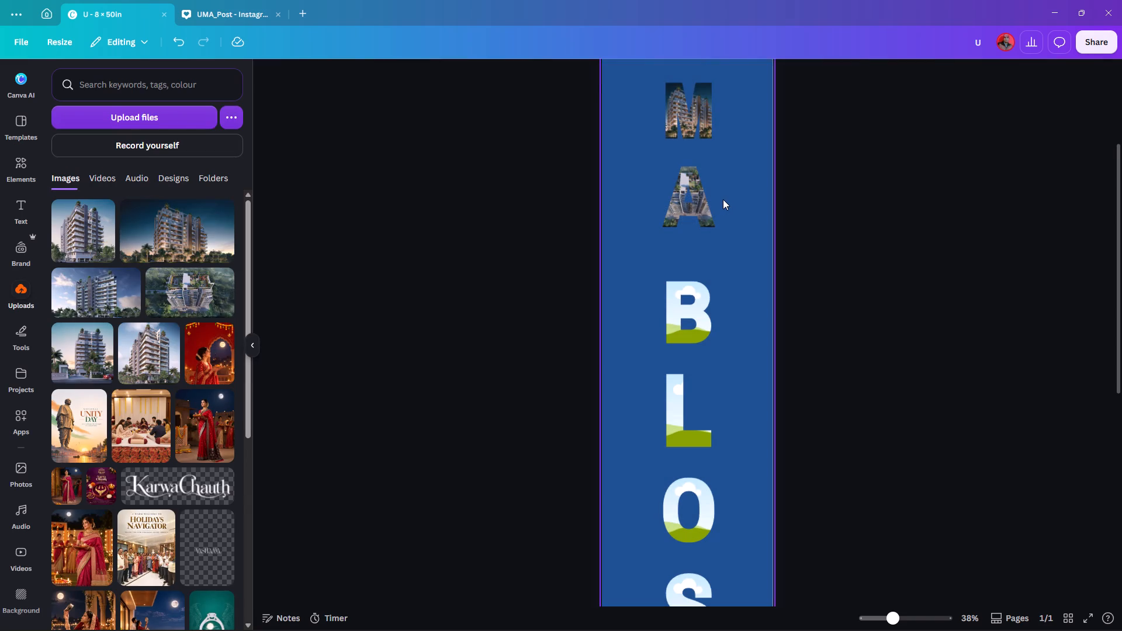
{"action": "double_click", "coordinate": [696, 206]}
{"action": "left_click_drag", "start_coordinate": [703, 202], "coordinate": [707, 205]}
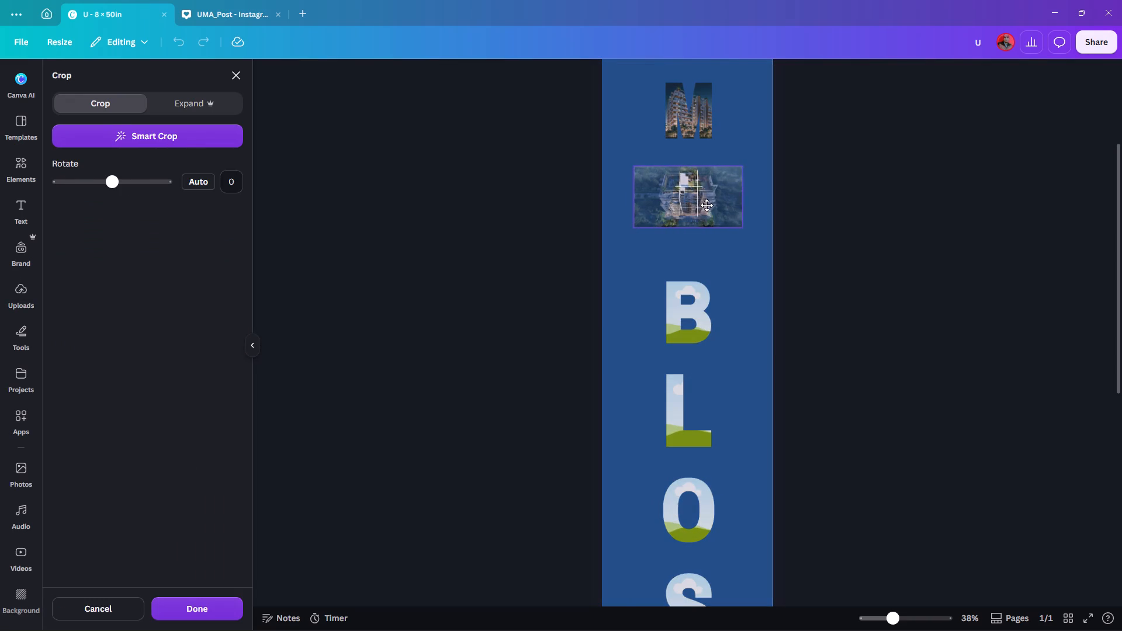
{"action": "left_click_drag", "start_coordinate": [707, 205], "coordinate": [709, 210]}
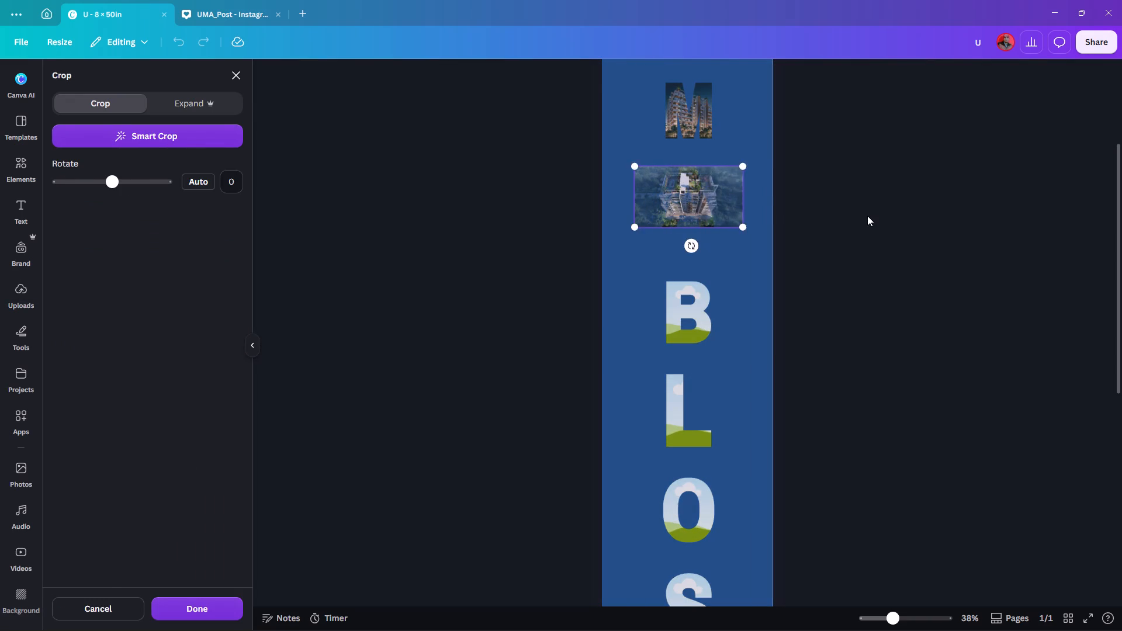
{"action": "double_click", "coordinate": [867, 216]}
Review the whole banner from the logo and QR block down to the contact strip, comparing the filled and empty letter frames.
{"action": "scroll", "coordinate": [858, 219], "scroll_direction": "down", "scroll_amount": 3, "text": "ctrl"}
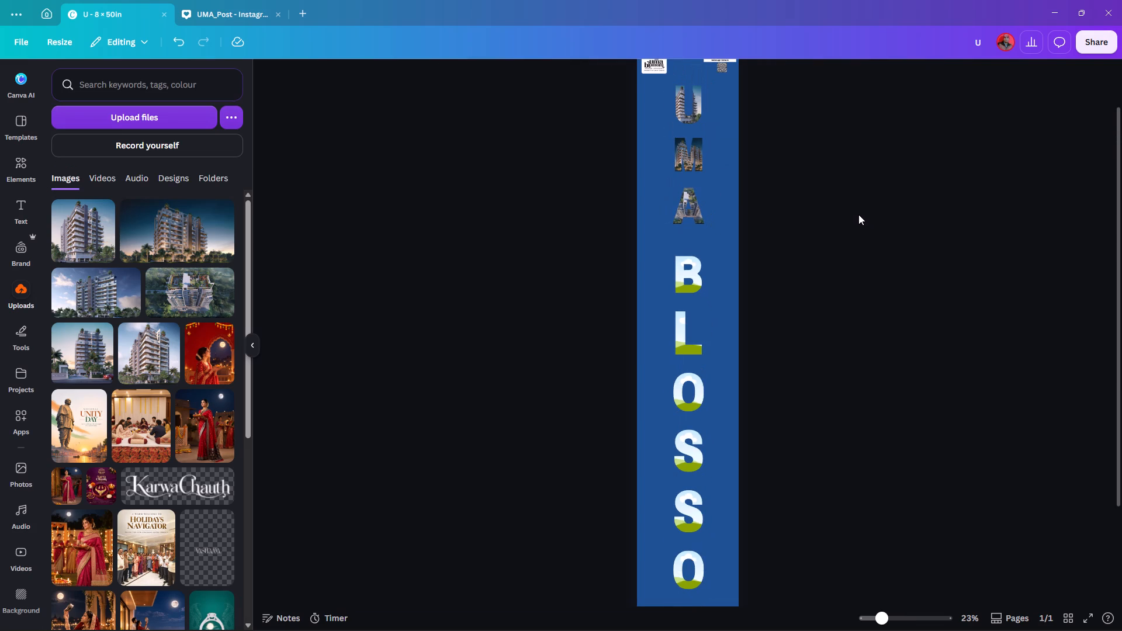
{"action": "scroll", "coordinate": [863, 211], "scroll_direction": "up", "scroll_amount": 3}
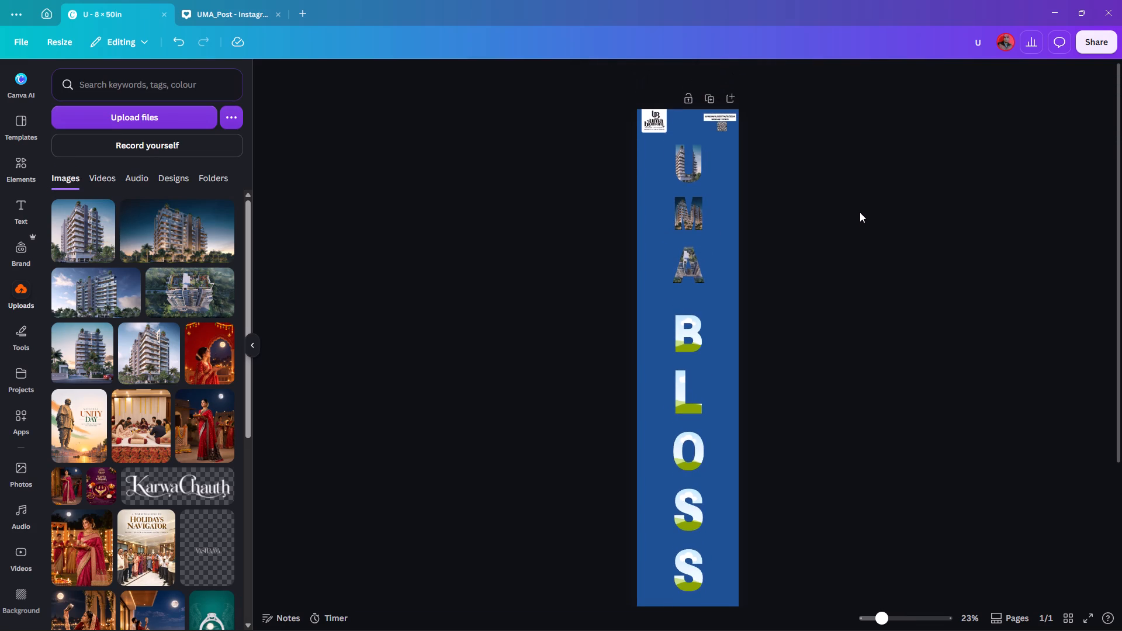
{"action": "scroll", "coordinate": [860, 212], "scroll_direction": "down", "scroll_amount": 2}
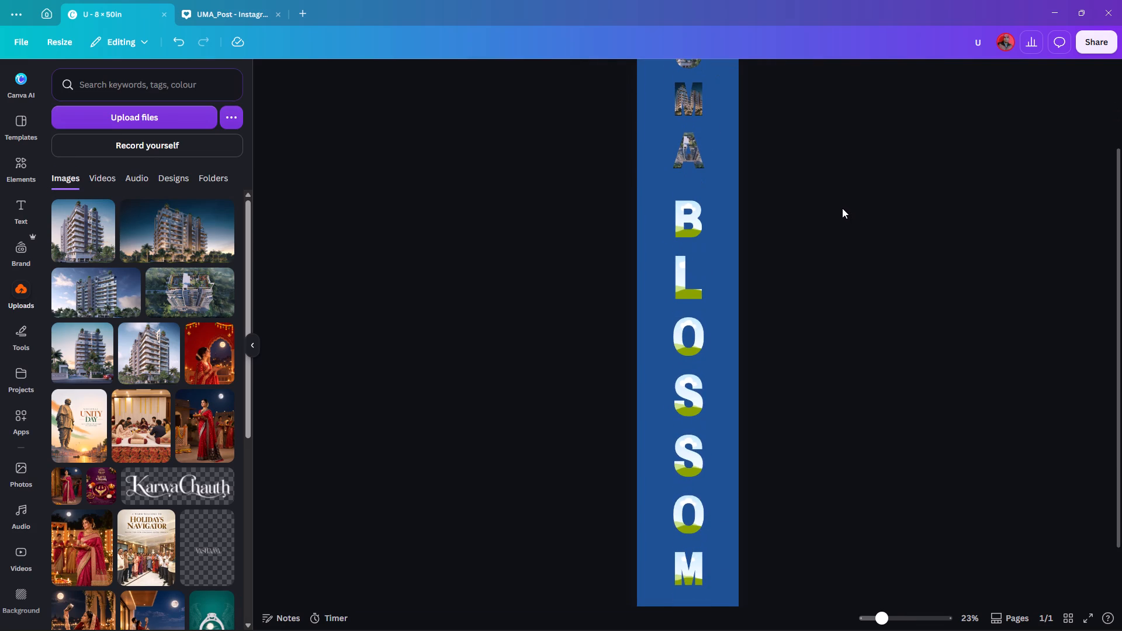
{"action": "scroll", "coordinate": [835, 188], "scroll_direction": "up", "scroll_amount": 2}
{"action": "scroll", "coordinate": [835, 188], "scroll_direction": "down", "scroll_amount": 2}
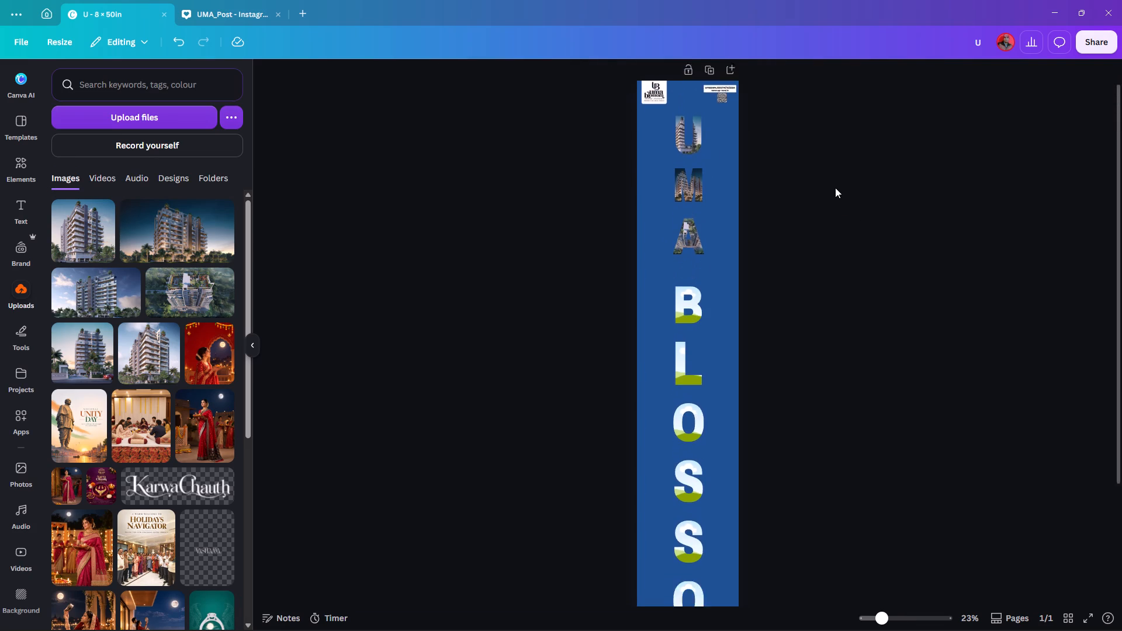
{"action": "scroll", "coordinate": [835, 188], "scroll_direction": "down", "scroll_amount": 2}
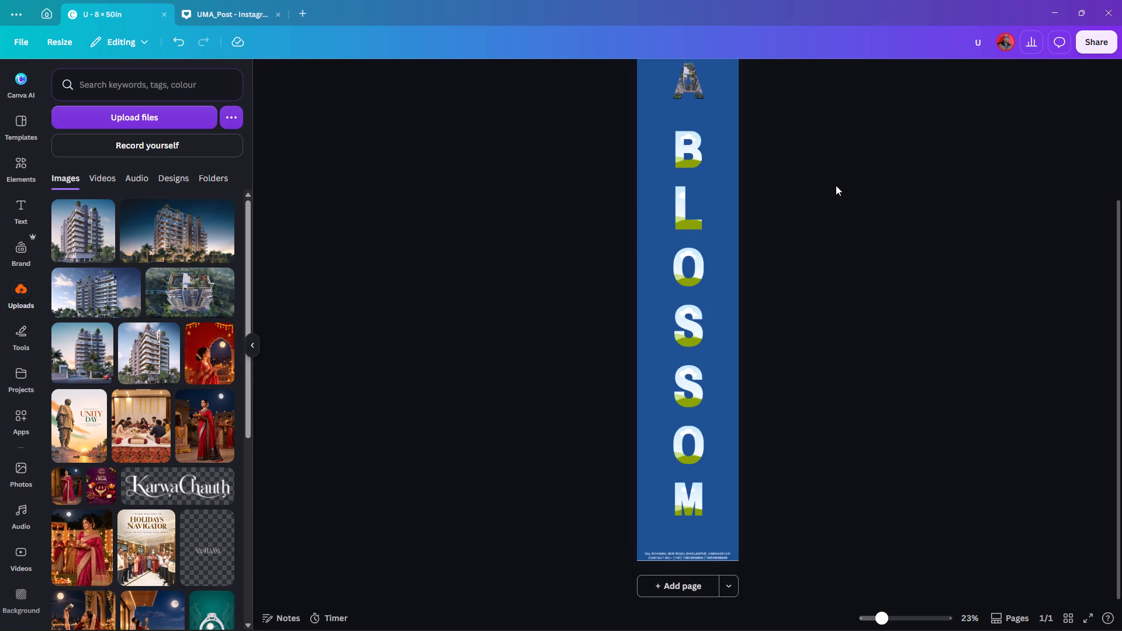
{"action": "scroll", "coordinate": [836, 185], "scroll_direction": "up", "scroll_amount": 3}
{"action": "scroll", "coordinate": [827, 182], "scroll_direction": "down", "scroll_amount": 1}
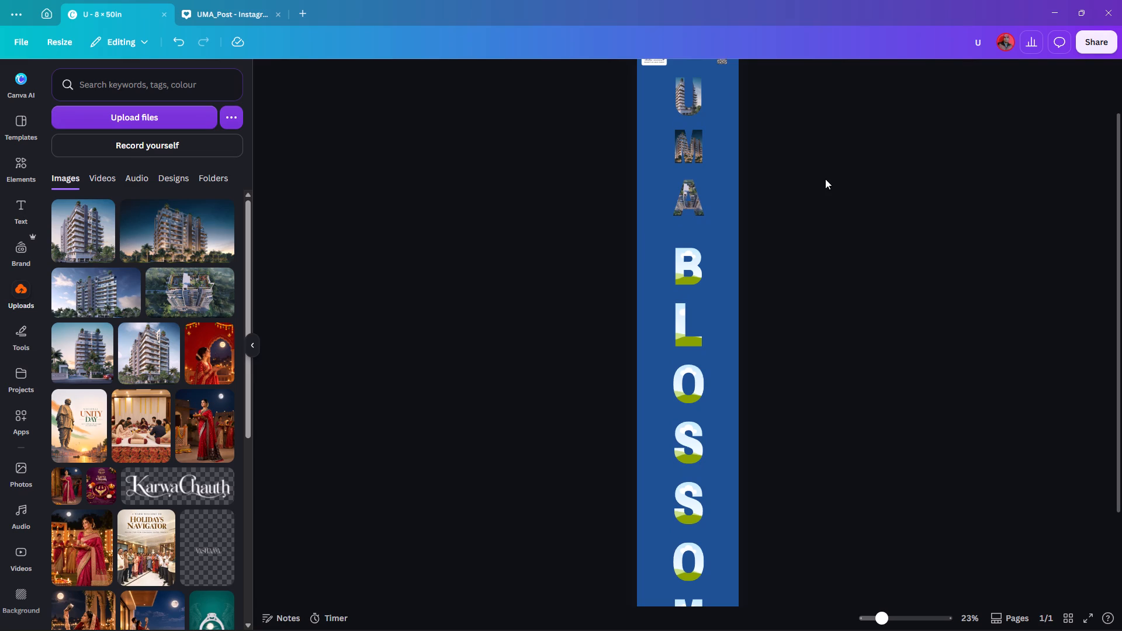
{"action": "scroll", "coordinate": [825, 179], "scroll_direction": "down", "scroll_amount": 7}
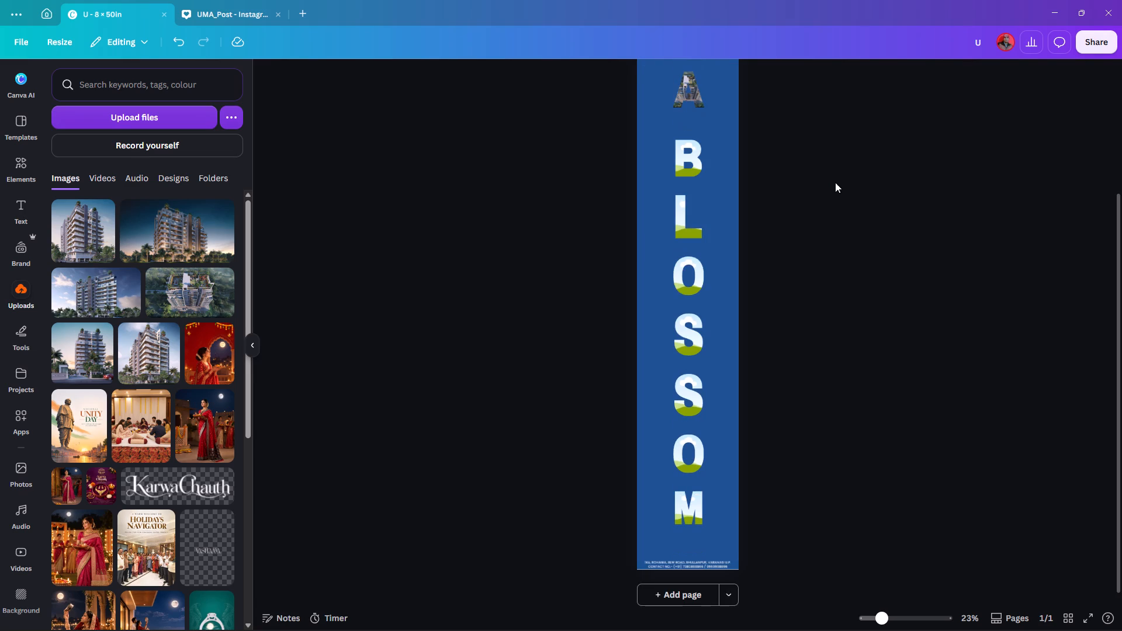
{"action": "scroll", "coordinate": [824, 184], "scroll_direction": "up", "scroll_amount": 6}
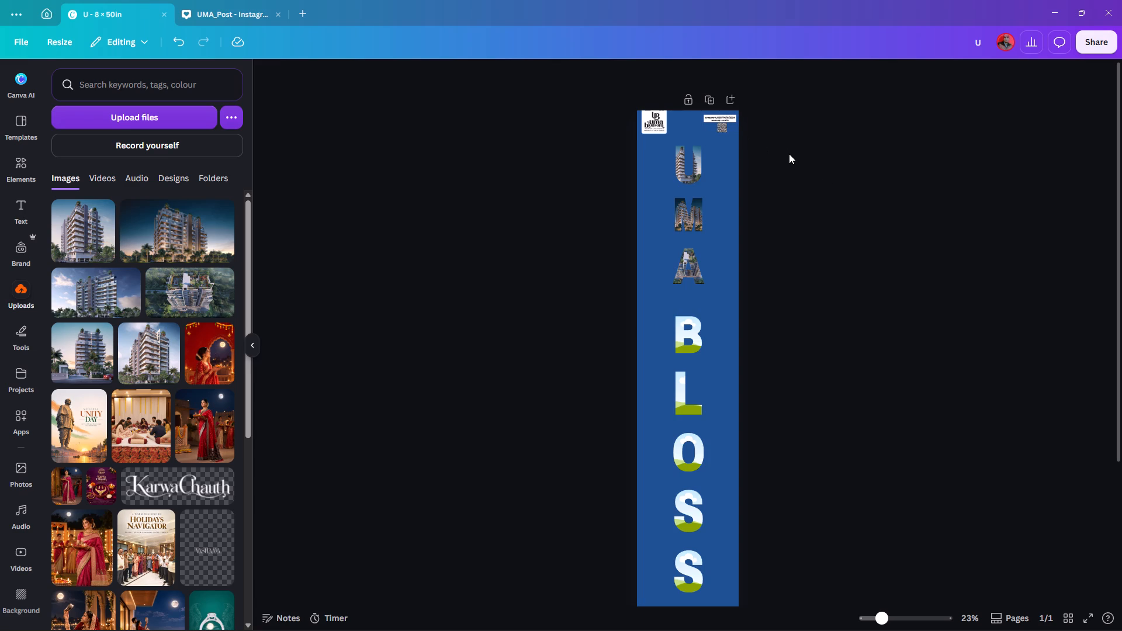
{"action": "scroll", "coordinate": [794, 149], "scroll_direction": "down", "scroll_amount": 6}
{"action": "scroll", "coordinate": [794, 144], "scroll_direction": "up", "scroll_amount": 4}
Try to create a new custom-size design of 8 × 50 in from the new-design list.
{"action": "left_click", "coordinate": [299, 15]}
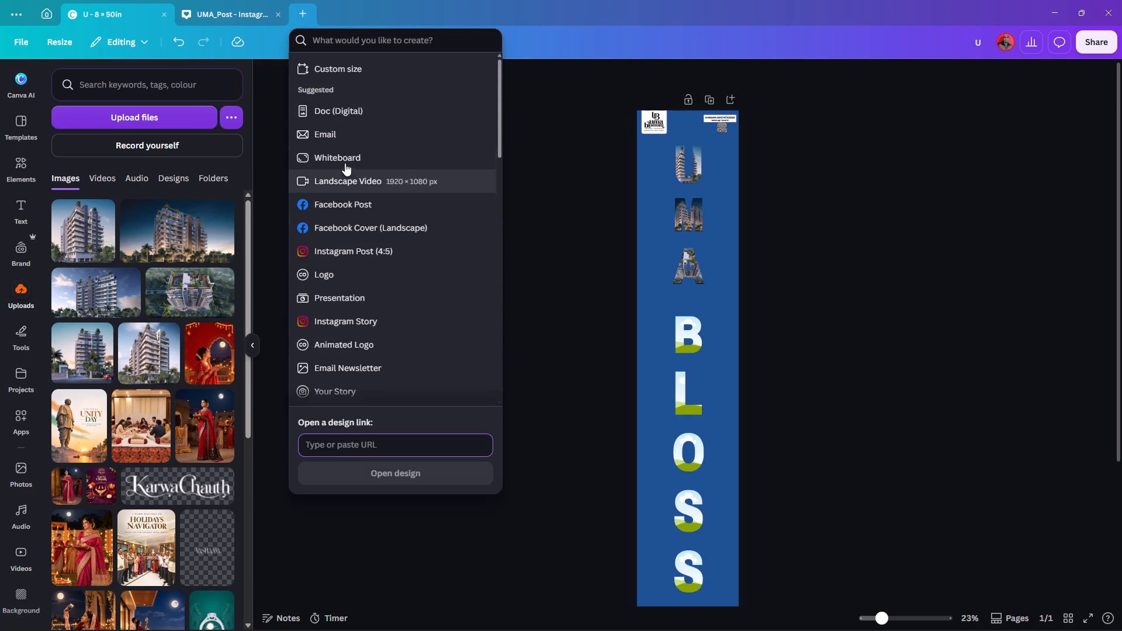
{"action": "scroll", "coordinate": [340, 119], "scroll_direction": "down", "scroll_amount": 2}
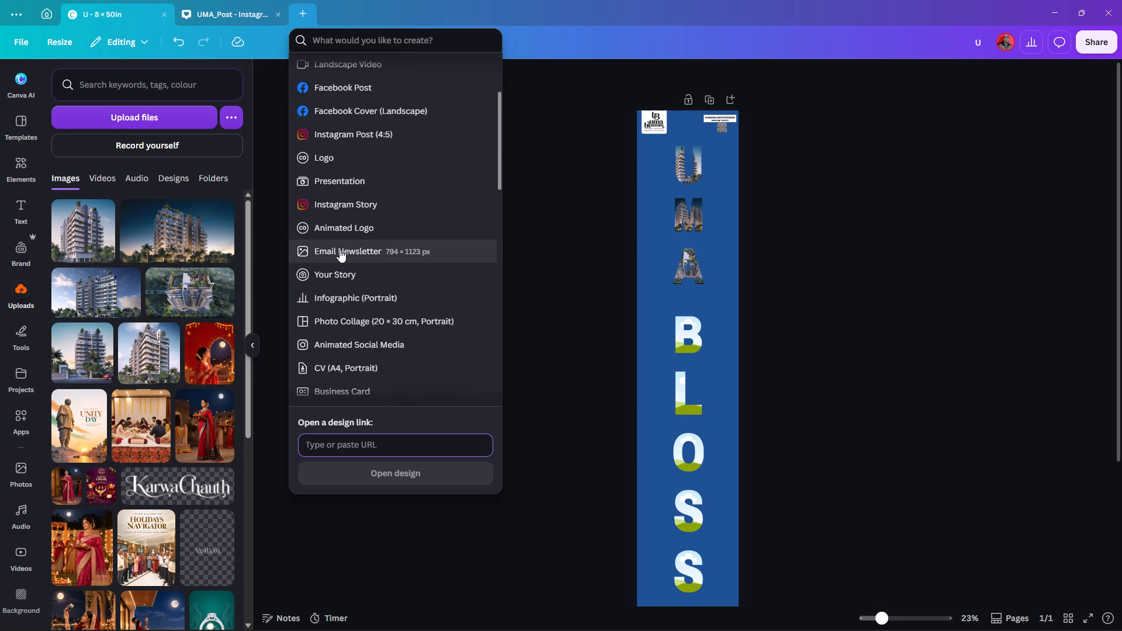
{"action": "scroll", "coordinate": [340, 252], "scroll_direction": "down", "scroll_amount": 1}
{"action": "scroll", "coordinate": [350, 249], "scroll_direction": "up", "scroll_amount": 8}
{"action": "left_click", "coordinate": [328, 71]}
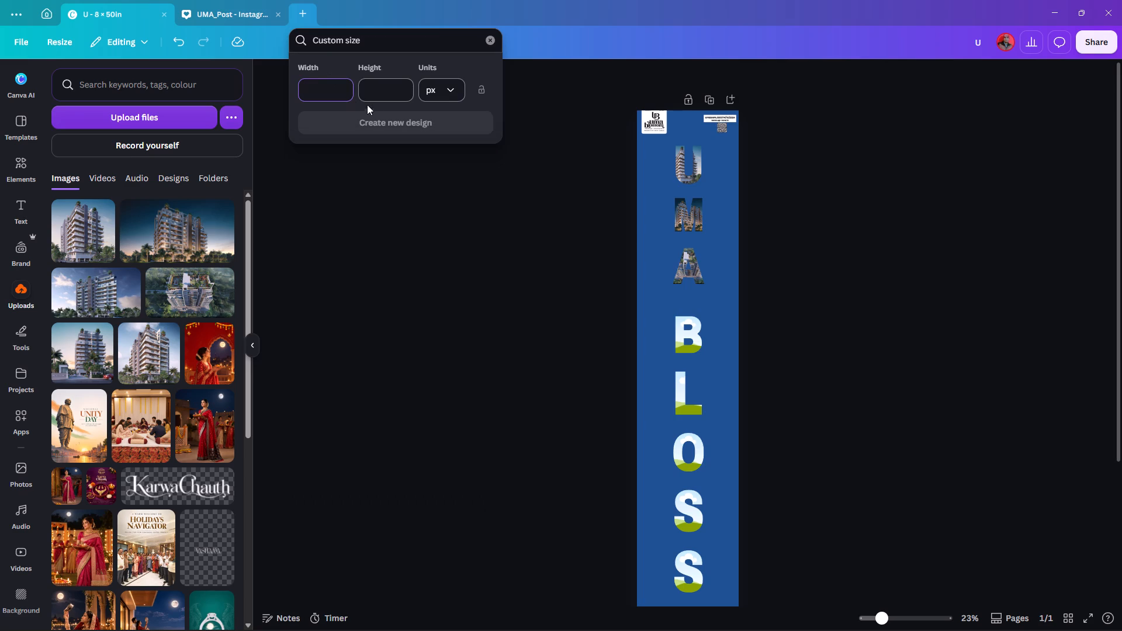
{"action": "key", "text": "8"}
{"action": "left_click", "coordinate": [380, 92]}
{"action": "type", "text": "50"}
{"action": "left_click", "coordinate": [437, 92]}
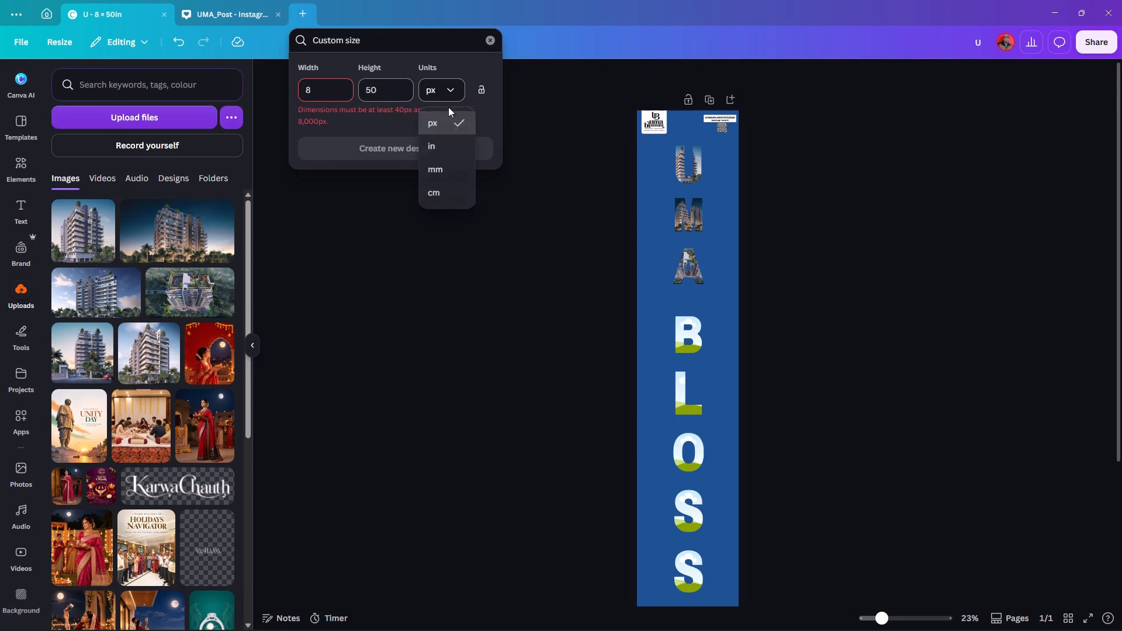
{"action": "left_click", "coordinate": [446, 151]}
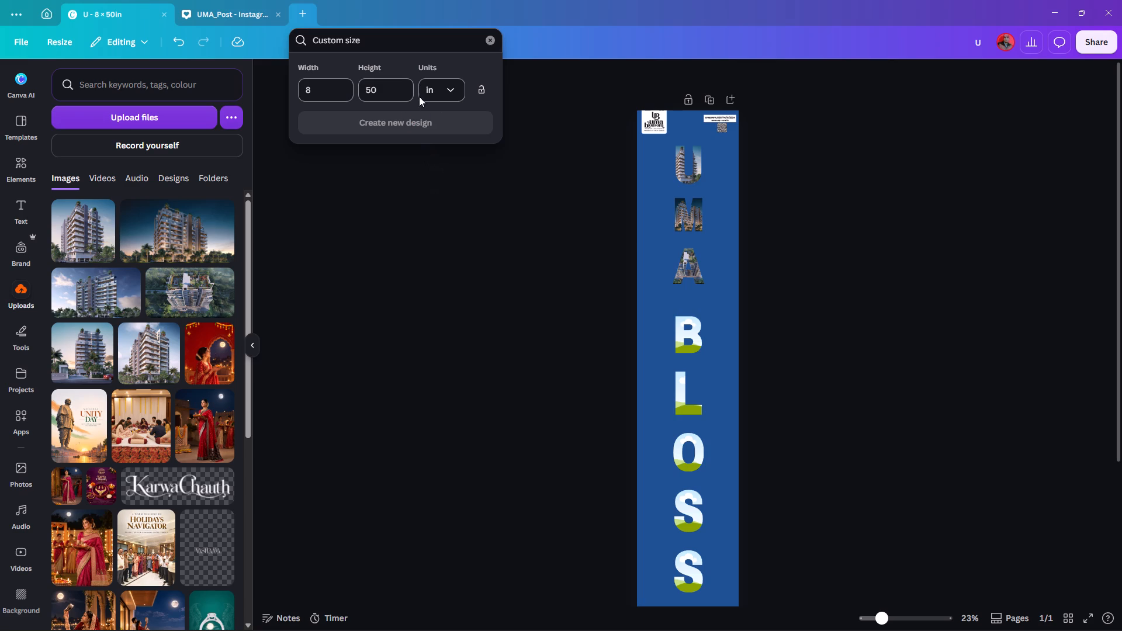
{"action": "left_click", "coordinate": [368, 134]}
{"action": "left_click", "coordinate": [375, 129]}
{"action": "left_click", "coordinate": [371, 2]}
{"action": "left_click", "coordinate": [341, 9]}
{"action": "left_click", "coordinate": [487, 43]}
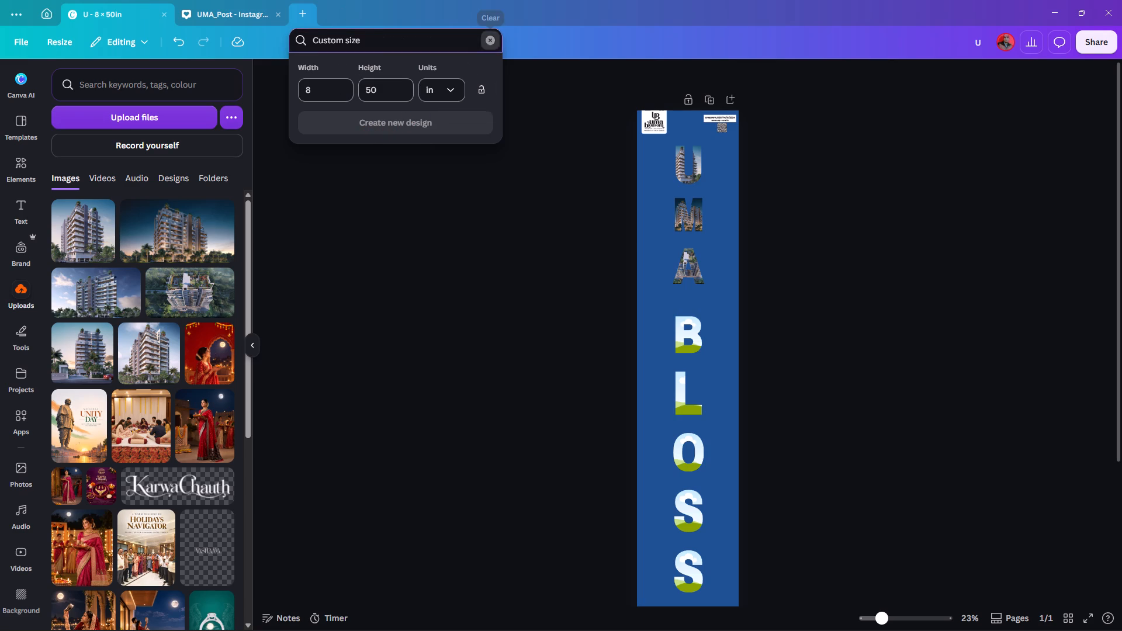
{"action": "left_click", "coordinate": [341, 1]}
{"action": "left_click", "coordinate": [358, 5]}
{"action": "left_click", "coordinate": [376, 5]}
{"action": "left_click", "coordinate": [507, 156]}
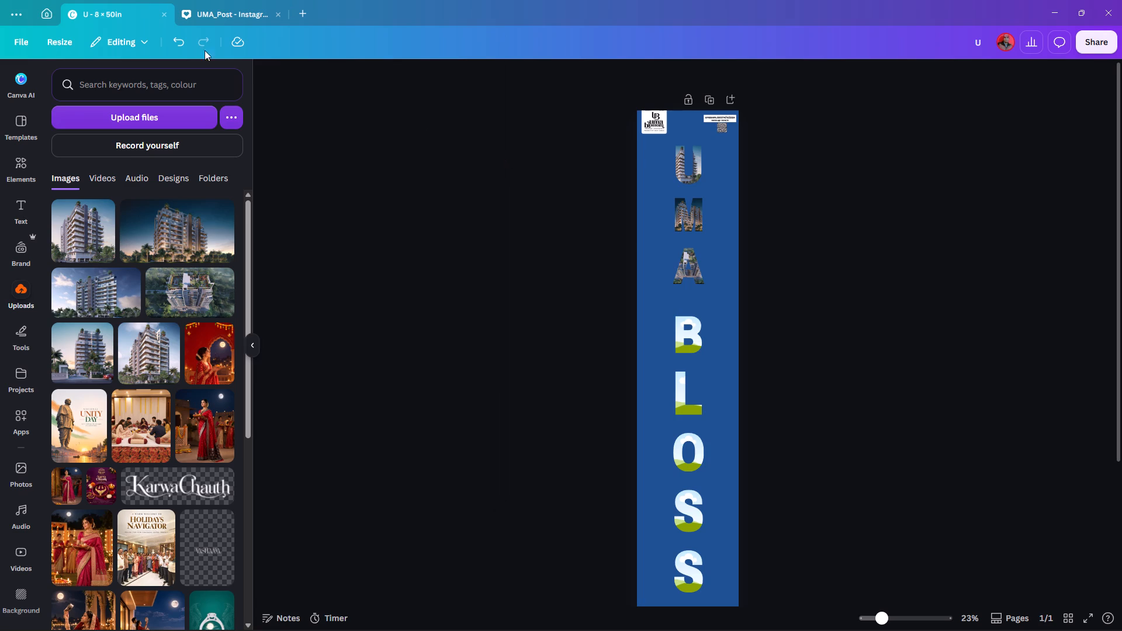
Create a blank custom-size design of 8 × 50 in from the home page.
{"action": "left_click", "coordinate": [52, 13]}
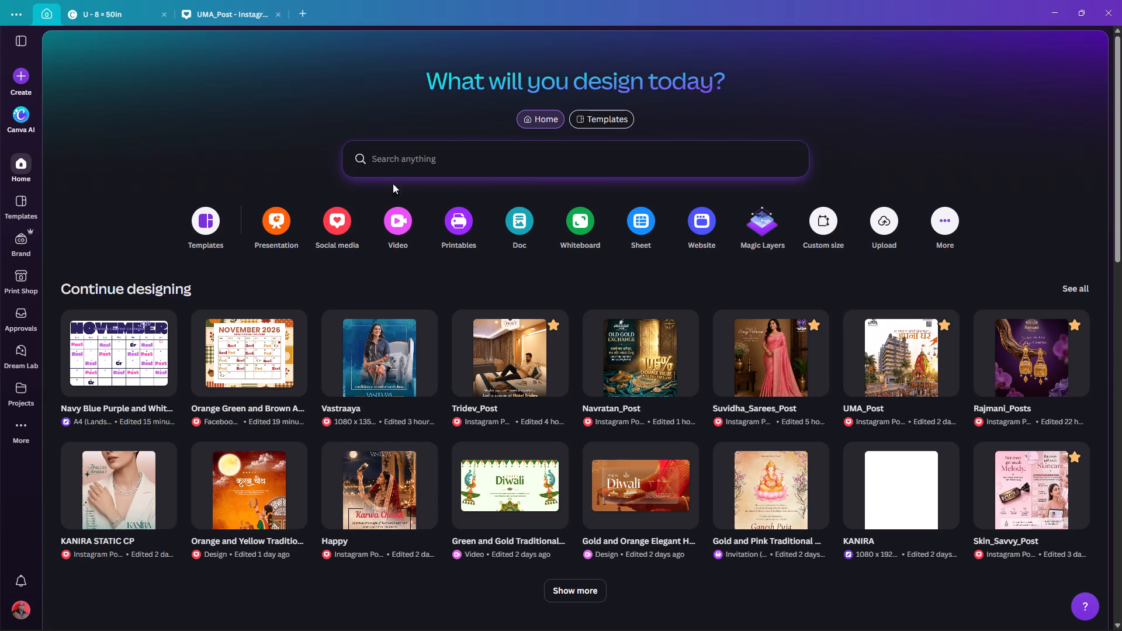
{"action": "left_click", "coordinate": [826, 219]}
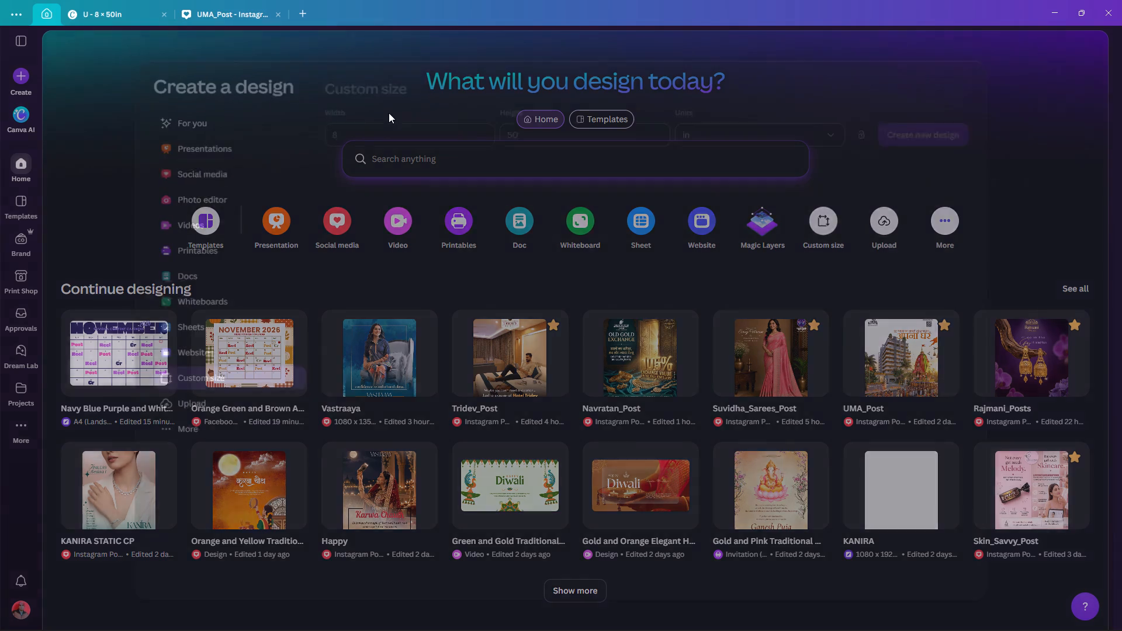
{"action": "left_click", "coordinate": [941, 124]}
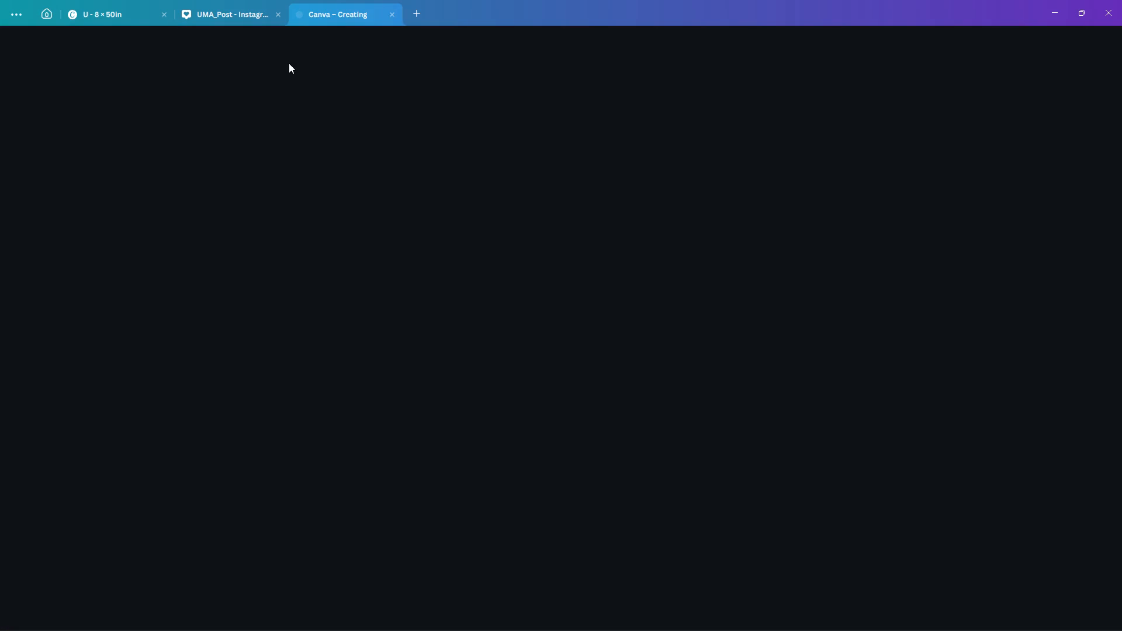
Copy all elements of the original UMA BLOSSOM banner into the new blank 8 × 50 in design.
{"action": "left_click", "coordinate": [123, 18]}
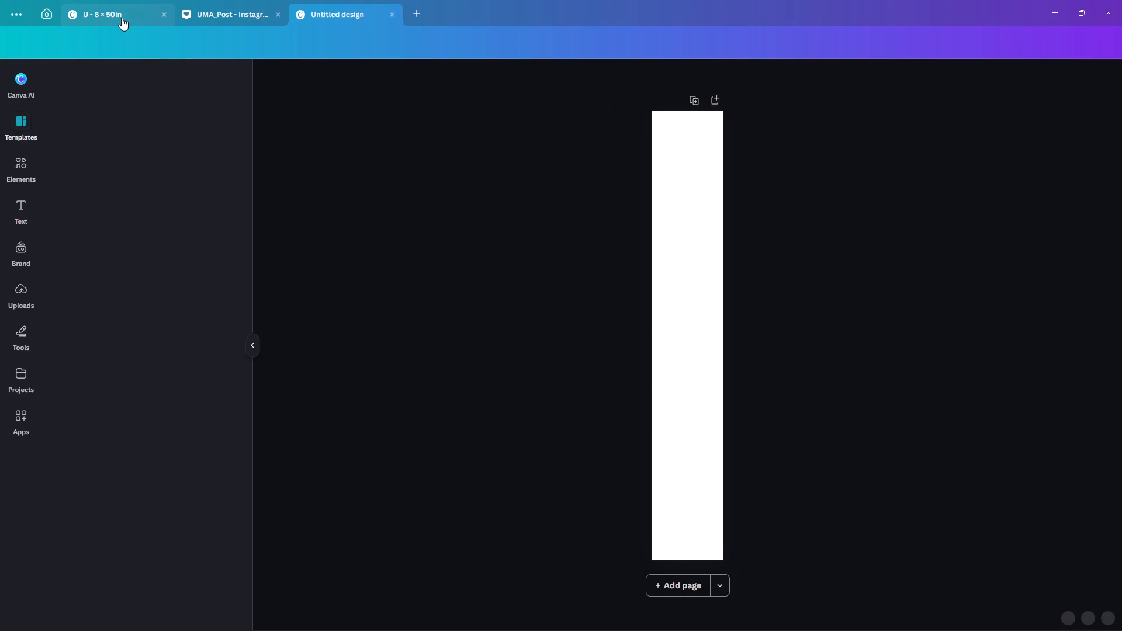
{"action": "scroll", "coordinate": [811, 141], "scroll_direction": "down", "scroll_amount": 2, "text": "ctrl"}
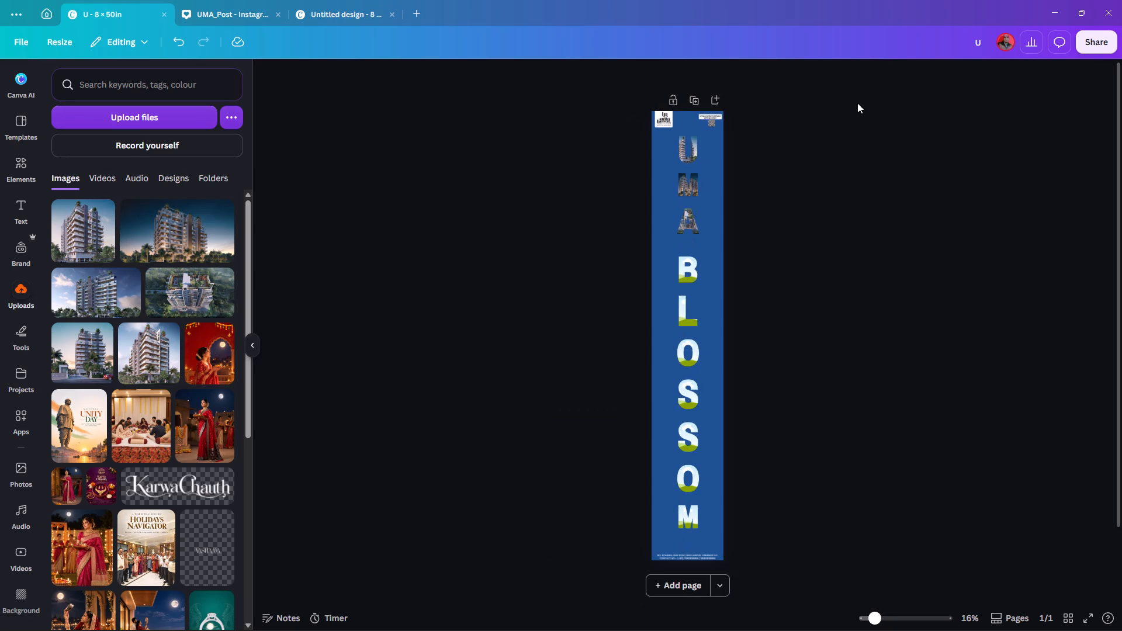
{"action": "left_click_drag", "start_coordinate": [875, 95], "coordinate": [576, 575]}
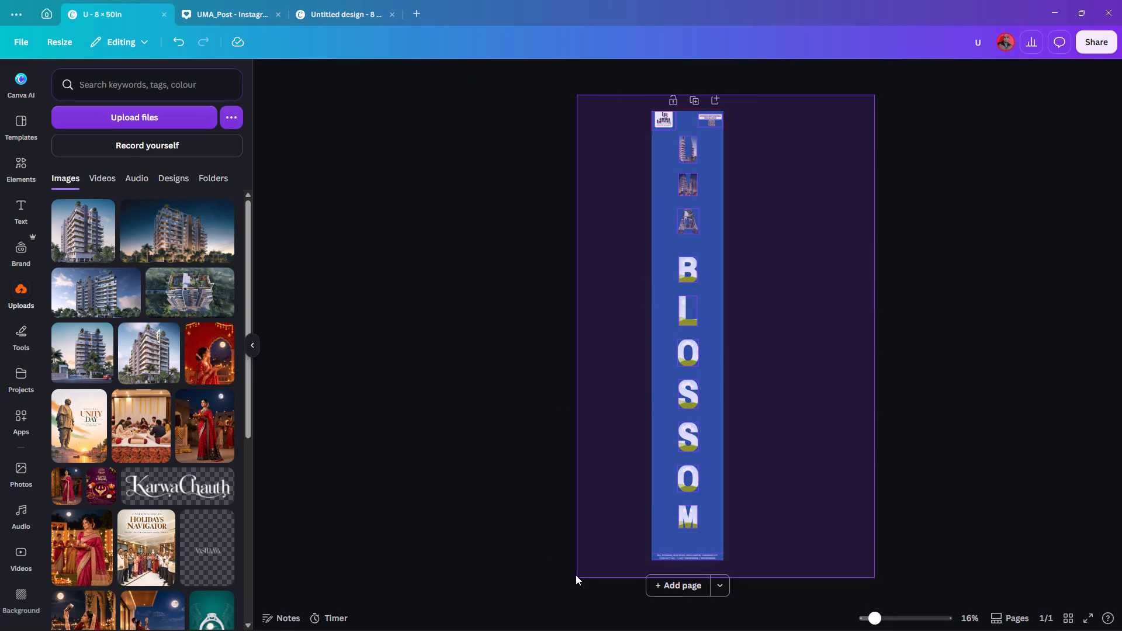
{"action": "left_click_drag", "start_coordinate": [576, 575], "coordinate": [575, 574]}
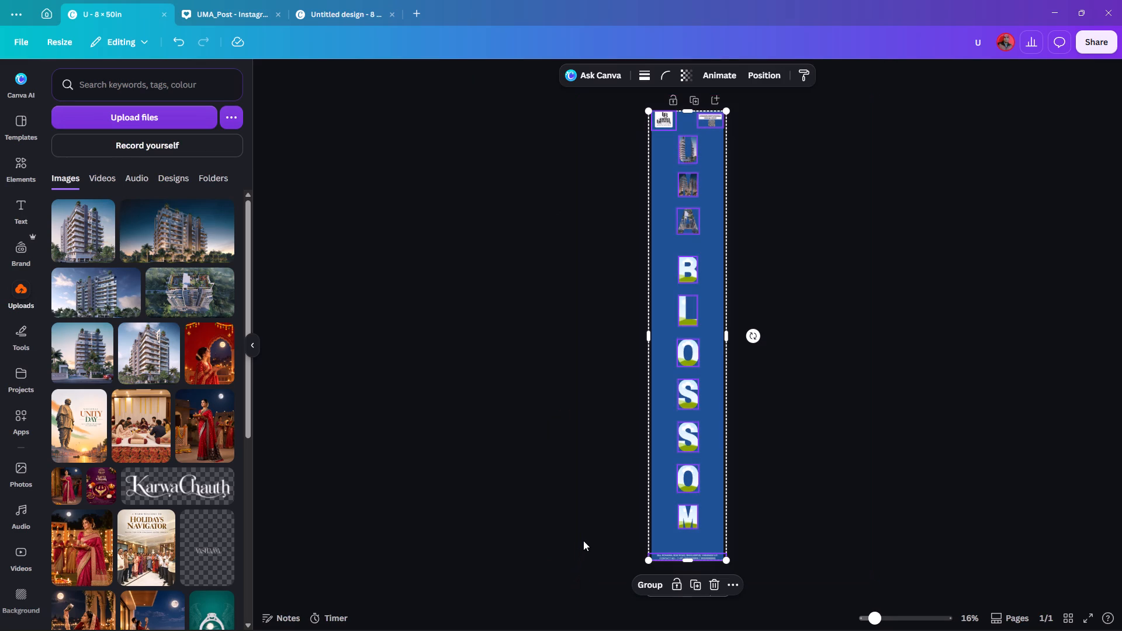
{"action": "key", "text": "ctrl+c"}
{"action": "left_click", "coordinate": [343, 3]}
{"action": "left_click", "coordinate": [347, 11]}
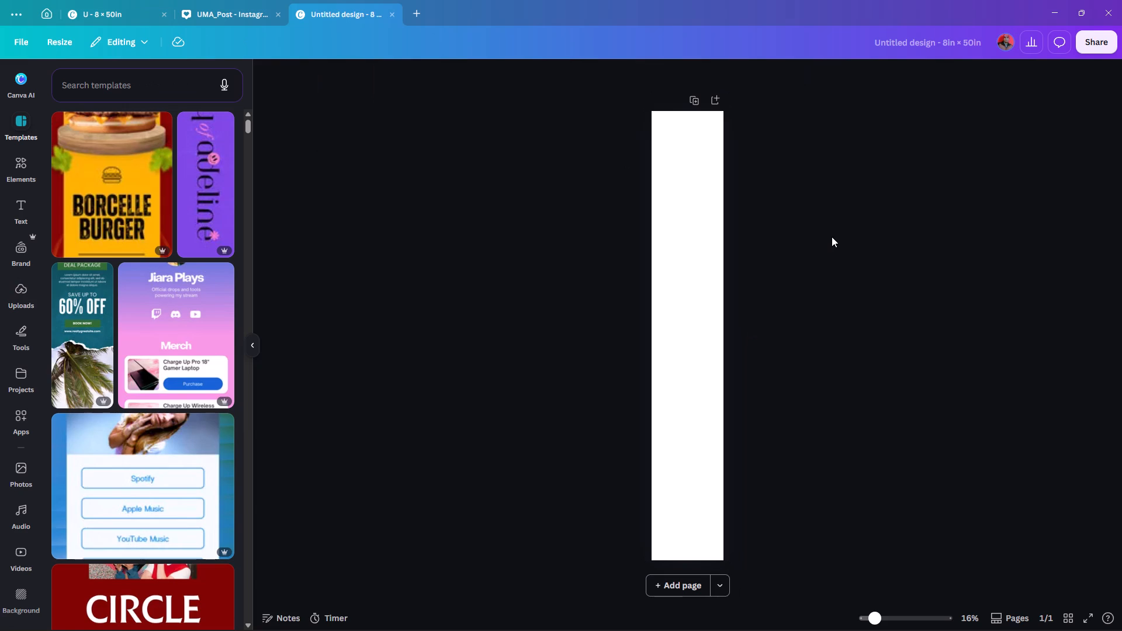
{"action": "key", "text": "ctrl+v"}
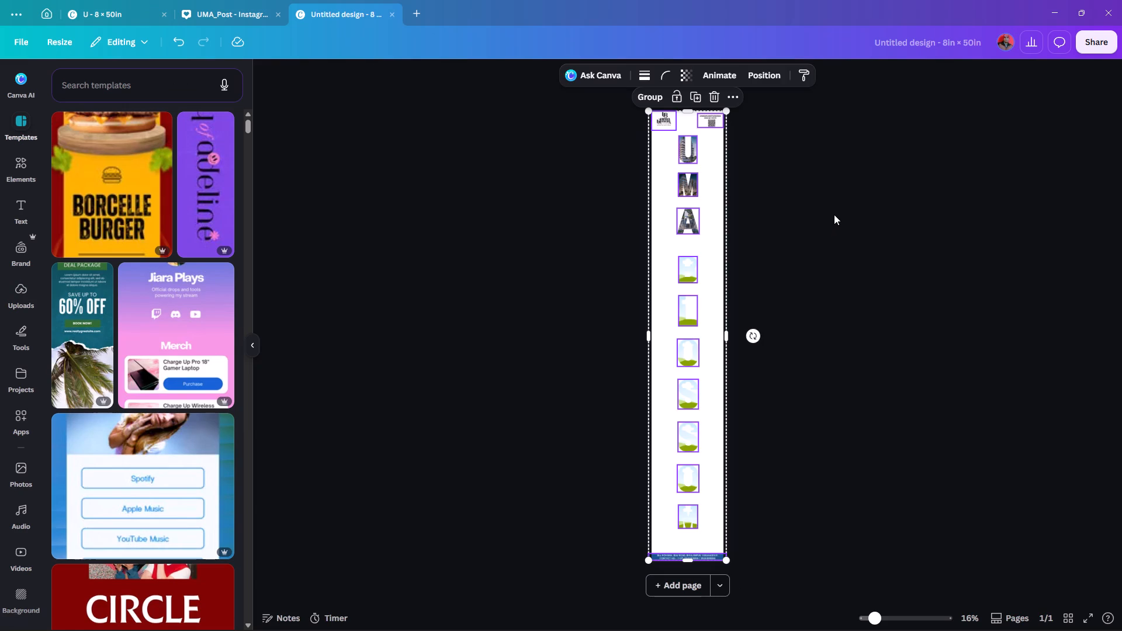
{"action": "left_click", "coordinate": [834, 214]}
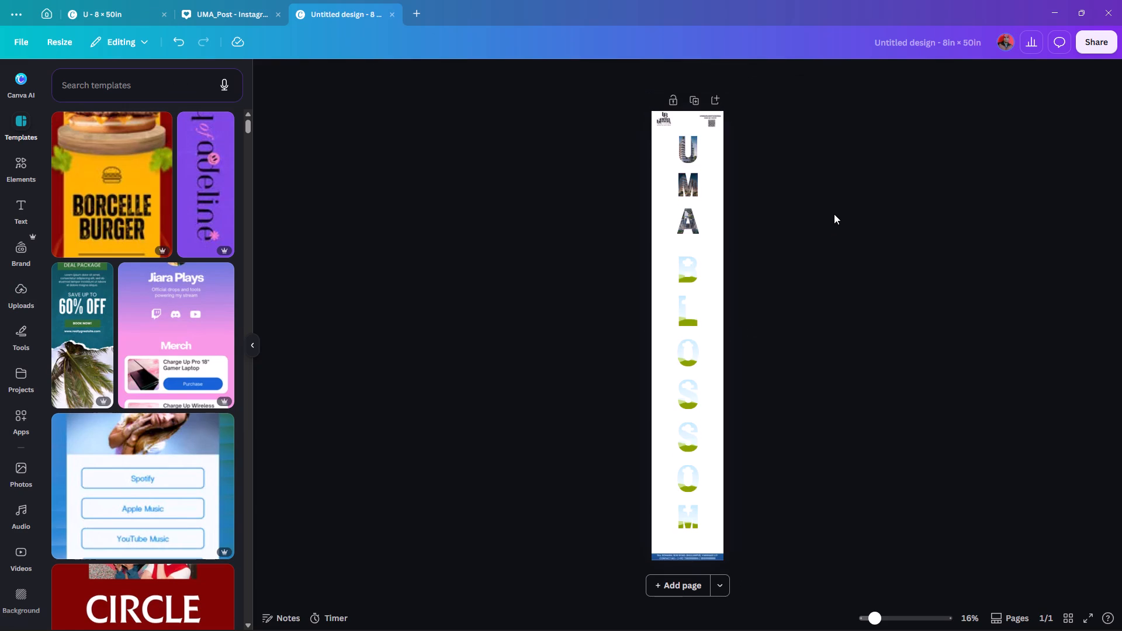
Set the new design's page background to the blue photo colour used on the original banner.
{"action": "left_click", "coordinate": [670, 151]}
{"action": "left_click", "coordinate": [712, 78]}
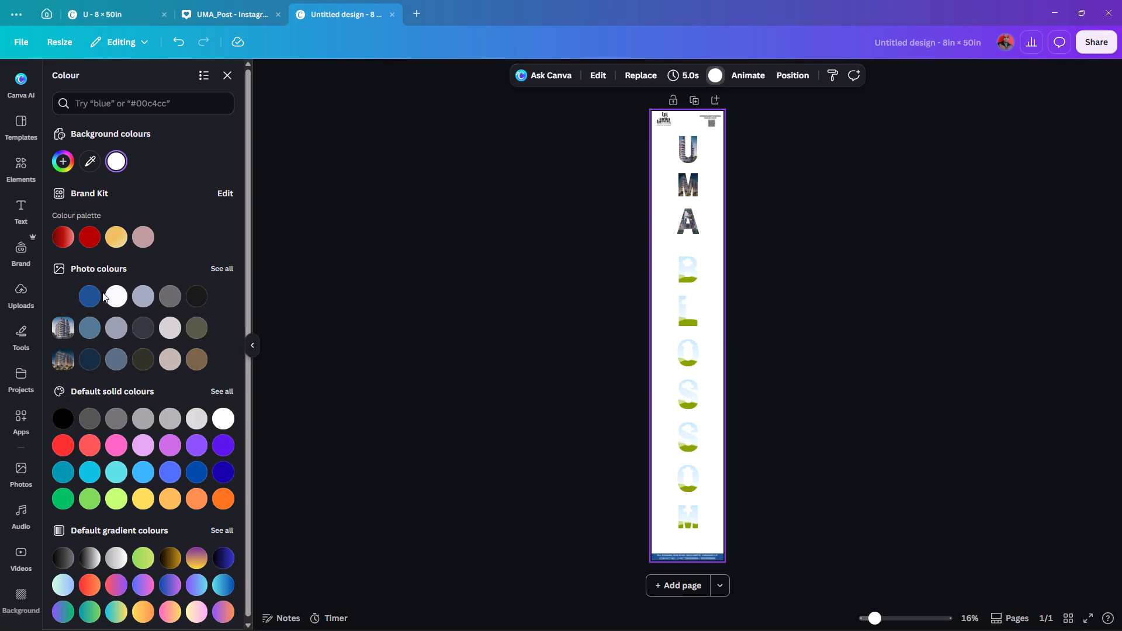
{"action": "left_click", "coordinate": [84, 297]}
{"action": "double_click", "coordinate": [754, 221]}
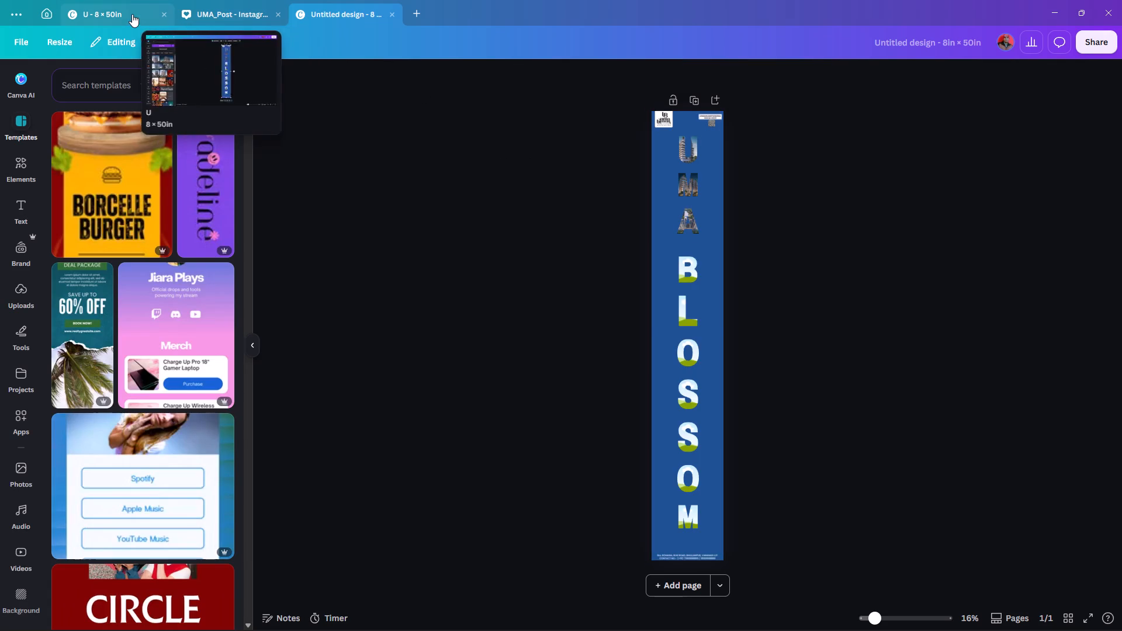
In the original U banner, undo the edits back to the plain white UMA BLOSSOM lettering, before any building render or letter frames.
{"action": "left_click", "coordinate": [132, 14]}
{"action": "left_click", "coordinate": [781, 230]}
{"action": "key", "text": "ctrl+z"}
{"action": "key", "text": "ctrl+z"}
{"action": "key", "text": "ctrl+z"}
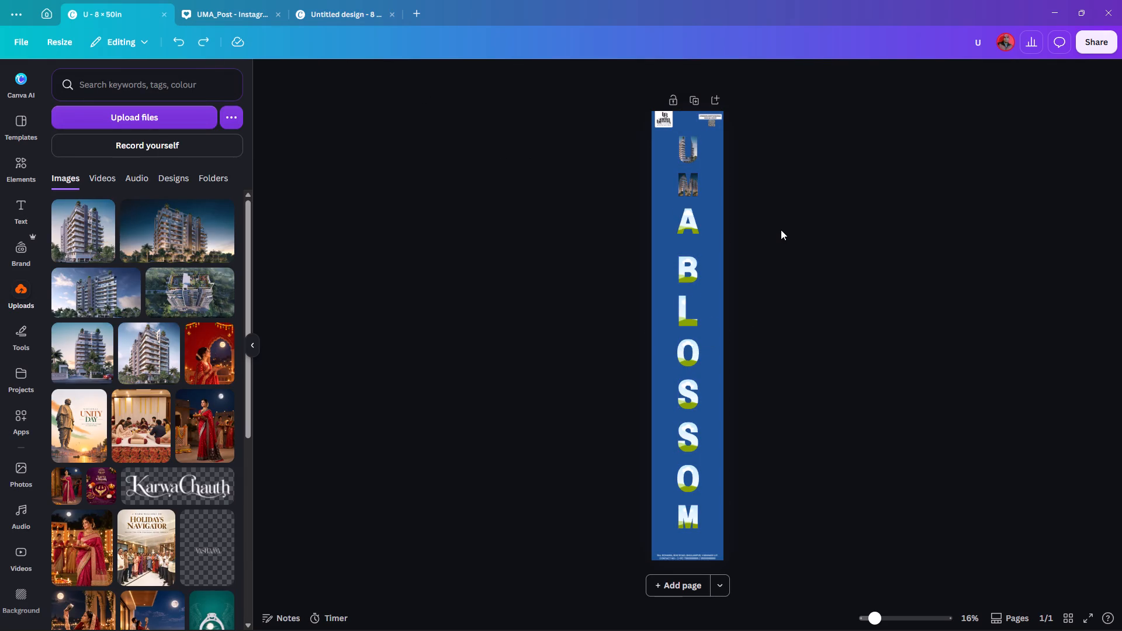
{"action": "key", "text": "ctrl+z"}
{"action": "key", "text": "ctrl+z"}
{"action": "key", "text": "ctrl+z"}
{"action": "key", "text": "ctrl+z"}
{"action": "key", "text": "ctrl+z"}
{"action": "key", "text": "ctrl+z"}
{"action": "key", "text": "ctrl+z"}
{"action": "key", "text": "ctrl+z"}
{"action": "key", "text": "ctrl+z"}
{"action": "key", "text": "ctrl+z"}
{"action": "key", "text": "ctrl+z"}
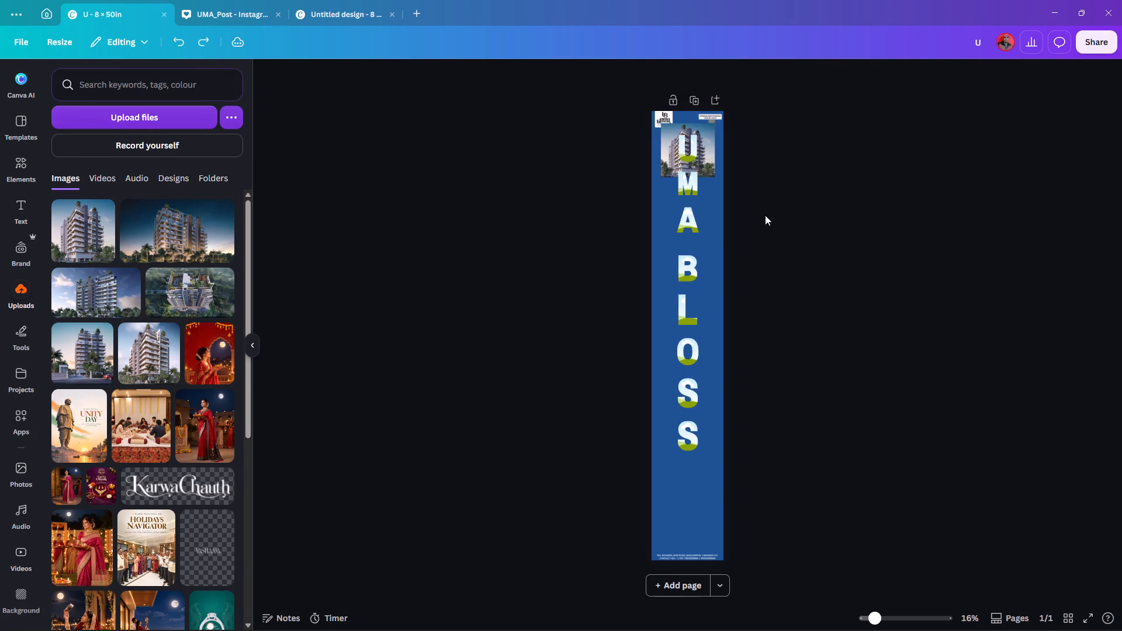
{"action": "key", "text": "ctrl+z"}
{"action": "key", "text": "ctrl+z"}
{"action": "key", "text": "ctrl+z"}
{"action": "key", "text": "ctrl+z"}
{"action": "key", "text": "ctrl+z"}
{"action": "key", "text": "ctrl+z"}
{"action": "key", "text": "ctrl+z"}
{"action": "key", "text": "ctrl+z"}
{"action": "key", "text": "ctrl+z"}
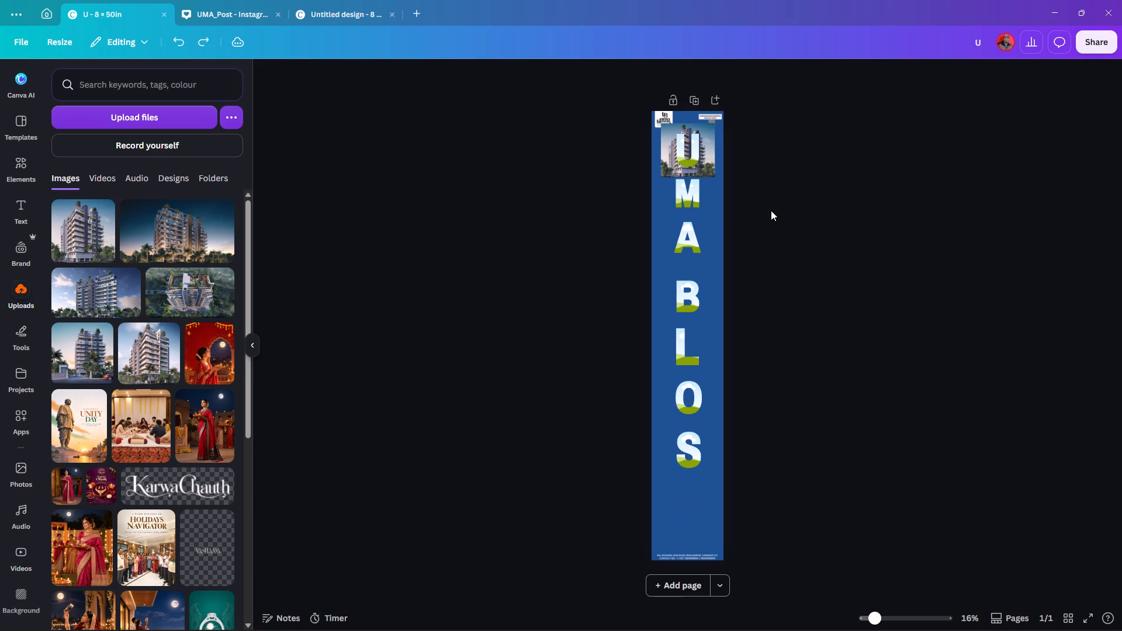
{"action": "key", "text": "ctrl+z"}
{"action": "key", "text": "ctrl+z"}
{"action": "key", "text": "ctrl+z"}
{"action": "key", "text": "ctrl+z"}
{"action": "key", "text": "ctrl+z"}
{"action": "key", "text": "ctrl+z"}
{"action": "key", "text": "ctrl+z"}
{"action": "key", "text": "ctrl+z"}
{"action": "key", "text": "ctrl+z"}
{"action": "key", "text": "ctrl+z"}
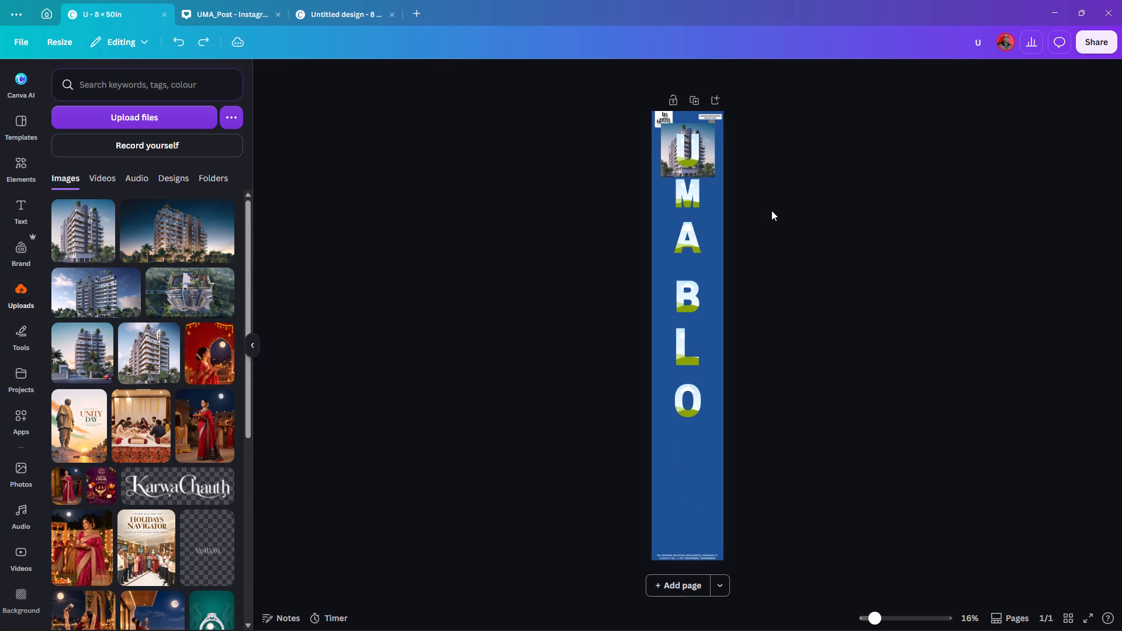
{"action": "key", "text": "ctrl+z"}
{"action": "key", "text": "ctrl+z"}
{"action": "key", "text": "ctrl+z"}
{"action": "key", "text": "ctrl+z"}
{"action": "key", "text": "ctrl+z"}
{"action": "key", "text": "ctrl+z"}
{"action": "key", "text": "ctrl+z"}
{"action": "key", "text": "ctrl+z"}
{"action": "key", "text": "ctrl+z"}
{"action": "key", "text": "ctrl+z"}
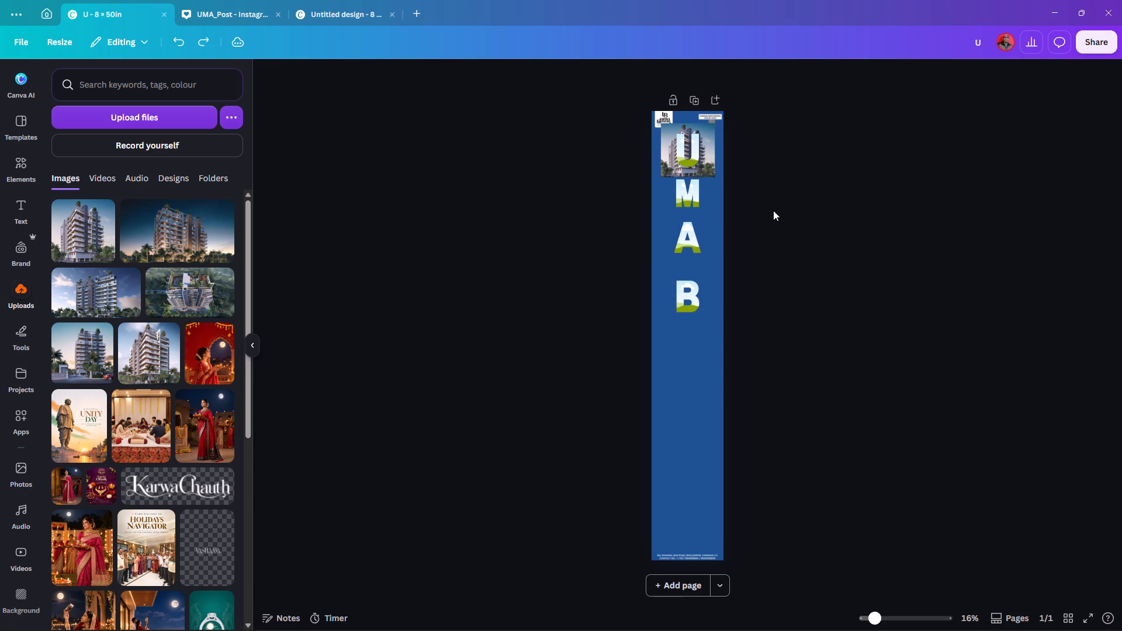
{"action": "key", "text": "ctrl+z"}
{"action": "key", "text": "ctrl+z"}
{"action": "key", "text": "ctrl+z"}
{"action": "key", "text": "ctrl+z"}
{"action": "key", "text": "ctrl+z"}
{"action": "key", "text": "ctrl+z"}
{"action": "key", "text": "ctrl+z"}
{"action": "key", "text": "ctrl+z"}
{"action": "key", "text": "ctrl+z"}
{"action": "key", "text": "ctrl+z"}
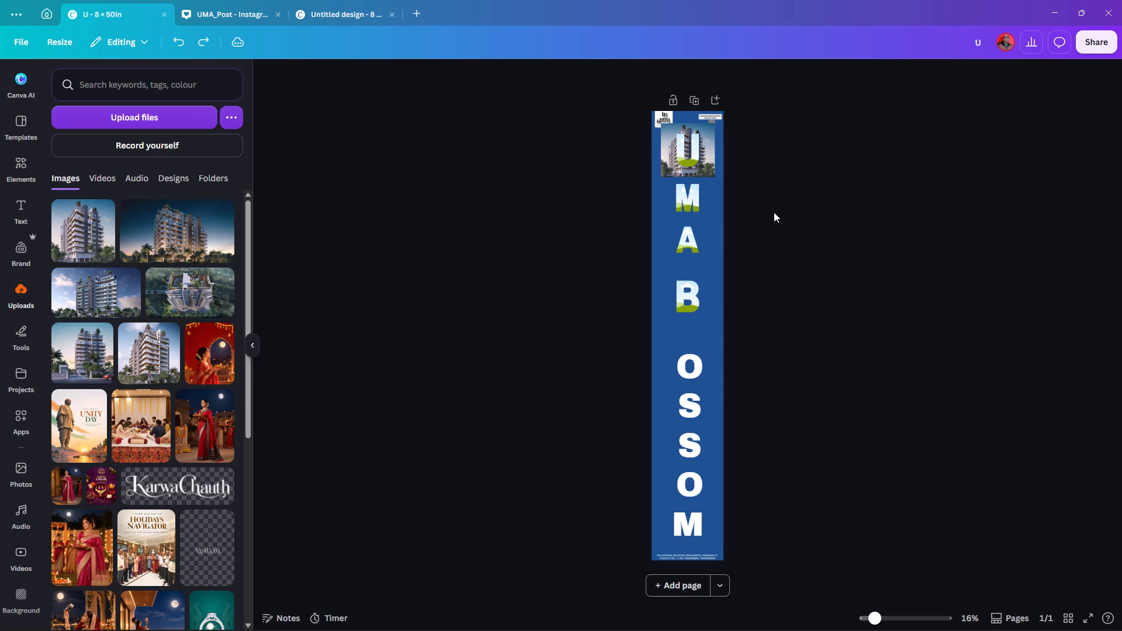
{"action": "key", "text": "ctrl+z"}
{"action": "key", "text": "ctrl+z"}
{"action": "key", "text": "ctrl+z"}
{"action": "key", "text": "ctrl+z"}
{"action": "key", "text": "ctrl+z"}
{"action": "key", "text": "ctrl+z"}
{"action": "key", "text": "ctrl+z"}
{"action": "key", "text": "ctrl+z"}
{"action": "key", "text": "ctrl+z"}
{"action": "key", "text": "ctrl+z"}
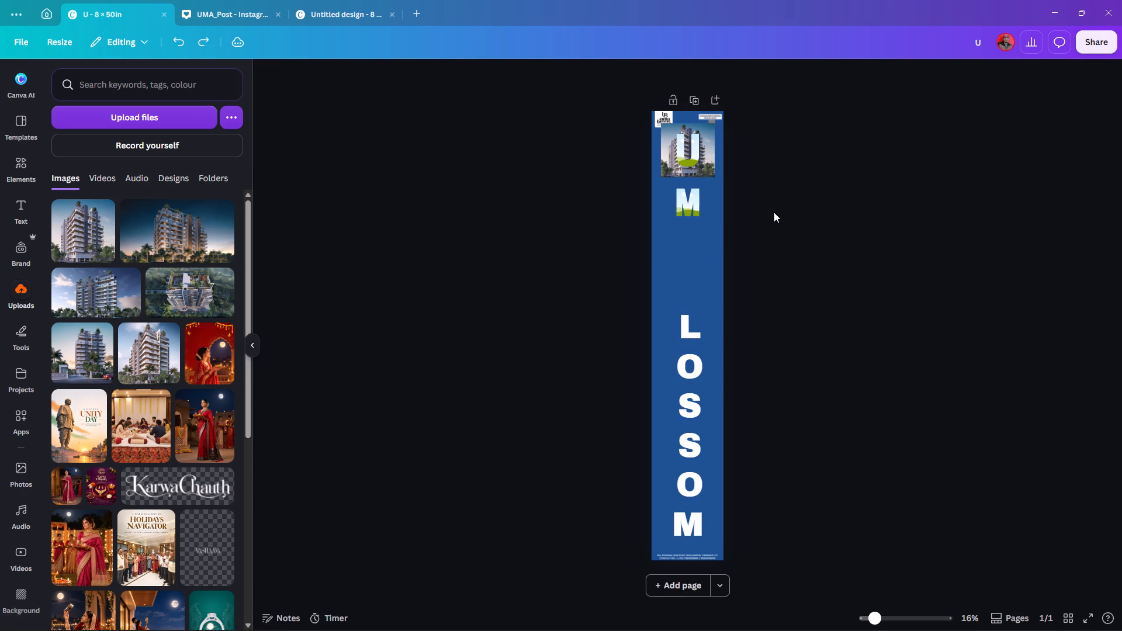
{"action": "key", "text": "ctrl+z"}
{"action": "key", "text": "ctrl+z"}
{"action": "key", "text": "ctrl+z"}
{"action": "key", "text": "ctrl+z"}
{"action": "key", "text": "ctrl+z"}
{"action": "key", "text": "ctrl+z"}
{"action": "key", "text": "ctrl+z"}
{"action": "key", "text": "ctrl+z"}
{"action": "key", "text": "ctrl+z"}
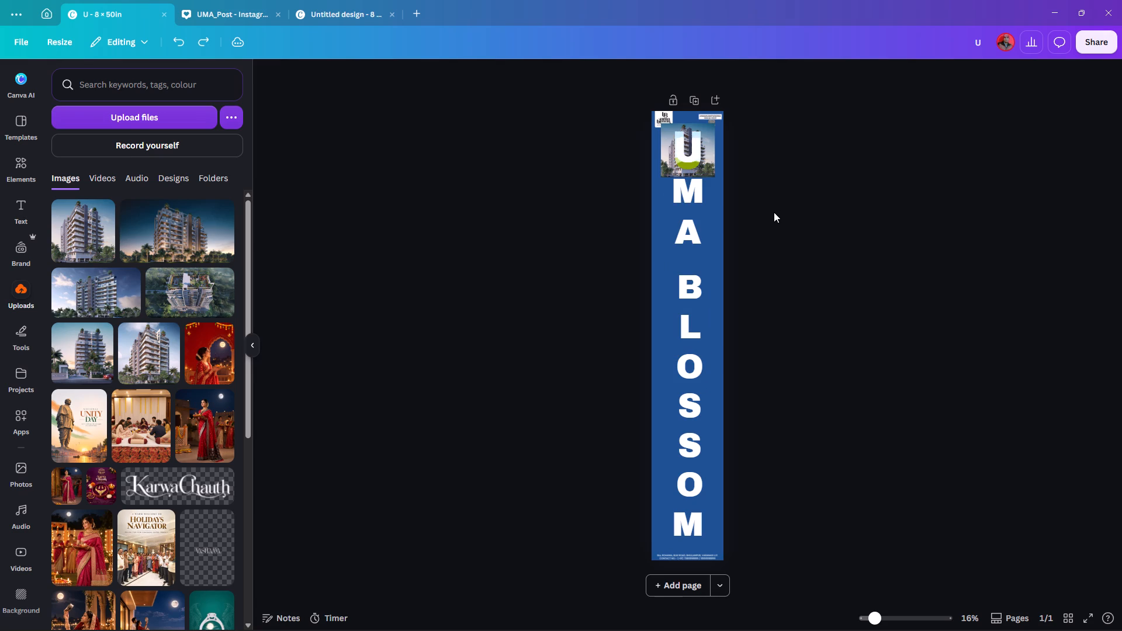
{"action": "key", "text": "ctrl+z"}
{"action": "key", "text": "ctrl+z"}
{"action": "key", "text": "ctrl+z"}
{"action": "key", "text": "ctrl+z"}
{"action": "key", "text": "ctrl+z"}
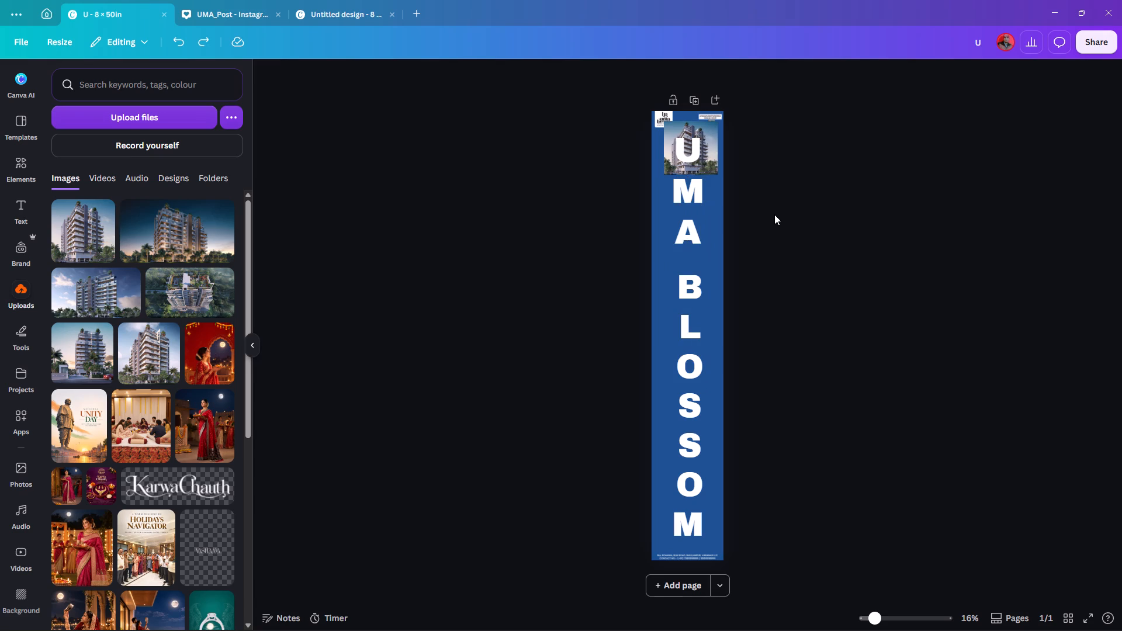
{"action": "key", "text": "ctrl+z"}
{"action": "left_click", "coordinate": [780, 215]}
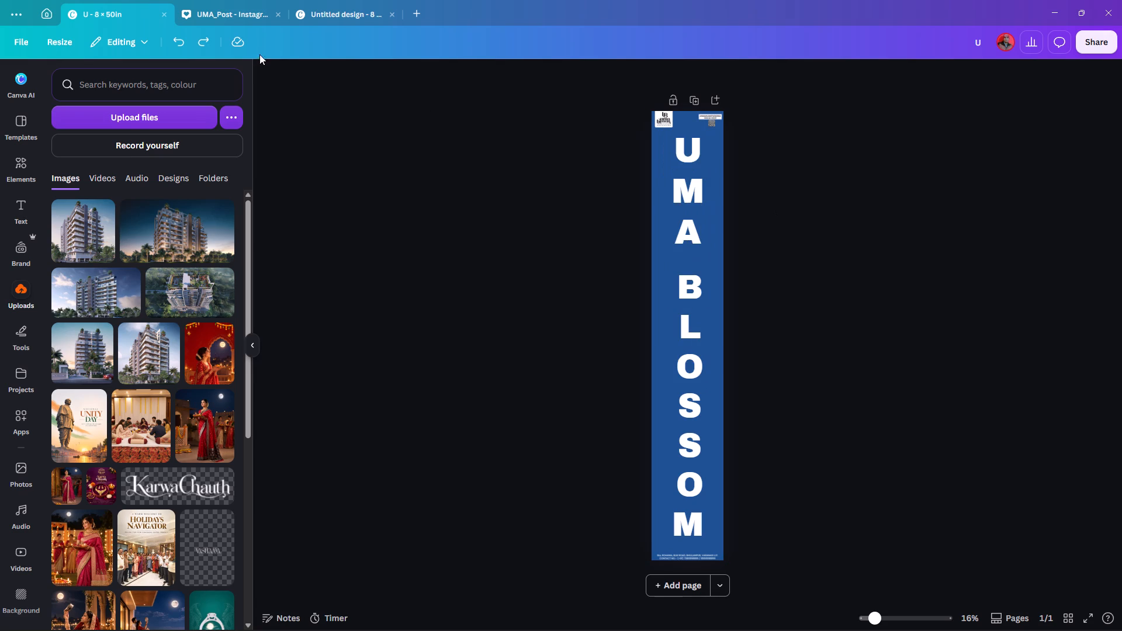
In the untitled 8 × 50 in design, fill the B letter frame with the roadside tower render and shift its crop to show the building.
{"action": "left_click", "coordinate": [358, 11]}
{"action": "left_click", "coordinate": [14, 282]}
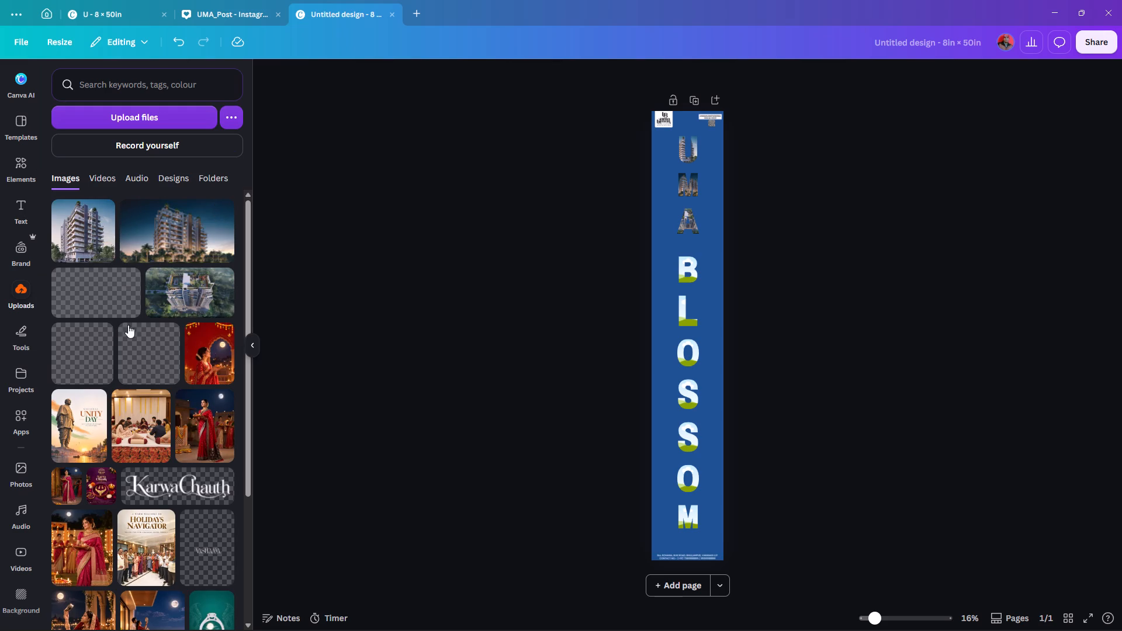
{"action": "scroll", "coordinate": [792, 247], "scroll_direction": "up", "scroll_amount": 4, "text": "ctrl"}
{"action": "left_click_drag", "start_coordinate": [87, 348], "coordinate": [584, 298]}
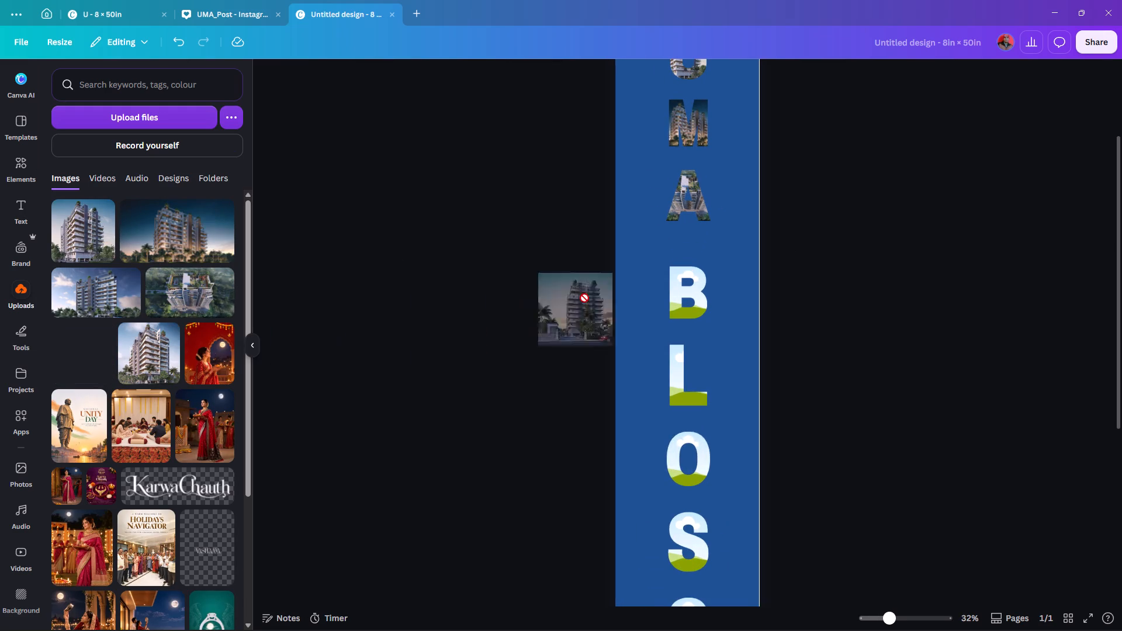
{"action": "left_click_drag", "start_coordinate": [584, 298], "coordinate": [678, 286]}
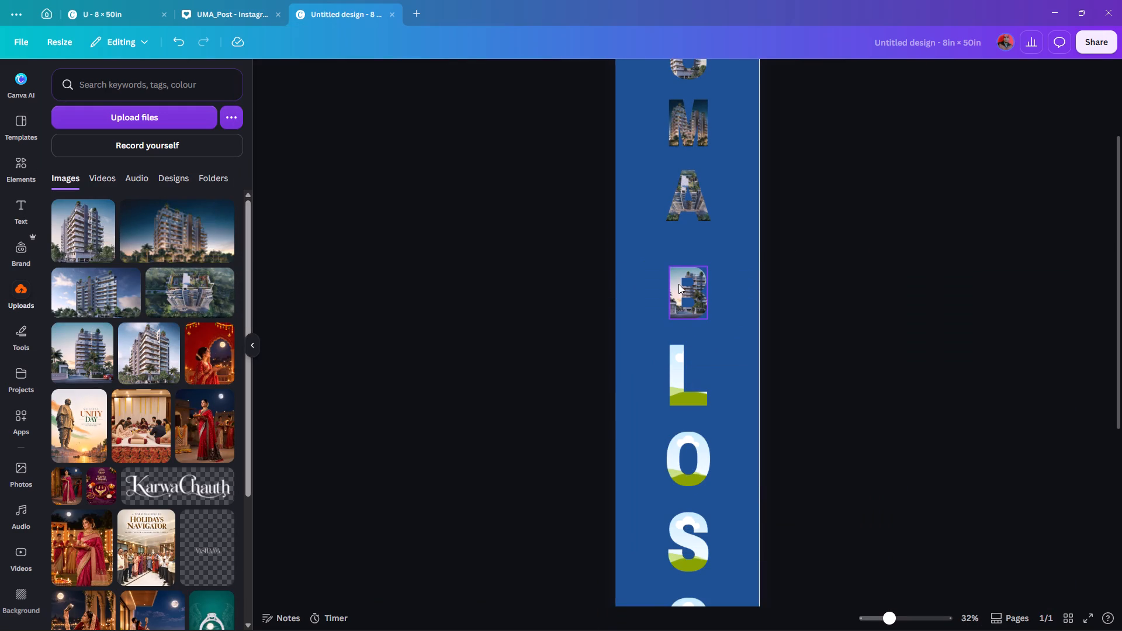
{"action": "double_click", "coordinate": [678, 284]}
{"action": "left_click_drag", "start_coordinate": [696, 288], "coordinate": [684, 287]}
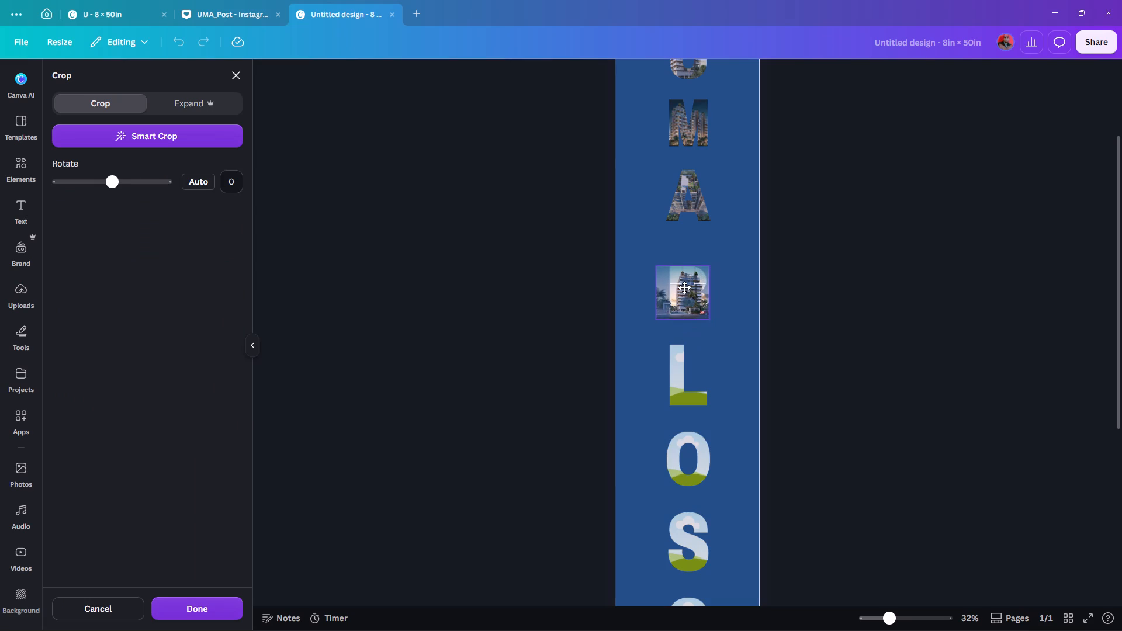
{"action": "left_click_drag", "start_coordinate": [684, 287], "coordinate": [683, 287]}
{"action": "double_click", "coordinate": [815, 305]}
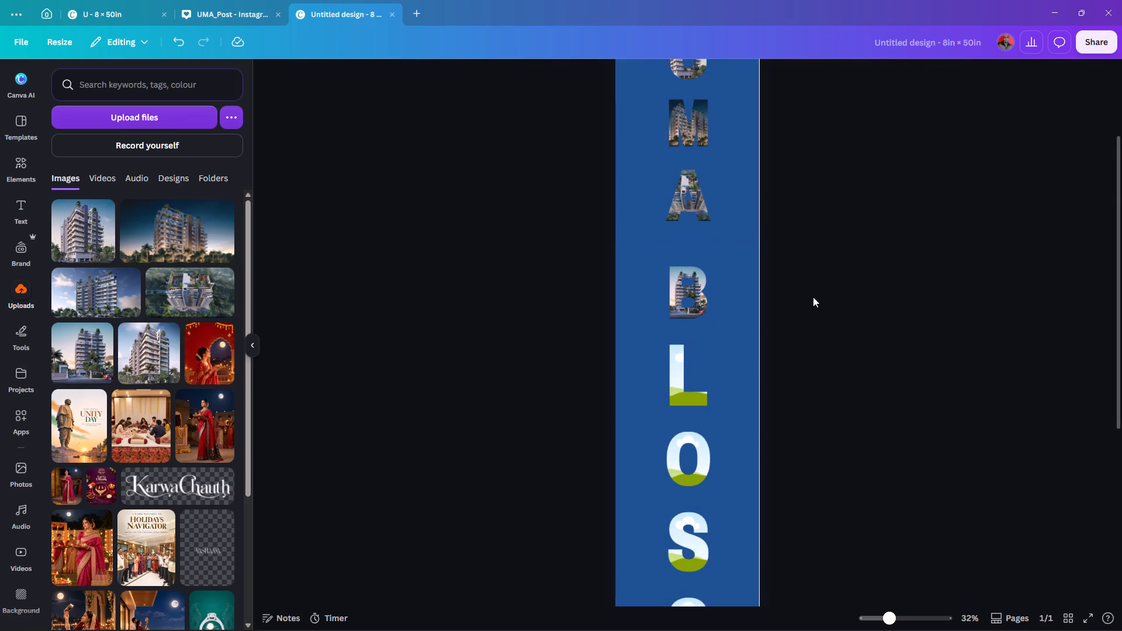
Fill the L letter frame with the low-angle white tower render and shift the image sideways so the building follows the letter's stem.
{"action": "scroll", "coordinate": [813, 297], "scroll_direction": "down", "scroll_amount": 2}
{"action": "left_click_drag", "start_coordinate": [152, 353], "coordinate": [669, 252]}
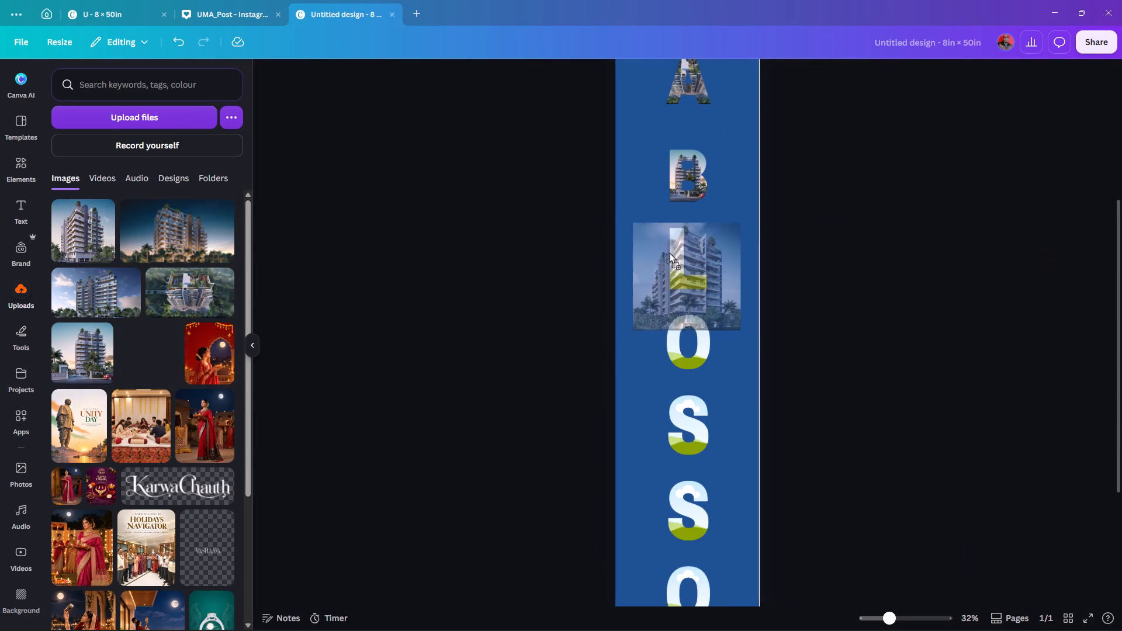
{"action": "left_click_drag", "start_coordinate": [669, 252], "coordinate": [674, 250]}
{"action": "double_click", "coordinate": [677, 256]}
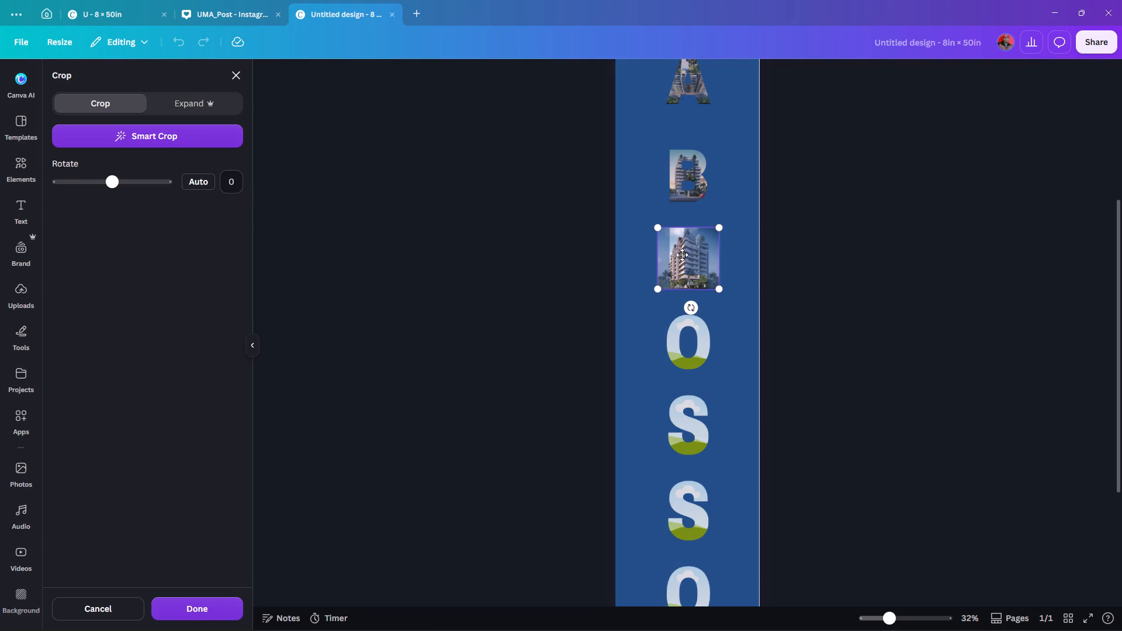
{"action": "left_click_drag", "start_coordinate": [682, 254], "coordinate": [659, 255]}
{"action": "double_click", "coordinate": [826, 251]}
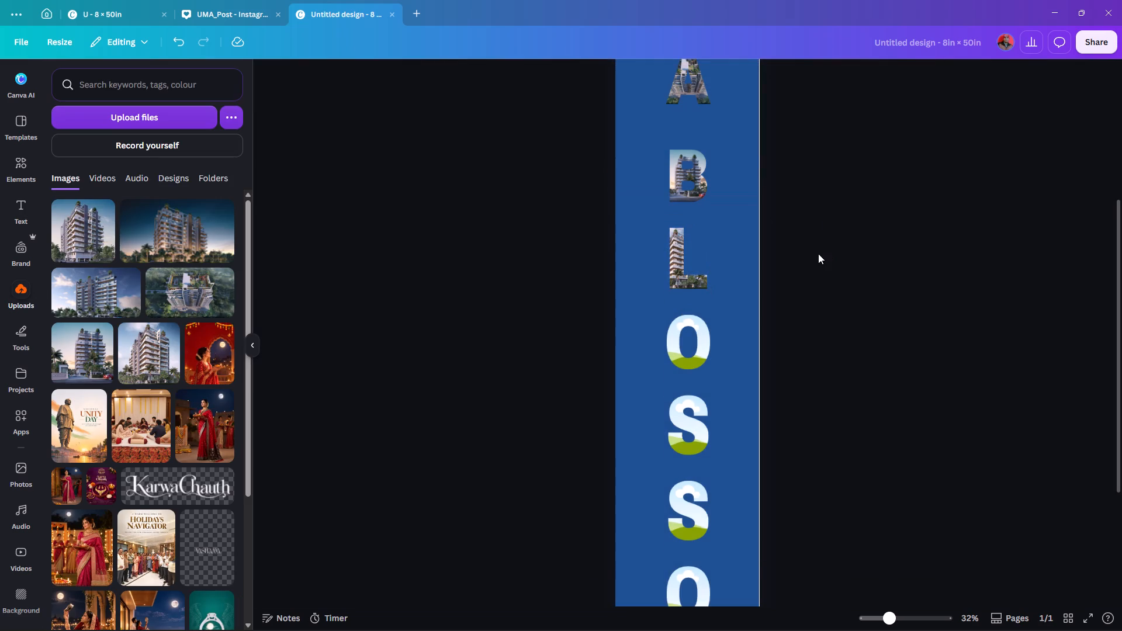
Fill the O, S, S and O frames of BLOSSOM with the tower, dusk, wide blue-sky and aerial building renders, in that order.
{"action": "scroll", "coordinate": [817, 244], "scroll_direction": "down", "scroll_amount": 2}
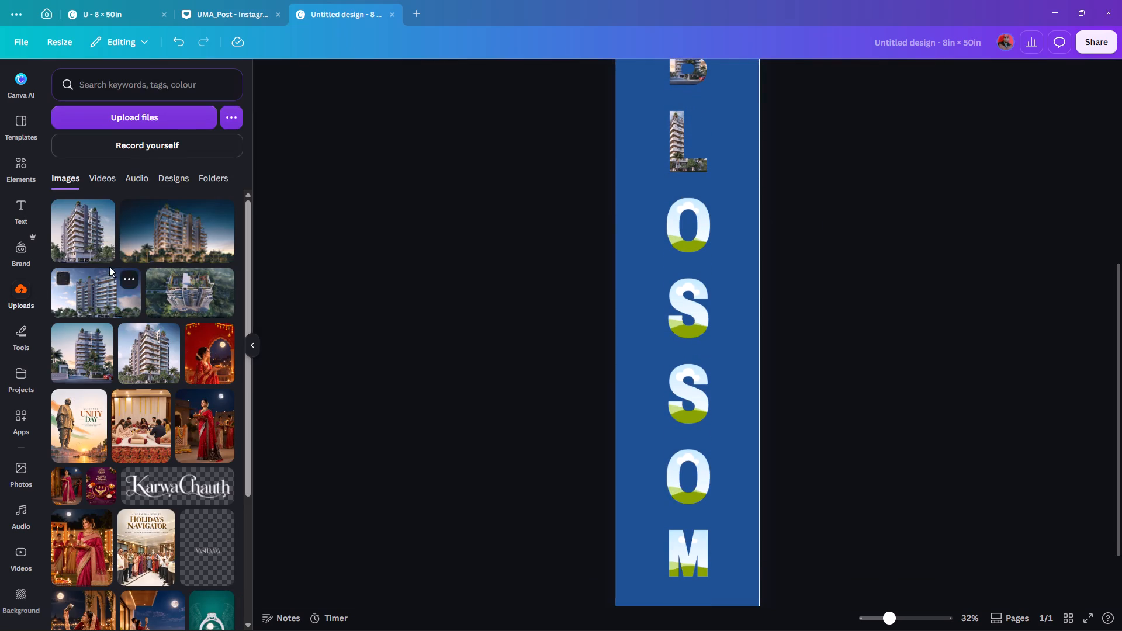
{"action": "left_click_drag", "start_coordinate": [74, 230], "coordinate": [673, 219]}
{"action": "left_click", "coordinate": [776, 242]}
{"action": "scroll", "coordinate": [836, 231], "scroll_direction": "down", "scroll_amount": 2}
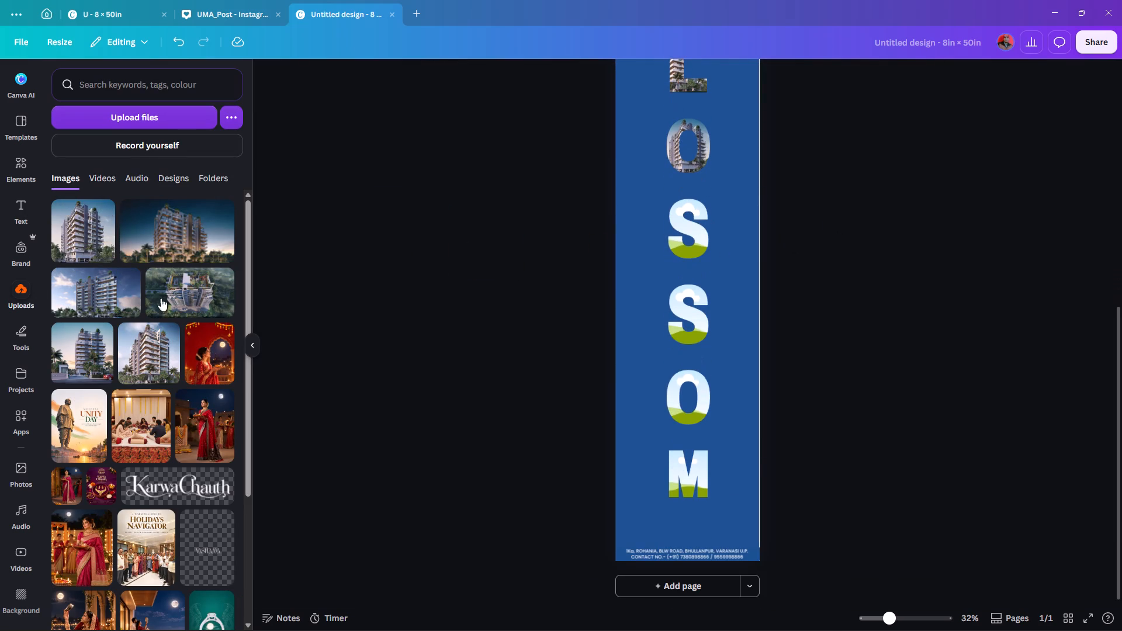
{"action": "left_click_drag", "start_coordinate": [172, 238], "coordinate": [684, 230]}
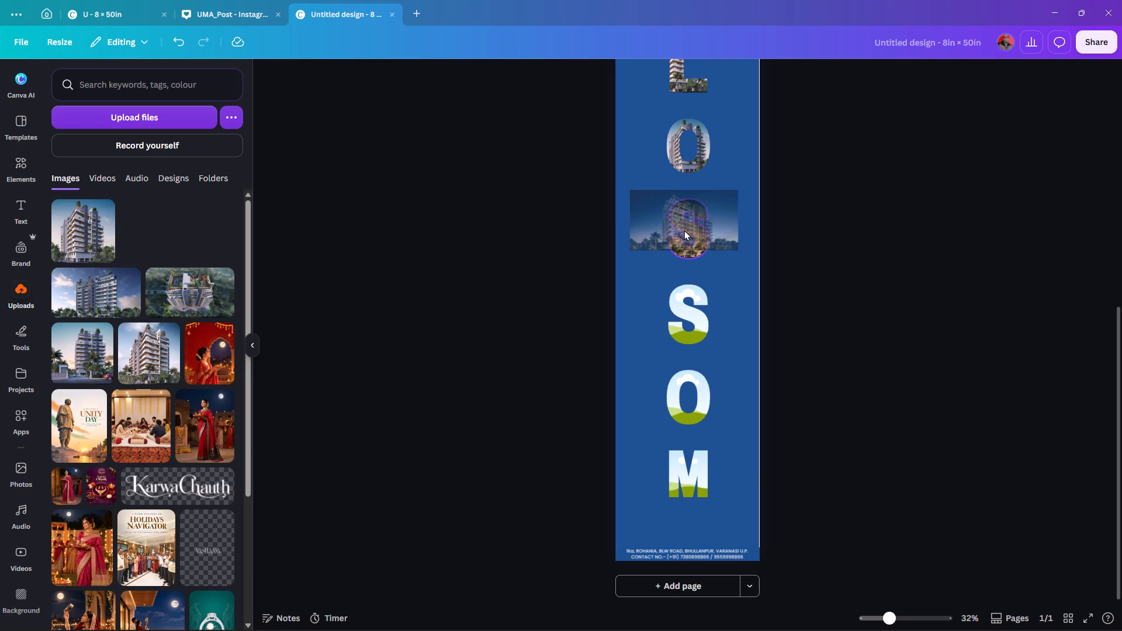
{"action": "left_click_drag", "start_coordinate": [684, 230], "coordinate": [687, 234]}
{"action": "left_click", "coordinate": [850, 227]}
{"action": "scroll", "coordinate": [846, 228], "scroll_direction": "down", "scroll_amount": 2}
{"action": "left_click_drag", "start_coordinate": [101, 290], "coordinate": [681, 307]}
{"action": "left_click", "coordinate": [487, 305]}
{"action": "scroll", "coordinate": [487, 305], "scroll_direction": "down", "scroll_amount": 1}
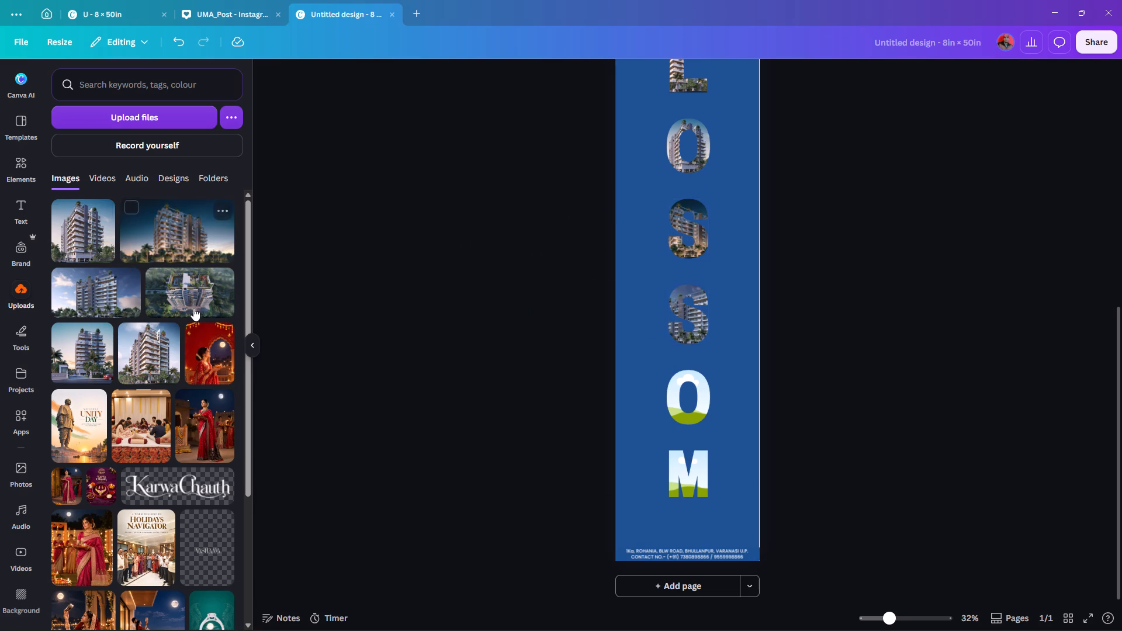
{"action": "left_click_drag", "start_coordinate": [181, 289], "coordinate": [674, 382]}
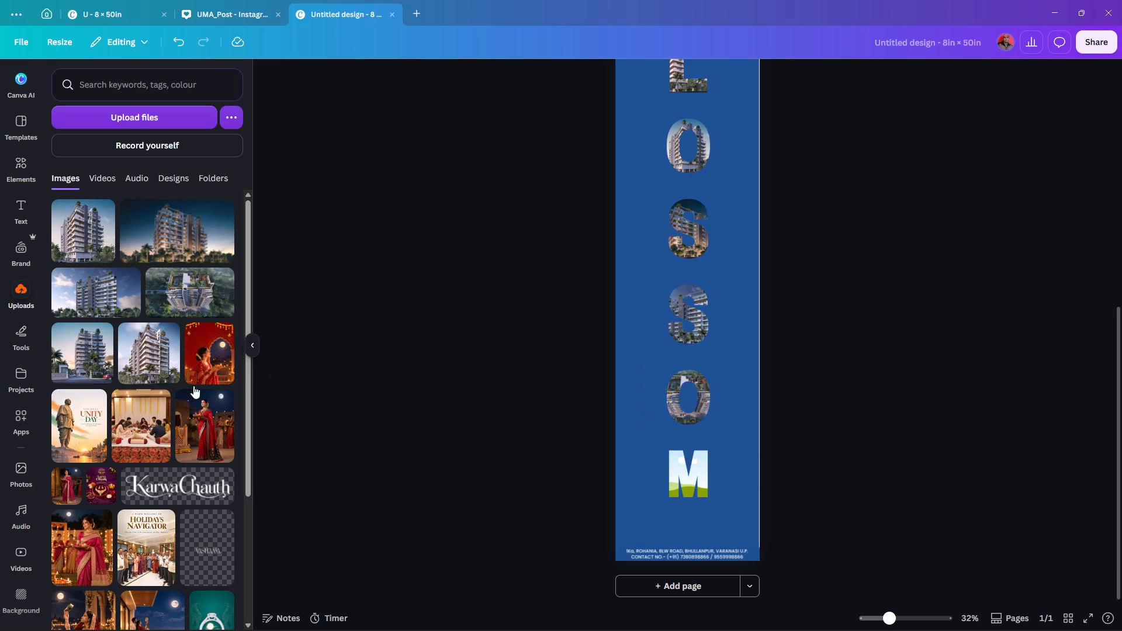
Fill the final M letter frame with the roadside tower render and shift its crop to centre the building.
{"action": "left_click_drag", "start_coordinate": [81, 350], "coordinate": [677, 452]}
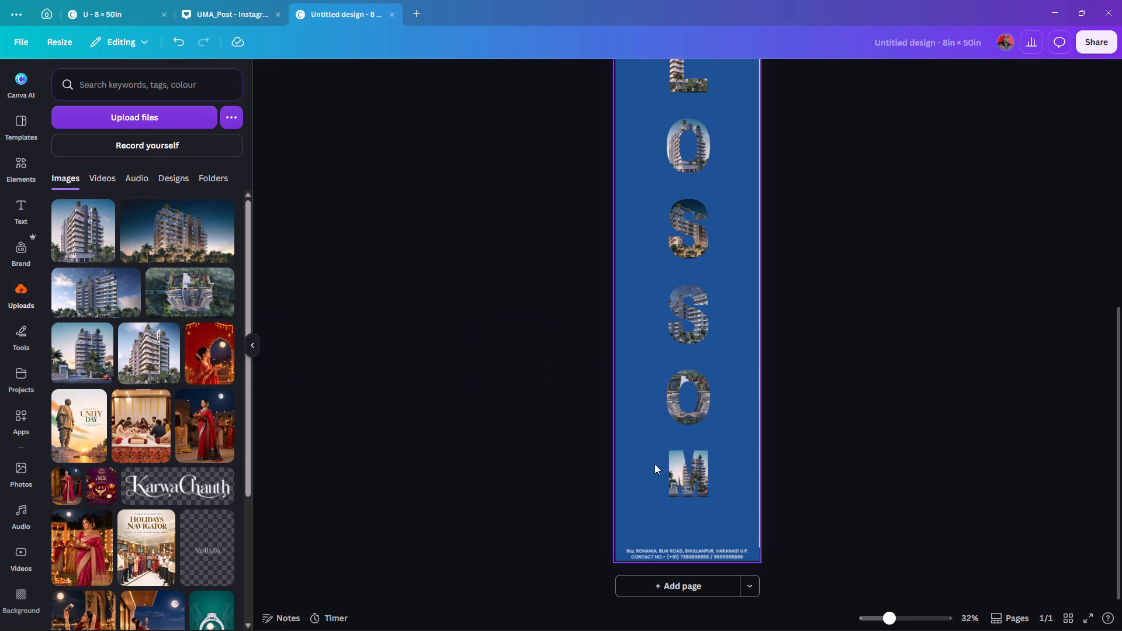
{"action": "double_click", "coordinate": [676, 459]}
{"action": "left_click_drag", "start_coordinate": [704, 469], "coordinate": [690, 469]}
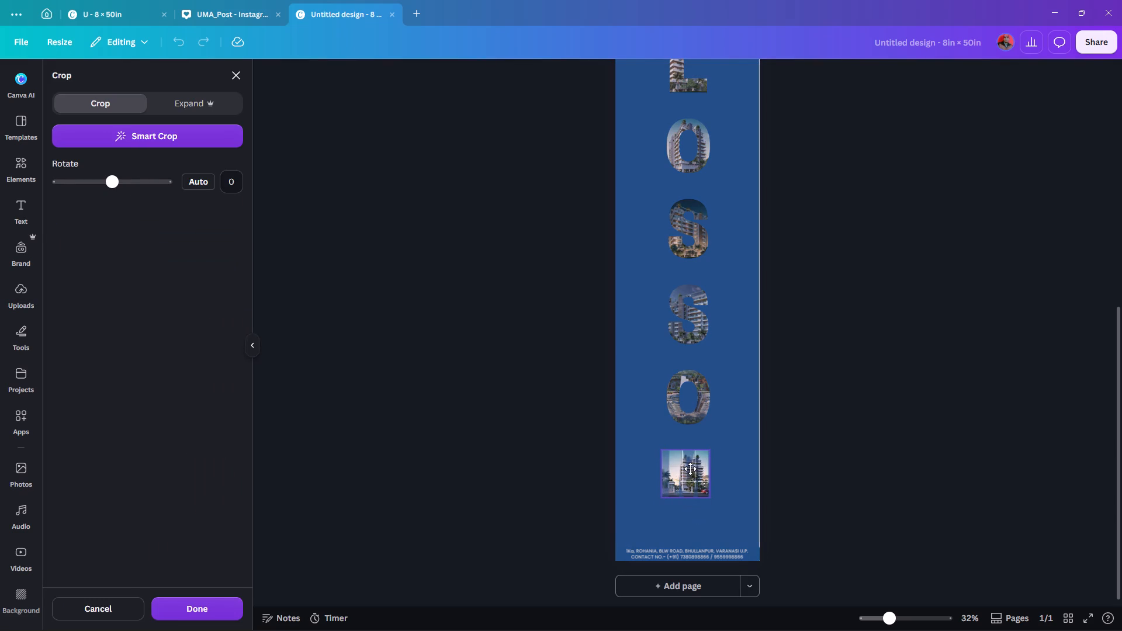
{"action": "left_click_drag", "start_coordinate": [690, 469], "coordinate": [687, 469]}
{"action": "double_click", "coordinate": [804, 436]}
Examine the whole render-filled banner and compare it with the plain white-lettered U banner.
{"action": "scroll", "coordinate": [827, 351], "scroll_direction": "down", "scroll_amount": 2, "text": "ctrl"}
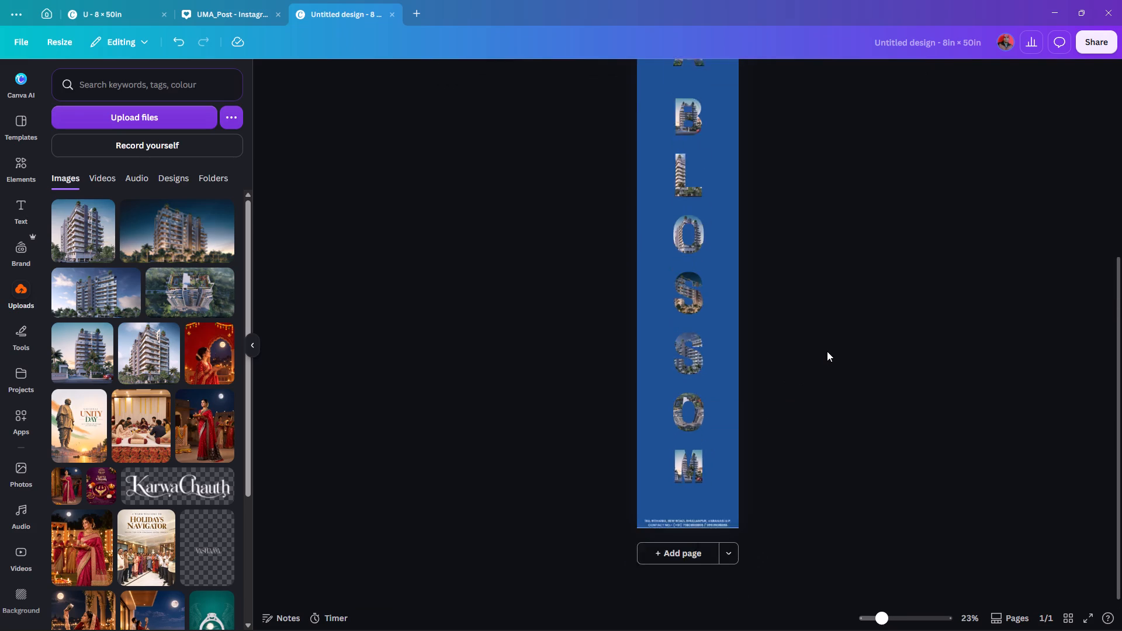
{"action": "scroll", "coordinate": [827, 351], "scroll_direction": "down", "scroll_amount": 3, "text": "ctrl"}
{"action": "scroll", "coordinate": [818, 321], "scroll_direction": "up", "scroll_amount": 1}
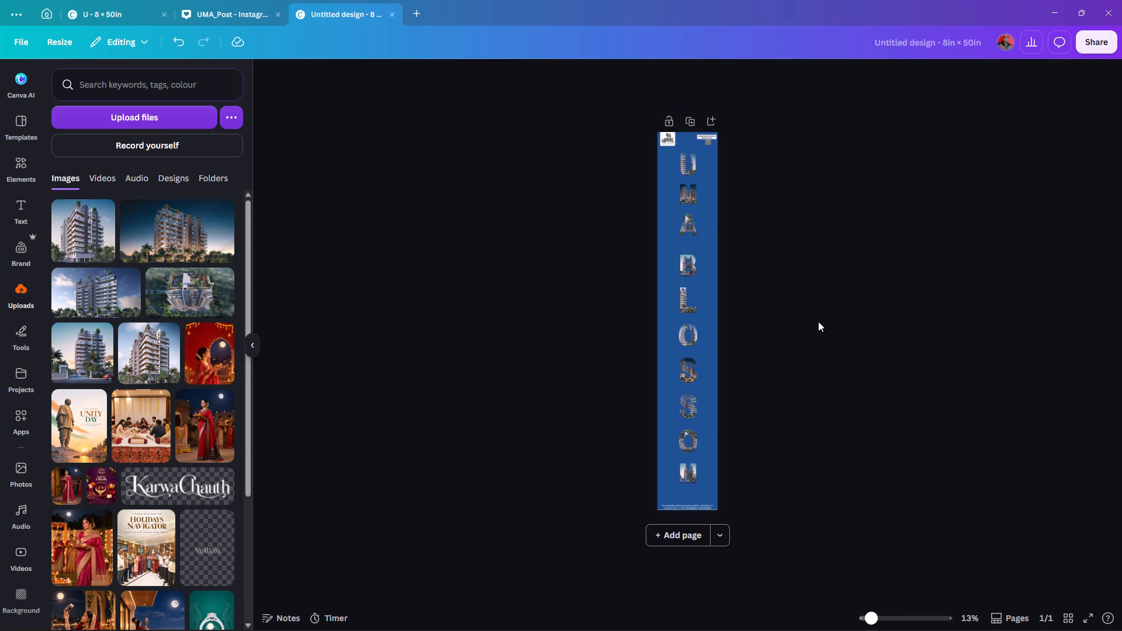
{"action": "scroll", "coordinate": [818, 321], "scroll_direction": "down", "scroll_amount": 1}
{"action": "scroll", "coordinate": [816, 321], "scroll_direction": "up", "scroll_amount": 1}
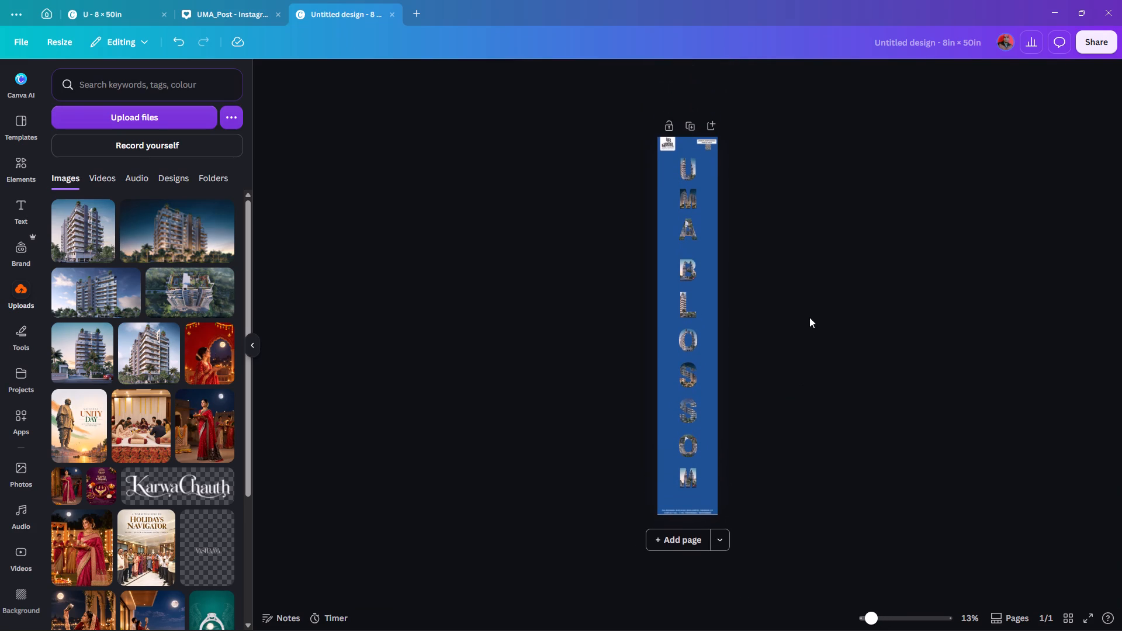
{"action": "scroll", "coordinate": [806, 314], "scroll_direction": "up", "scroll_amount": 2, "text": "ctrl"}
{"action": "scroll", "coordinate": [806, 314], "scroll_direction": "down", "scroll_amount": 1, "text": "ctrl"}
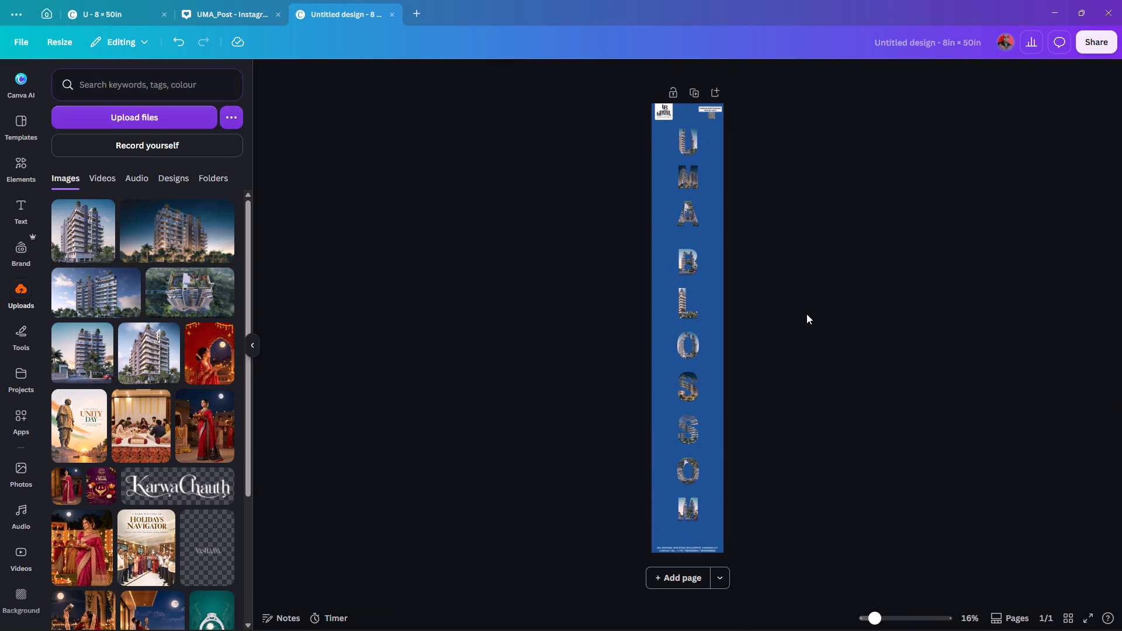
{"action": "left_click", "coordinate": [217, 17]}
{"action": "left_click", "coordinate": [102, 9]}
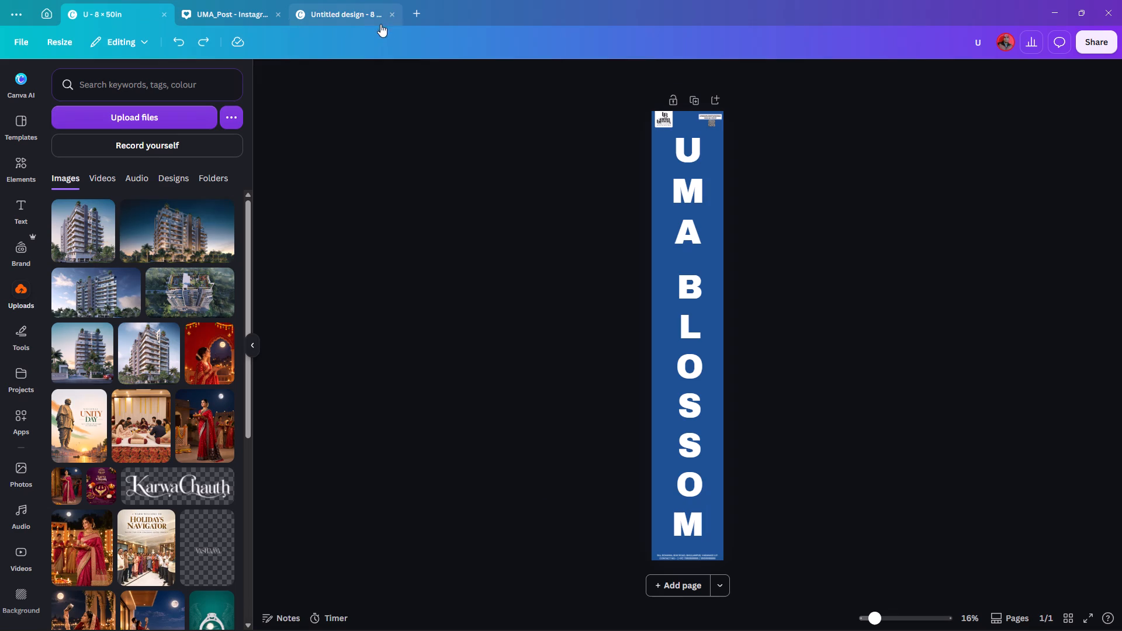
{"action": "left_click", "coordinate": [369, 11]}
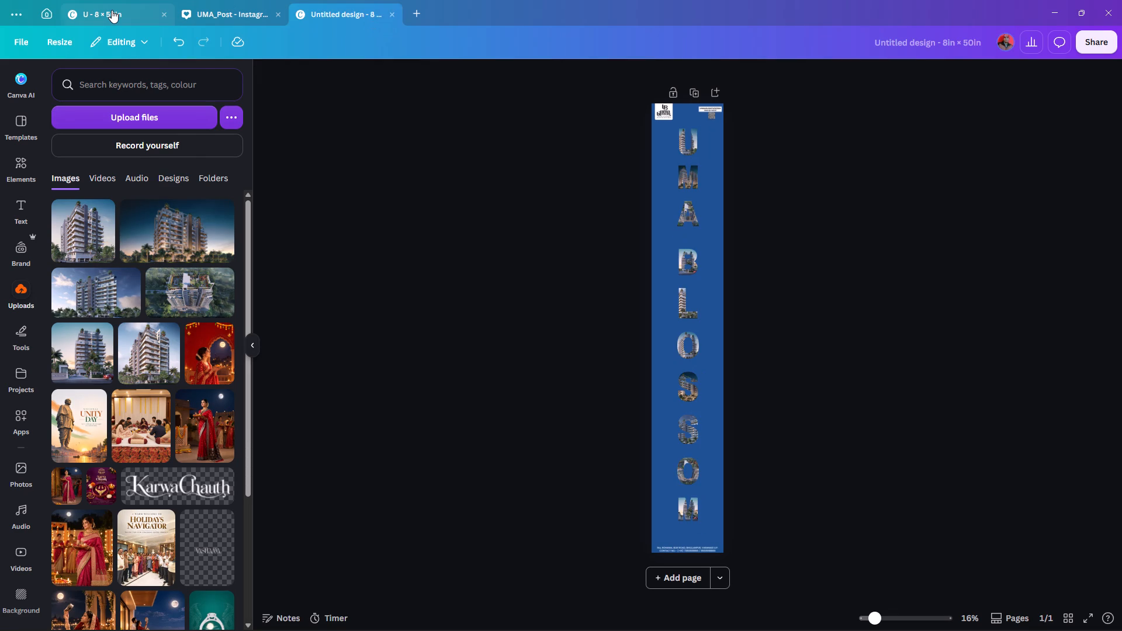
Move the U banner's design tab directly before the untitled design's tab.
{"action": "left_click", "coordinate": [112, 10]}
{"action": "left_click_drag", "start_coordinate": [101, 12], "coordinate": [309, 15]}
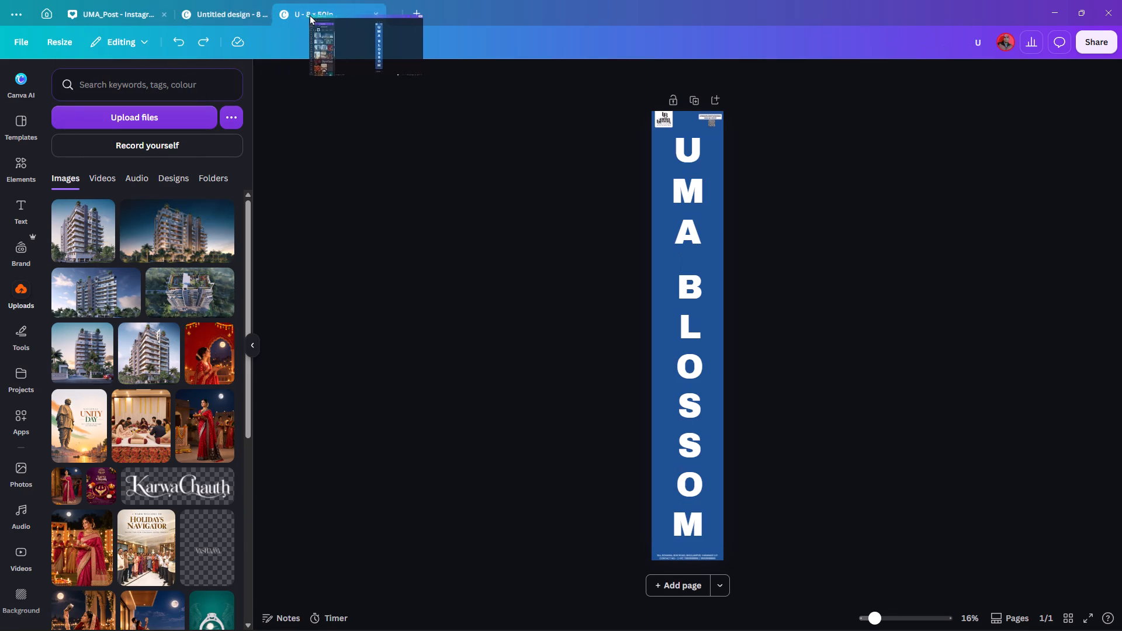
{"action": "left_click_drag", "start_coordinate": [309, 15], "coordinate": [235, 9]}
Compare the plain white and render-filled banners by alternating between the two designs, with each page fitted to the view.
{"action": "left_click", "coordinate": [323, 13]}
{"action": "left_click", "coordinate": [221, 15]}
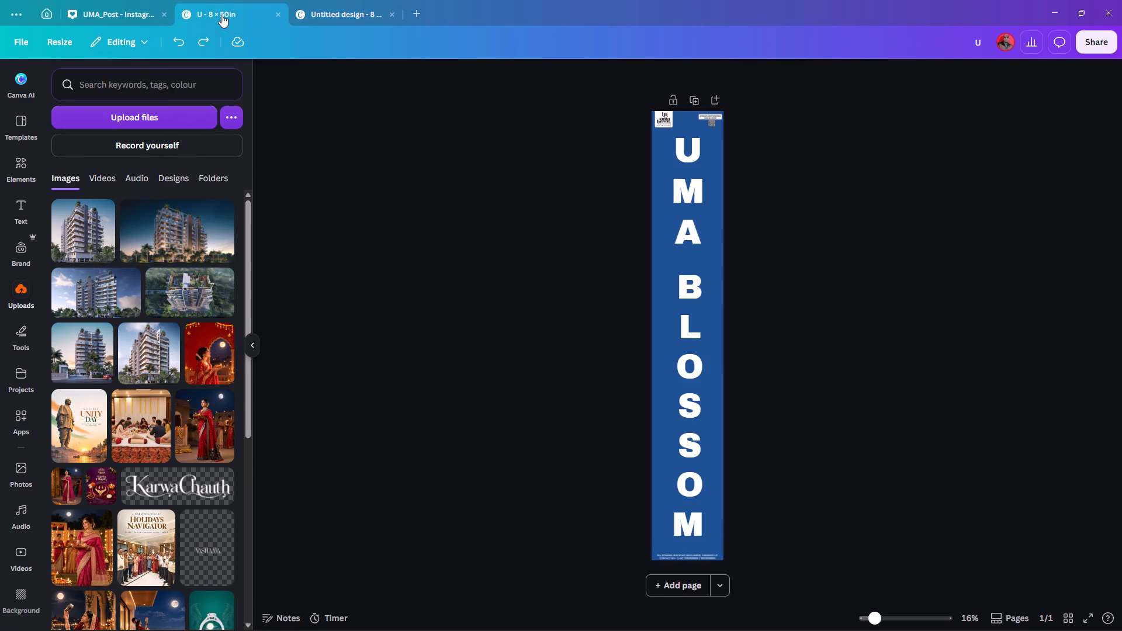
{"action": "left_click", "coordinate": [321, 8]}
{"action": "left_click", "coordinate": [219, 9]}
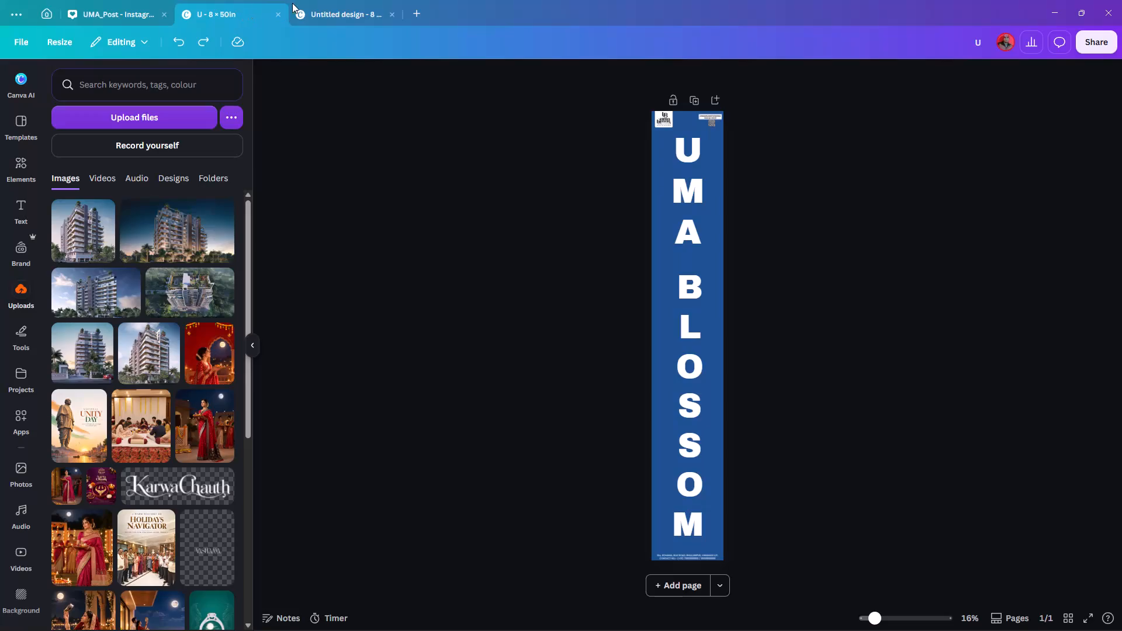
{"action": "left_click", "coordinate": [974, 623]}
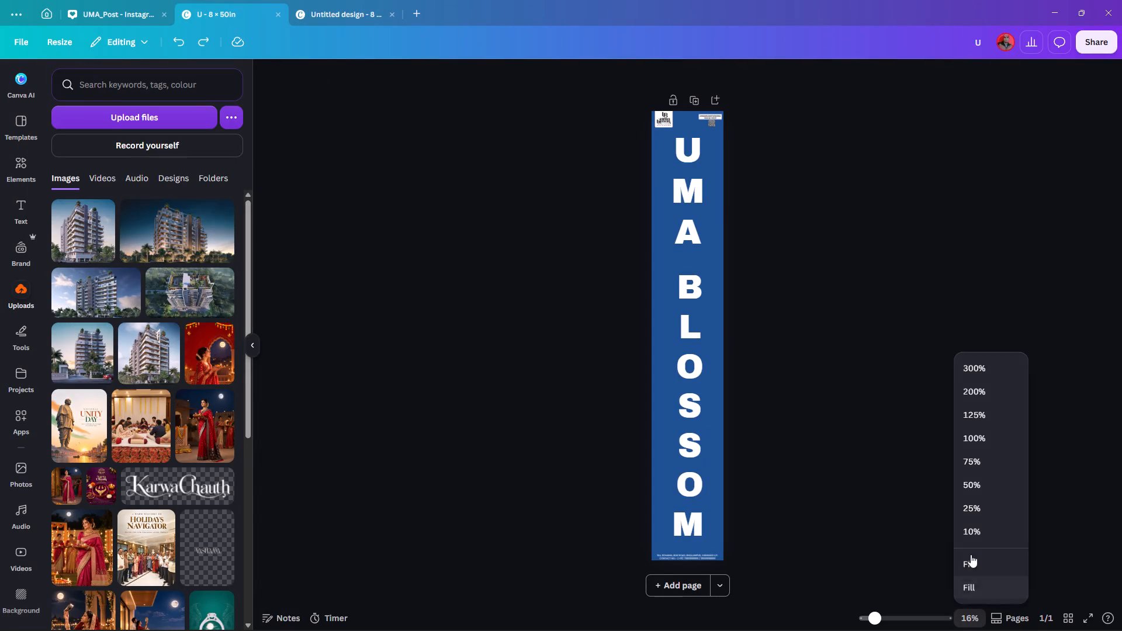
{"action": "left_click", "coordinate": [977, 557]}
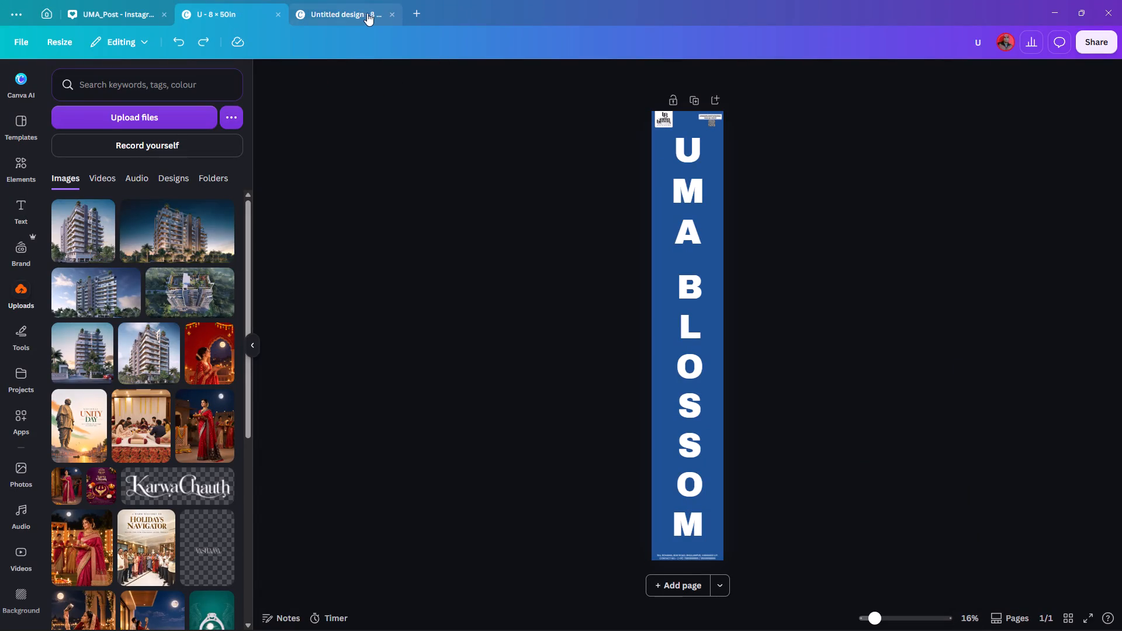
{"action": "left_click", "coordinate": [365, 13]}
{"action": "left_click", "coordinate": [964, 613]}
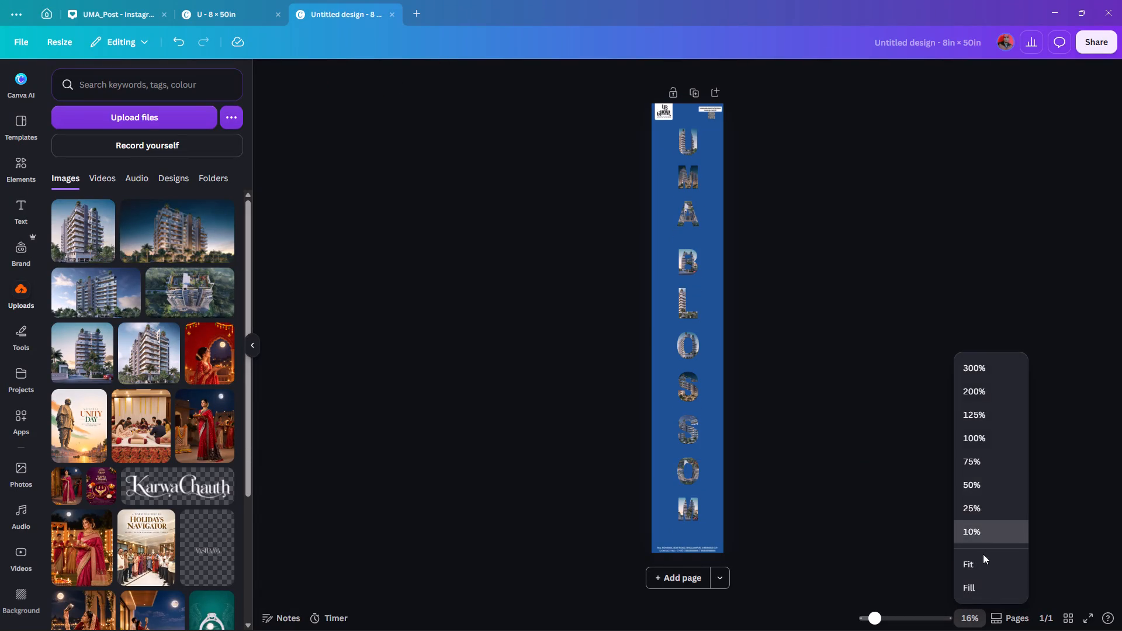
{"action": "double_click", "coordinate": [978, 564]}
{"action": "left_click", "coordinate": [248, 8]}
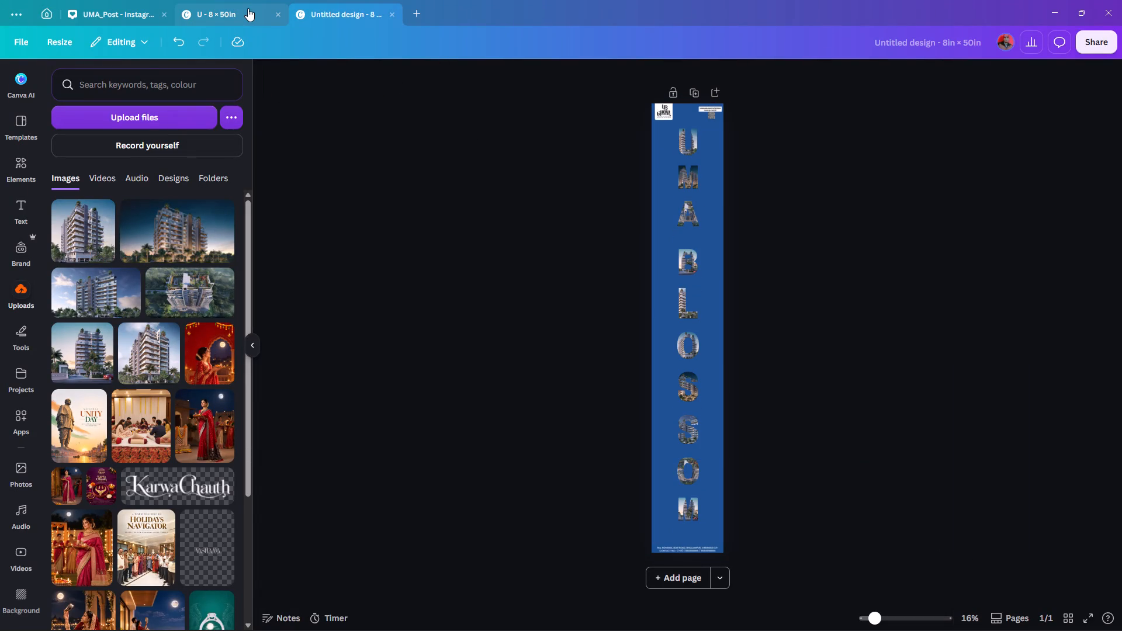
{"action": "left_click", "coordinate": [349, 13]}
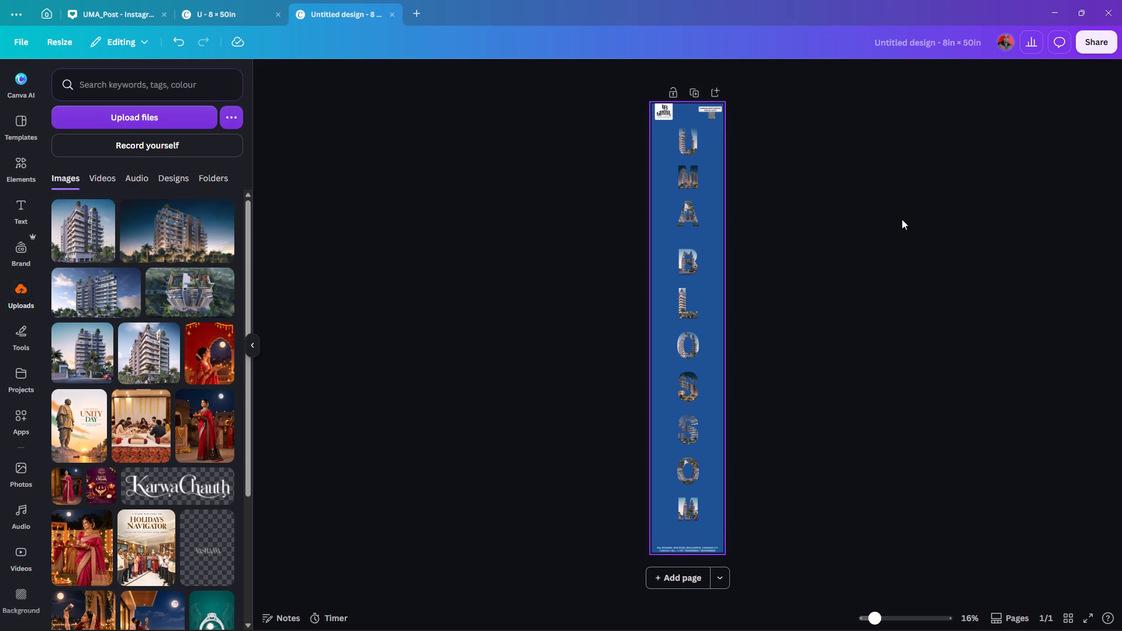
{"action": "left_click", "coordinate": [239, 13]}
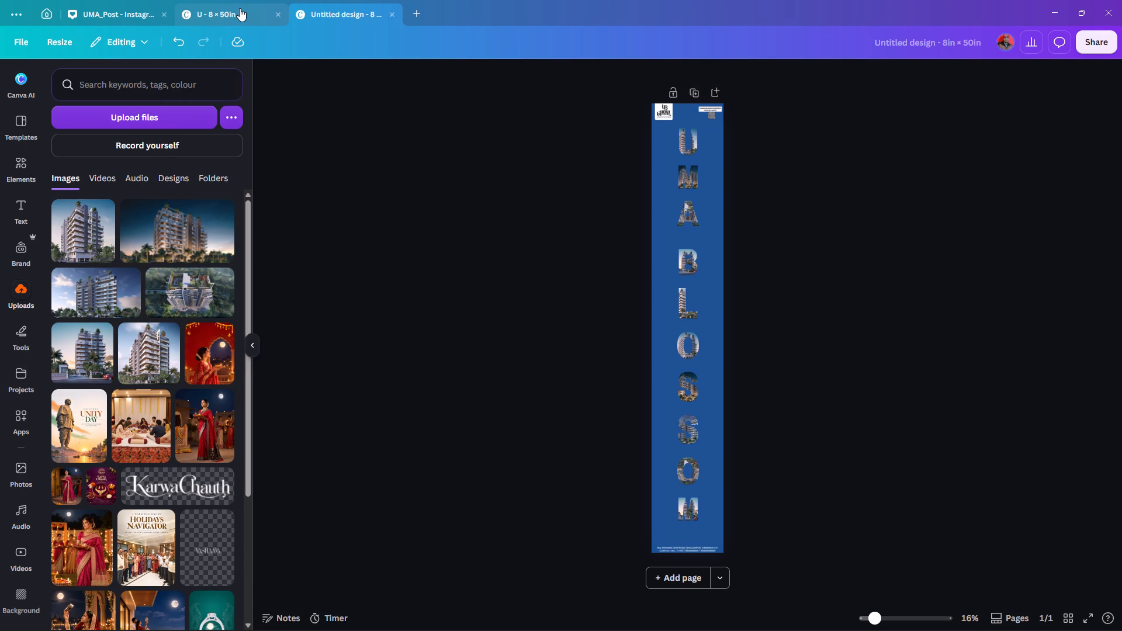
{"action": "left_click", "coordinate": [356, 13]}
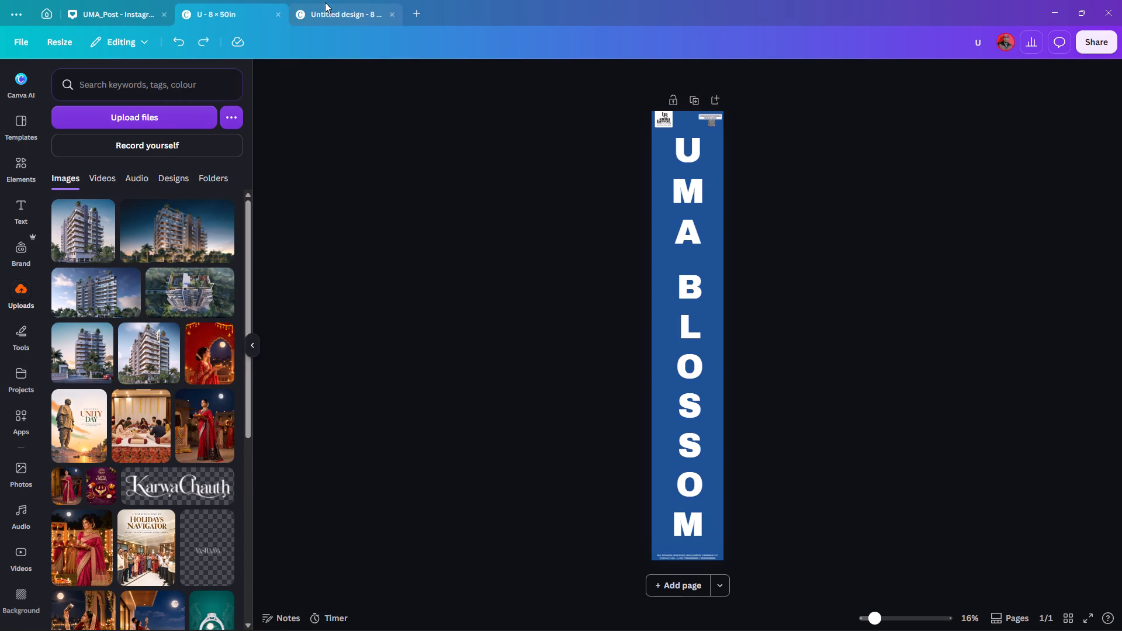
{"action": "left_click", "coordinate": [219, 5]}
{"action": "left_click", "coordinate": [359, 7]}
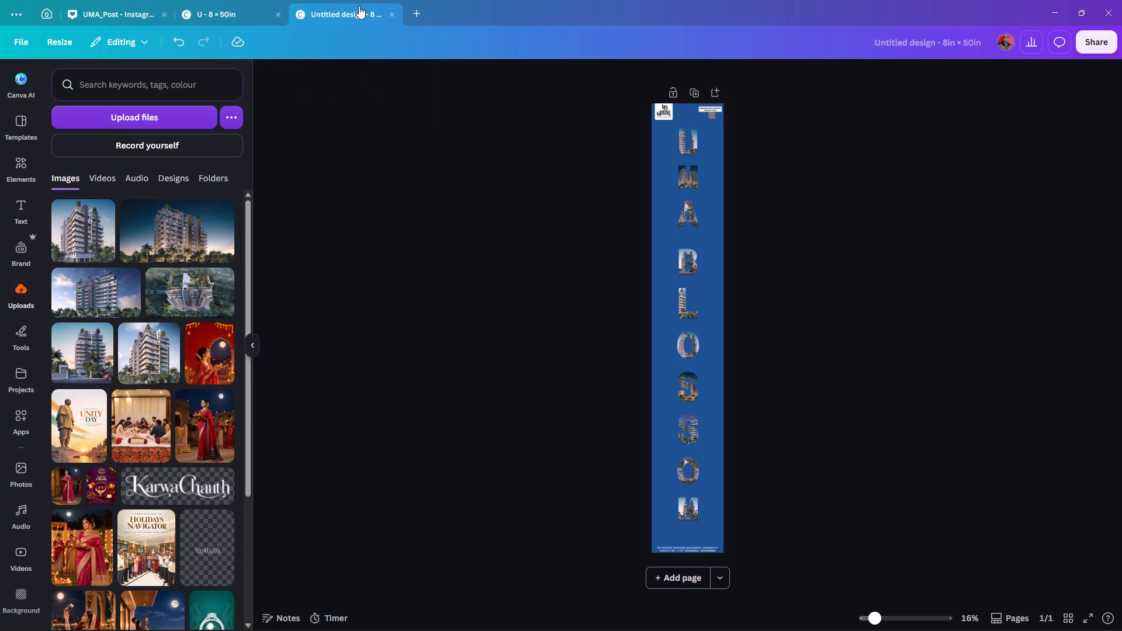
{"action": "left_click", "coordinate": [232, 8]}
{"action": "left_click", "coordinate": [323, 10]}
{"action": "left_click", "coordinate": [230, 9]}
Duplicate the plain white-lettered UMA BLOSSOM page in the U design.
{"action": "left_click", "coordinate": [698, 99]}
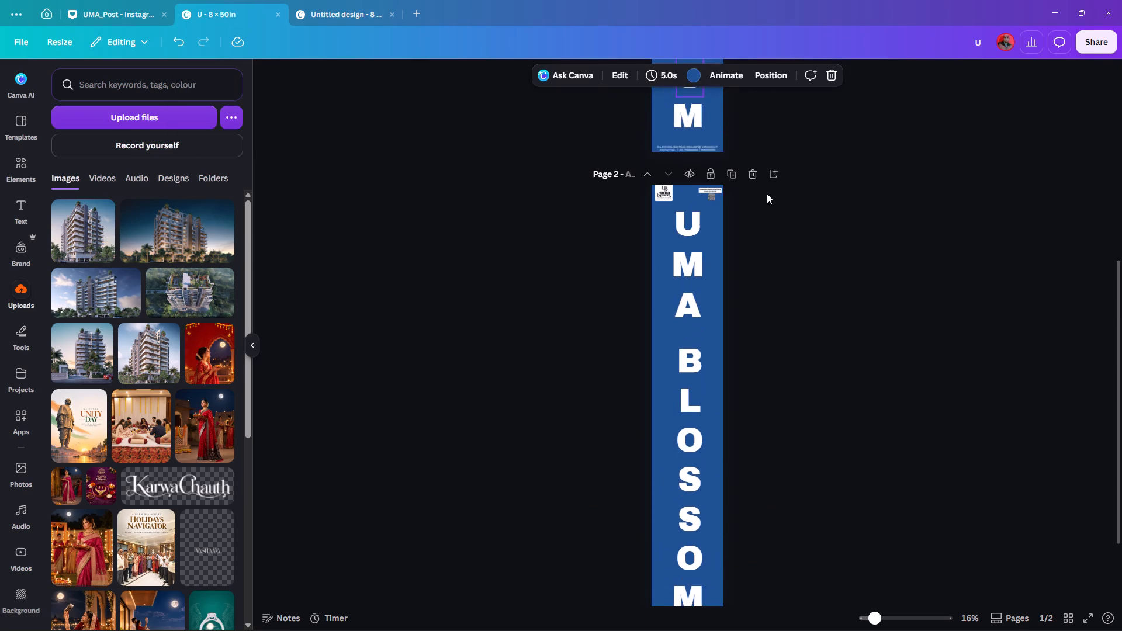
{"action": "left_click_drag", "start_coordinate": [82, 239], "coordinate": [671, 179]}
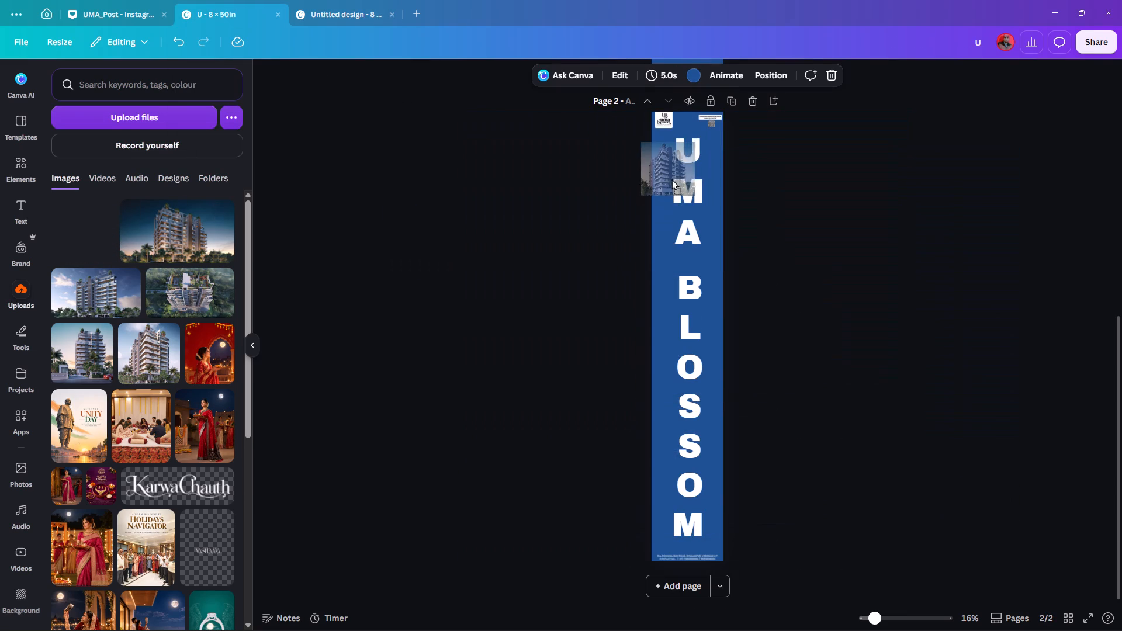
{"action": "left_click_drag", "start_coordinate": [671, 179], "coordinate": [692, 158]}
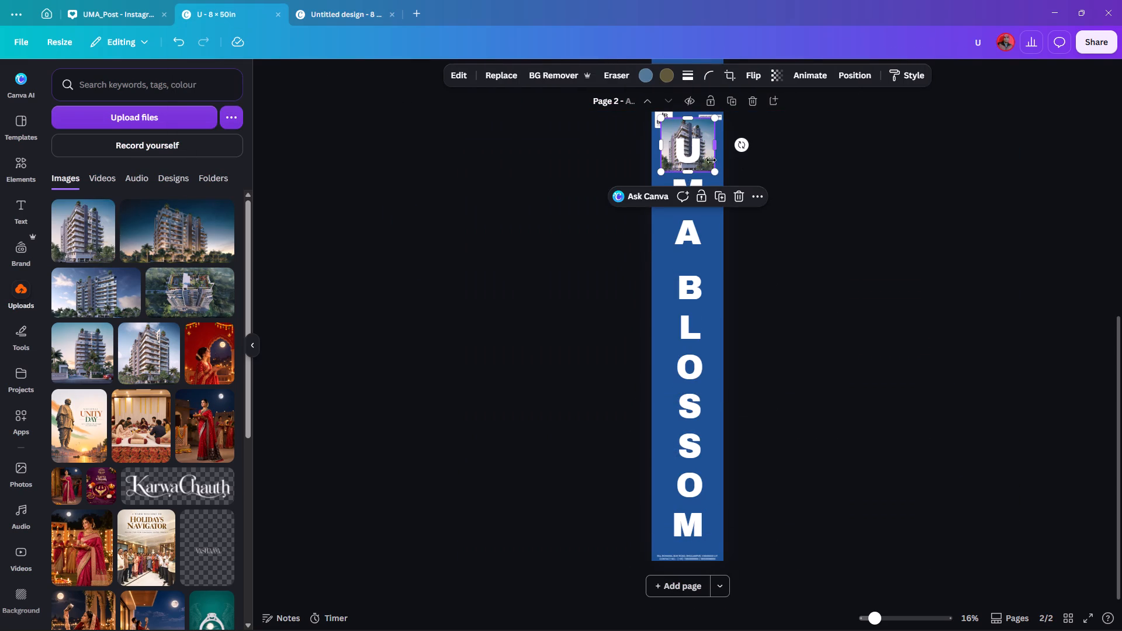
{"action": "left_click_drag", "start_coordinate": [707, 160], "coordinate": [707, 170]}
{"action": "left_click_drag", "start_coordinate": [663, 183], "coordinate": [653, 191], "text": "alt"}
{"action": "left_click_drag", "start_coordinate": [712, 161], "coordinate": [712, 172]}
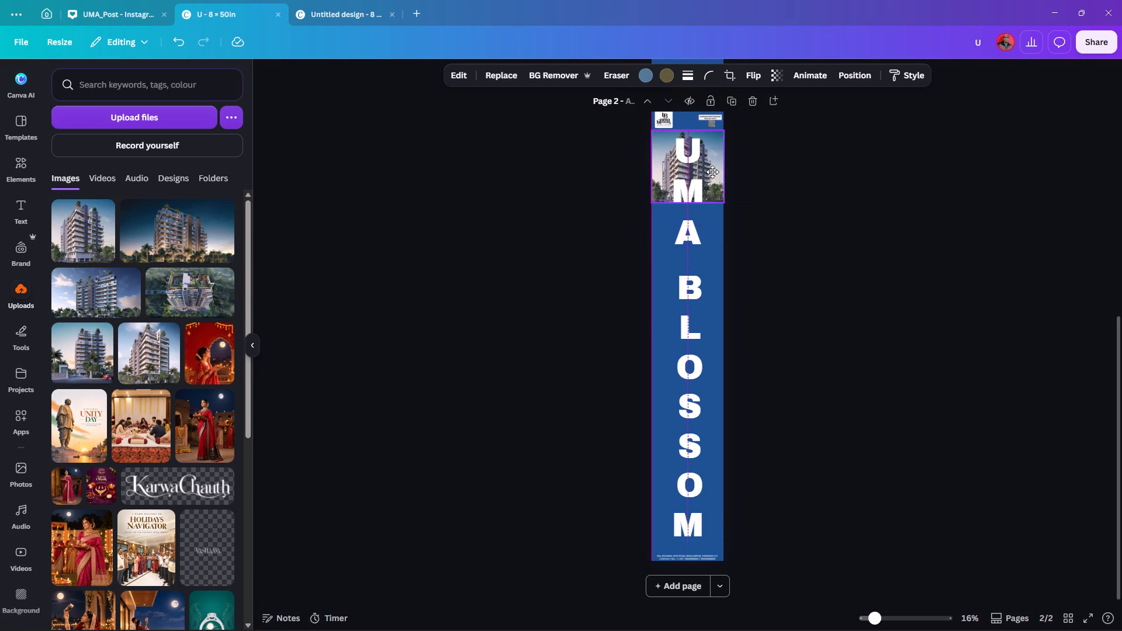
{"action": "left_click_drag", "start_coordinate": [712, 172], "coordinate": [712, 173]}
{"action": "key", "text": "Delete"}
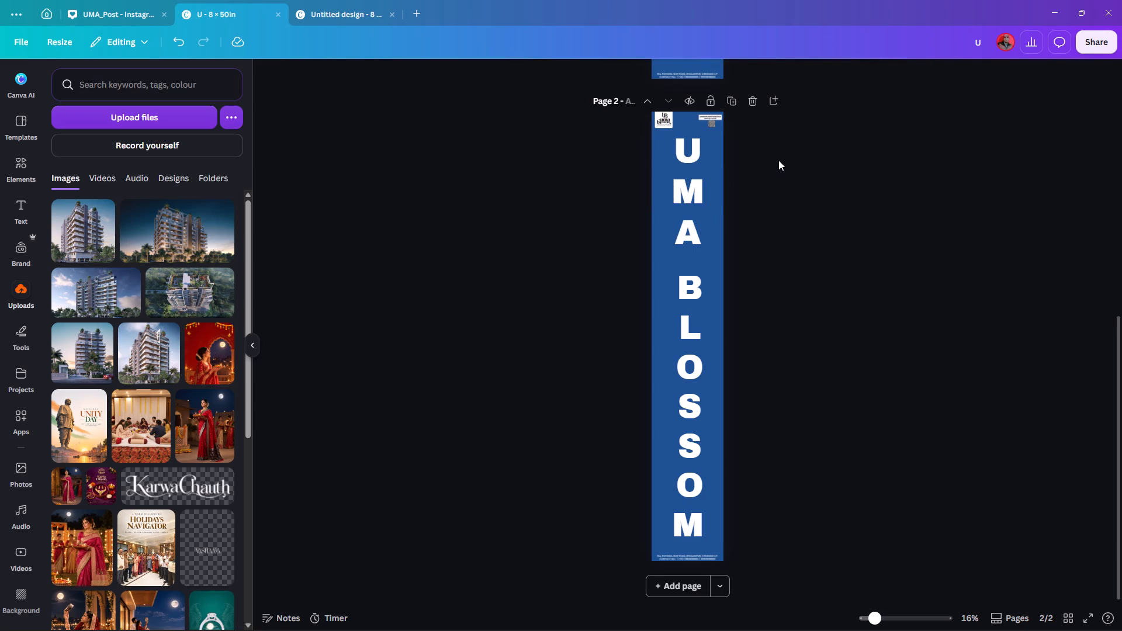
Add the first uploaded building render to page 2 and enlarge it to cover the banner's full height.
{"action": "left_click", "coordinate": [94, 226]}
{"action": "left_click_drag", "start_coordinate": [716, 310], "coordinate": [725, 301], "text": "alt"}
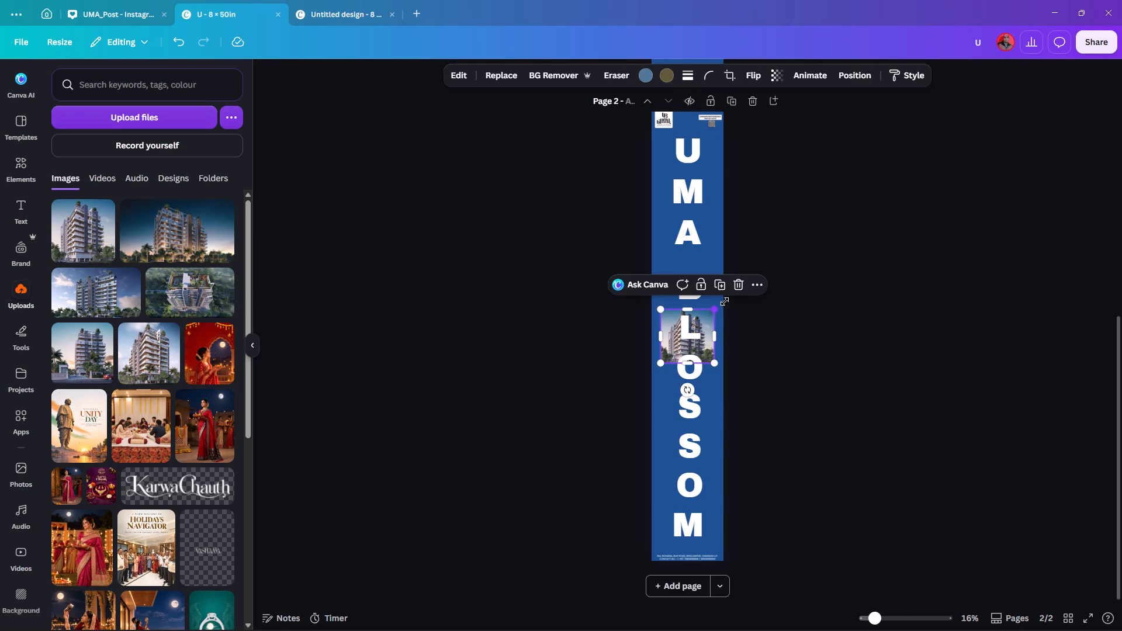
{"action": "left_click_drag", "start_coordinate": [725, 301], "coordinate": [967, 173], "text": "alt"}
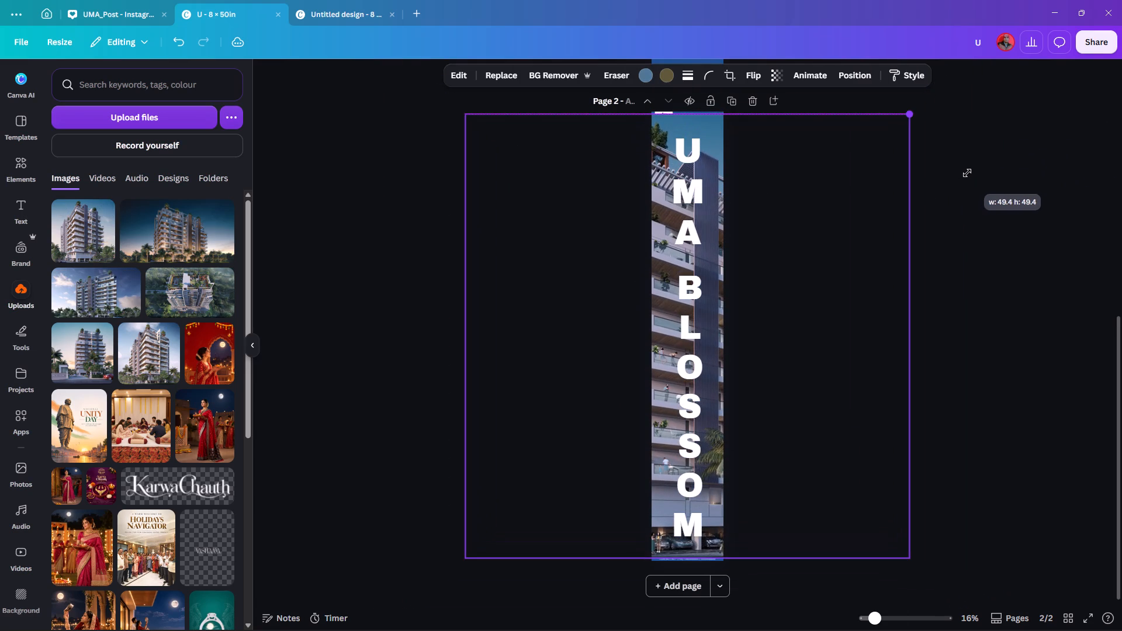
{"action": "left_click_drag", "start_coordinate": [967, 173], "coordinate": [979, 171], "text": "alt"}
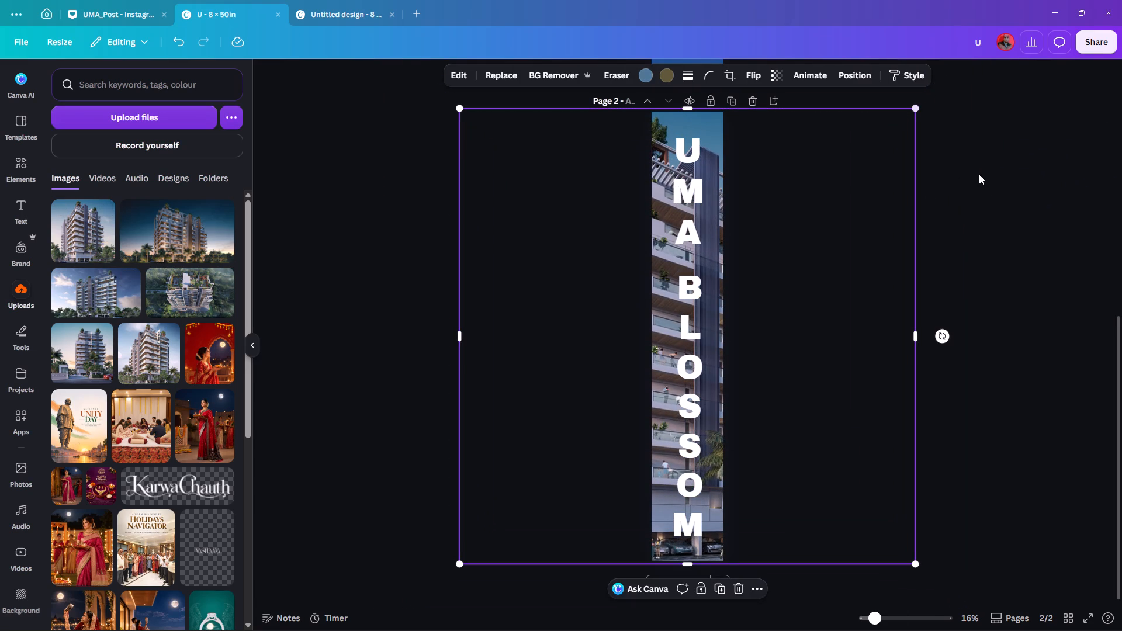
Send the enlarged render backward behind the logo, QR code, lettering and bottom contact strip.
{"action": "key", "text": "ctrl+bracketleft"}
{"action": "key", "text": "ctrl+bracketleft"}
{"action": "key", "text": "ctrl+bracketleft"}
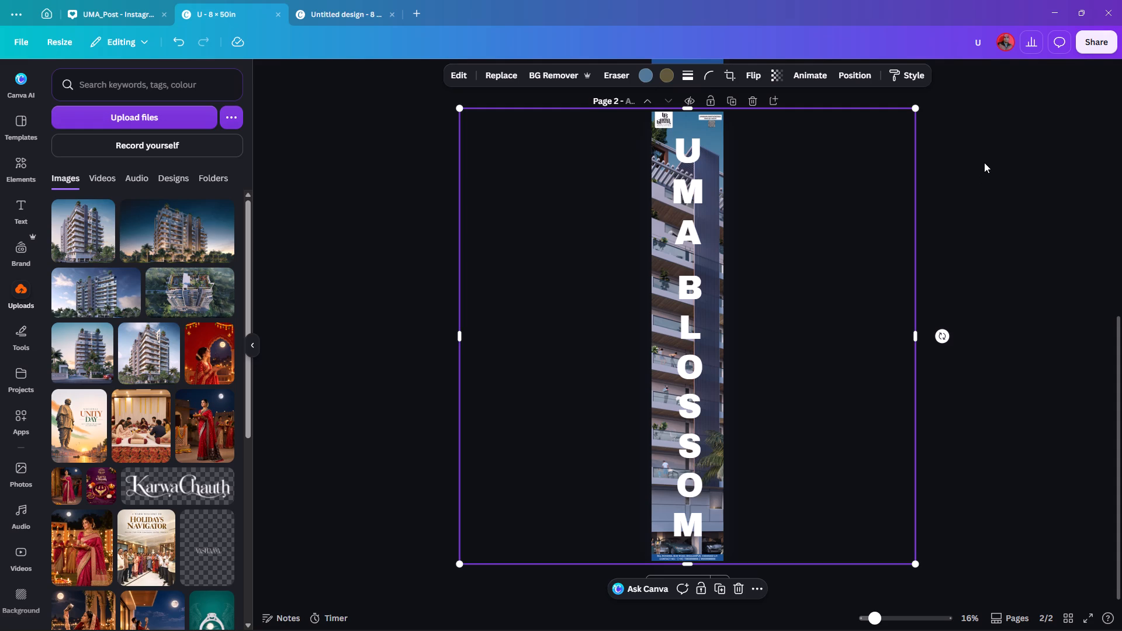
{"action": "key", "text": "ctrl+bracketleft"}
{"action": "key", "text": "ctrl+bracketleft"}
{"action": "key", "text": "ctrl+bracketleft"}
{"action": "key", "text": "ctrl+bracketleft"}
{"action": "key", "text": "ctrl+bracketleft"}
Reposition the background render so the building's dark vertical section sits behind the white UMA BLOSSOM letters, with sky above it.
{"action": "left_click_drag", "start_coordinate": [733, 170], "coordinate": [701, 170]}
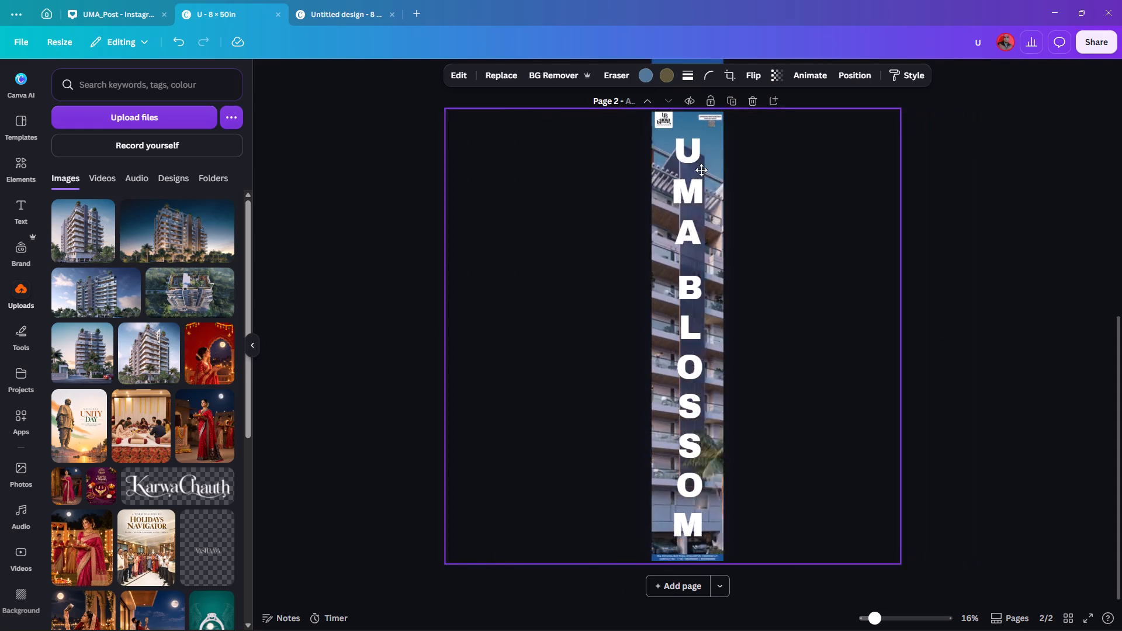
{"action": "left_click_drag", "start_coordinate": [701, 170], "coordinate": [763, 182]}
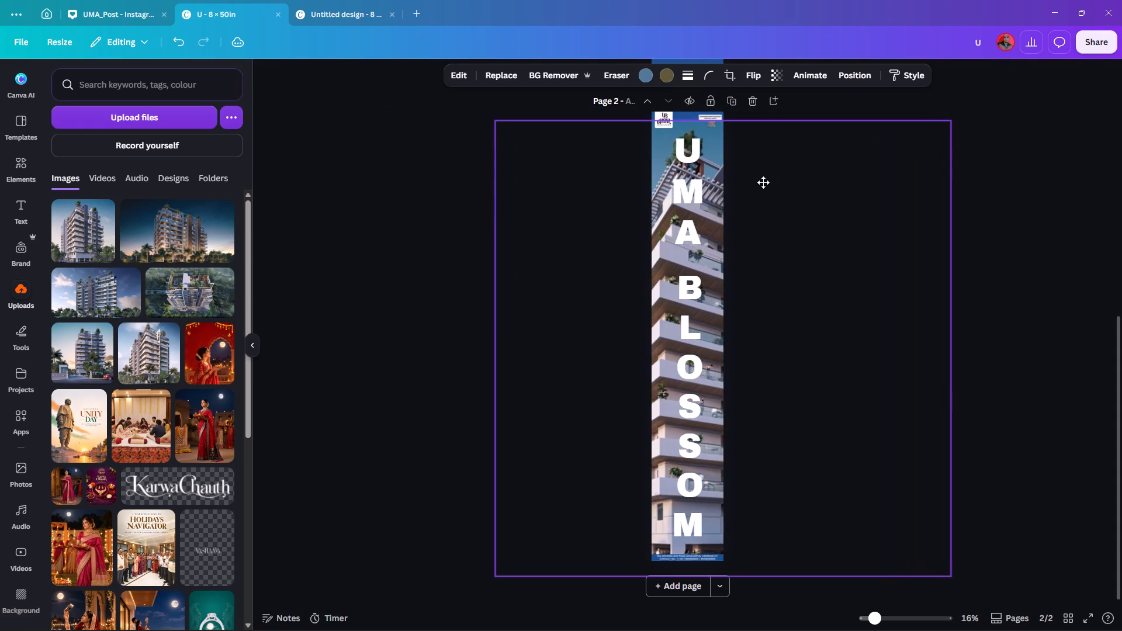
{"action": "left_click_drag", "start_coordinate": [763, 182], "coordinate": [714, 175]}
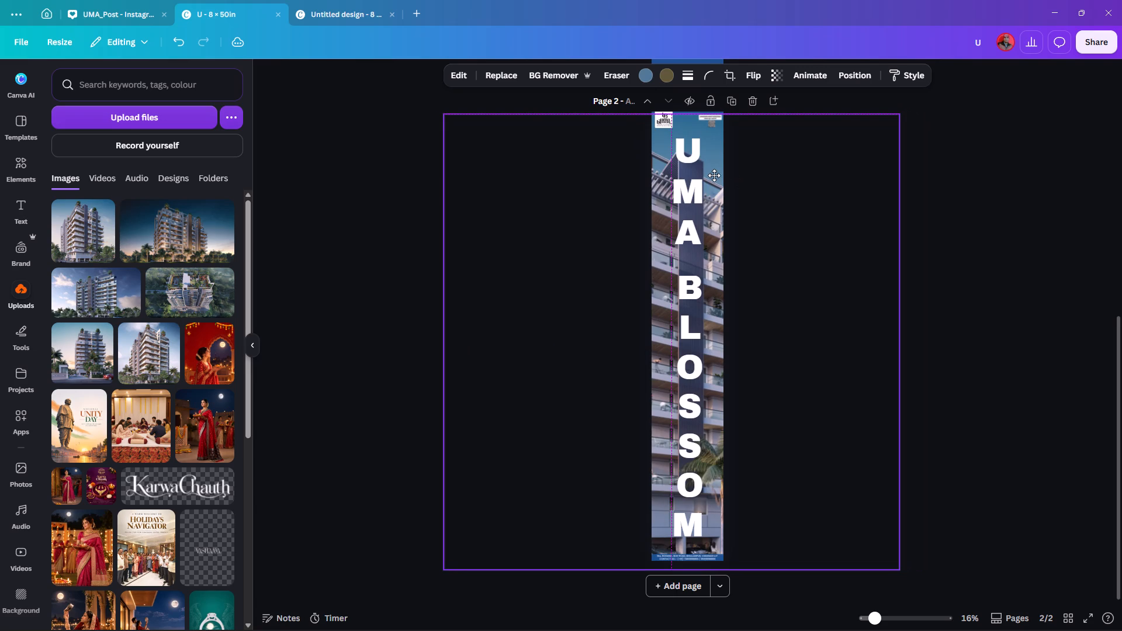
{"action": "left_click_drag", "start_coordinate": [714, 175], "coordinate": [715, 177]}
{"action": "left_click_drag", "start_coordinate": [715, 177], "coordinate": [751, 176]}
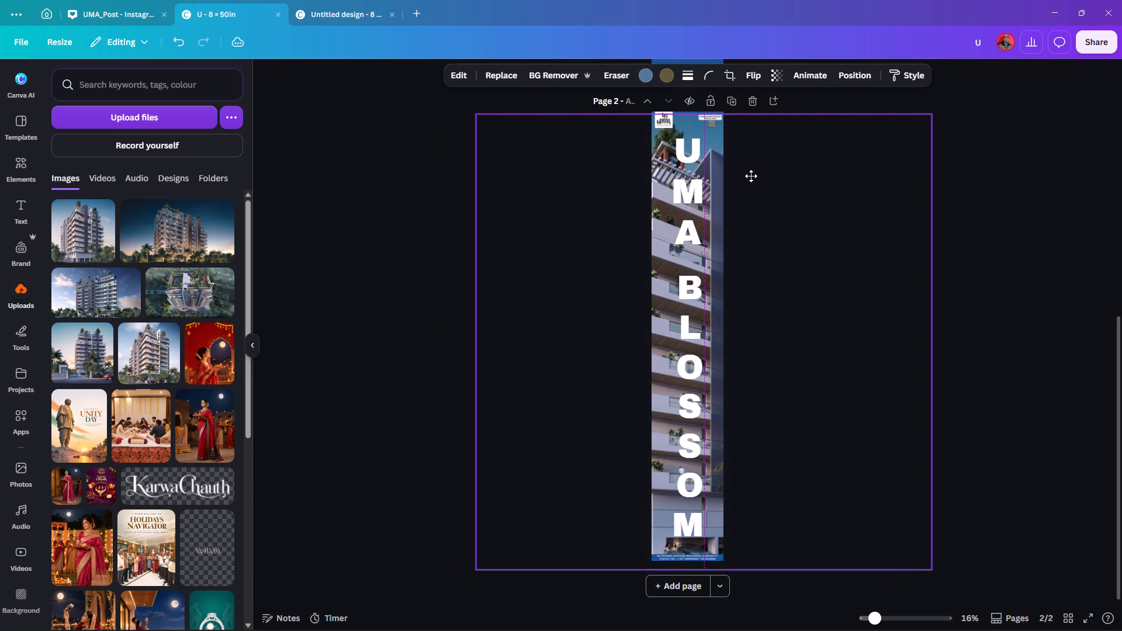
{"action": "left_click_drag", "start_coordinate": [751, 176], "coordinate": [720, 161]}
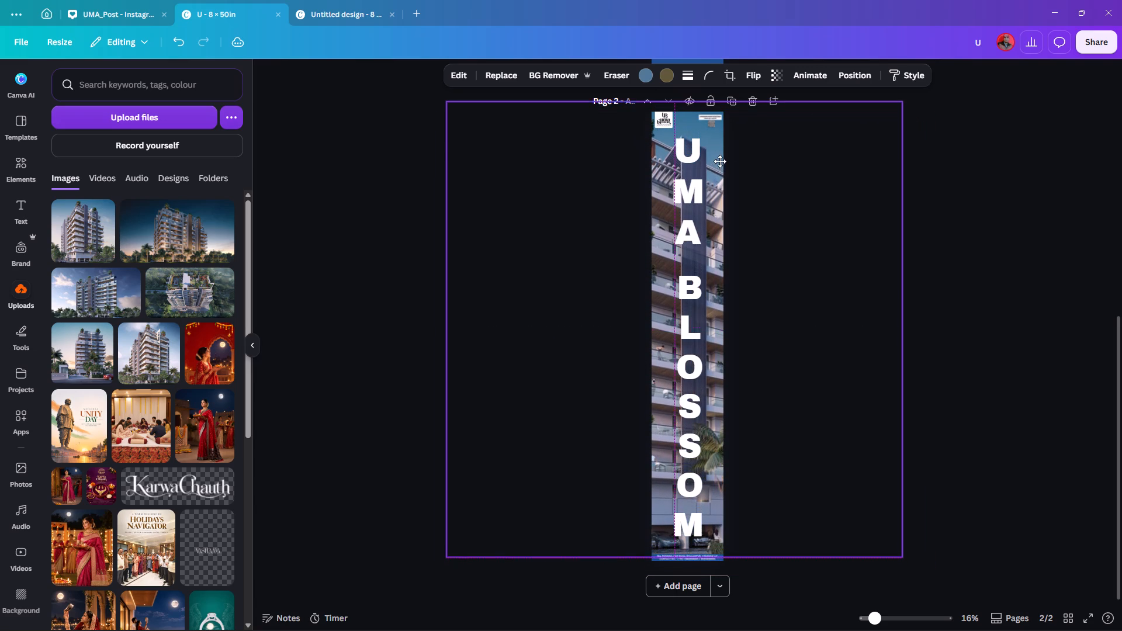
{"action": "left_click_drag", "start_coordinate": [720, 161], "coordinate": [712, 164]}
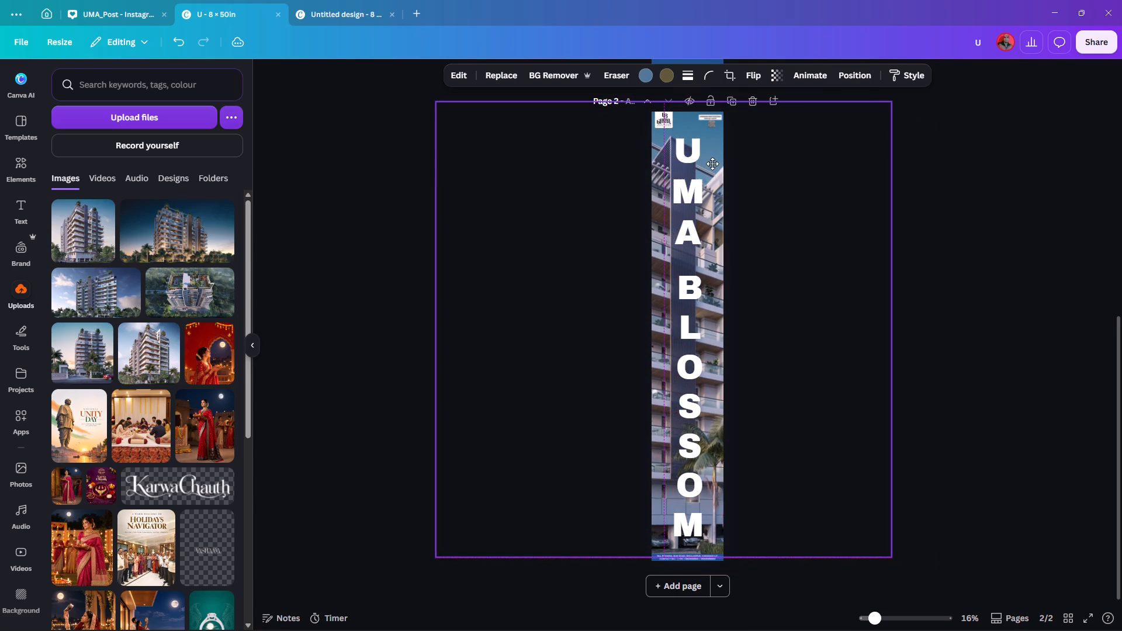
{"action": "left_click_drag", "start_coordinate": [712, 164], "coordinate": [716, 172]}
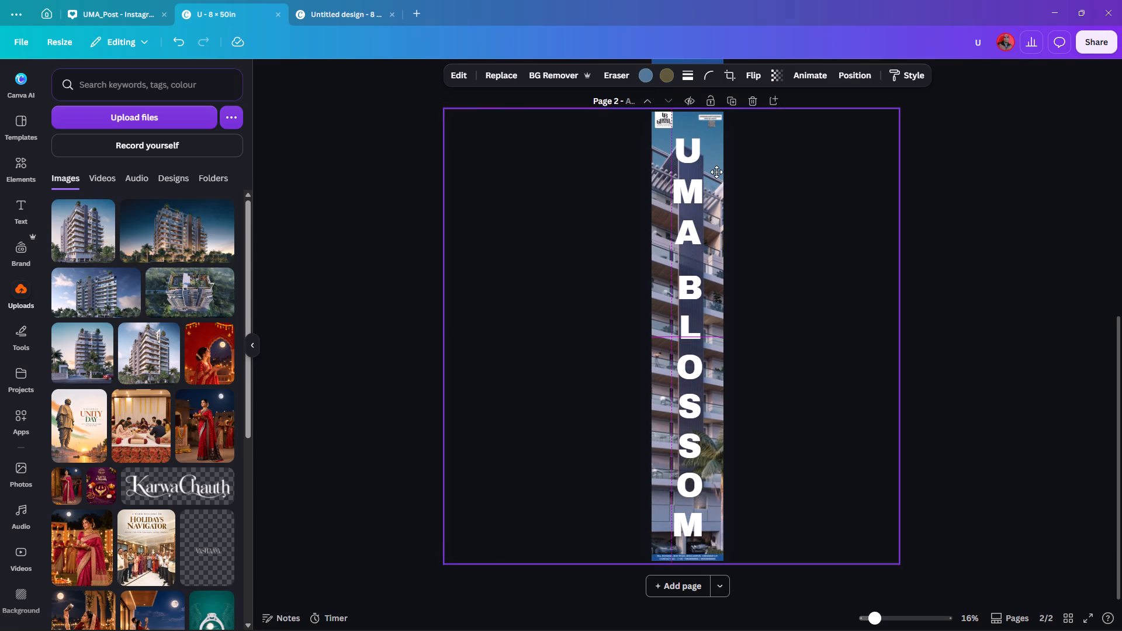
{"action": "left_click_drag", "start_coordinate": [716, 172], "coordinate": [718, 172]}
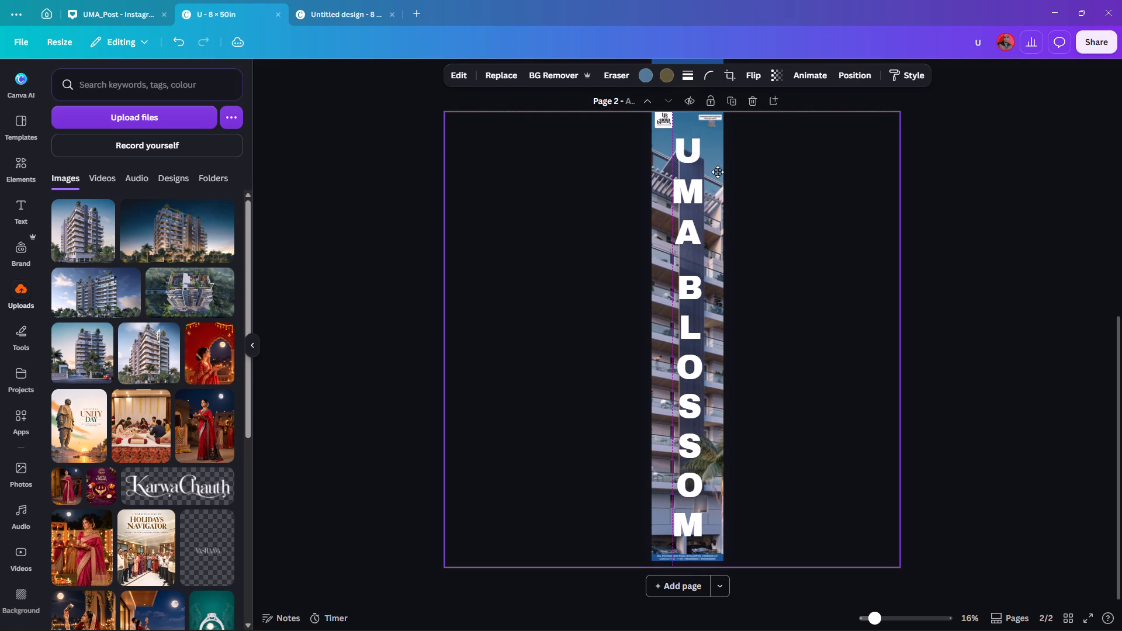
{"action": "left_click_drag", "start_coordinate": [718, 172], "coordinate": [716, 170]}
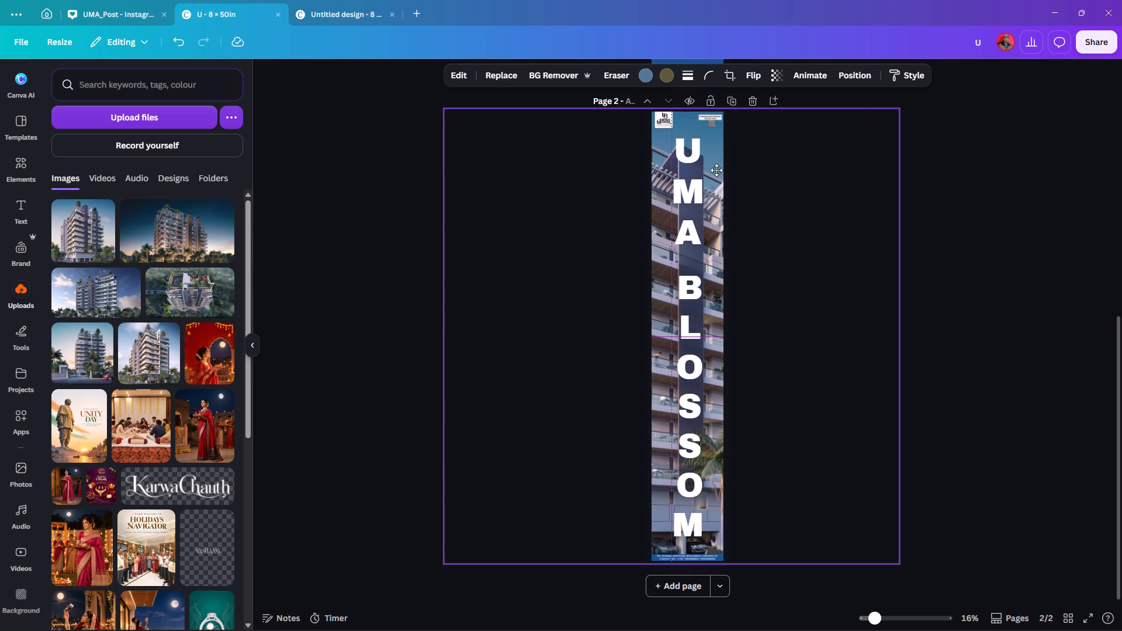
{"action": "left_click_drag", "start_coordinate": [716, 170], "coordinate": [716, 170]}
{"action": "left_click_drag", "start_coordinate": [716, 170], "coordinate": [718, 169]}
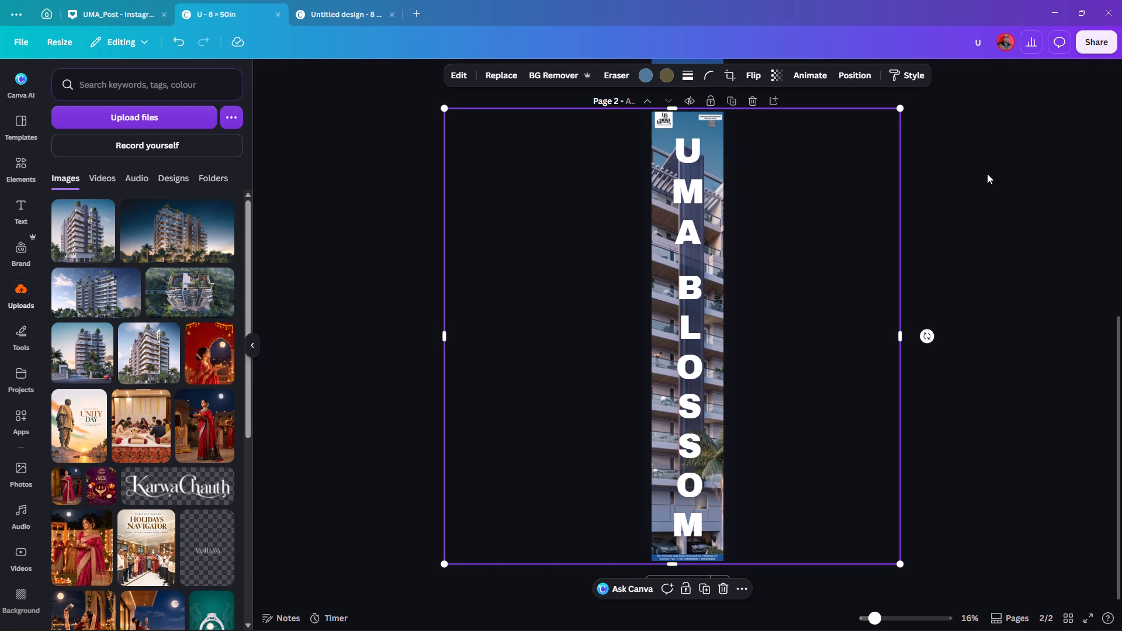
{"action": "double_click", "coordinate": [987, 174]}
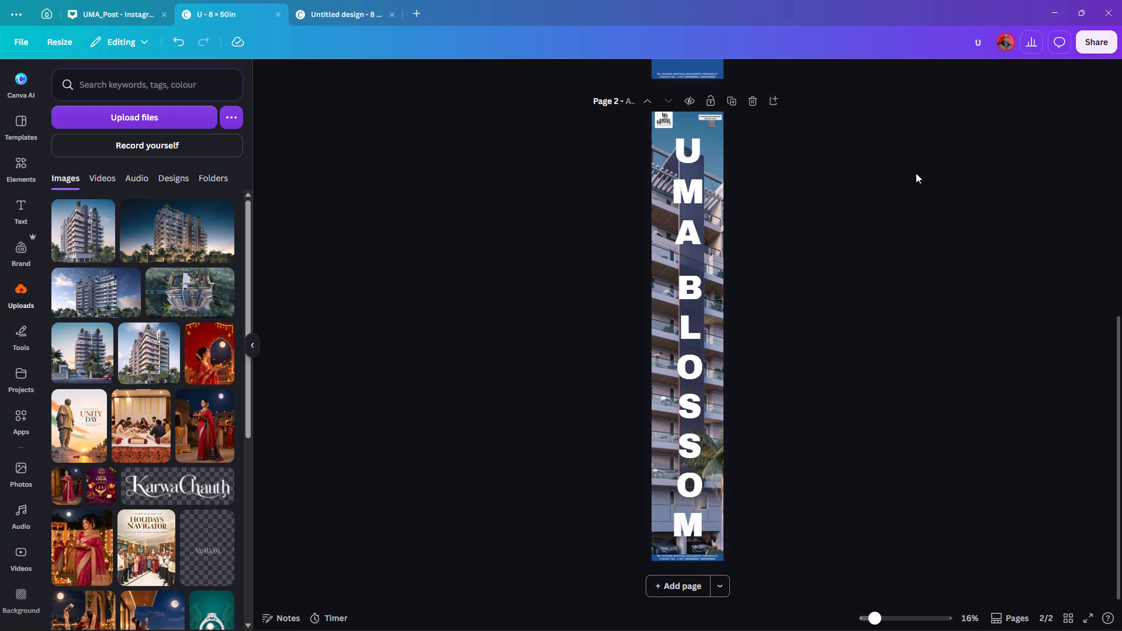
{"action": "scroll", "coordinate": [925, 171], "scroll_direction": "up", "scroll_amount": 10}
{"action": "scroll", "coordinate": [925, 171], "scroll_direction": "down", "scroll_amount": 10}
{"action": "scroll", "coordinate": [528, 63], "scroll_direction": "up", "scroll_amount": 1}
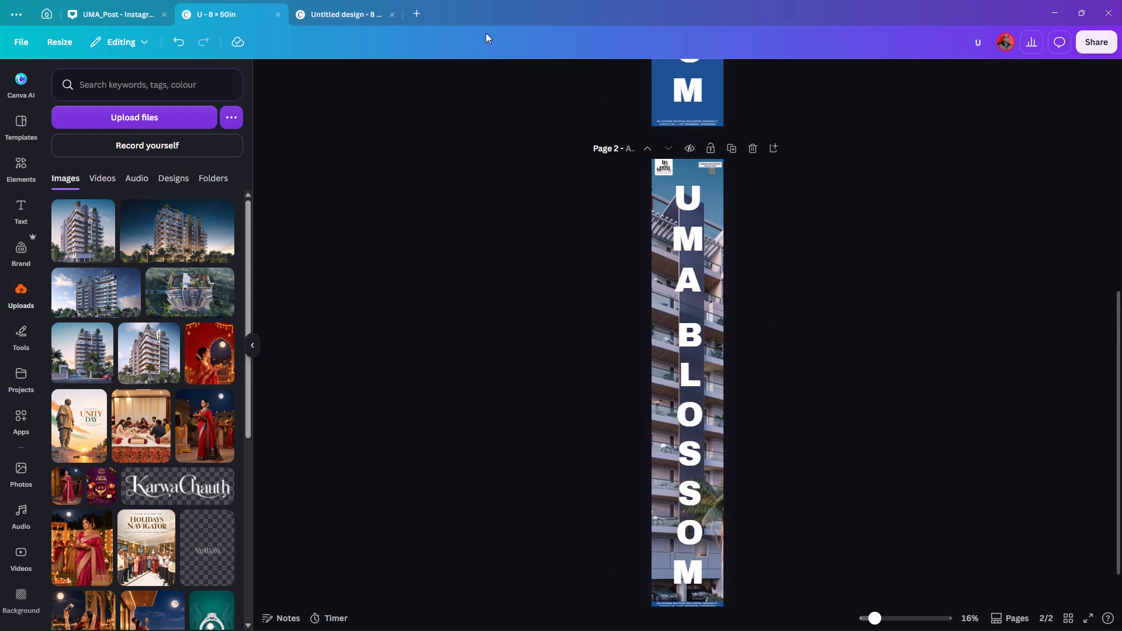
In the untitled render-lettered design, change the page background to the off-white photo colour.
{"action": "left_click", "coordinate": [344, 0]}
{"action": "left_click", "coordinate": [343, 7]}
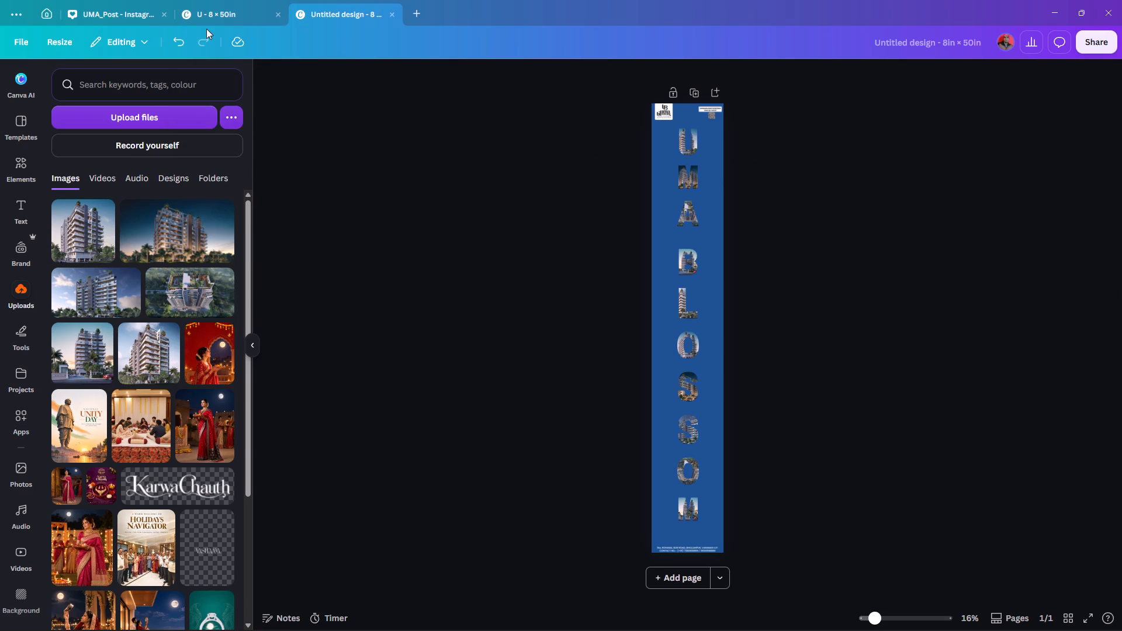
{"action": "left_click", "coordinate": [662, 192]}
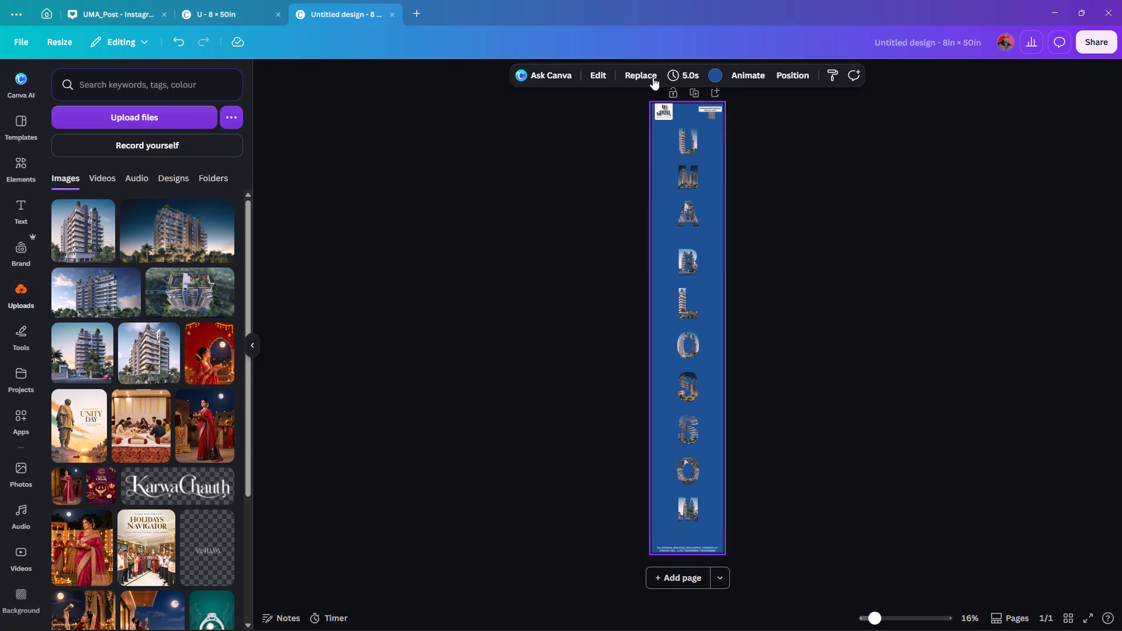
{"action": "left_click", "coordinate": [719, 78]}
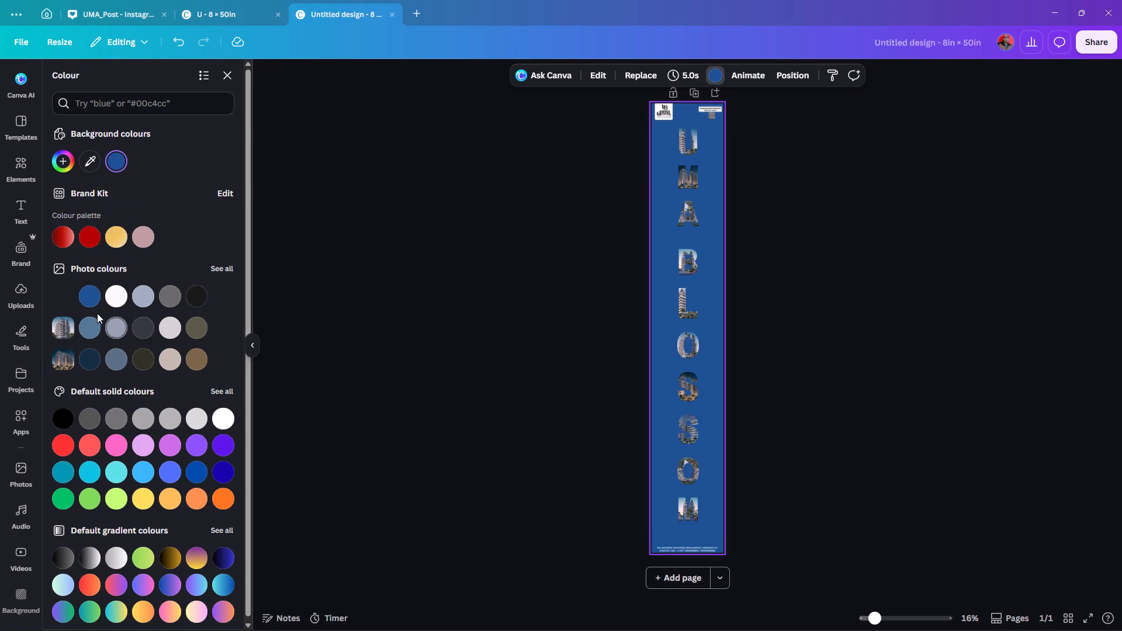
{"action": "left_click", "coordinate": [93, 328]}
{"action": "left_click", "coordinate": [119, 294]}
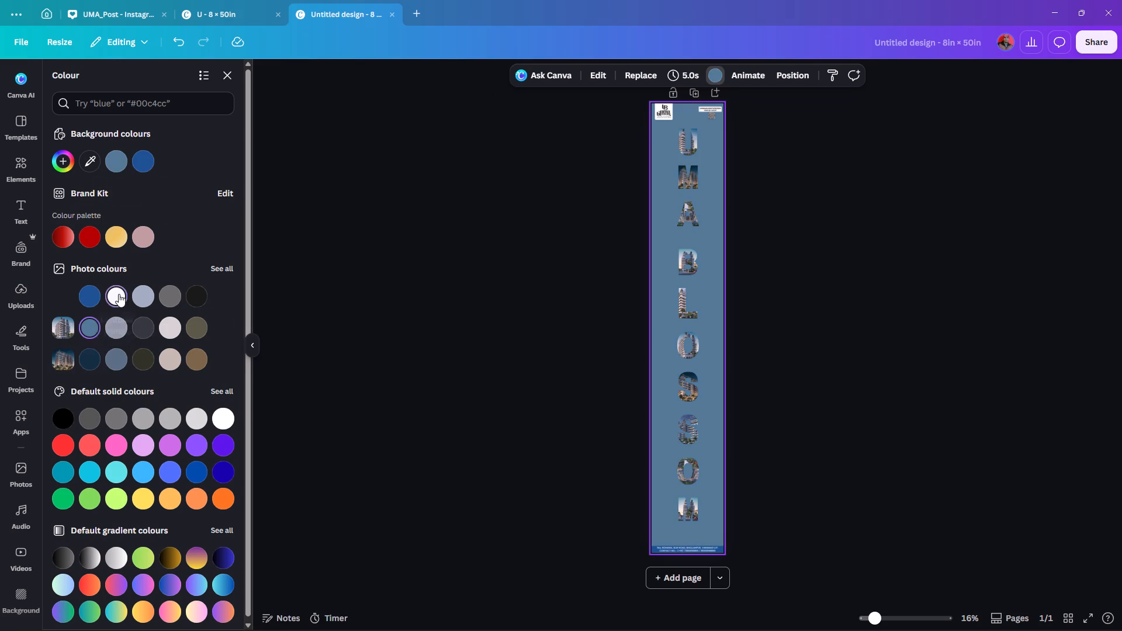
{"action": "double_click", "coordinate": [787, 268]}
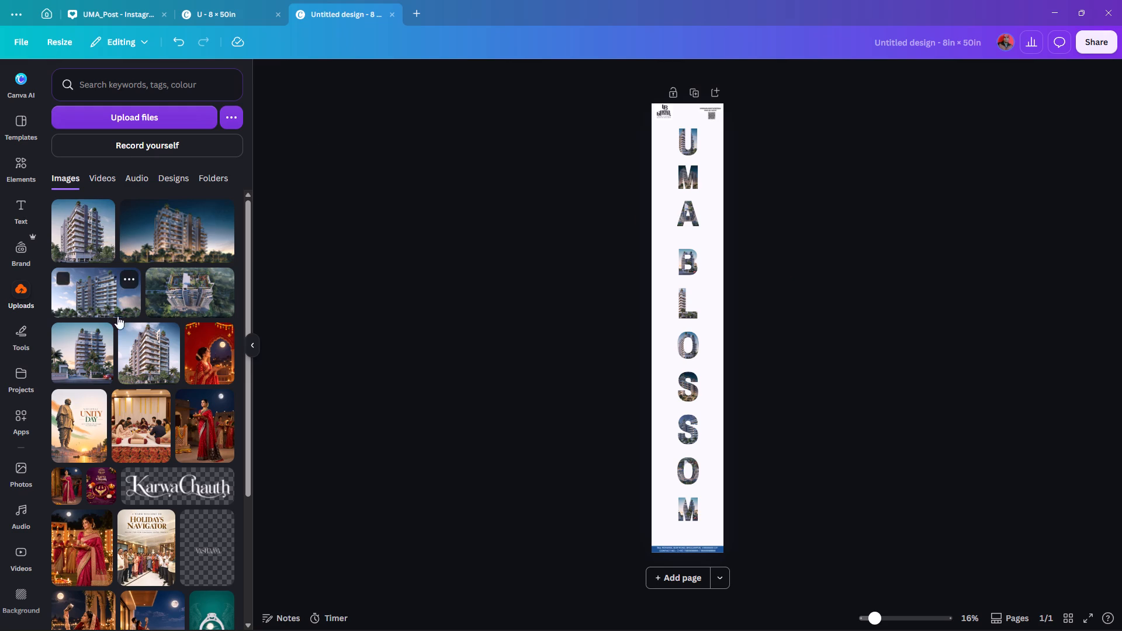
Add the square street-level building render with palm trees to the untitled banner and enlarge it well beyond the page width.
{"action": "left_click", "coordinate": [86, 342]}
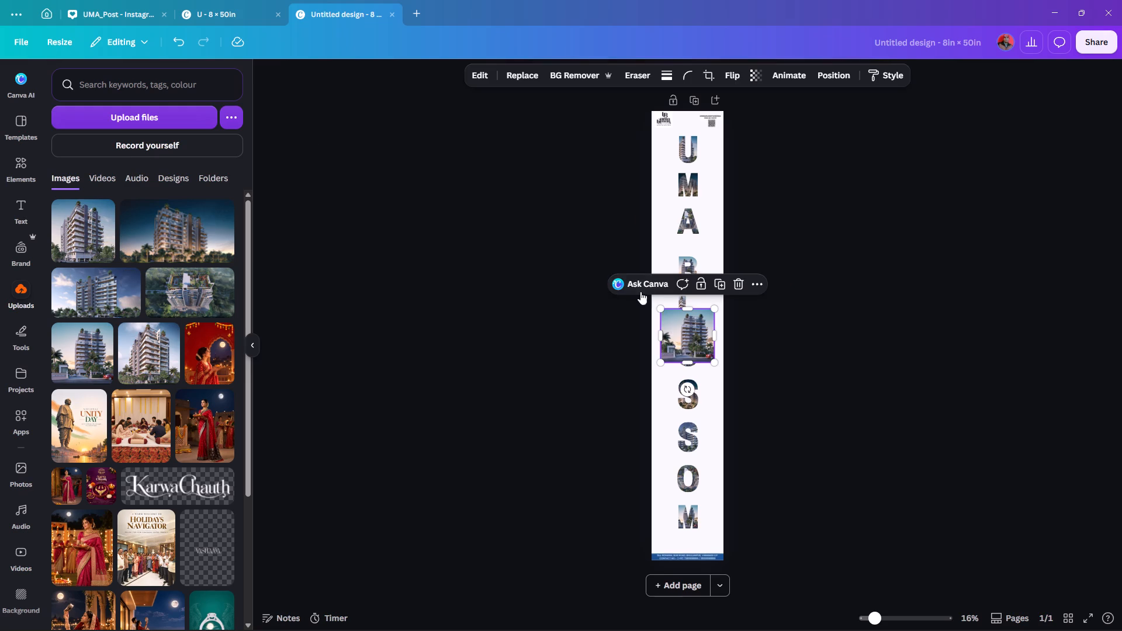
{"action": "left_click_drag", "start_coordinate": [675, 329], "coordinate": [668, 129]}
{"action": "left_click_drag", "start_coordinate": [707, 162], "coordinate": [944, 425], "text": "alt"}
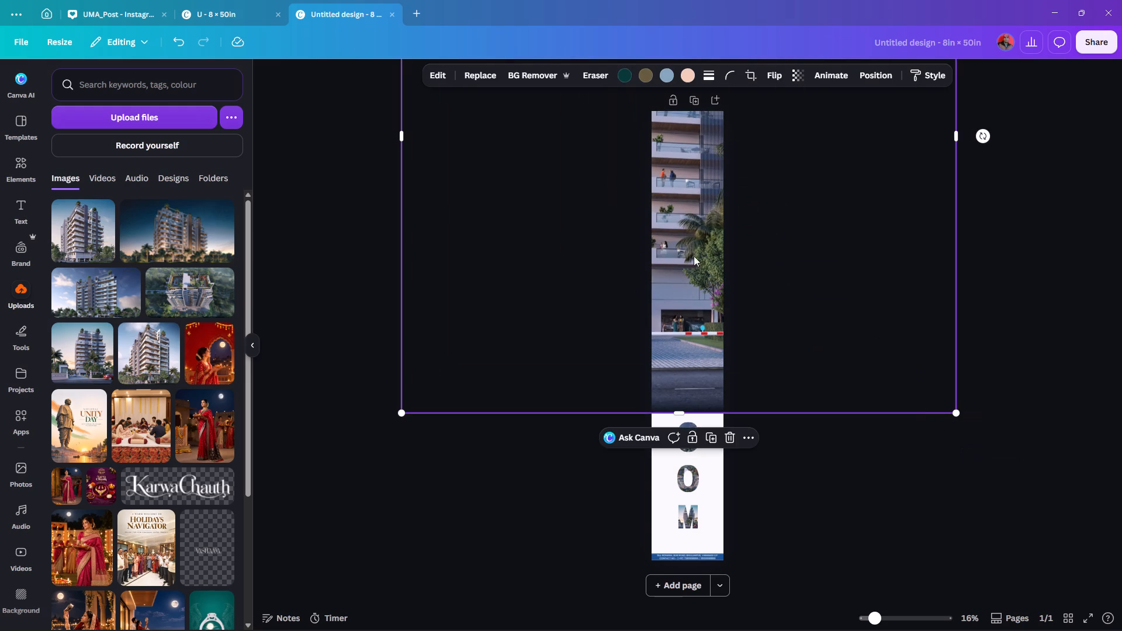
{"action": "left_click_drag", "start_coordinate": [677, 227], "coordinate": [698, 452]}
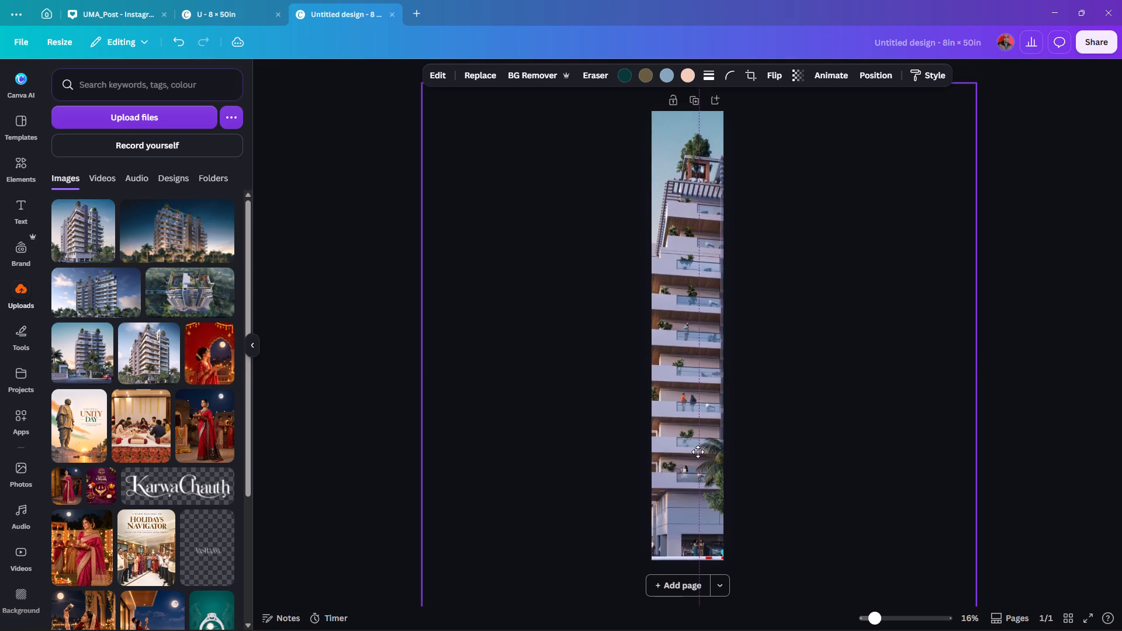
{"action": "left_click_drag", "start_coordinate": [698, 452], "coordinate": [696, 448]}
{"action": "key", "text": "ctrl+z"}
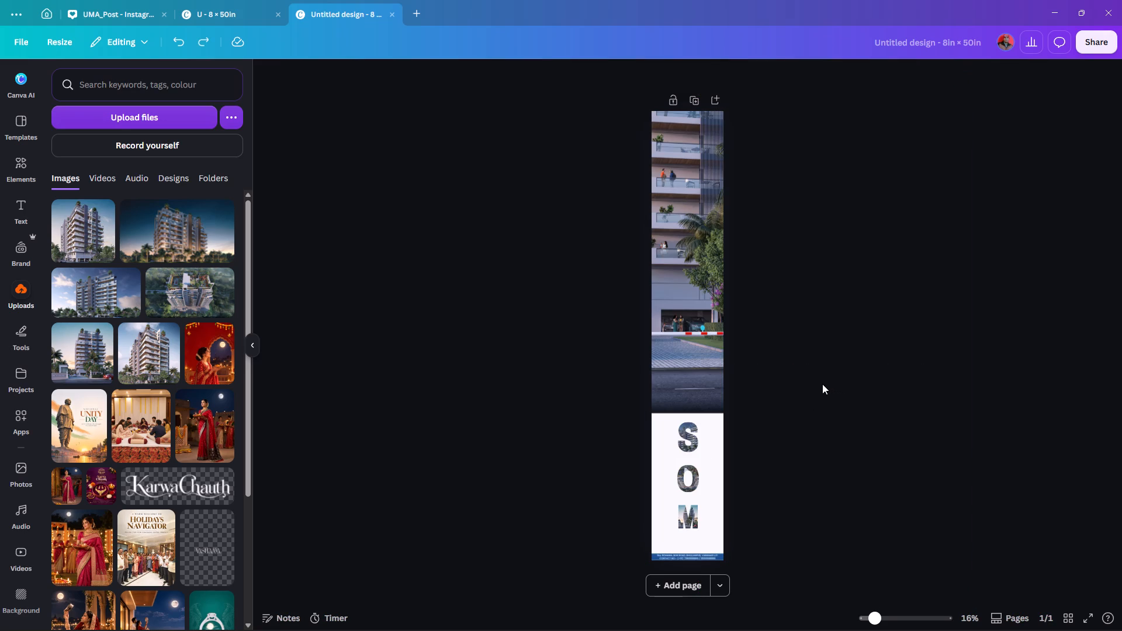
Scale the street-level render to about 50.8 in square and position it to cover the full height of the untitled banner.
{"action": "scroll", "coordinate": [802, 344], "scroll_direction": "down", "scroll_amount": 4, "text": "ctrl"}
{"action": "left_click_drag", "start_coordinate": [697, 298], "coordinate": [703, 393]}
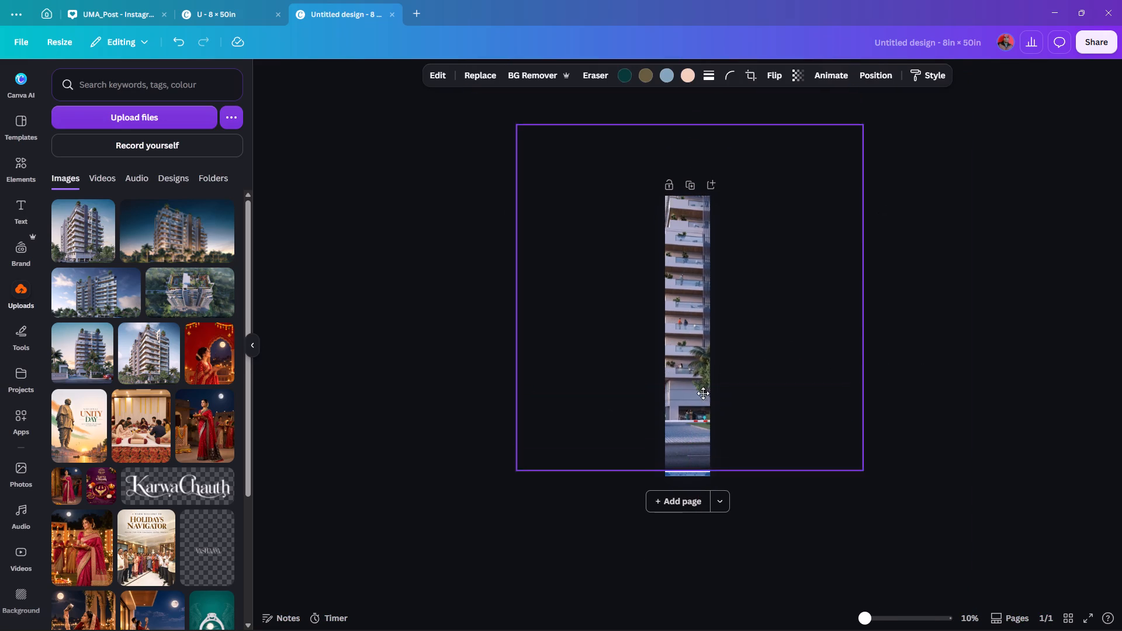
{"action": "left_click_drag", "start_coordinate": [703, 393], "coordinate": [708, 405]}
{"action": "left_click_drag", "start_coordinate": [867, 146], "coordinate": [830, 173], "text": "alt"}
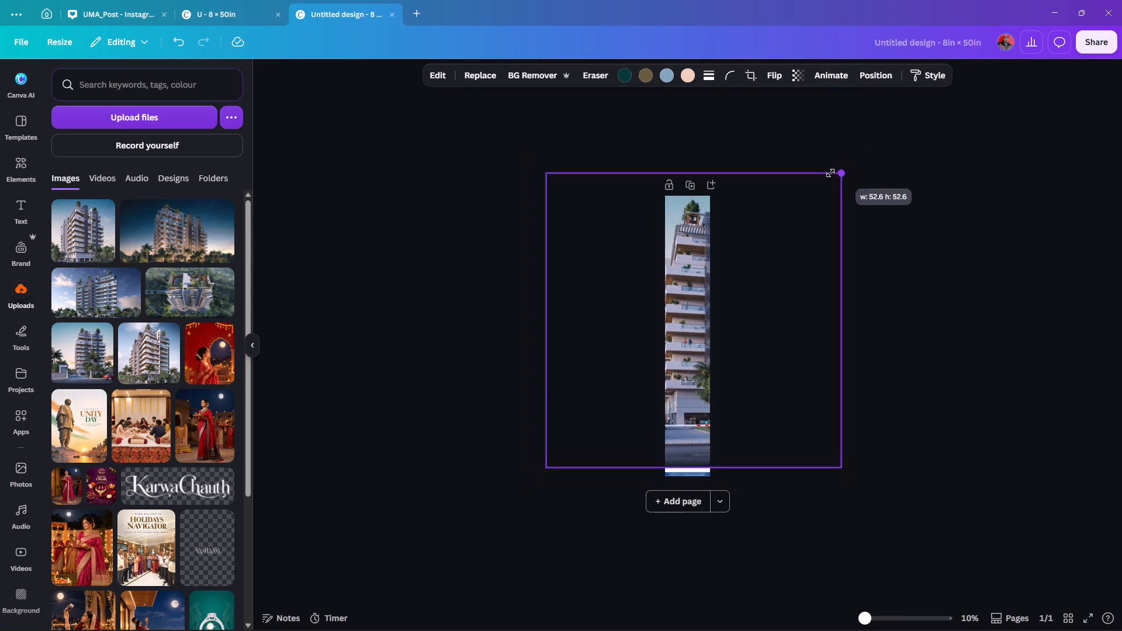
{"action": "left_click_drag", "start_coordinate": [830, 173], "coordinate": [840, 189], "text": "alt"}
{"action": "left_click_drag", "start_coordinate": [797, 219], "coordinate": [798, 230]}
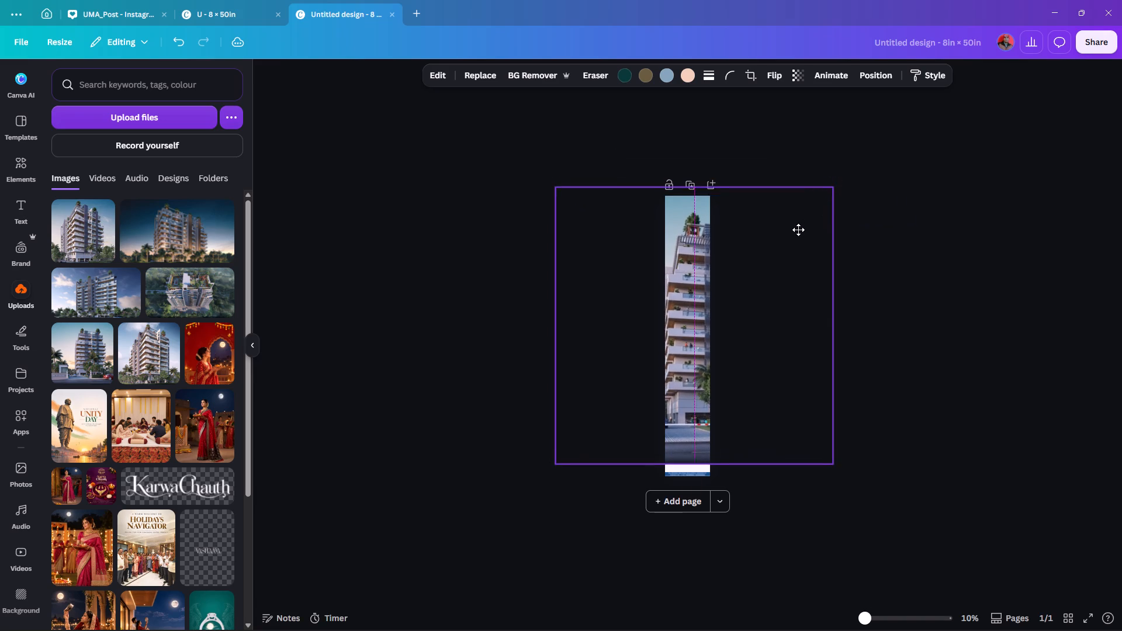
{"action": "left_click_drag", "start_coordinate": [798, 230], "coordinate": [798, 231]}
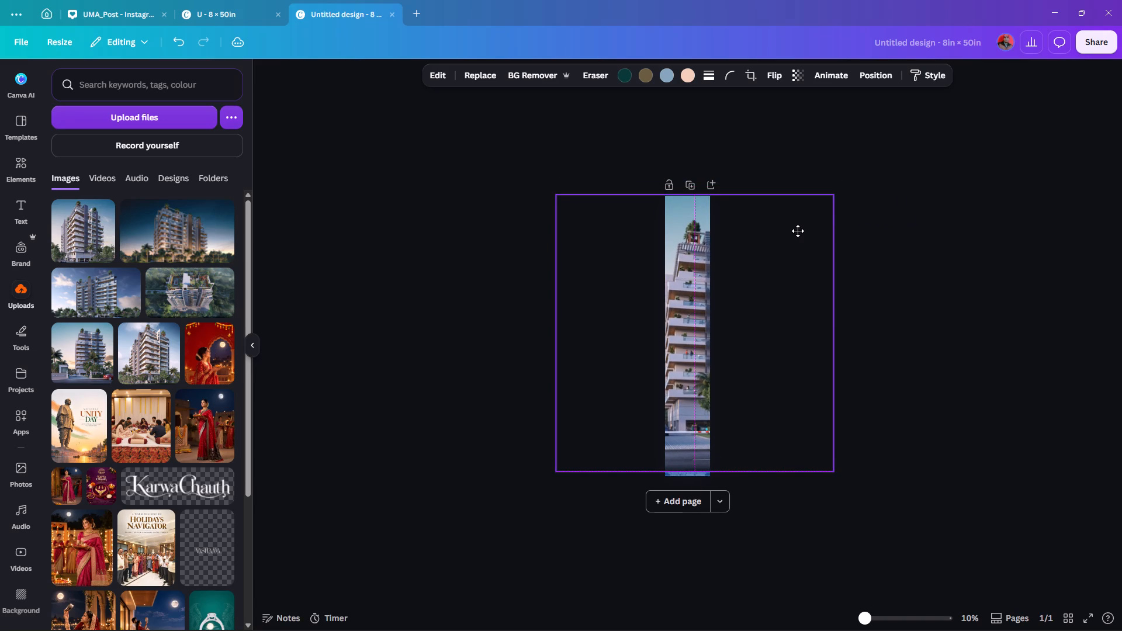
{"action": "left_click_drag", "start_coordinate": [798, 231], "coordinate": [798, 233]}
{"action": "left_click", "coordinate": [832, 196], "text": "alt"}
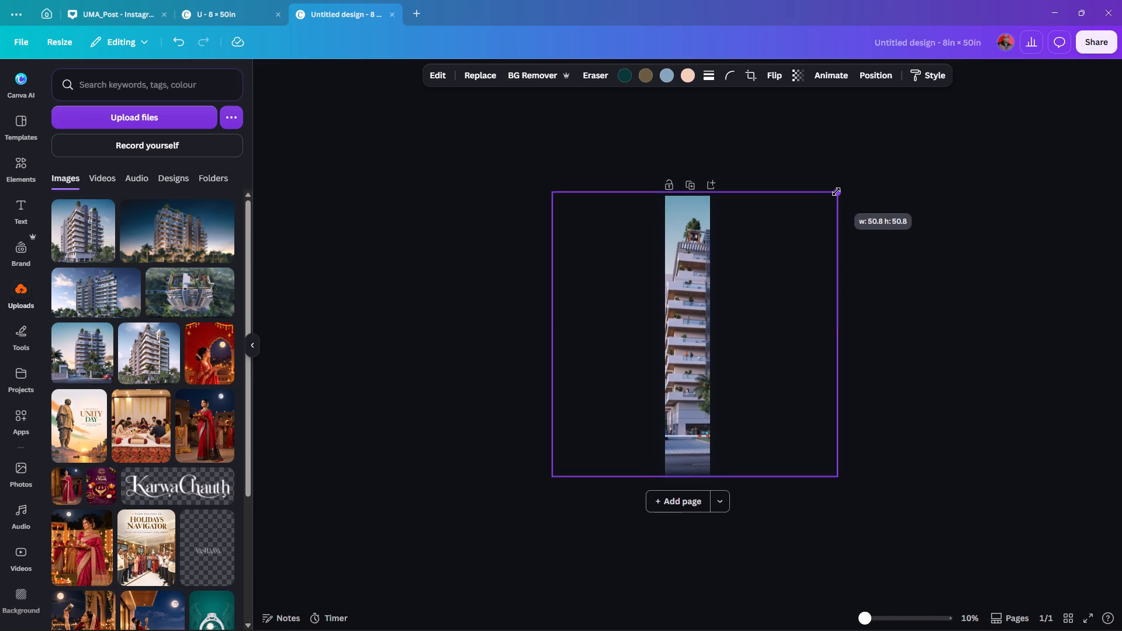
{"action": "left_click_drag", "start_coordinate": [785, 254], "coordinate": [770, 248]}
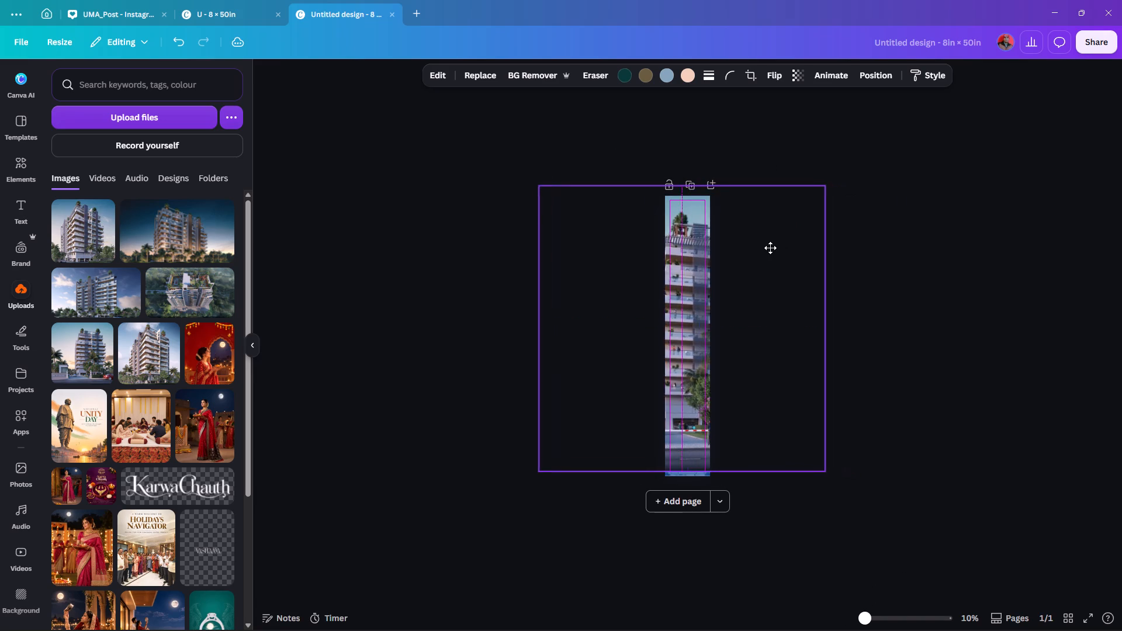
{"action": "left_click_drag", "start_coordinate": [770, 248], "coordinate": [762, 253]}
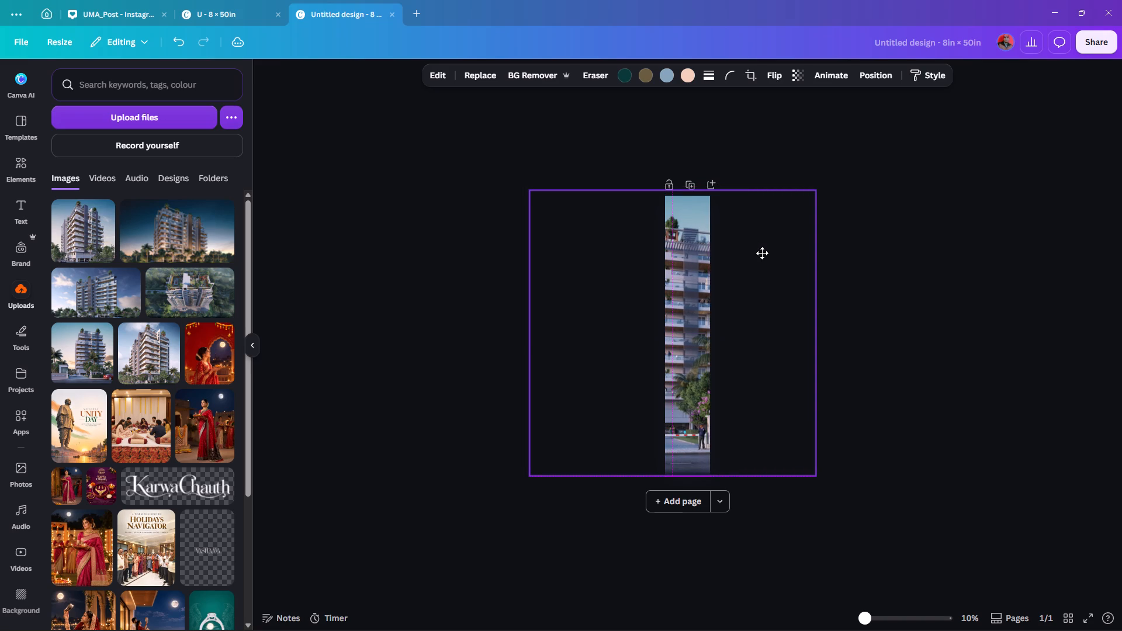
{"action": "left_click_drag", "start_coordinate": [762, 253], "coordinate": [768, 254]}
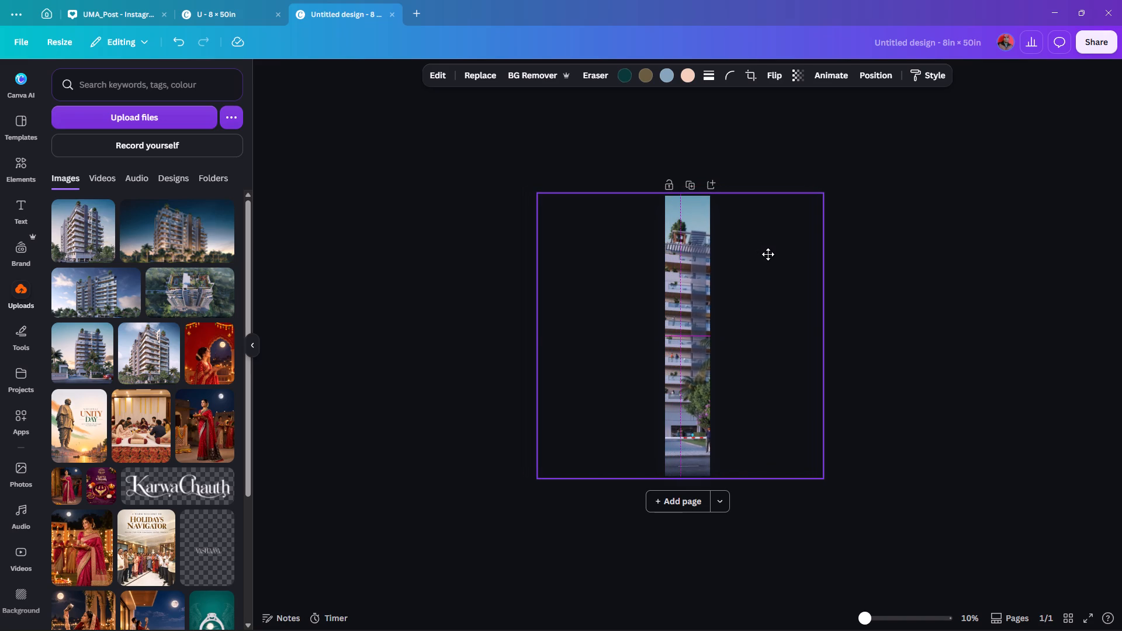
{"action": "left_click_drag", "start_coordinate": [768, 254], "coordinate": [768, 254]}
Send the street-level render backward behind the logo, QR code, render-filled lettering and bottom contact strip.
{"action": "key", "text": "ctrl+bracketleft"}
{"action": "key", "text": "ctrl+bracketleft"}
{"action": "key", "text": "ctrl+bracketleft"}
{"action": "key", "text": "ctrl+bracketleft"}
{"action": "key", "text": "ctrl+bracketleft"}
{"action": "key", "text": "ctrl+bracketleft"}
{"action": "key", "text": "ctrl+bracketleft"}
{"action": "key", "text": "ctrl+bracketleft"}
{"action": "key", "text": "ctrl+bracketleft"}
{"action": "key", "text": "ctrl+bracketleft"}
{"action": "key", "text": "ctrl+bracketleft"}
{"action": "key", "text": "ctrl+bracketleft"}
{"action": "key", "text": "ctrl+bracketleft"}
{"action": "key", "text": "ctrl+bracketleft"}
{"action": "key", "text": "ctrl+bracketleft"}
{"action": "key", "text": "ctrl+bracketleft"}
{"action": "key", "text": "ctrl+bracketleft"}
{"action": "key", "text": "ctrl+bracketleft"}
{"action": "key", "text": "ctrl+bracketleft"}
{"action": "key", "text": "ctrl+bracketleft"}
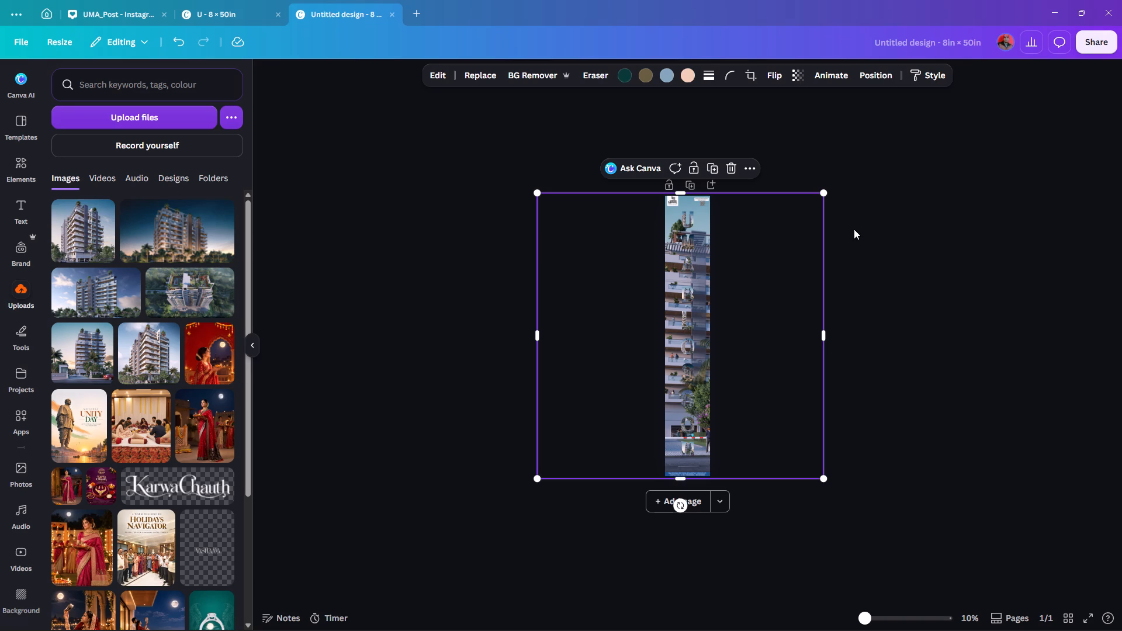
Delete the street-level render from the untitled banner, leaving the off-white page, and fit the whole page in view.
{"action": "key", "text": "ctrl+z"}
{"action": "key", "text": "Delete"}
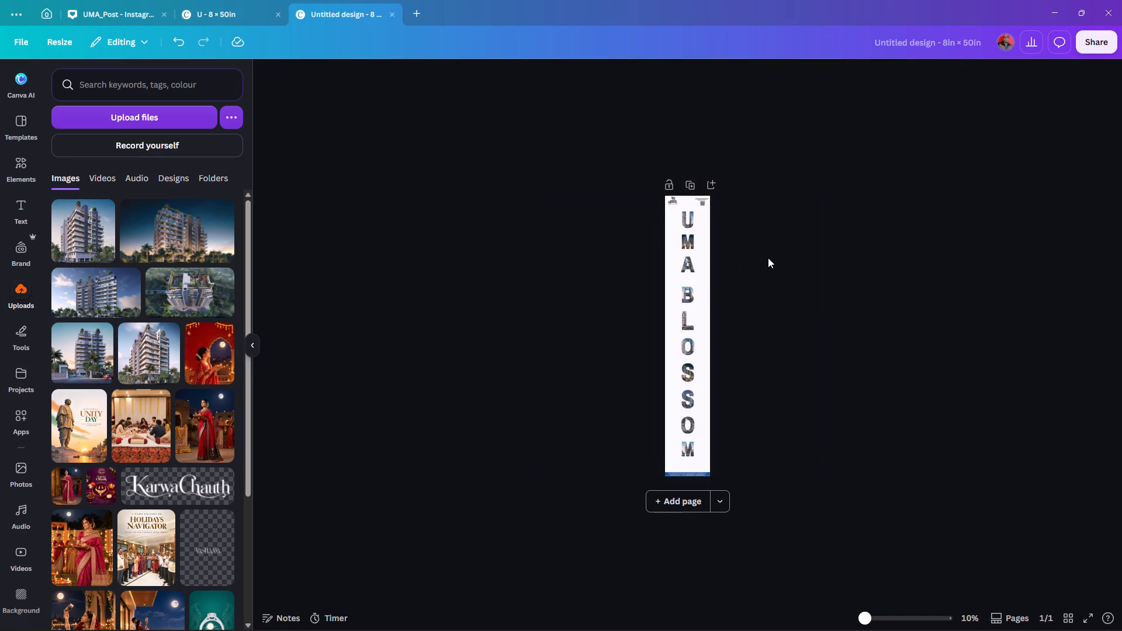
{"action": "scroll", "coordinate": [784, 238], "scroll_direction": "up", "scroll_amount": 7}
{"action": "left_click", "coordinate": [971, 615]}
{"action": "left_click", "coordinate": [974, 563]}
{"action": "left_click", "coordinate": [838, 361]}
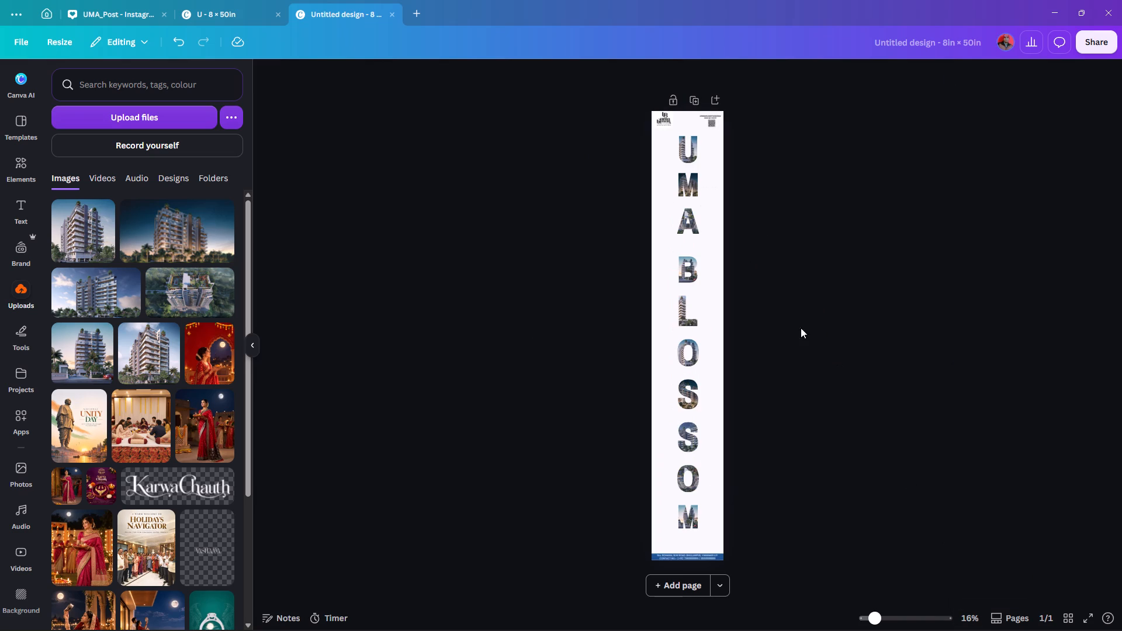
In the U design, replace page 2's background render with the square street-level palm-tree render, enlarged to slightly more than the page height.
{"action": "left_click", "coordinate": [227, 10]}
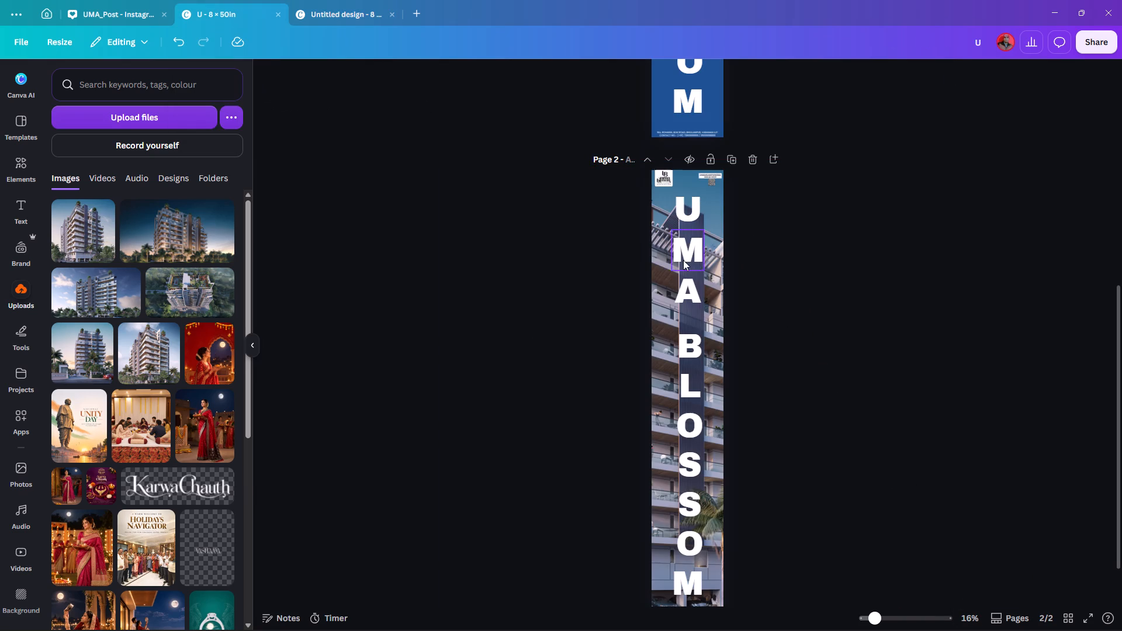
{"action": "left_click", "coordinate": [721, 256]}
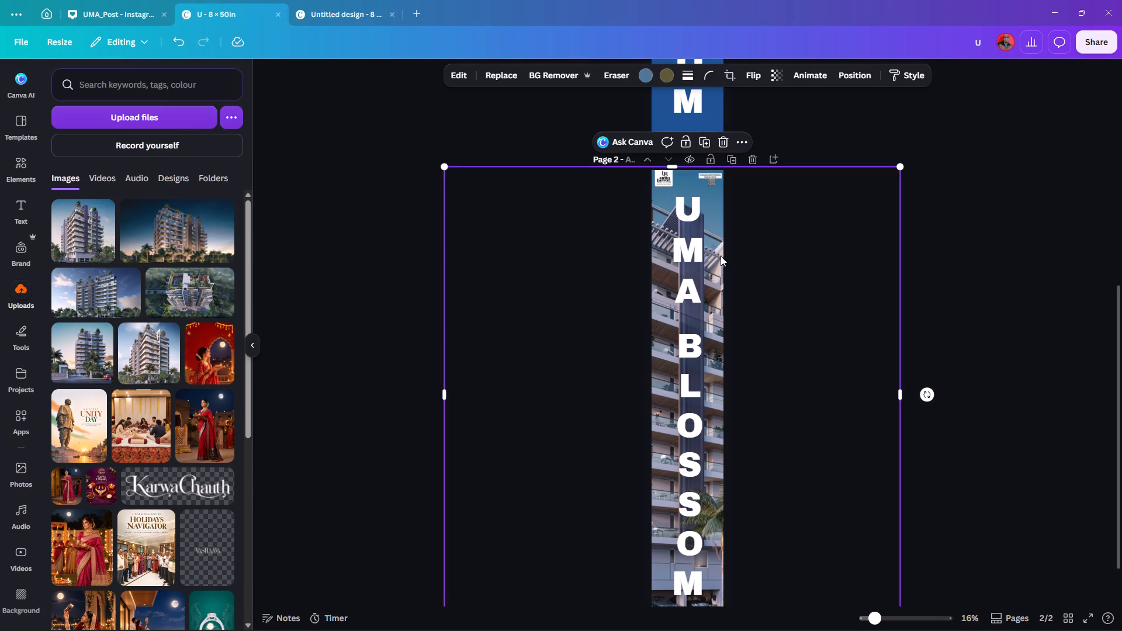
{"action": "key", "text": "Delete"}
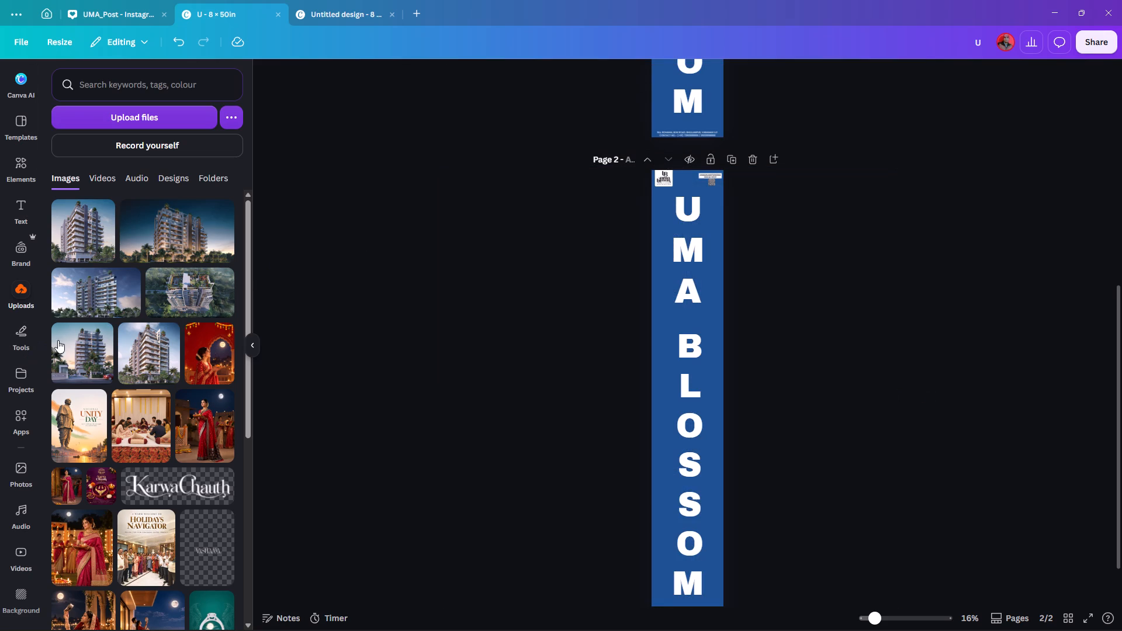
{"action": "left_click", "coordinate": [74, 351]}
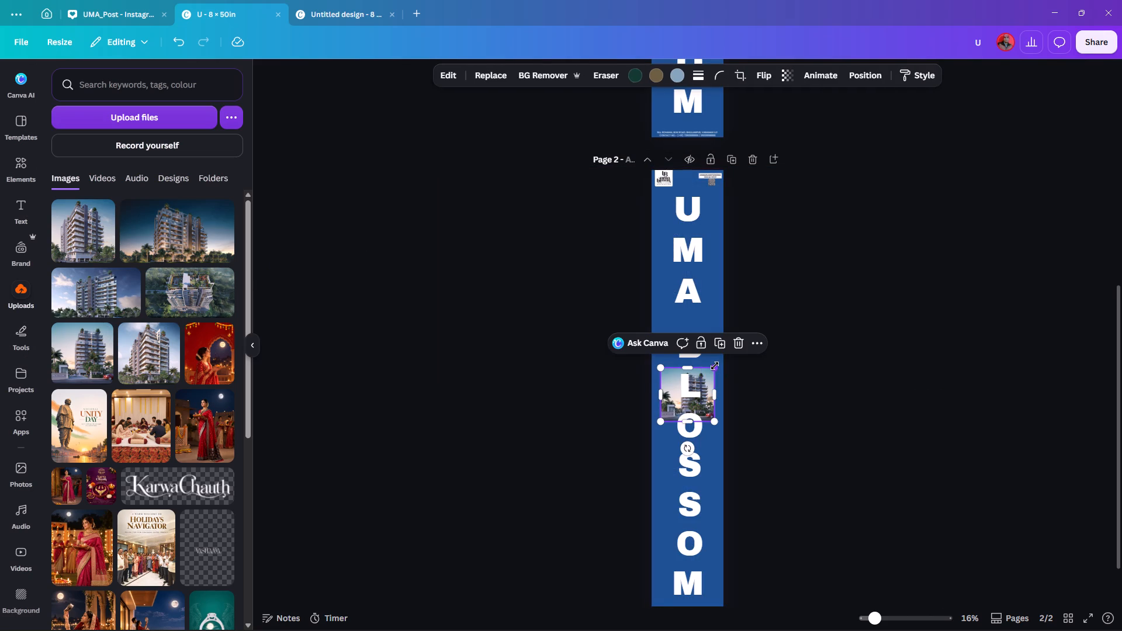
{"action": "left_click_drag", "start_coordinate": [715, 366], "coordinate": [958, 228], "text": "alt"}
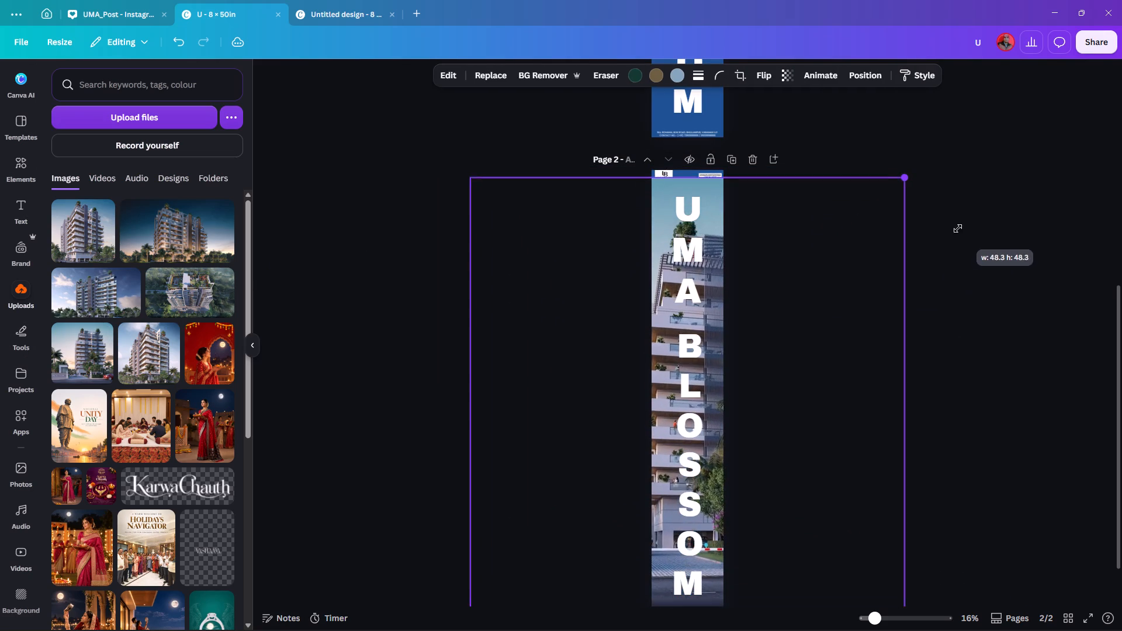
{"action": "left_click_drag", "start_coordinate": [958, 228], "coordinate": [981, 227], "text": "alt"}
Send the new page 2 render backward behind the logo, QR code, white lettering and bottom contact strip.
{"action": "scroll", "coordinate": [1040, 284], "scroll_direction": "down", "scroll_amount": 2}
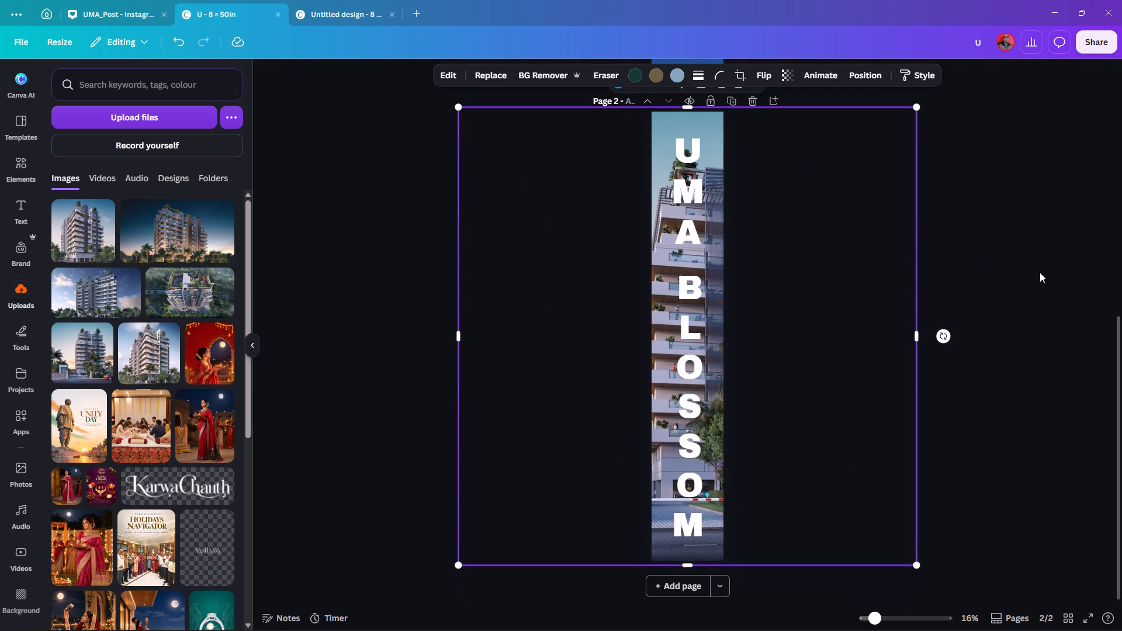
{"action": "scroll", "coordinate": [1038, 268], "scroll_direction": "up", "scroll_amount": 1}
{"action": "key", "text": "ctrl+bracketleft"}
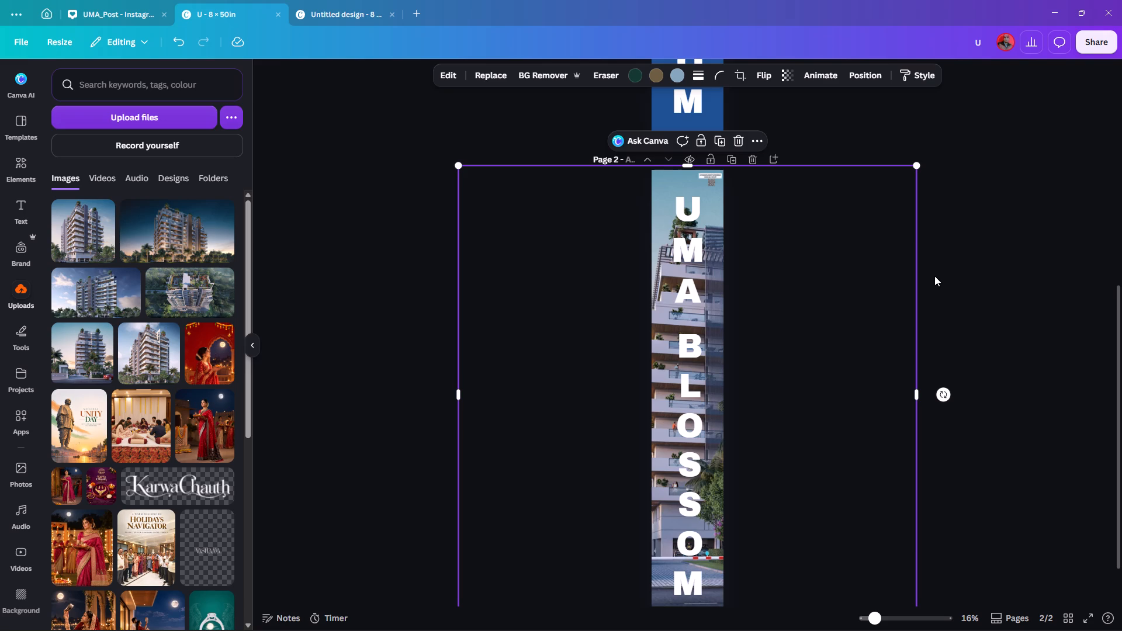
{"action": "key", "text": "ctrl+bracketleft"}
{"action": "key", "text": "ctrl+bracketleft"}
{"action": "key", "text": "ctrl+bracketleft"}
{"action": "key", "text": "ctrl+bracketleft"}
{"action": "key", "text": "ctrl+bracketleft"}
{"action": "key", "text": "ctrl+bracketleft"}
{"action": "key", "text": "ctrl+bracketleft"}
{"action": "key", "text": "ctrl+bracketleft"}
{"action": "scroll", "coordinate": [951, 268], "scroll_direction": "down", "scroll_amount": 1, "text": "ctrl"}
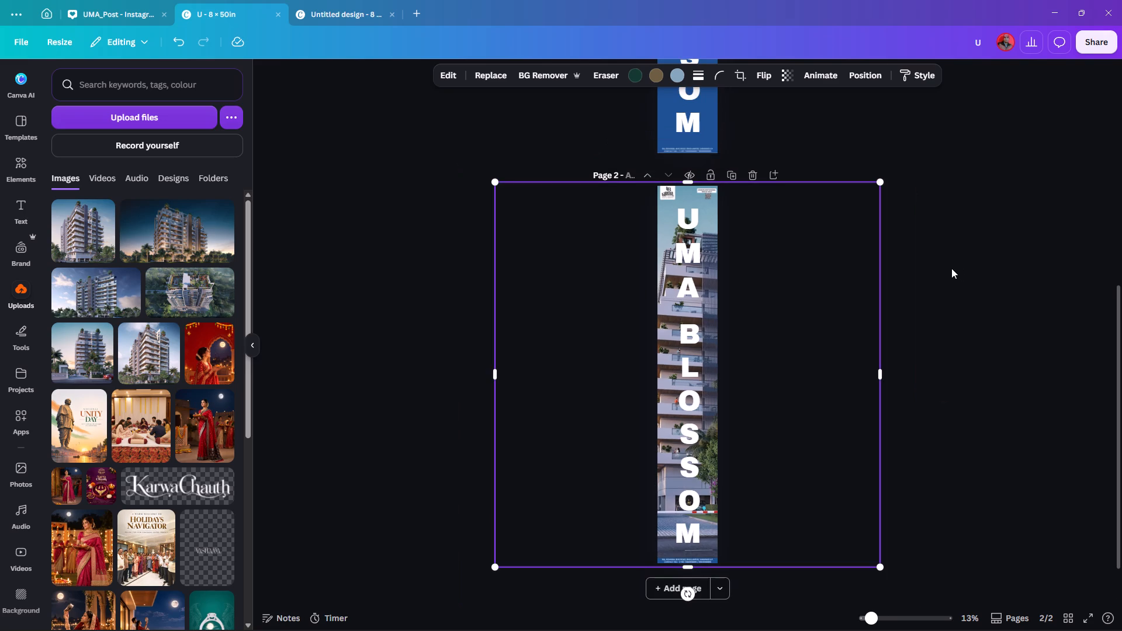
{"action": "double_click", "coordinate": [968, 285]}
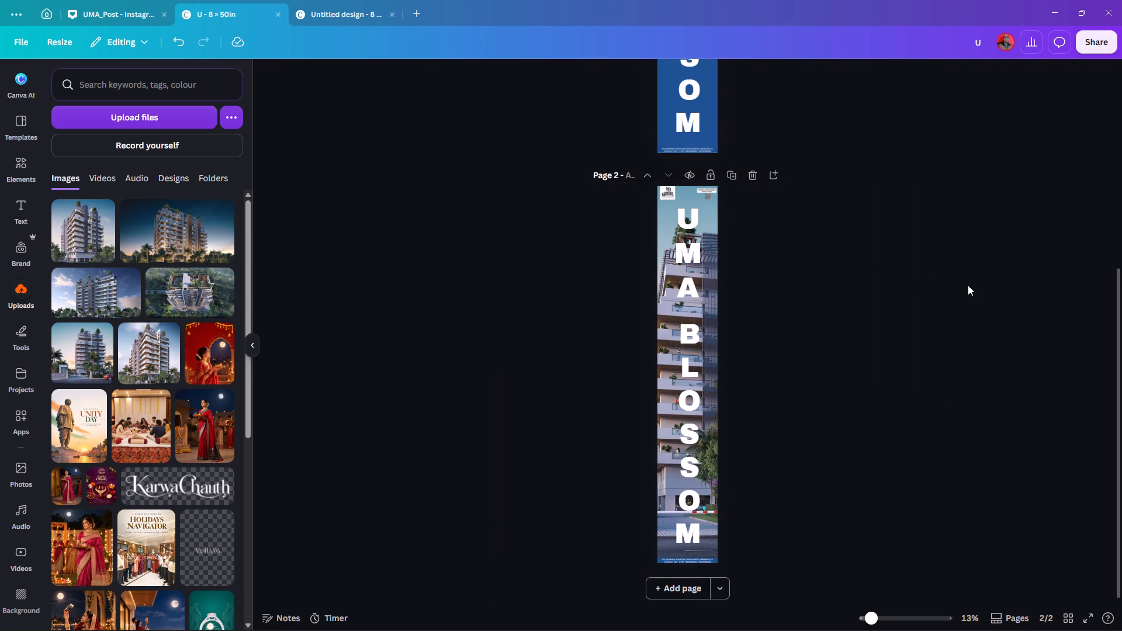
{"action": "double_click", "coordinate": [715, 265]}
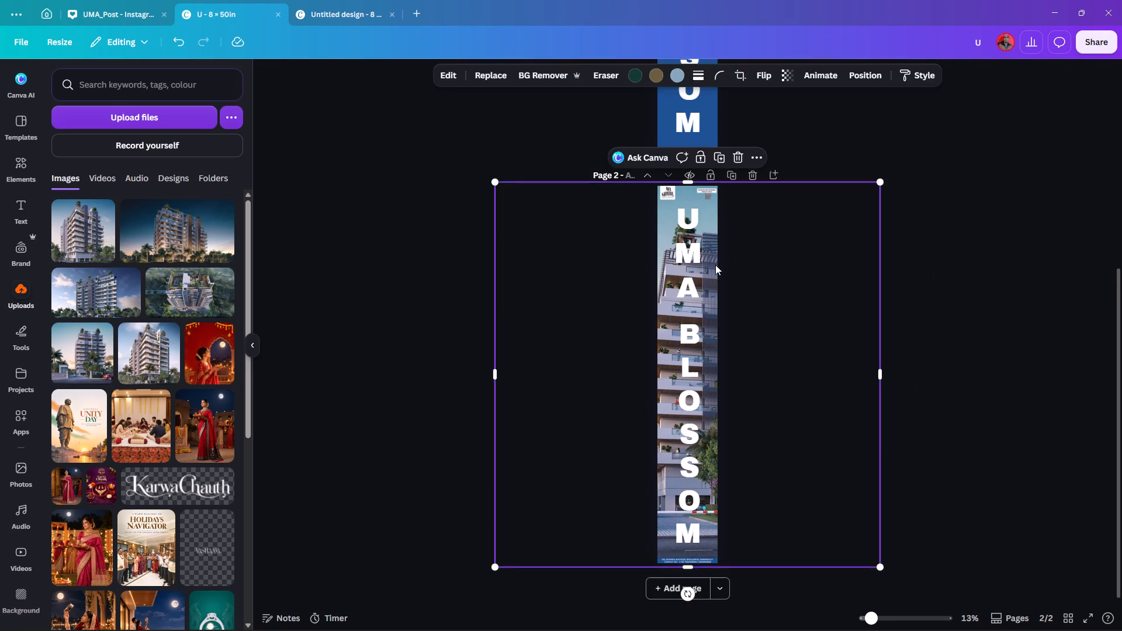
{"action": "double_click", "coordinate": [920, 303]}
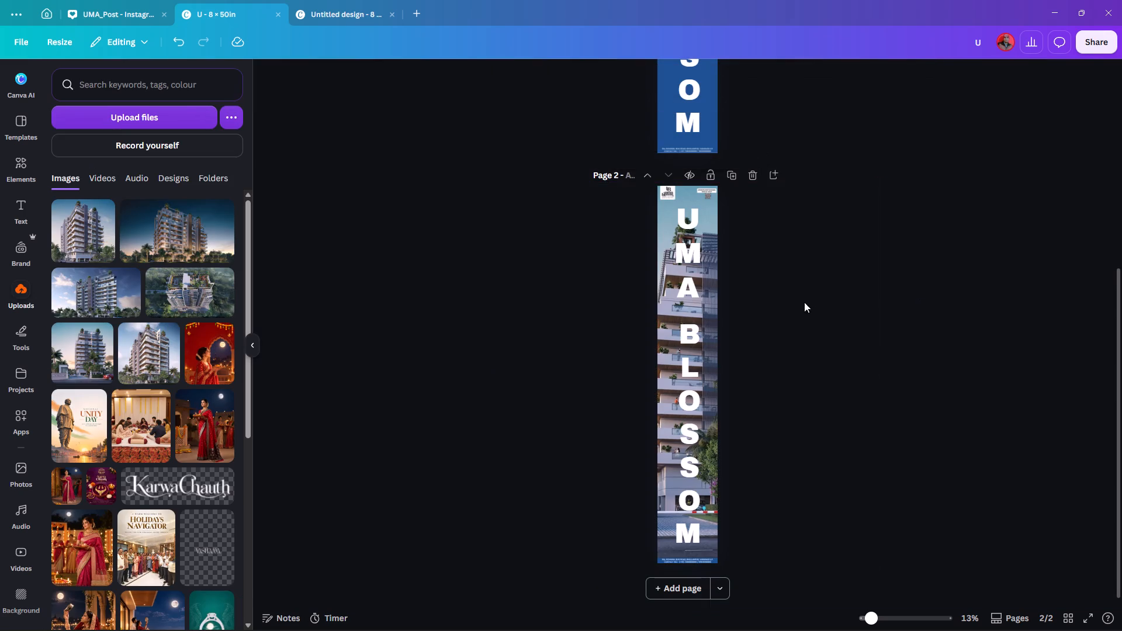
Reposition page 2's background render so the building's dark vertical section sits behind the white UMA BLOSSOM letters.
{"action": "left_click", "coordinate": [763, 308]}
{"action": "left_click", "coordinate": [715, 295]}
{"action": "left_click_drag", "start_coordinate": [782, 298], "coordinate": [766, 297]}
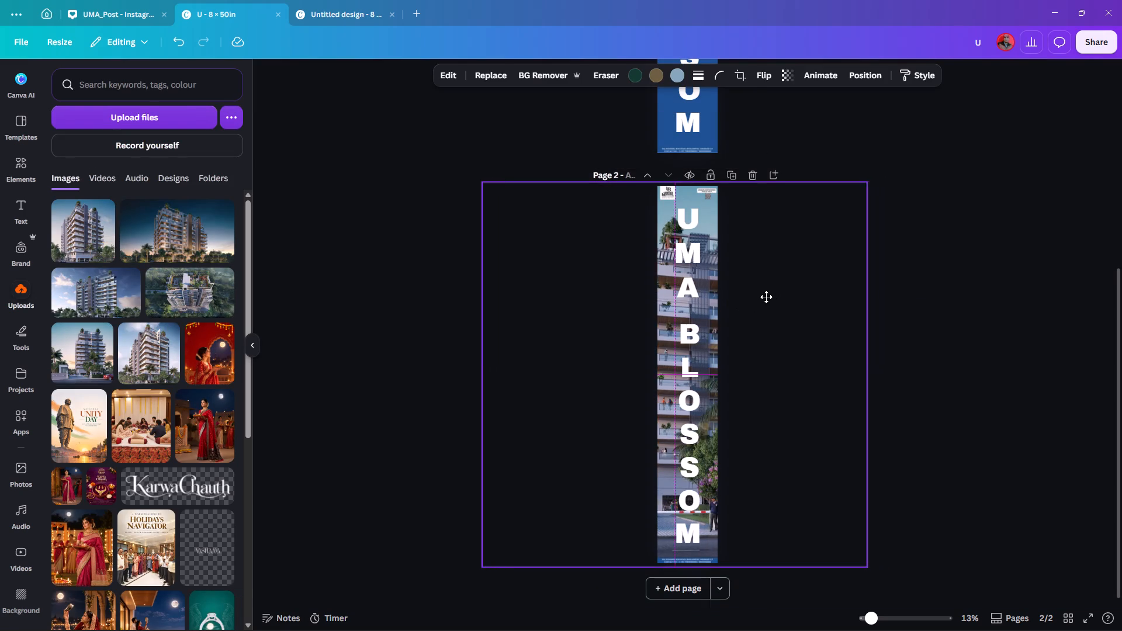
{"action": "left_click_drag", "start_coordinate": [766, 297], "coordinate": [796, 289]}
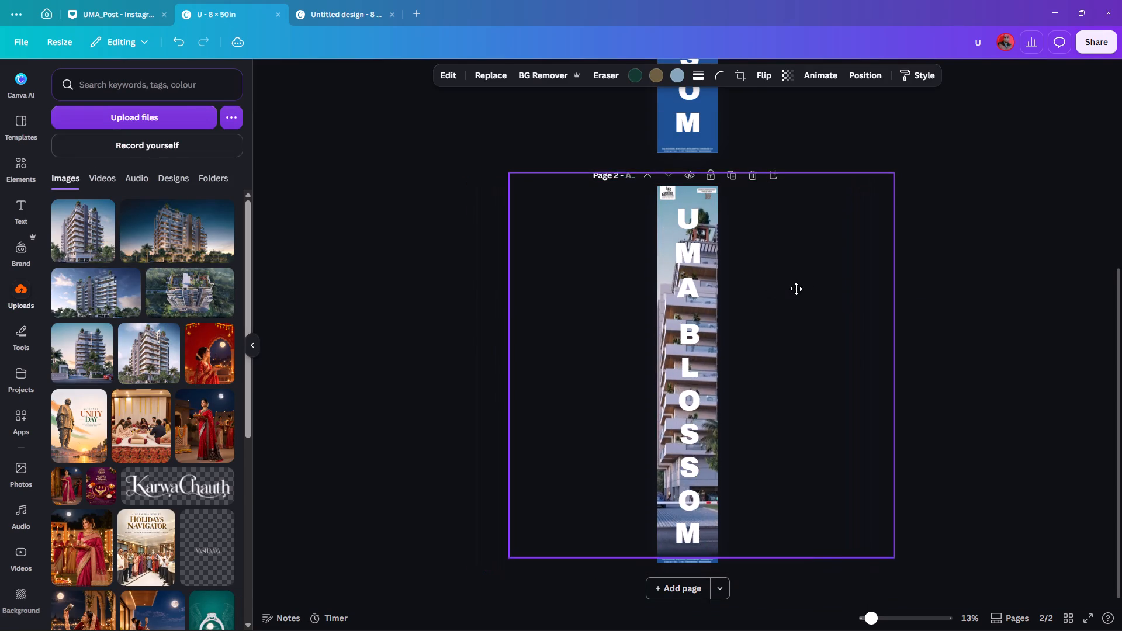
{"action": "left_click_drag", "start_coordinate": [796, 289], "coordinate": [836, 294]}
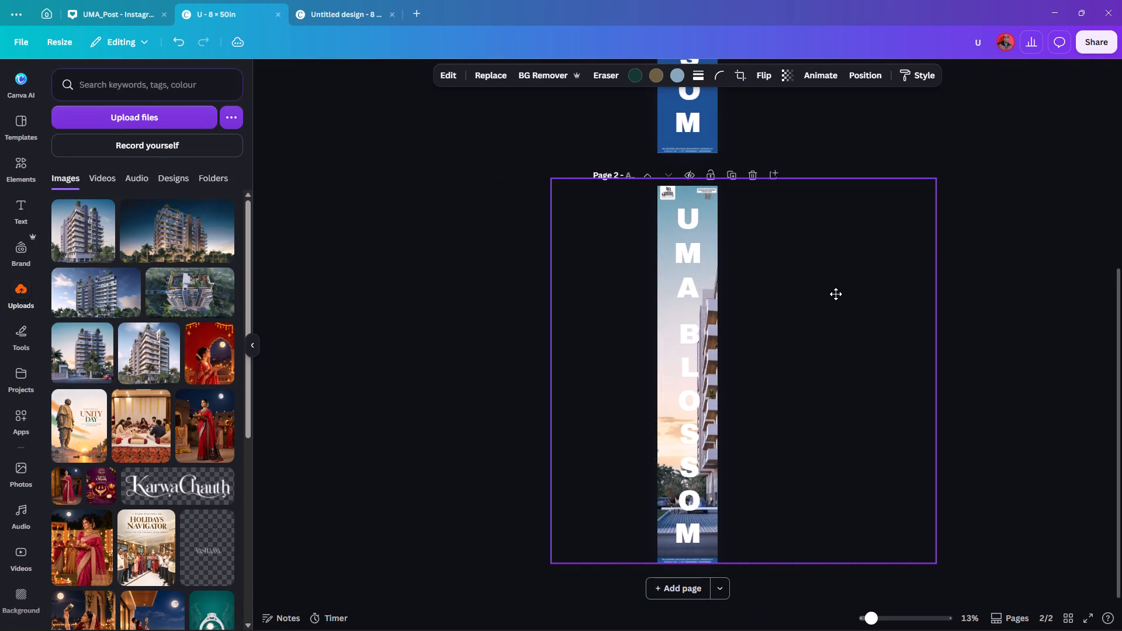
{"action": "left_click_drag", "start_coordinate": [836, 294], "coordinate": [775, 296]}
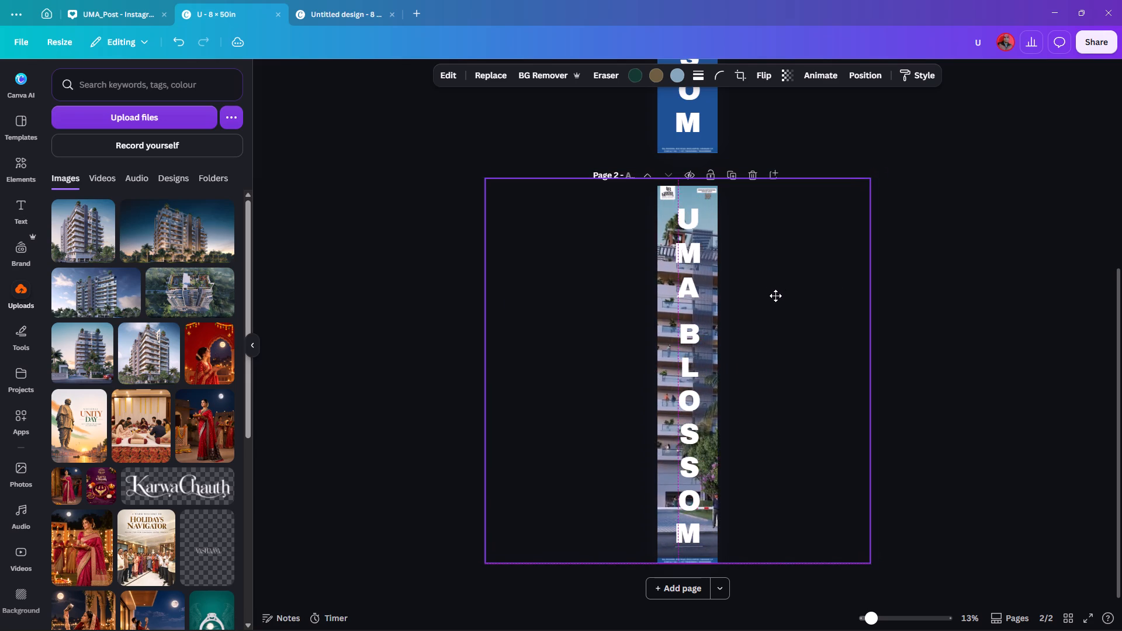
{"action": "left_click_drag", "start_coordinate": [775, 296], "coordinate": [768, 296]}
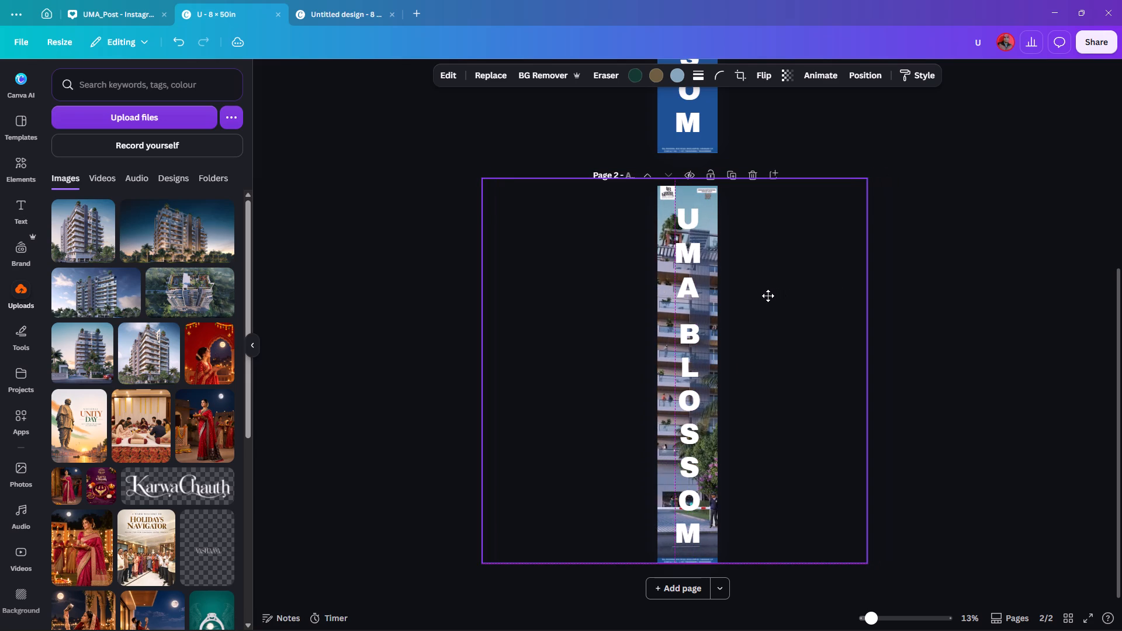
{"action": "left_click_drag", "start_coordinate": [768, 296], "coordinate": [759, 296]}
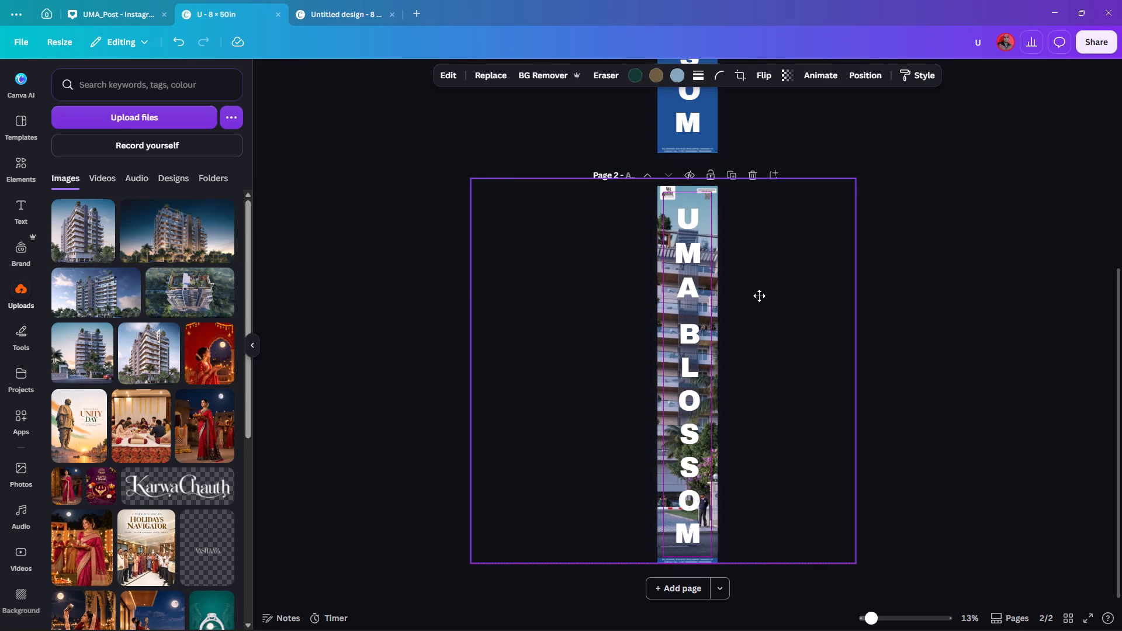
{"action": "left_click_drag", "start_coordinate": [759, 296], "coordinate": [760, 296]}
{"action": "left_click", "coordinate": [947, 283]}
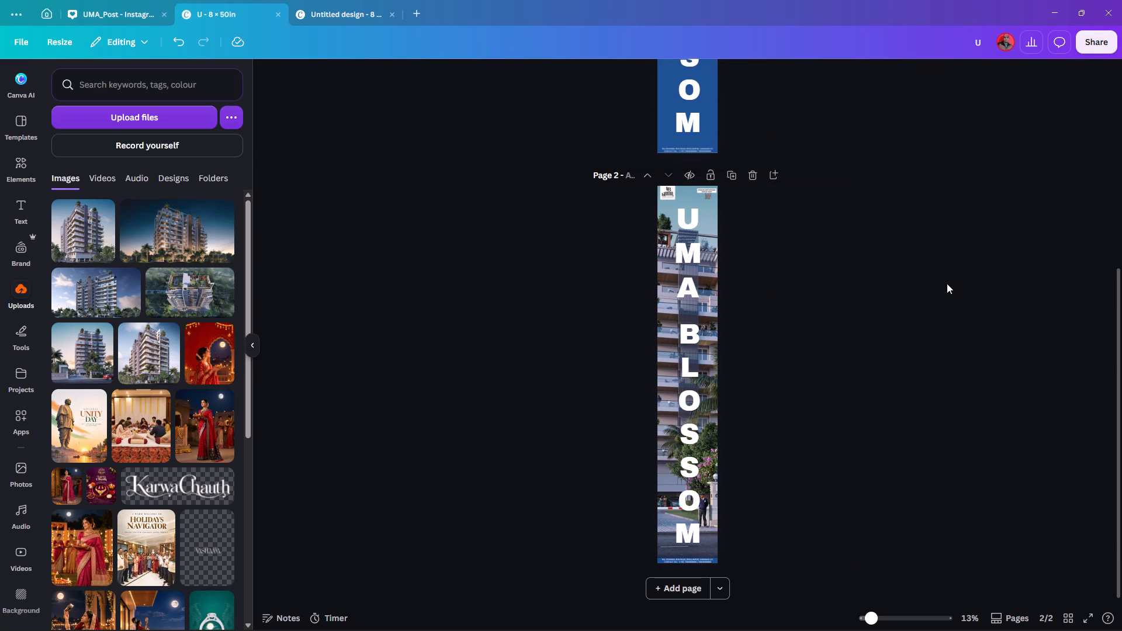
{"action": "scroll", "coordinate": [944, 266], "scroll_direction": "up", "scroll_amount": 9}
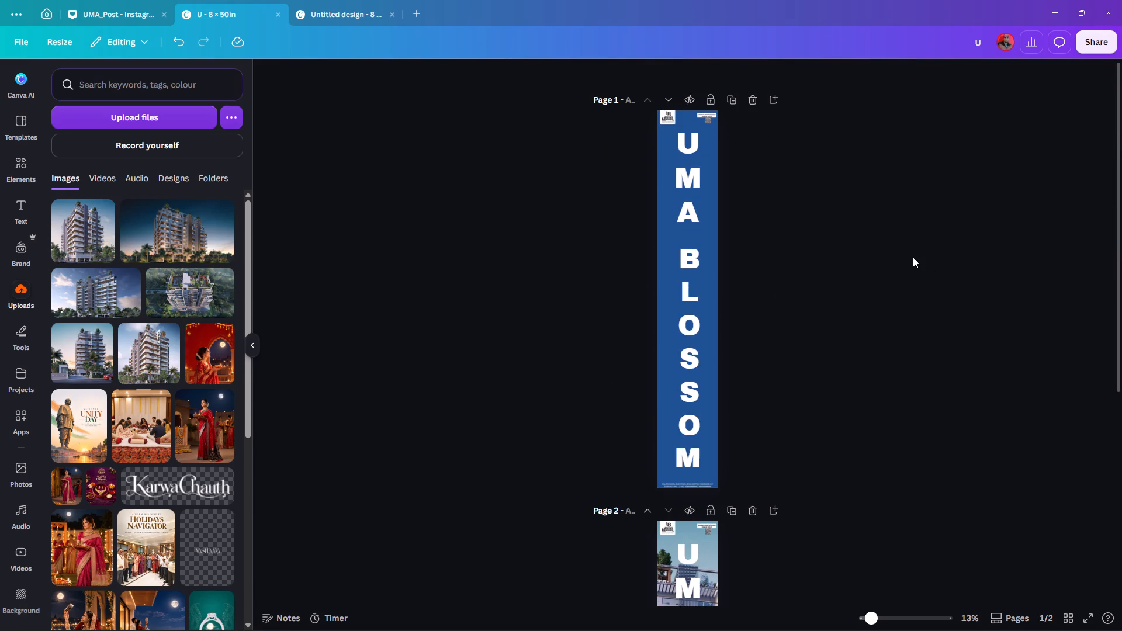
{"action": "scroll", "coordinate": [937, 256], "scroll_direction": "down", "scroll_amount": 7}
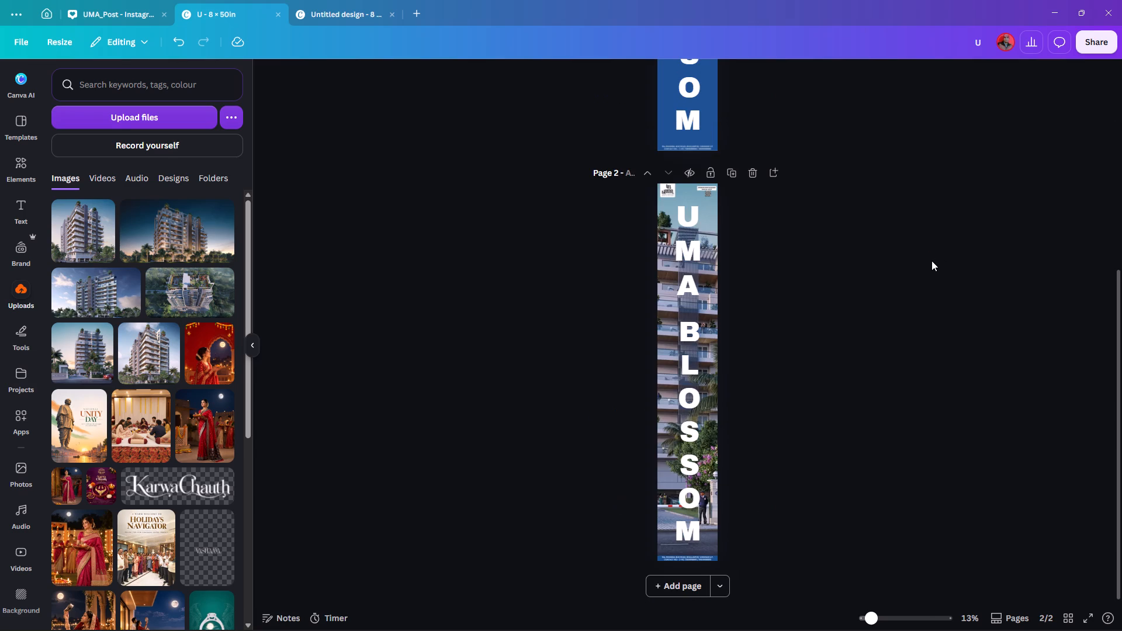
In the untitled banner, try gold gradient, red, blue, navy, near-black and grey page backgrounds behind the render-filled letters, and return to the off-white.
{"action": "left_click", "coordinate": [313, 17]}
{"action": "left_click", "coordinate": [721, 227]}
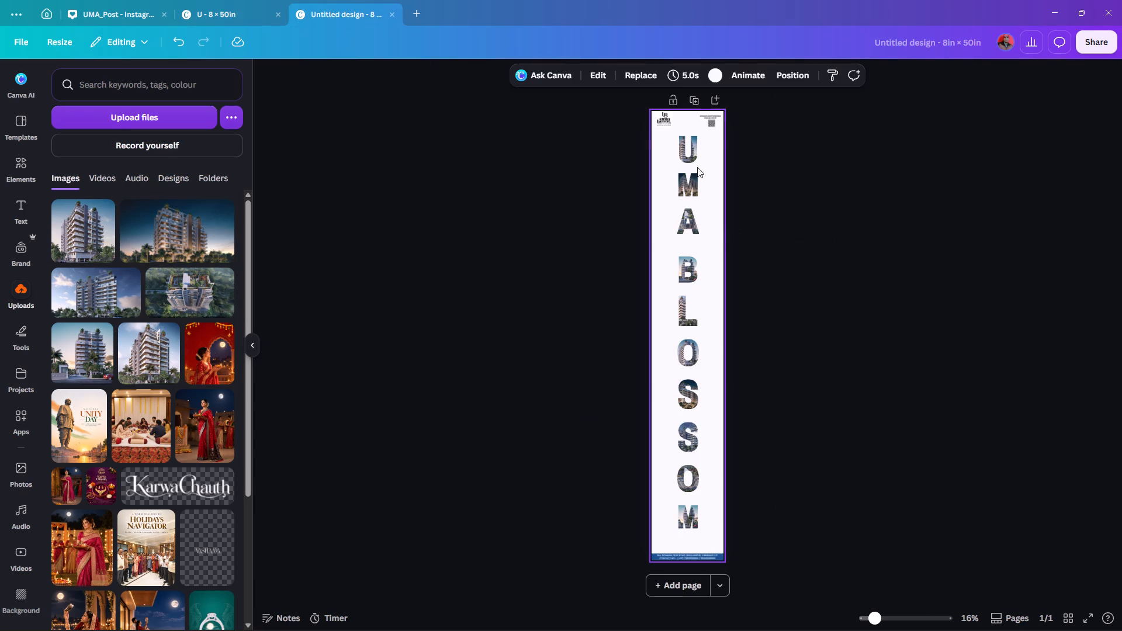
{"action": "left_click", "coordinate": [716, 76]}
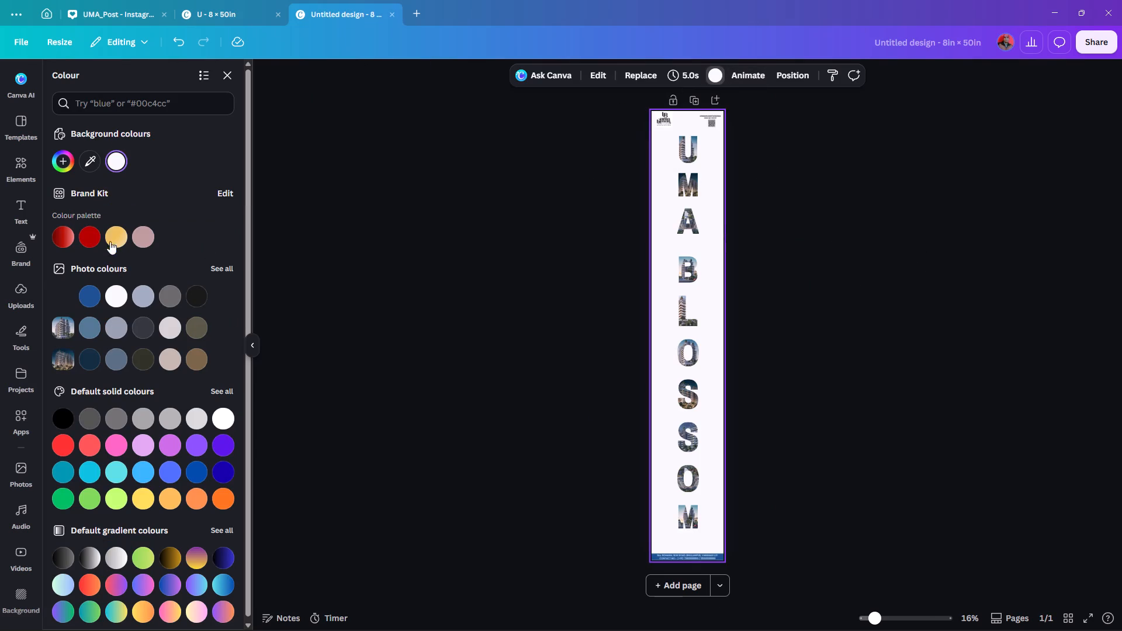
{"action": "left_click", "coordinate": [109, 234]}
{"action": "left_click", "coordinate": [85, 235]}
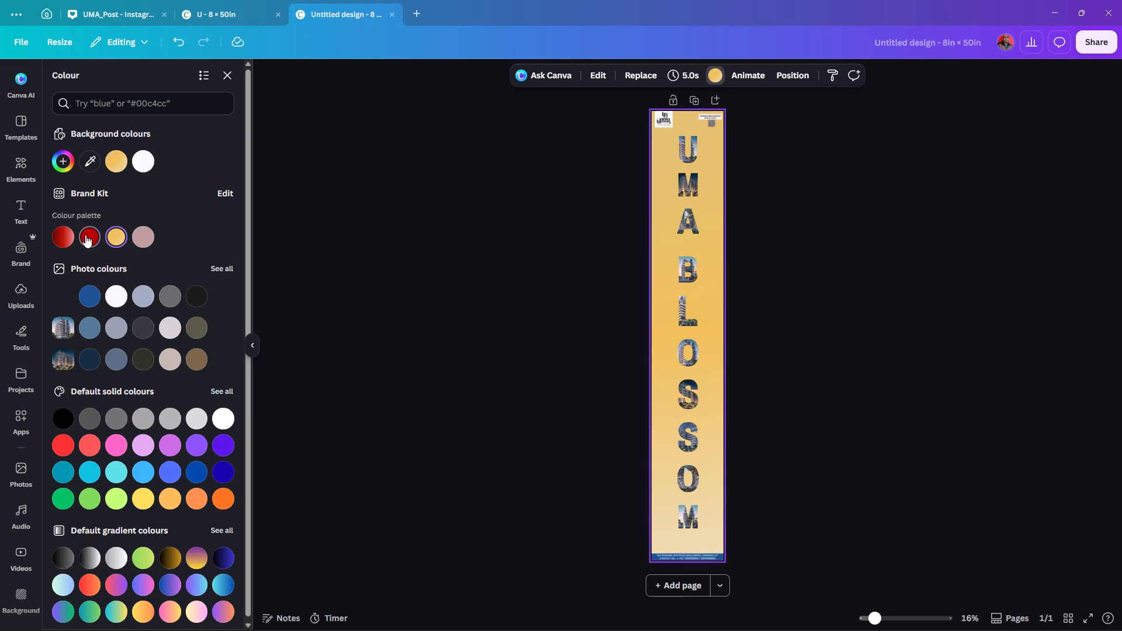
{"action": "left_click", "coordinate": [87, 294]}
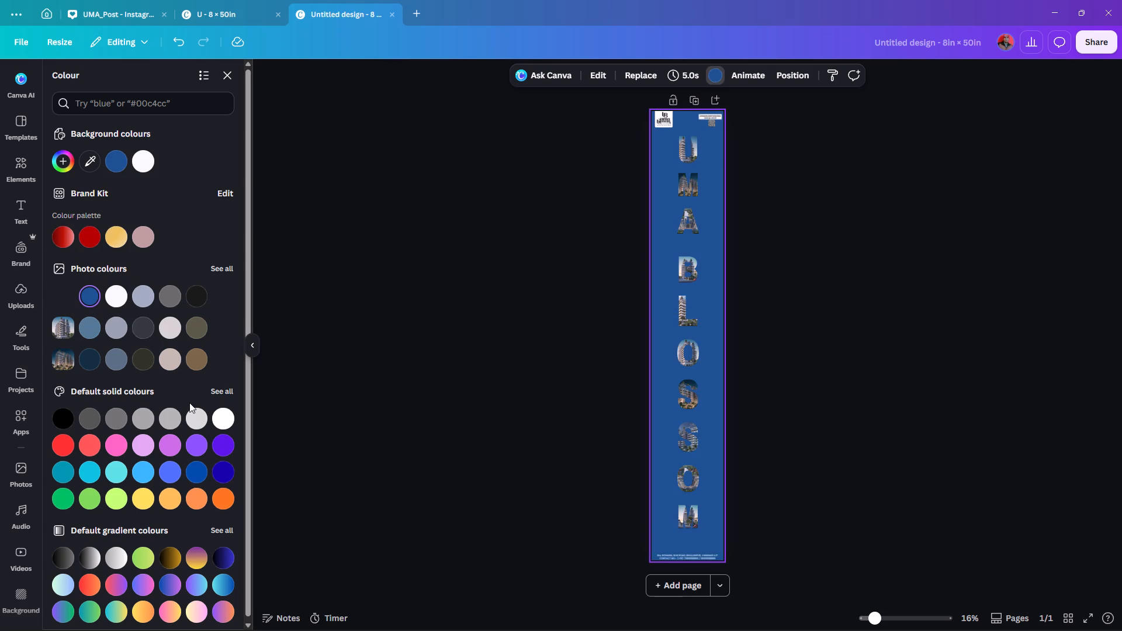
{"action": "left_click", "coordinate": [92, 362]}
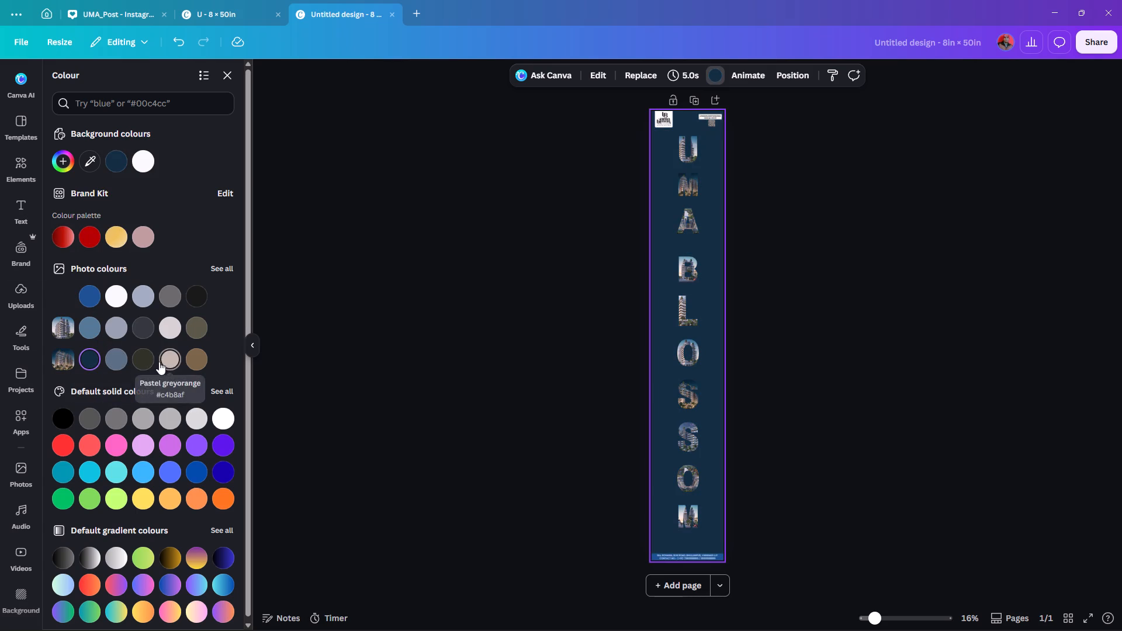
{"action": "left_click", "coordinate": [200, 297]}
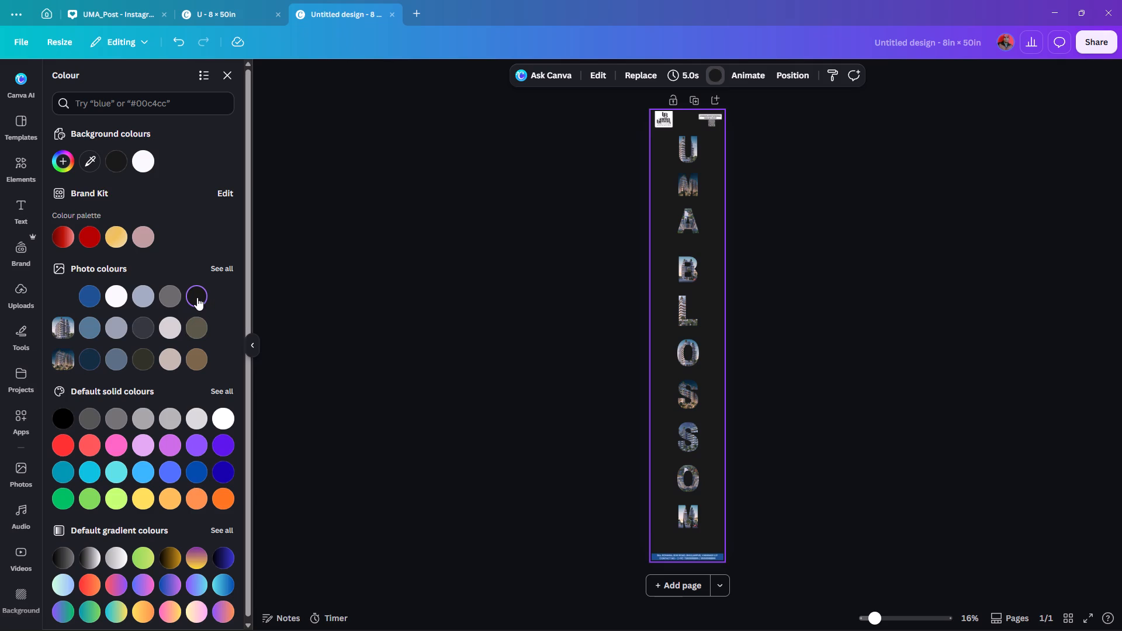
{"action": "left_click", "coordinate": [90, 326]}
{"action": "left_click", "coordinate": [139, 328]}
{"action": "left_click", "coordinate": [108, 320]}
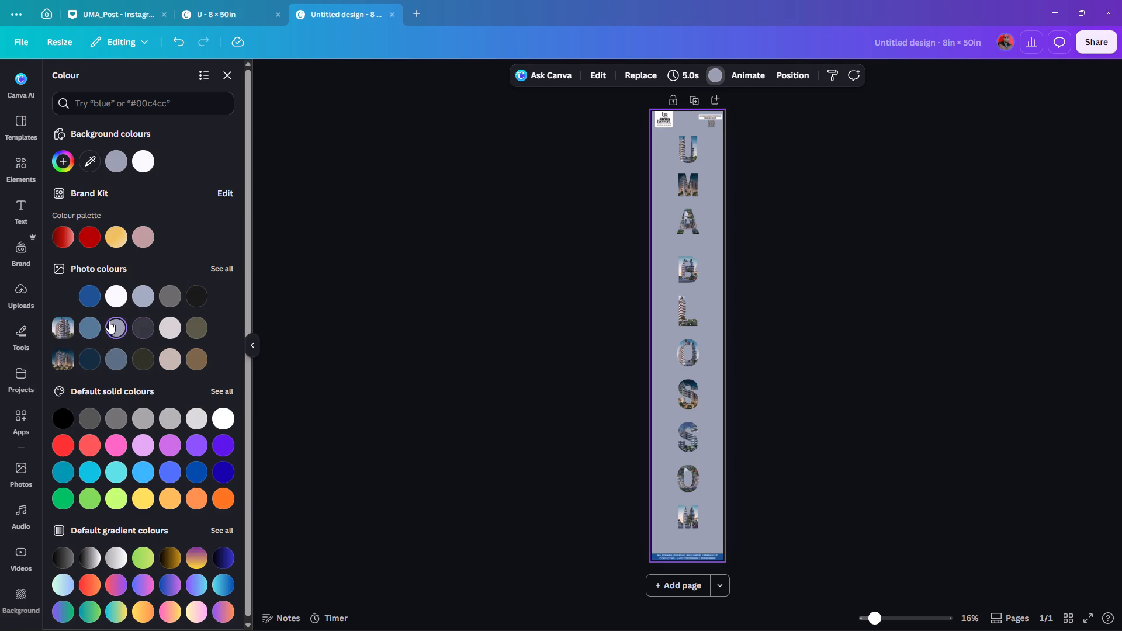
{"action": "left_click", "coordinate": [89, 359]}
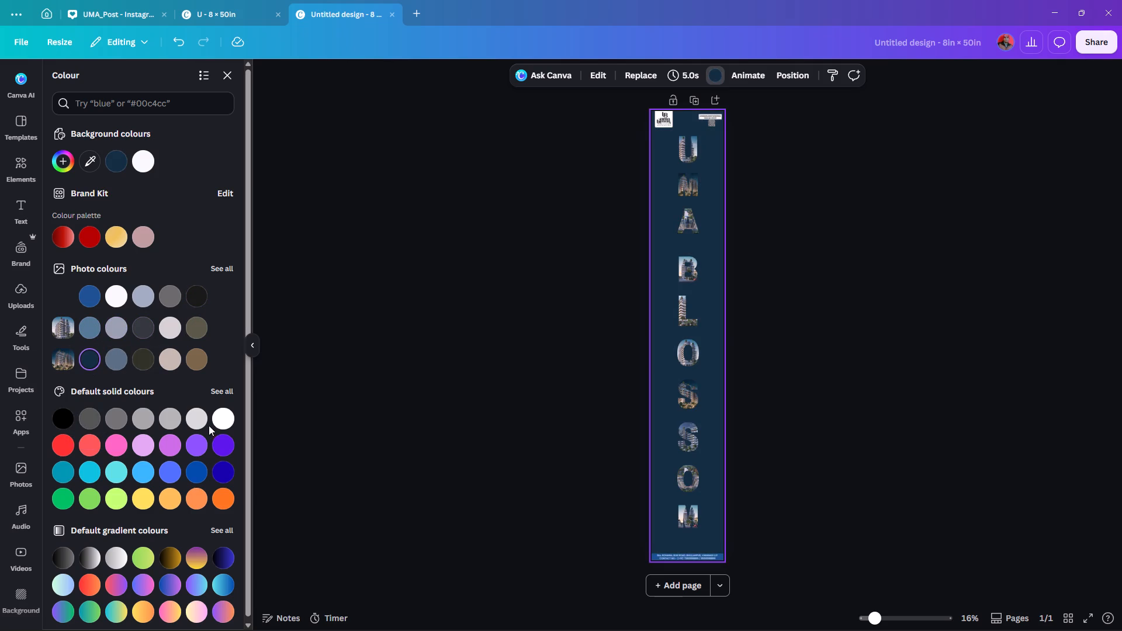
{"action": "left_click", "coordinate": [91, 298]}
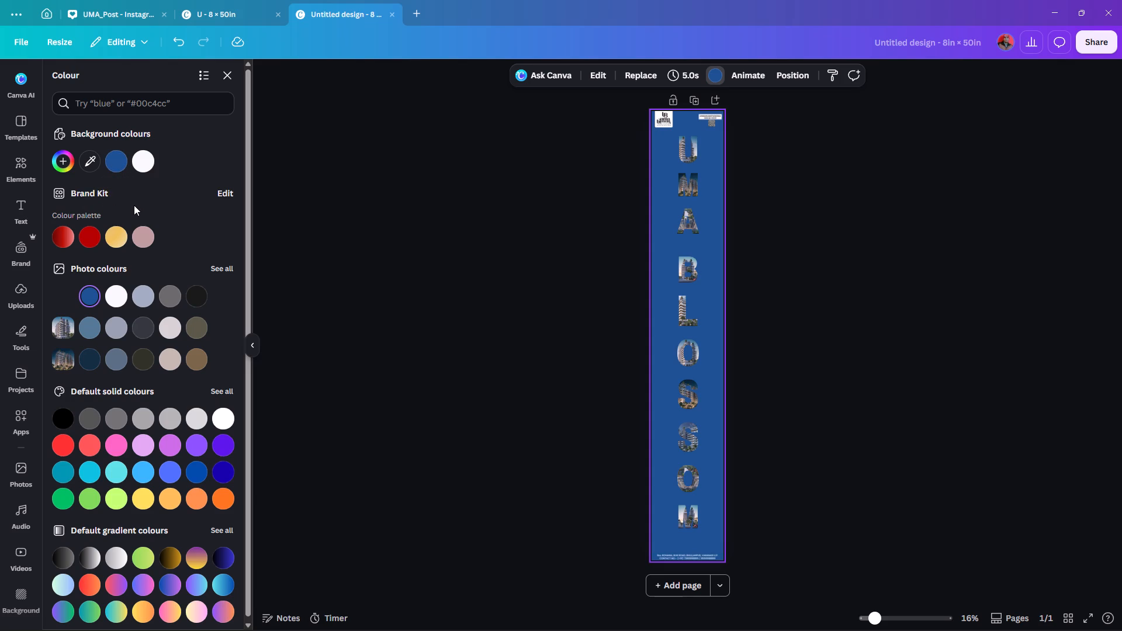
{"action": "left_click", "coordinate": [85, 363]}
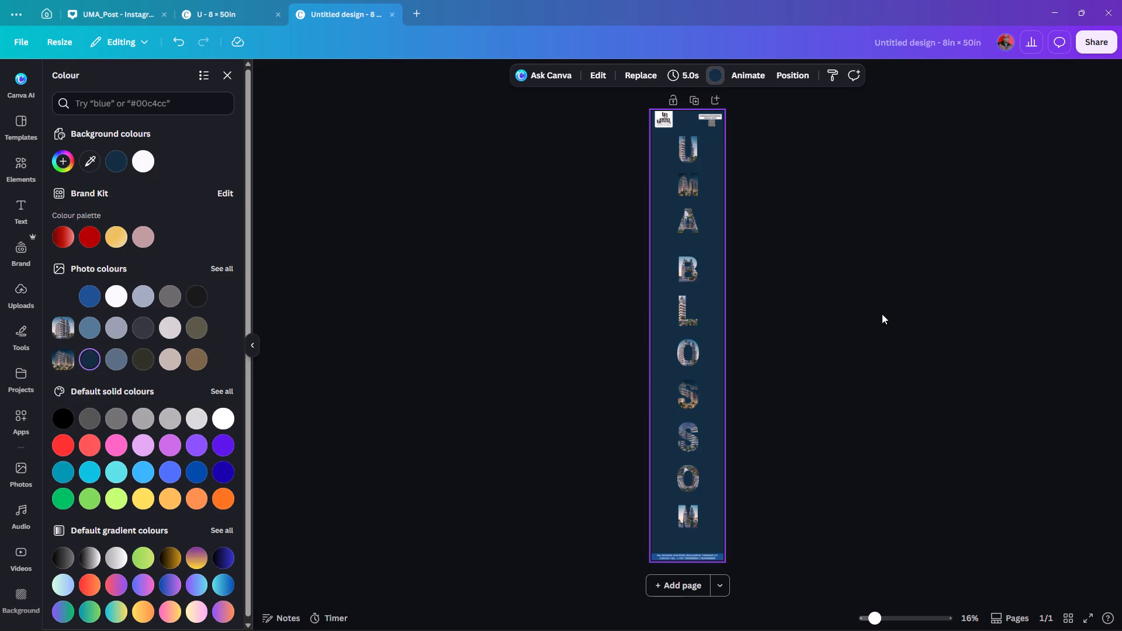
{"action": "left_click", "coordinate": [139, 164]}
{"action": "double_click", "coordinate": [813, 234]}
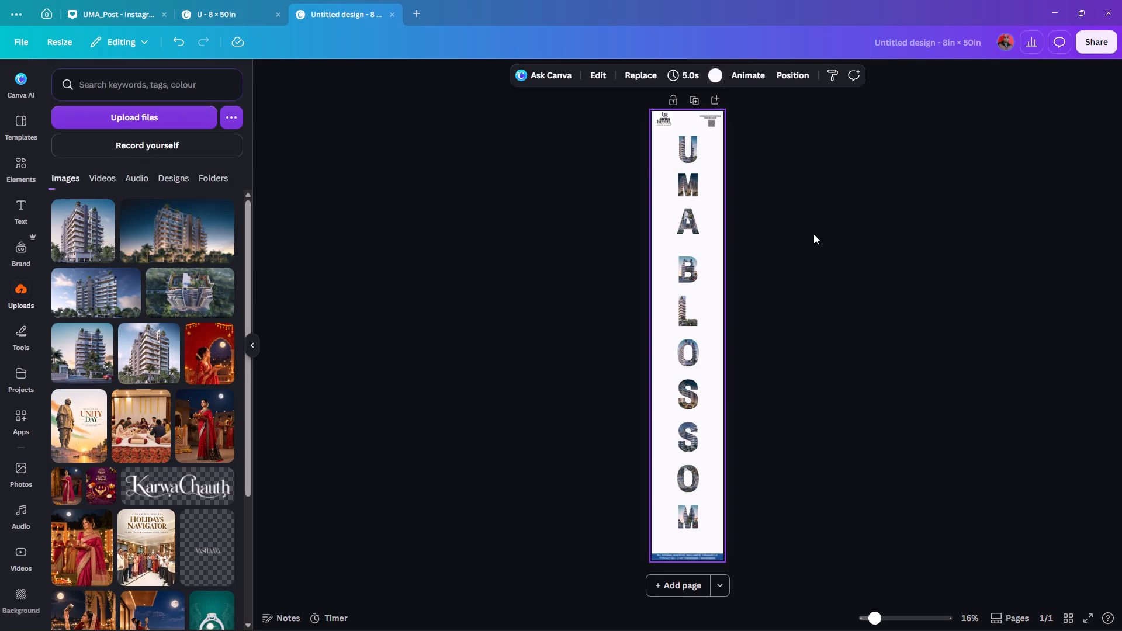
Set the untitled banner's page background to pure white, #FFFFFF.
{"action": "left_click", "coordinate": [656, 273]}
{"action": "left_click", "coordinate": [714, 77]}
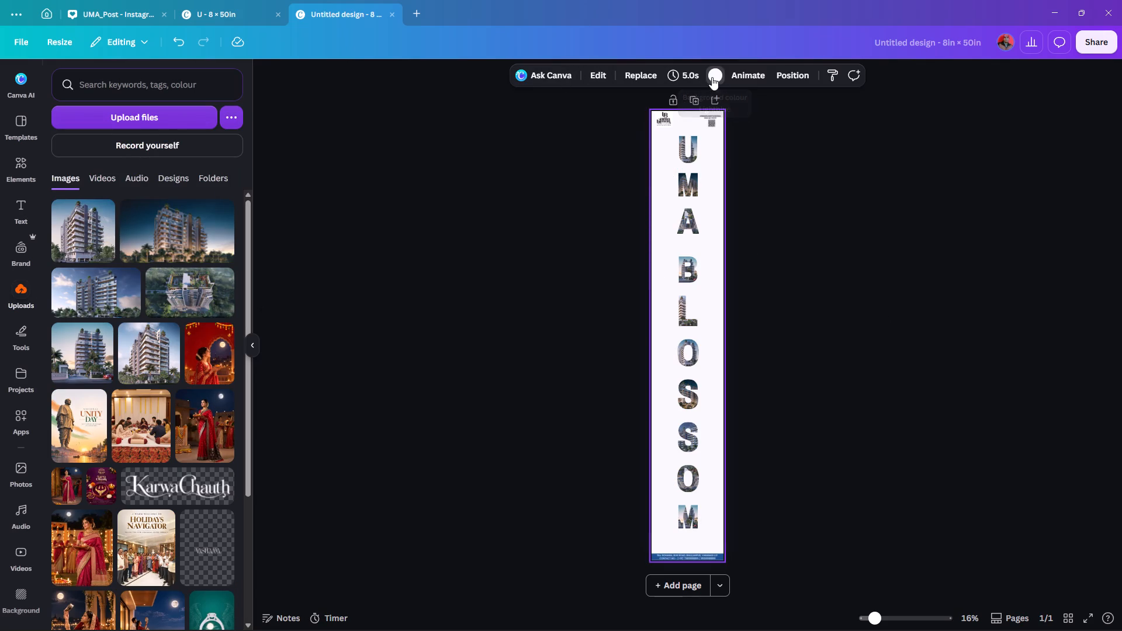
{"action": "left_click", "coordinate": [114, 161]}
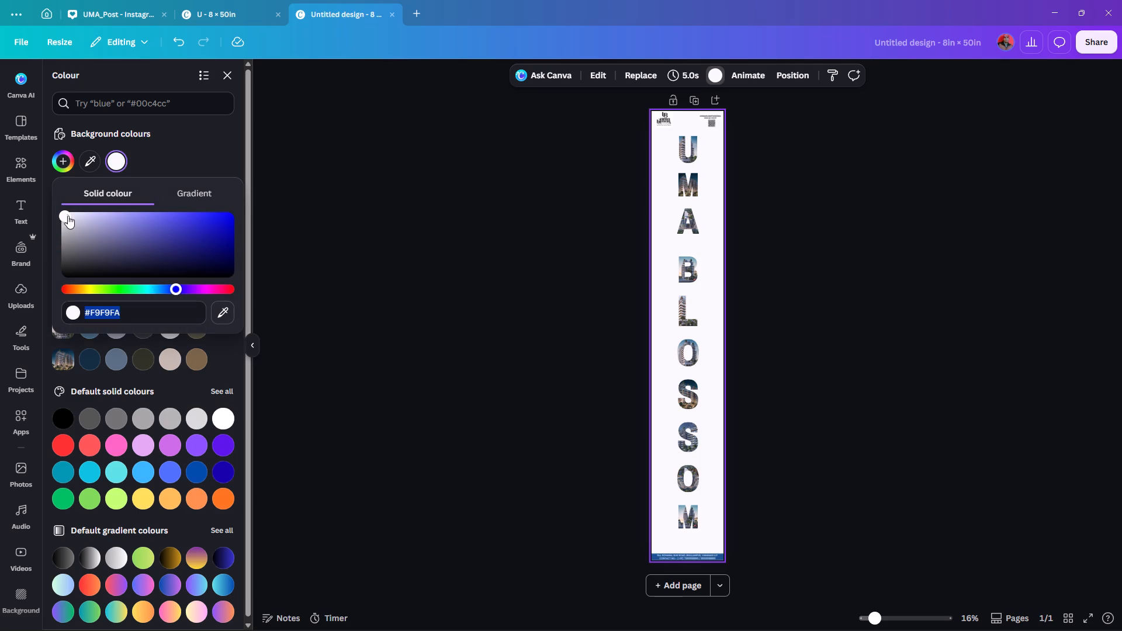
{"action": "left_click", "coordinate": [67, 214]}
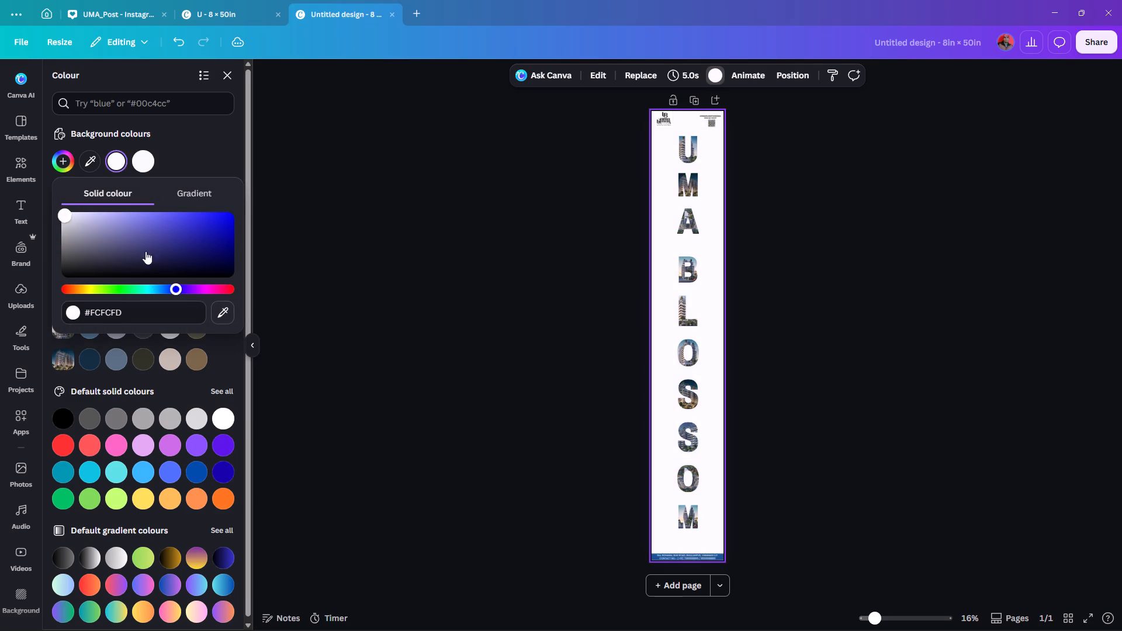
{"action": "left_click_drag", "start_coordinate": [172, 290], "coordinate": [160, 287]}
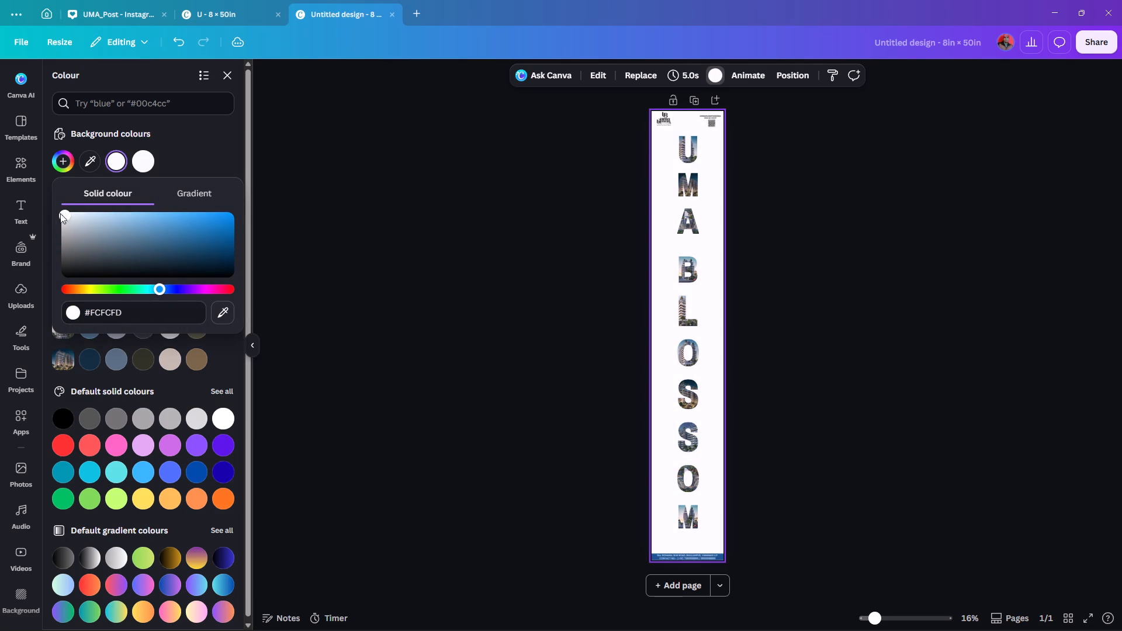
{"action": "left_click_drag", "start_coordinate": [64, 212], "coordinate": [89, 210]}
{"action": "left_click_drag", "start_coordinate": [65, 212], "coordinate": [85, 208]}
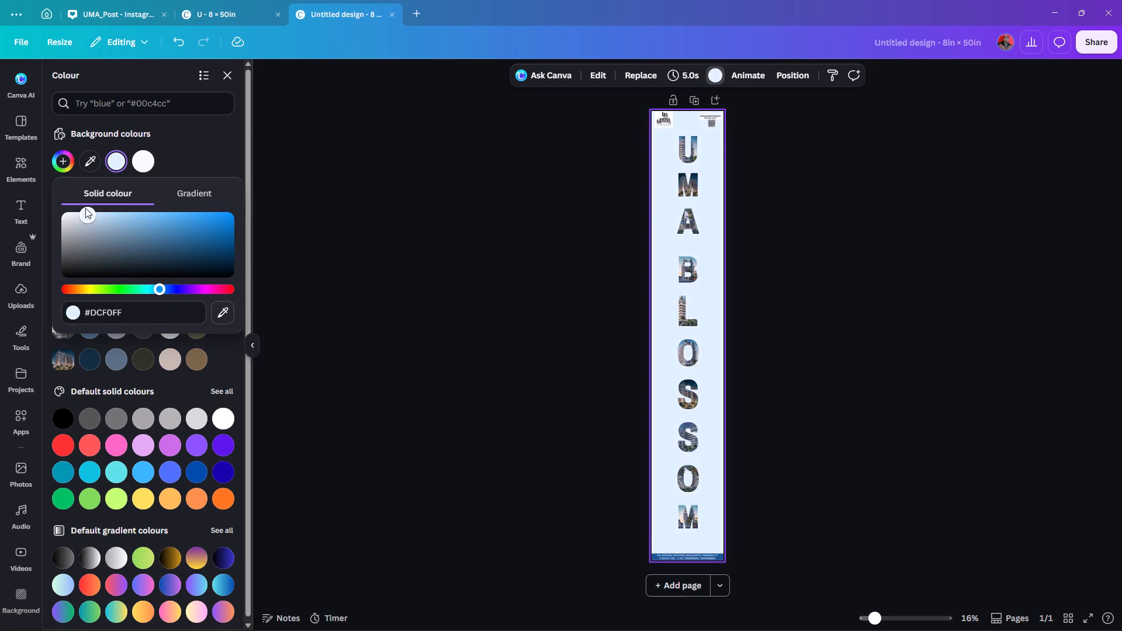
{"action": "left_click_drag", "start_coordinate": [85, 208], "coordinate": [46, 199]}
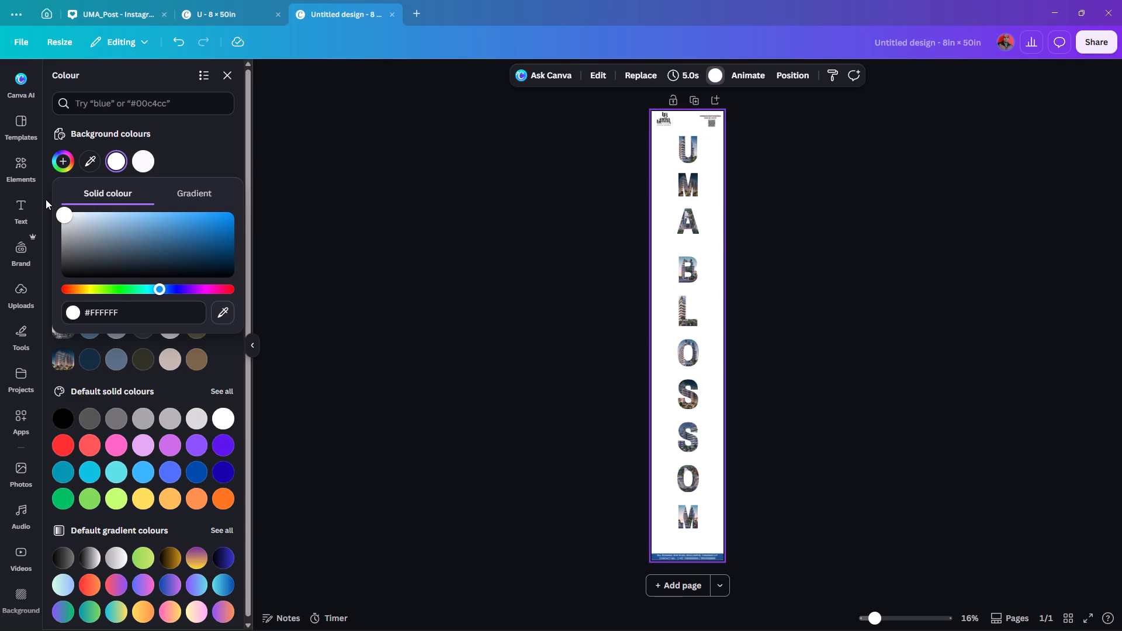
{"action": "left_click_drag", "start_coordinate": [46, 199], "coordinate": [37, 194]}
{"action": "double_click", "coordinate": [376, 251]}
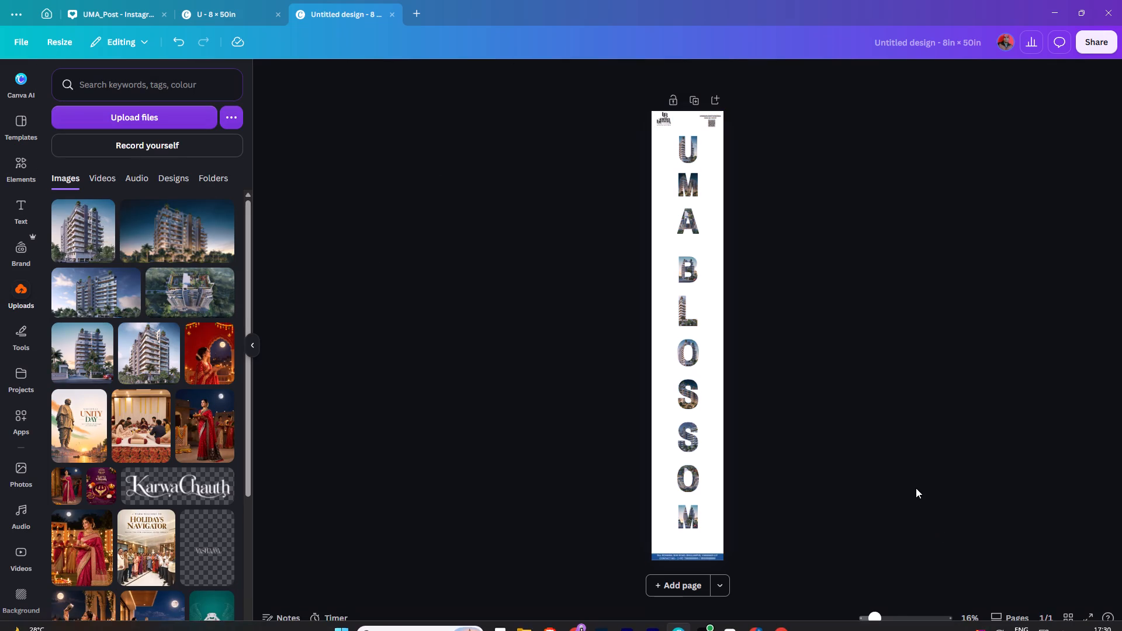
Review the full white banner with render-filled letters, and compare it with the blue and building-render pages of the U design.
{"action": "scroll", "coordinate": [916, 488], "scroll_direction": "up", "scroll_amount": 1, "text": "ctrl"}
{"action": "scroll", "coordinate": [916, 488], "scroll_direction": "down", "scroll_amount": 1, "text": "ctrl"}
{"action": "scroll", "coordinate": [917, 463], "scroll_direction": "up", "scroll_amount": 1, "text": "ctrl"}
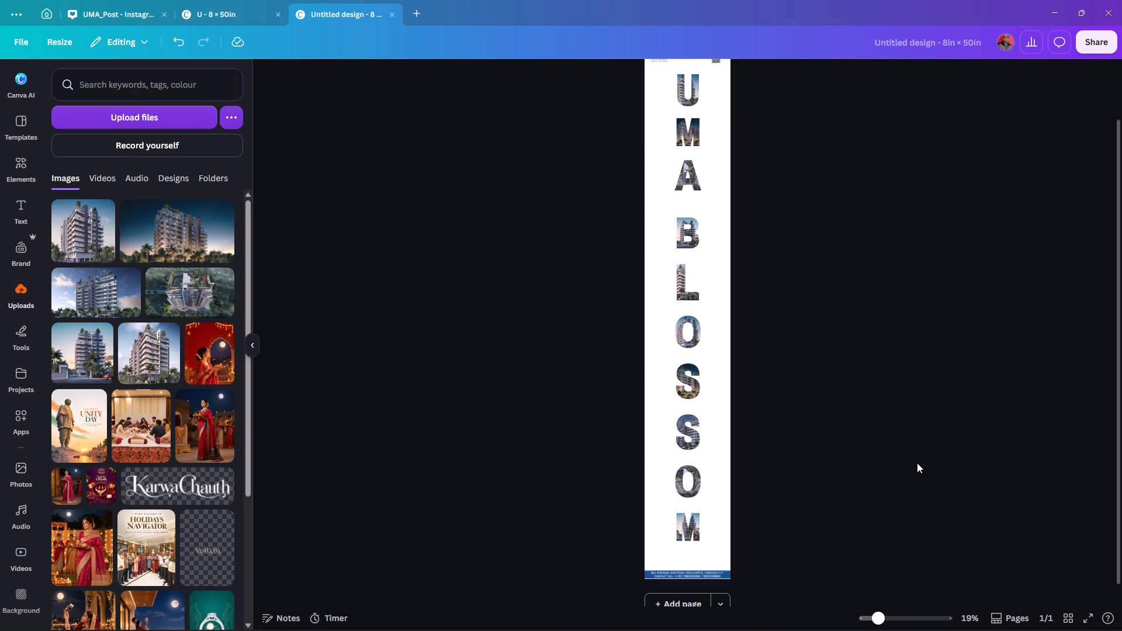
{"action": "scroll", "coordinate": [917, 463], "scroll_direction": "up", "scroll_amount": 1}
{"action": "scroll", "coordinate": [917, 463], "scroll_direction": "down", "scroll_amount": 1}
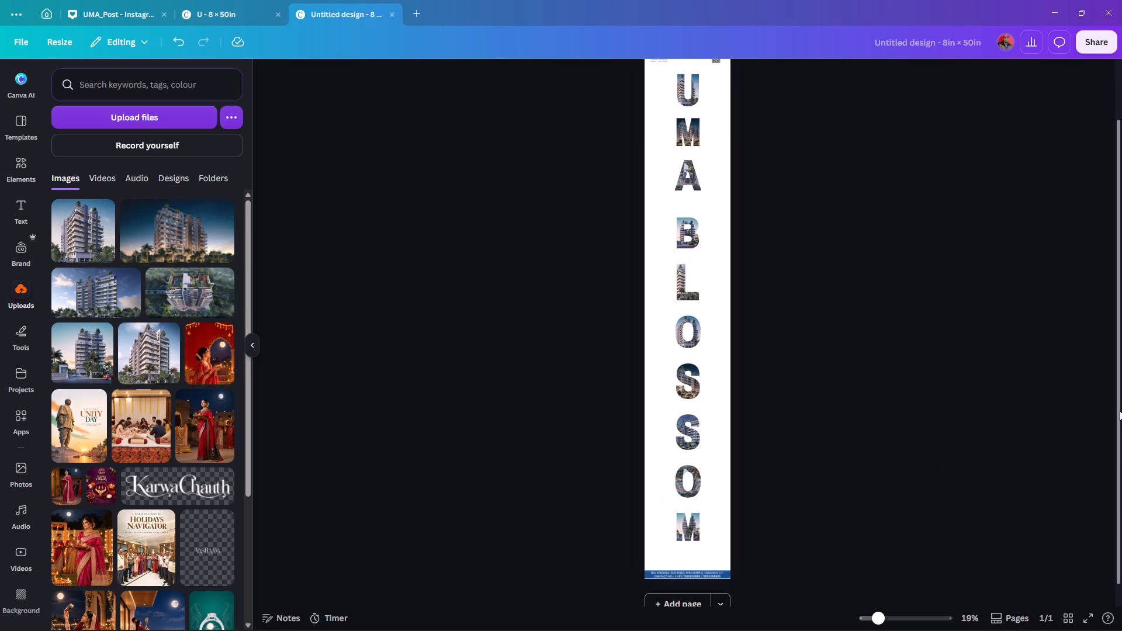
{"action": "left_click_drag", "start_coordinate": [1120, 411], "coordinate": [1116, 391]}
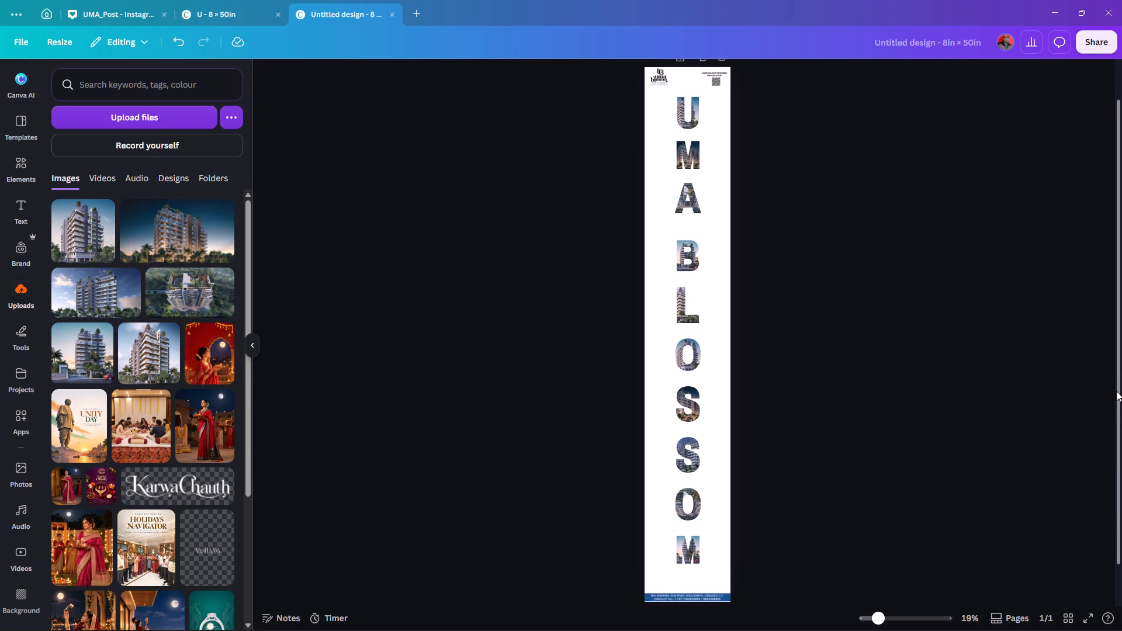
{"action": "left_click_drag", "start_coordinate": [1116, 391], "coordinate": [1115, 389]}
{"action": "left_click", "coordinate": [240, 7]}
{"action": "scroll", "coordinate": [912, 289], "scroll_direction": "up", "scroll_amount": 2}
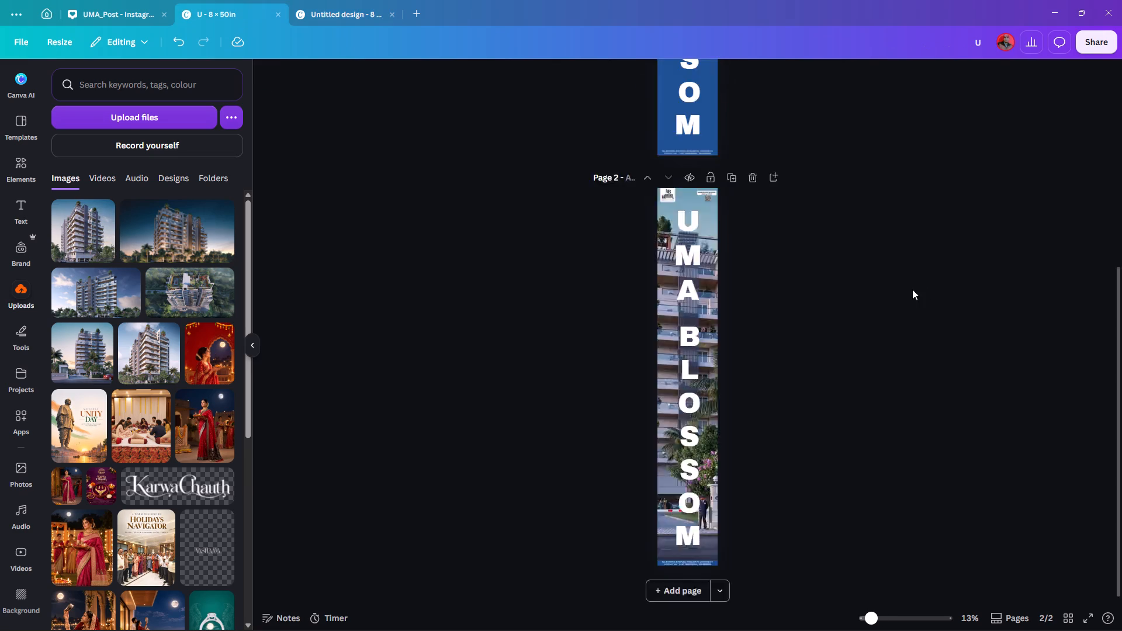
{"action": "scroll", "coordinate": [912, 289], "scroll_direction": "up", "scroll_amount": 13}
{"action": "scroll", "coordinate": [1002, 249], "scroll_direction": "up", "scroll_amount": 2, "text": "ctrl"}
{"action": "scroll", "coordinate": [1002, 249], "scroll_direction": "down", "scroll_amount": 1, "text": "ctrl"}
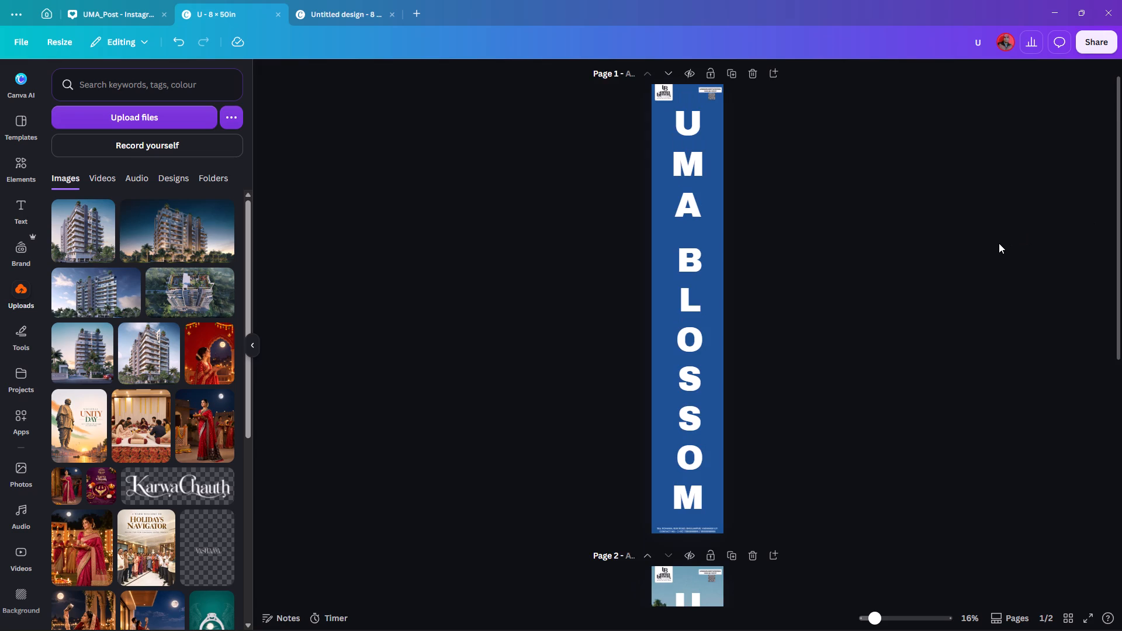
{"action": "scroll", "coordinate": [1002, 244], "scroll_direction": "down", "scroll_amount": 11}
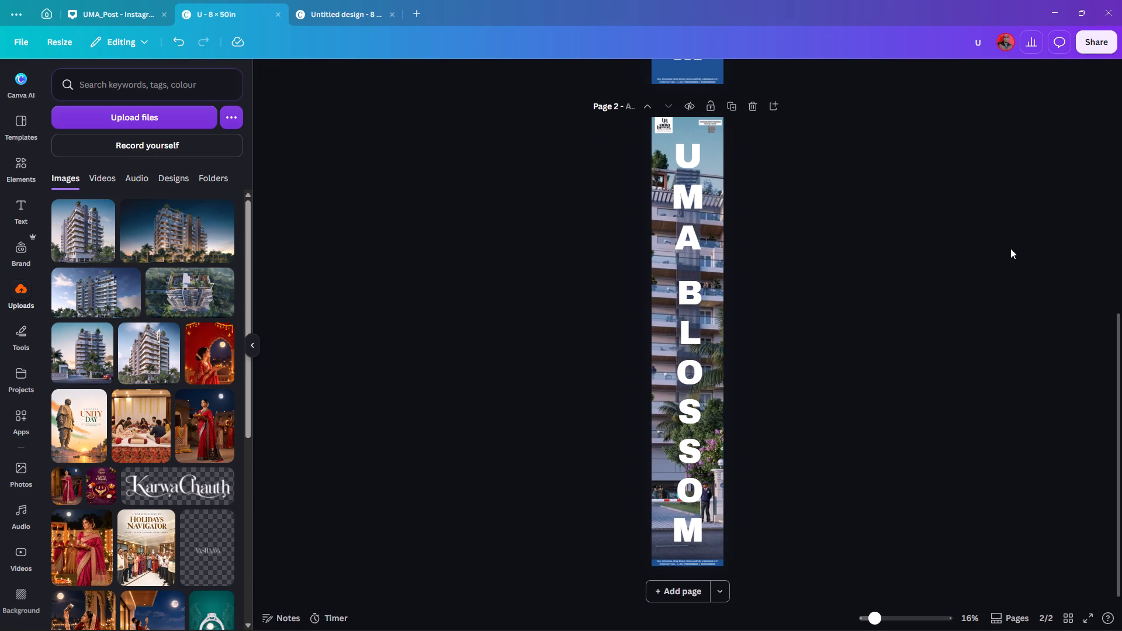
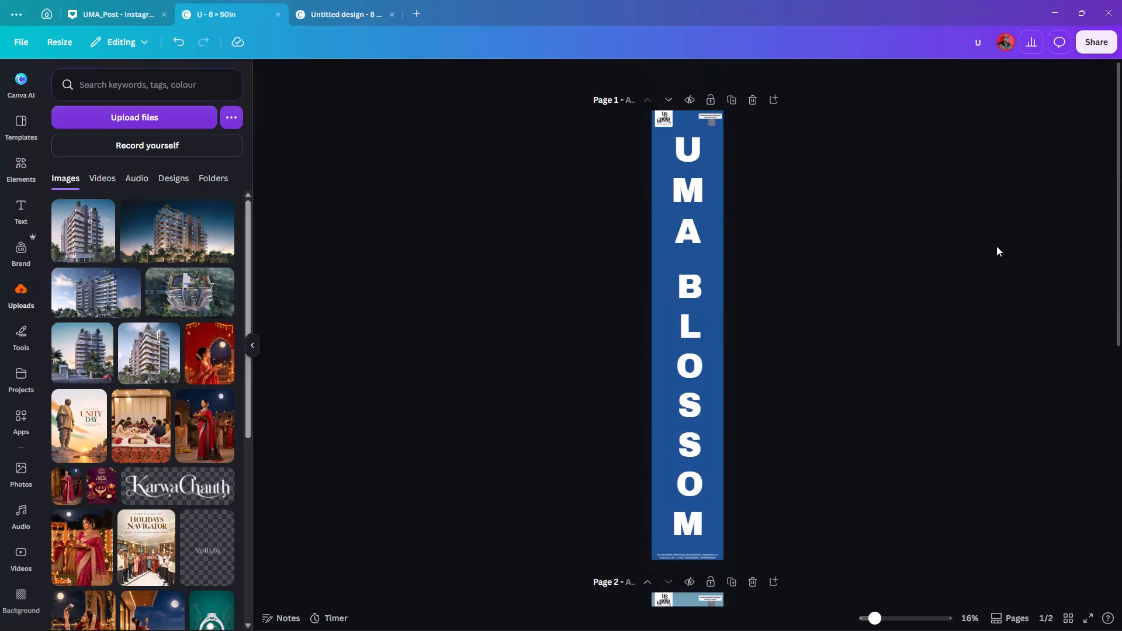
Compare page 2's building-render banner of the U design, in full and close up, with the white untitled banner.
{"action": "scroll", "coordinate": [996, 246], "scroll_direction": "down", "scroll_amount": 18}
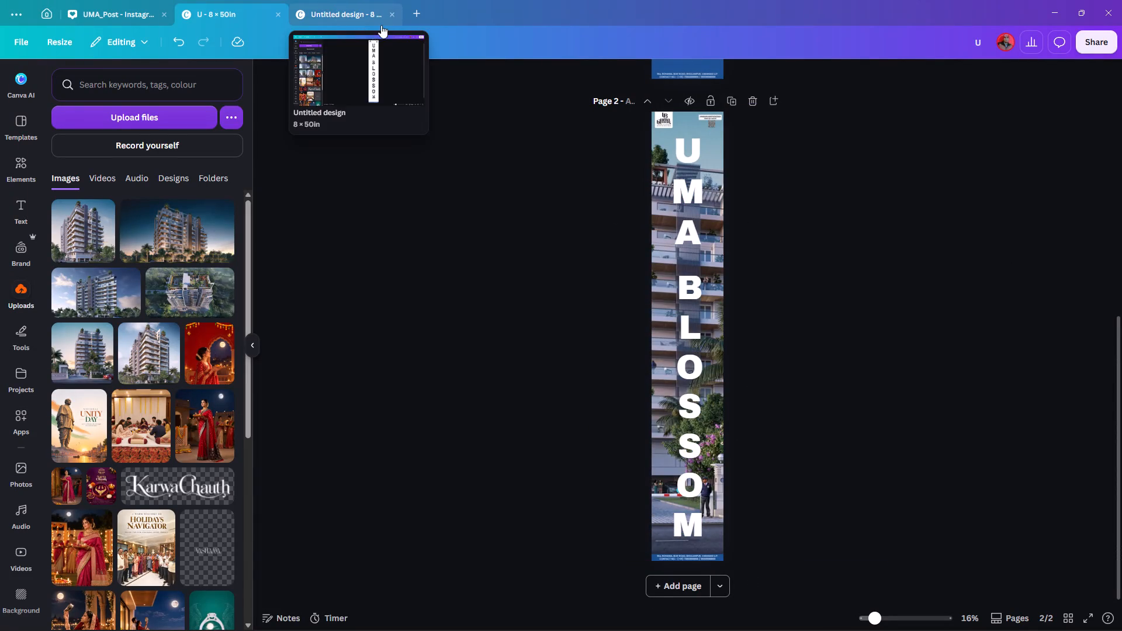
{"action": "scroll", "coordinate": [877, 267], "scroll_direction": "up", "scroll_amount": 10, "text": "ctrl"}
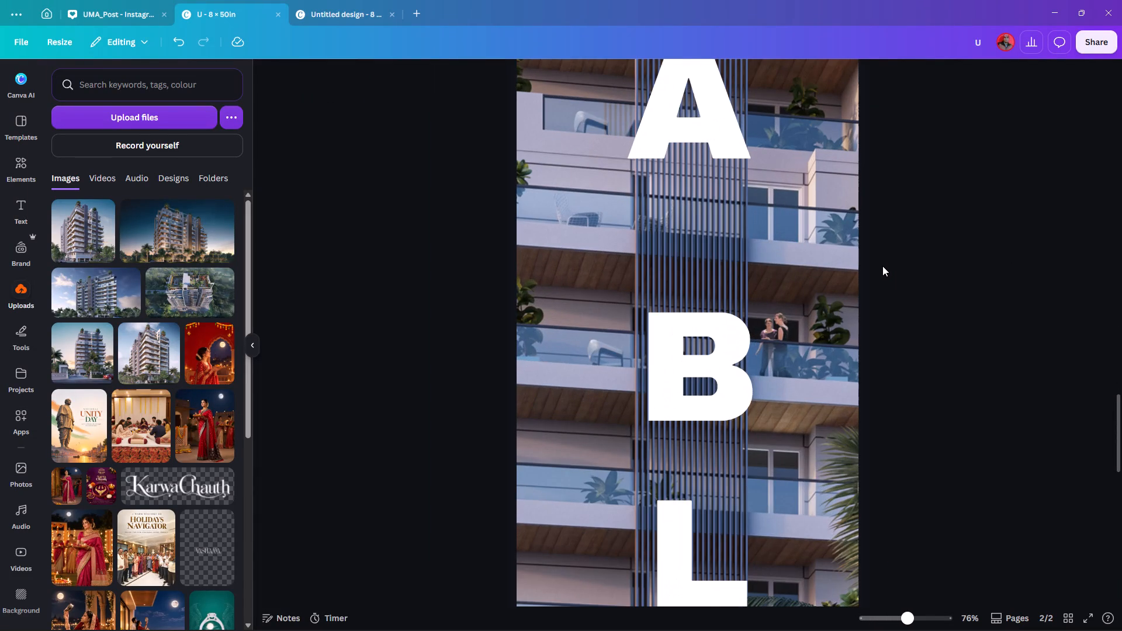
{"action": "scroll", "coordinate": [882, 266], "scroll_direction": "down", "scroll_amount": 13, "text": "ctrl"}
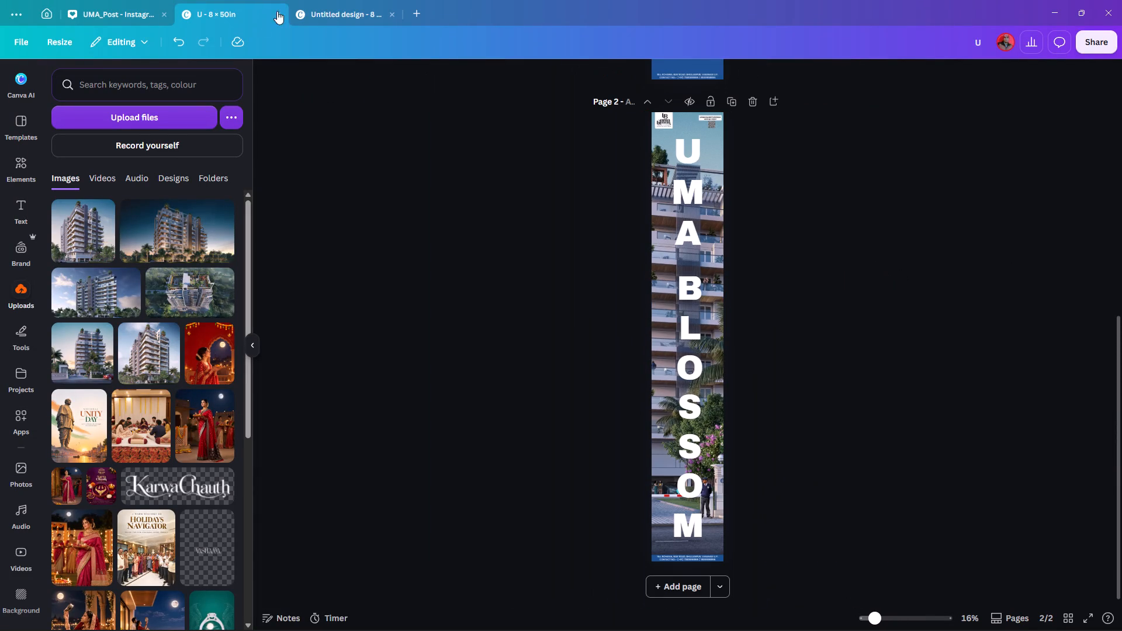
{"action": "left_click", "coordinate": [329, 18]}
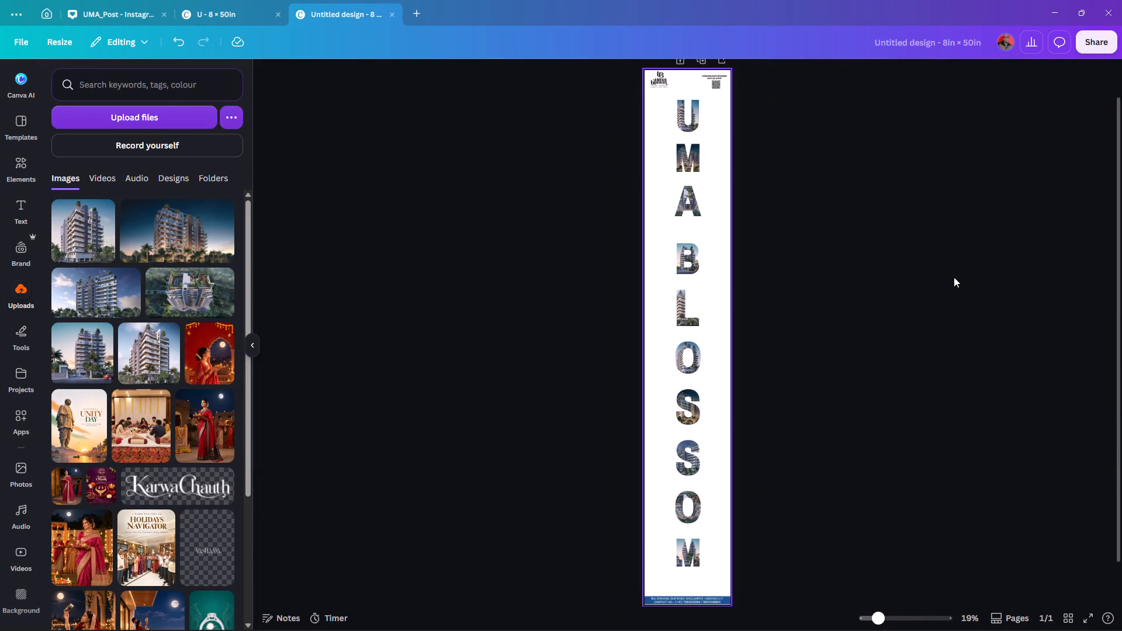
{"action": "left_click", "coordinate": [248, 13]}
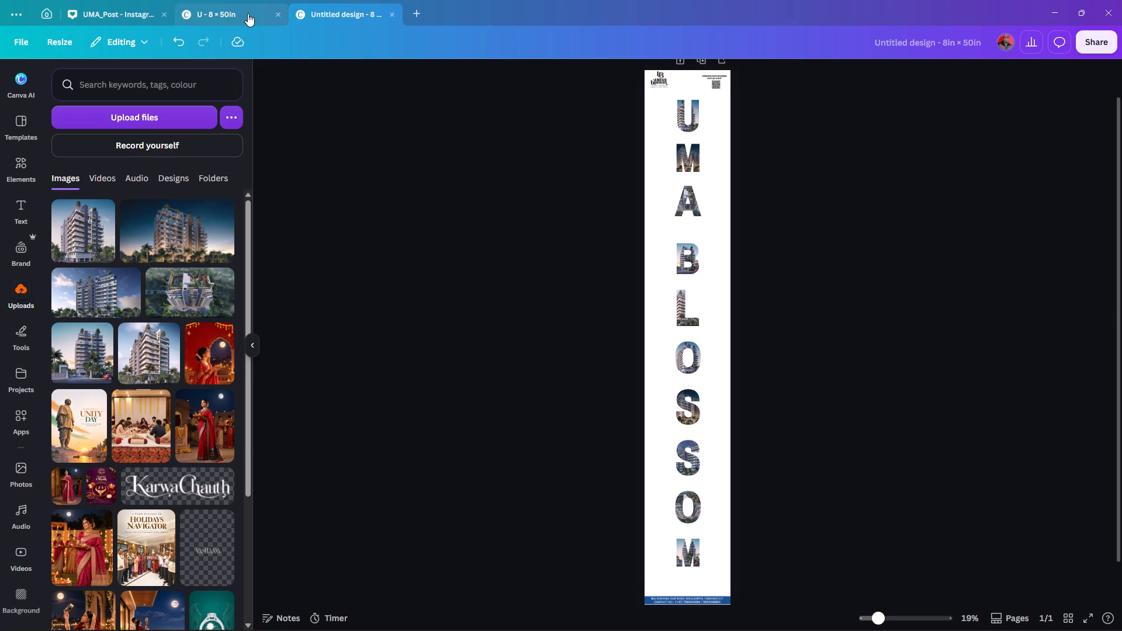
{"action": "scroll", "coordinate": [1047, 235], "scroll_direction": "up", "scroll_amount": 4, "text": "ctrl"}
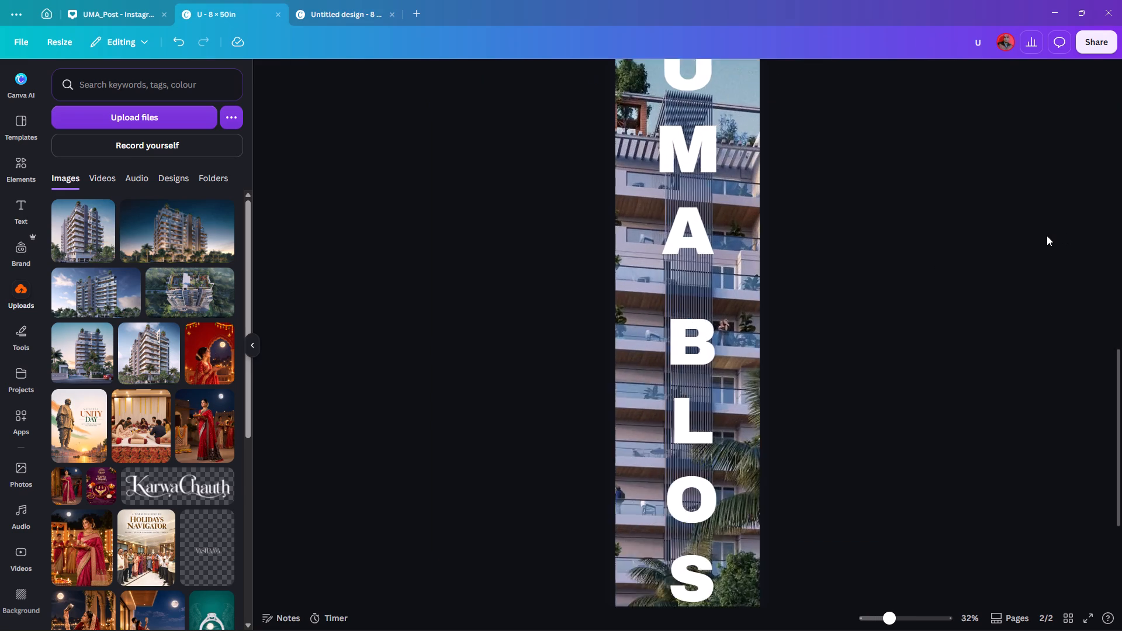
{"action": "scroll", "coordinate": [1047, 235], "scroll_direction": "up", "scroll_amount": 4, "text": "ctrl"}
{"action": "scroll", "coordinate": [1041, 240], "scroll_direction": "down", "scroll_amount": 7, "text": "ctrl"}
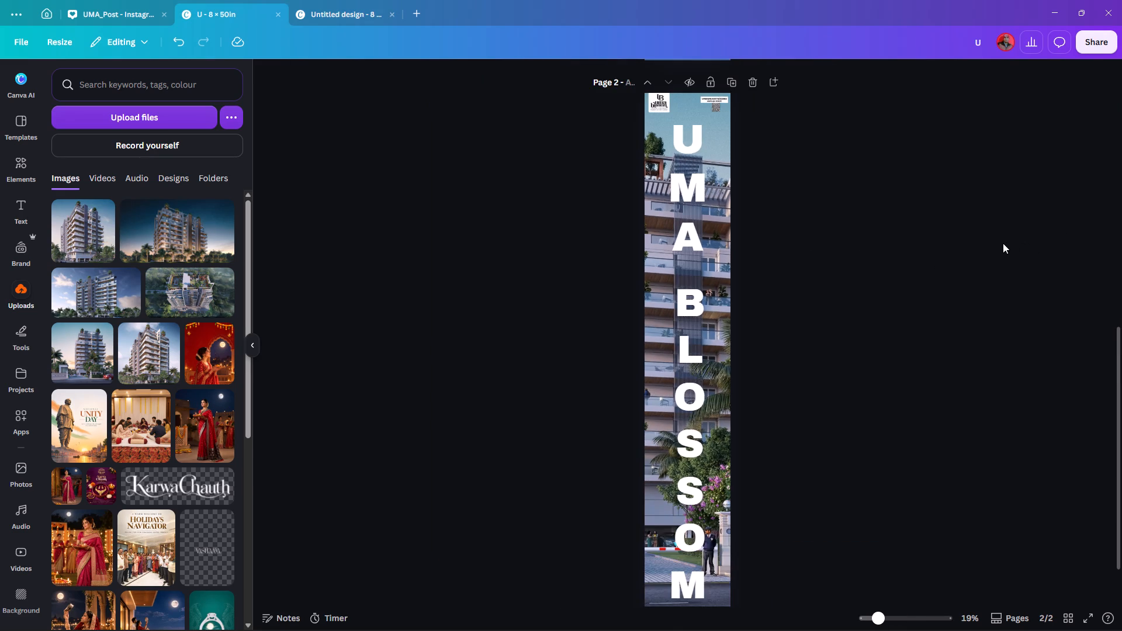
{"action": "scroll", "coordinate": [1000, 244], "scroll_direction": "down", "scroll_amount": 1, "text": "ctrl"}
Enlarge the address and contact footer on page 1's blue banner so its two lines nearly fill the banner's width.
{"action": "scroll", "coordinate": [981, 242], "scroll_direction": "up", "scroll_amount": 13}
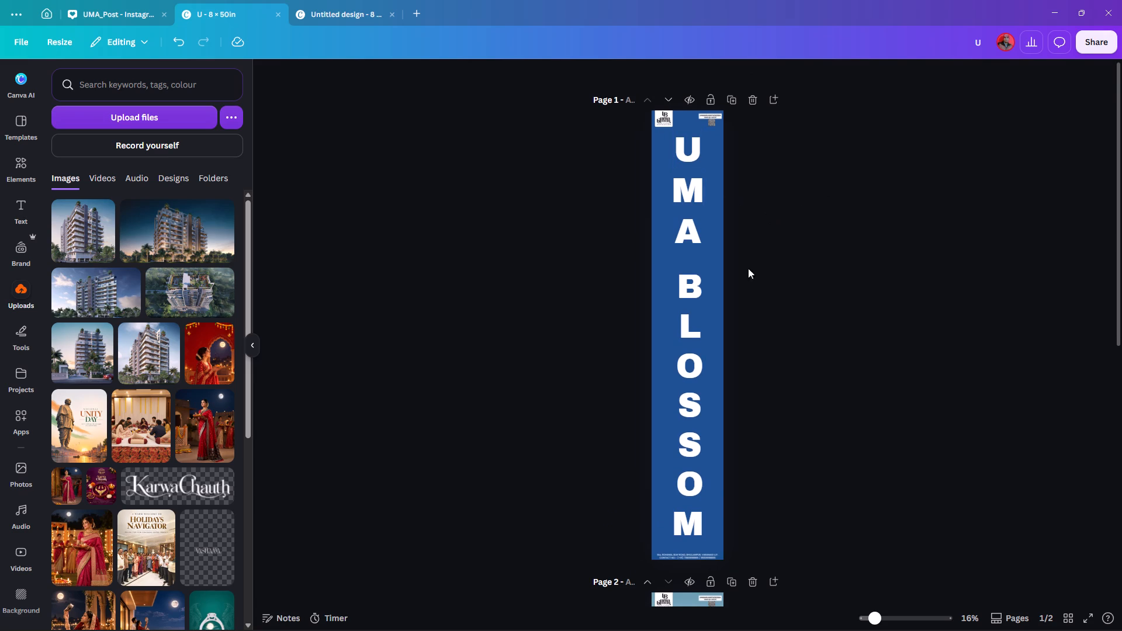
{"action": "scroll", "coordinate": [698, 563], "scroll_direction": "up", "scroll_amount": 7, "text": "ctrl"}
{"action": "scroll", "coordinate": [744, 536], "scroll_direction": "up", "scroll_amount": 7, "text": "ctrl"}
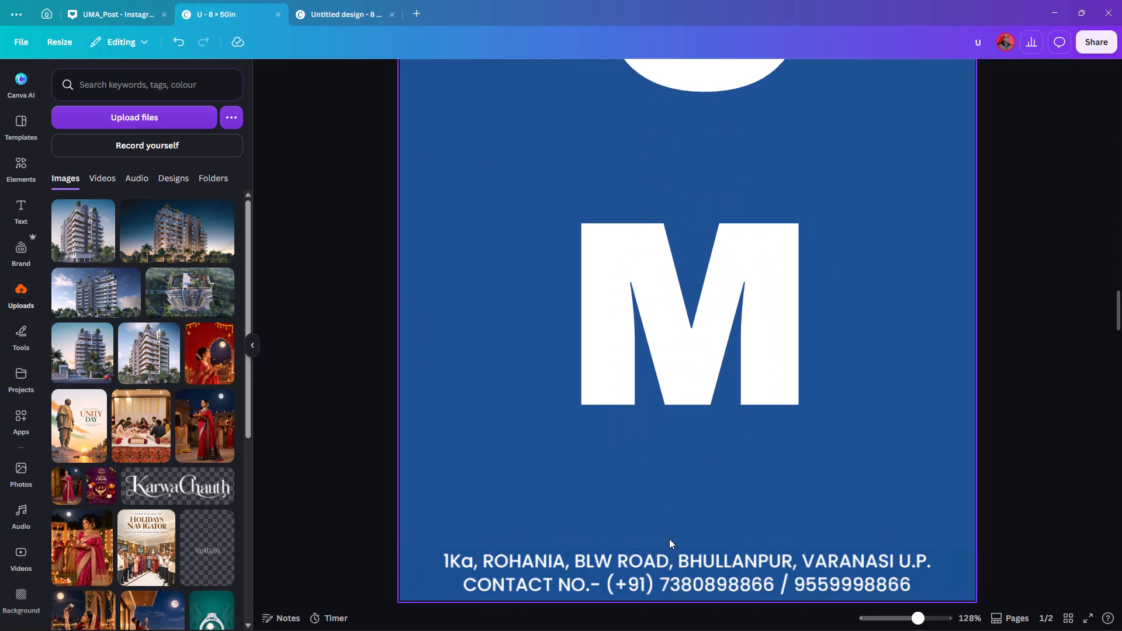
{"action": "scroll", "coordinate": [670, 540], "scroll_direction": "down", "scroll_amount": 2}
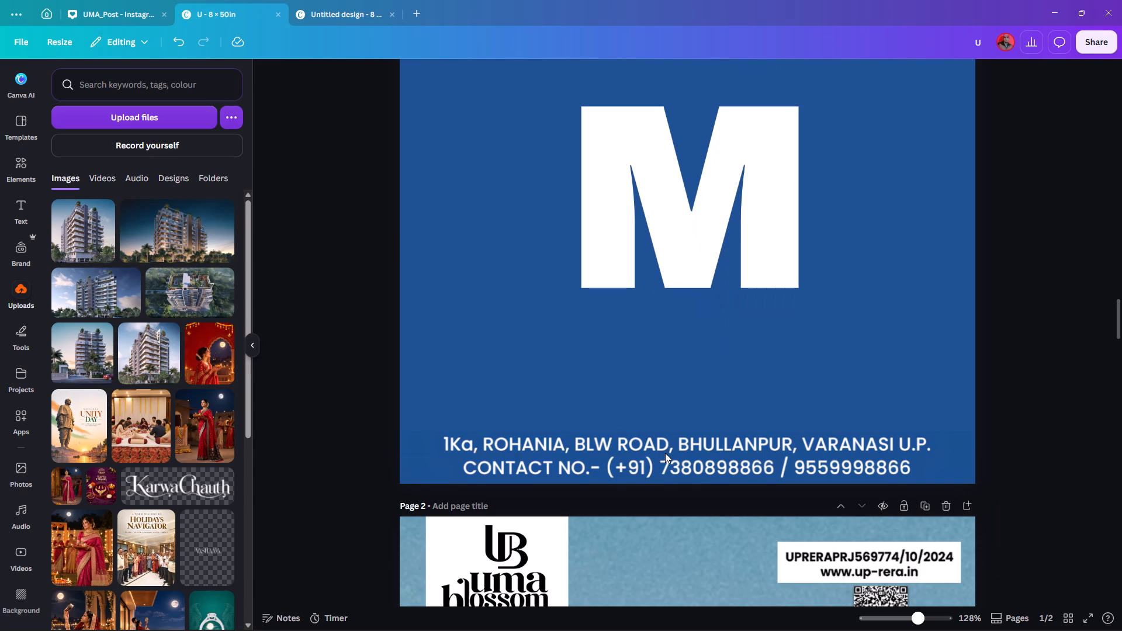
{"action": "left_click", "coordinate": [620, 450]}
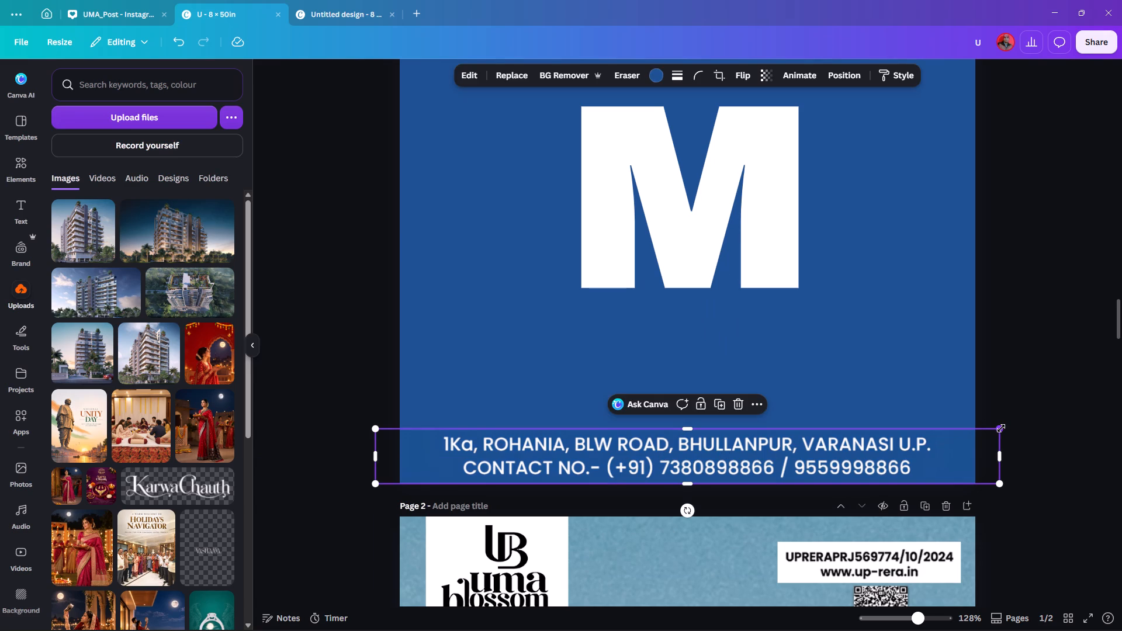
{"action": "left_click_drag", "start_coordinate": [1001, 428], "coordinate": [1062, 414], "text": "alt"}
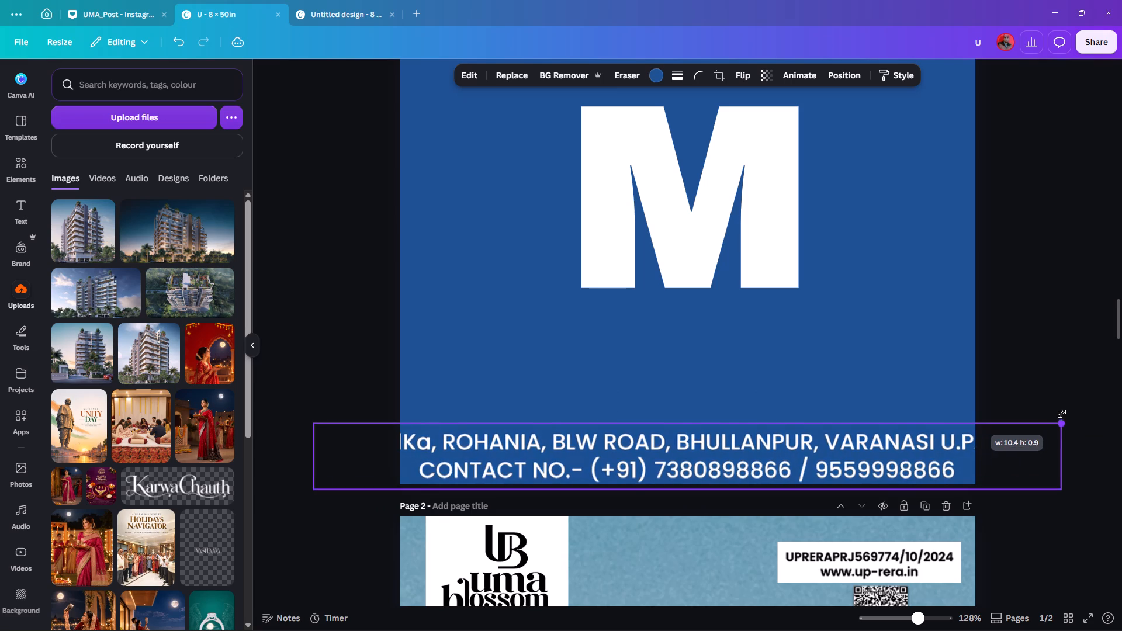
{"action": "left_click_drag", "start_coordinate": [1062, 414], "coordinate": [1036, 421], "text": "alt"}
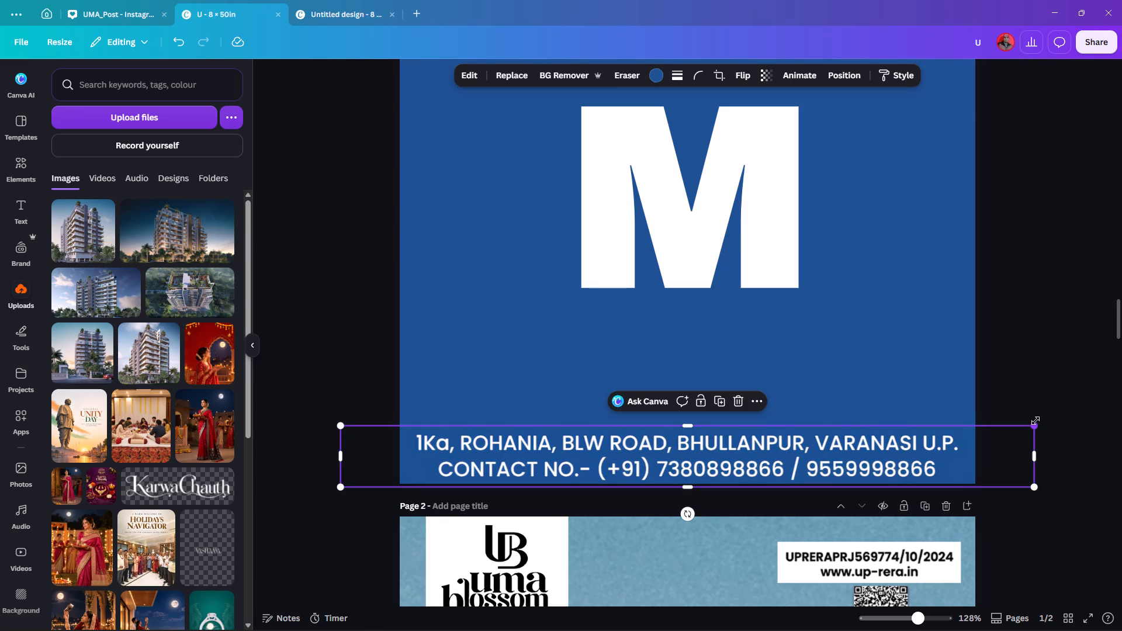
{"action": "scroll", "coordinate": [1100, 432], "scroll_direction": "down", "scroll_amount": 2, "text": "ctrl"}
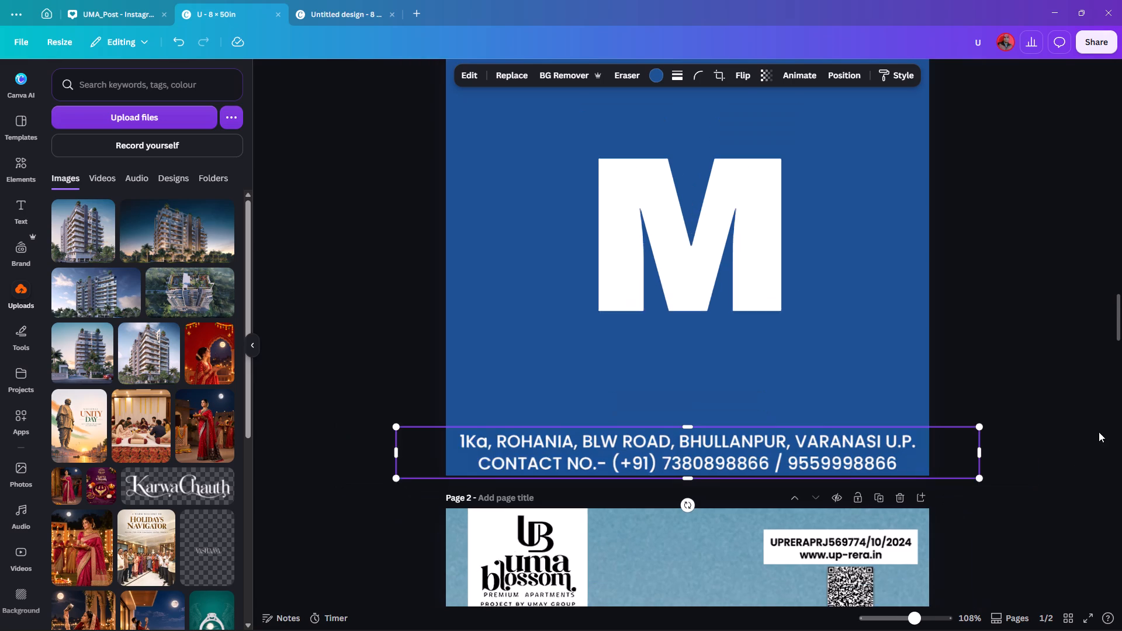
{"action": "scroll", "coordinate": [1079, 431], "scroll_direction": "down", "scroll_amount": 1, "text": "ctrl"}
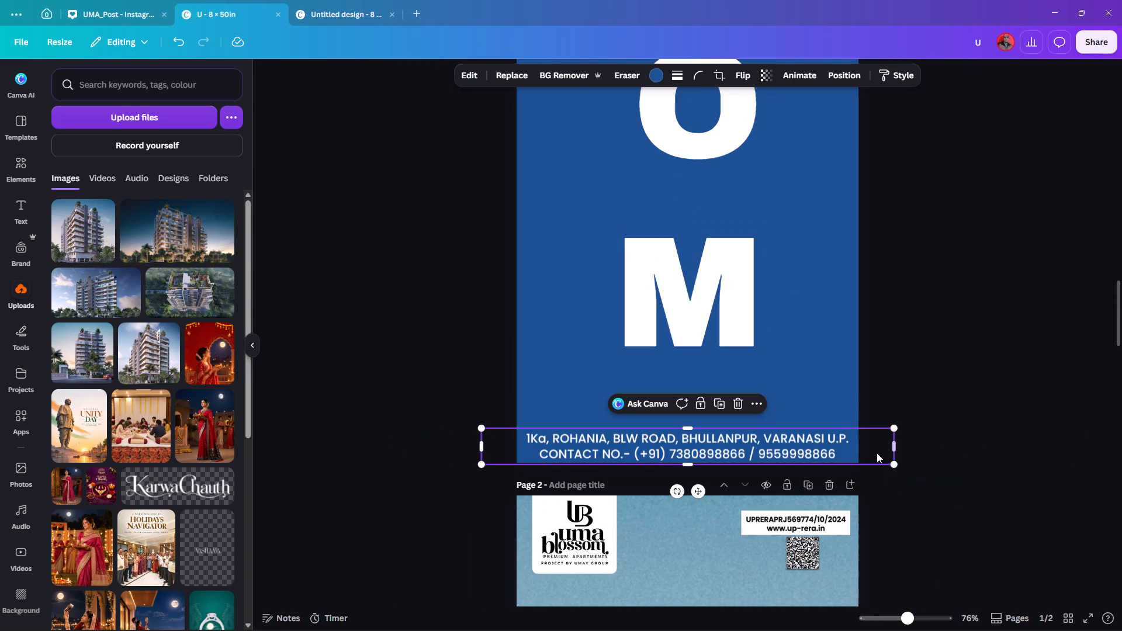
{"action": "key", "text": "Up"}
{"action": "key", "text": "Down"}
{"action": "scroll", "coordinate": [955, 412], "scroll_direction": "down", "scroll_amount": 5, "text": "ctrl"}
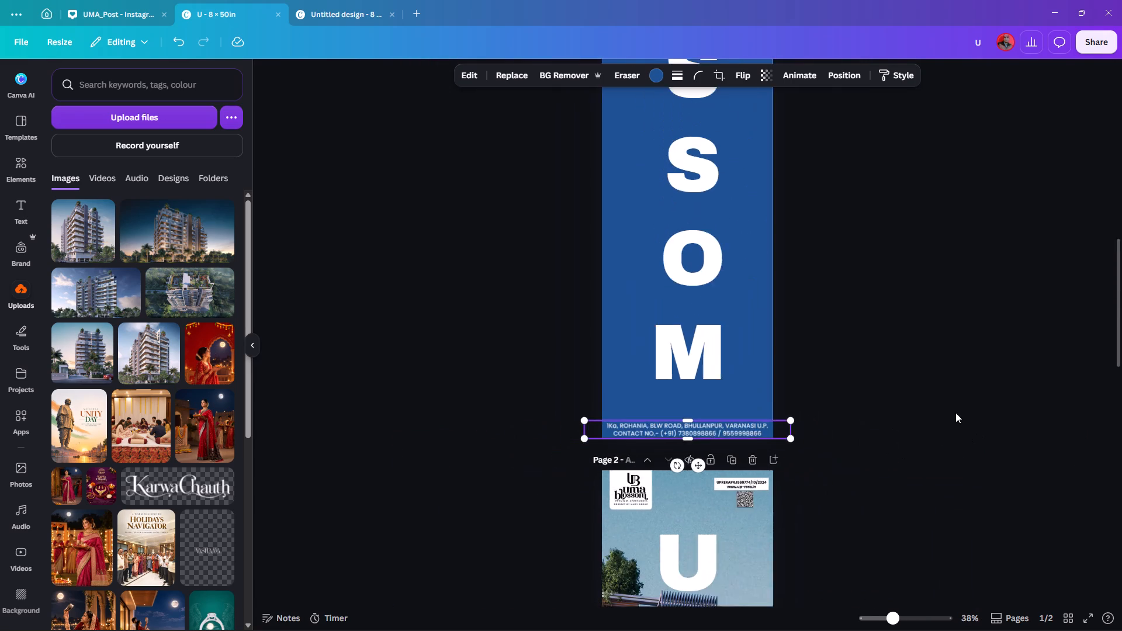
{"action": "left_click", "coordinate": [963, 391]}
Blur page 2's entire building-render background at an intensity of about 30.
{"action": "scroll", "coordinate": [898, 389], "scroll_direction": "down", "scroll_amount": 3, "text": "ctrl"}
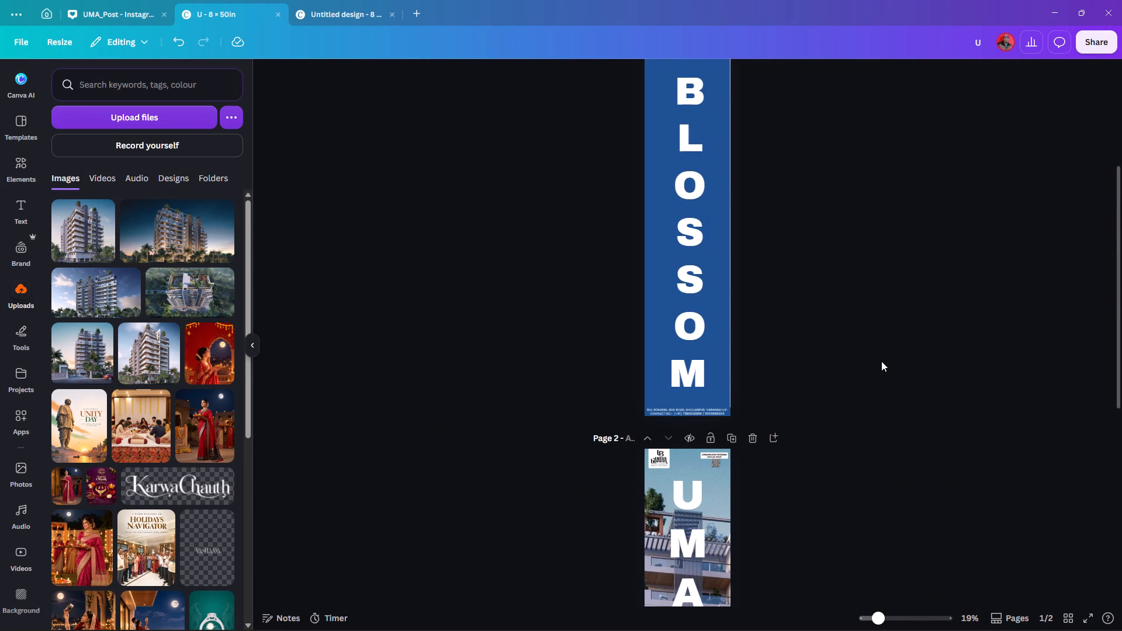
{"action": "scroll", "coordinate": [865, 349], "scroll_direction": "up", "scroll_amount": 4}
{"action": "scroll", "coordinate": [864, 349], "scroll_direction": "down", "scroll_amount": 3, "text": "ctrl"}
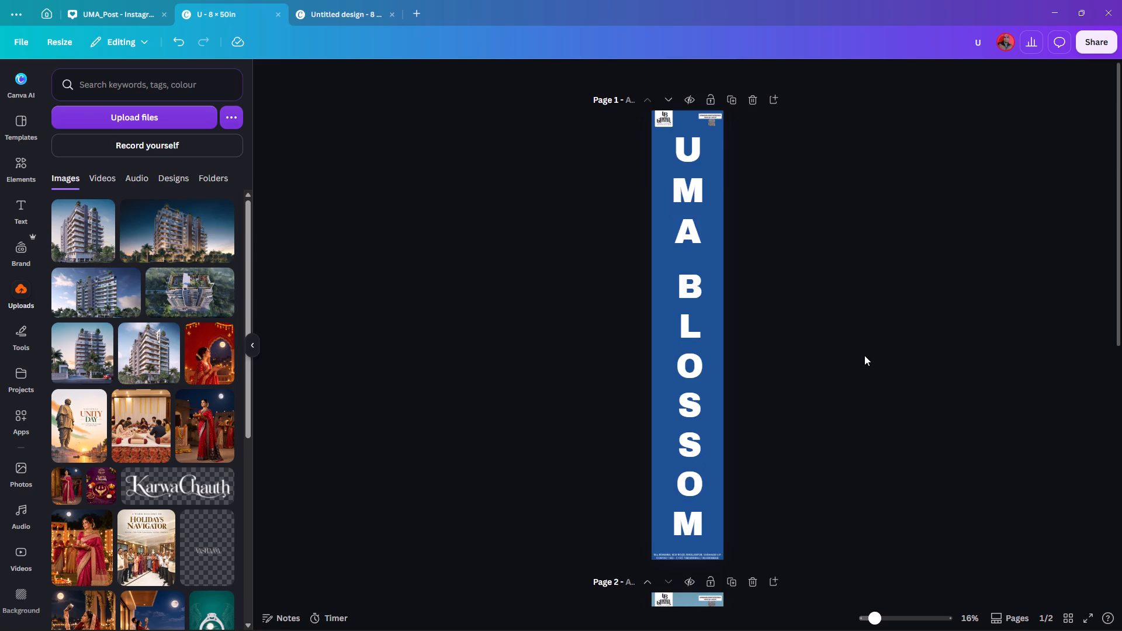
{"action": "scroll", "coordinate": [864, 355], "scroll_direction": "down", "scroll_amount": 2, "text": "ctrl"}
{"action": "scroll", "coordinate": [718, 427], "scroll_direction": "down", "scroll_amount": 2}
{"action": "scroll", "coordinate": [773, 406], "scroll_direction": "up", "scroll_amount": 1, "text": "ctrl"}
{"action": "scroll", "coordinate": [853, 388], "scroll_direction": "up", "scroll_amount": 2, "text": "ctrl"}
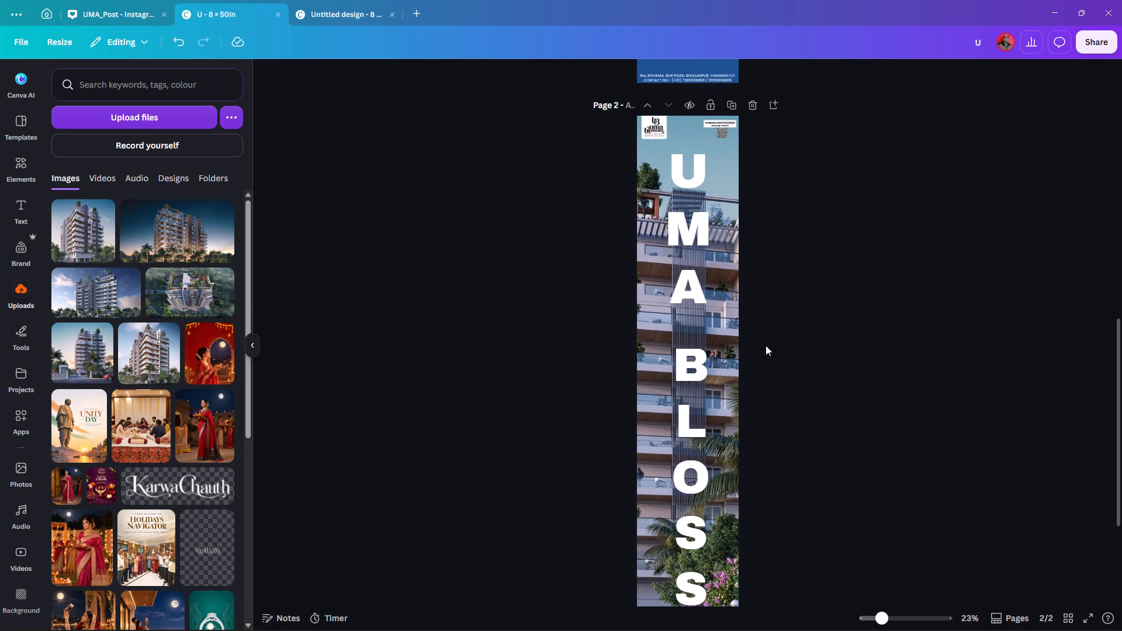
{"action": "left_click", "coordinate": [735, 338]}
{"action": "left_click", "coordinate": [458, 73]}
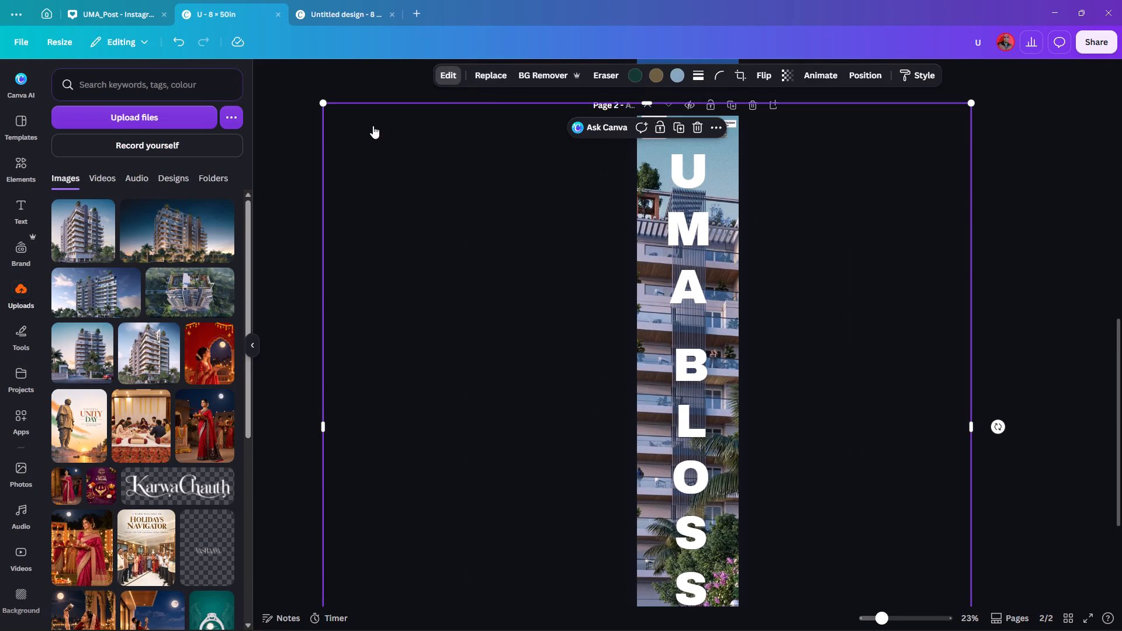
{"action": "left_click", "coordinate": [221, 163]}
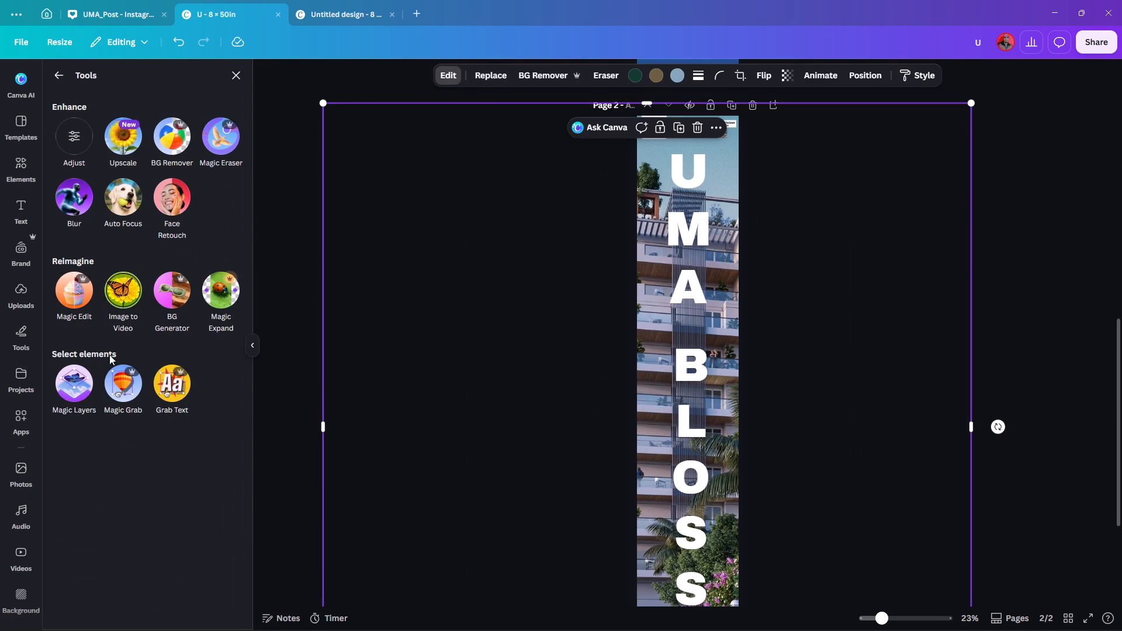
{"action": "left_click", "coordinate": [65, 205]}
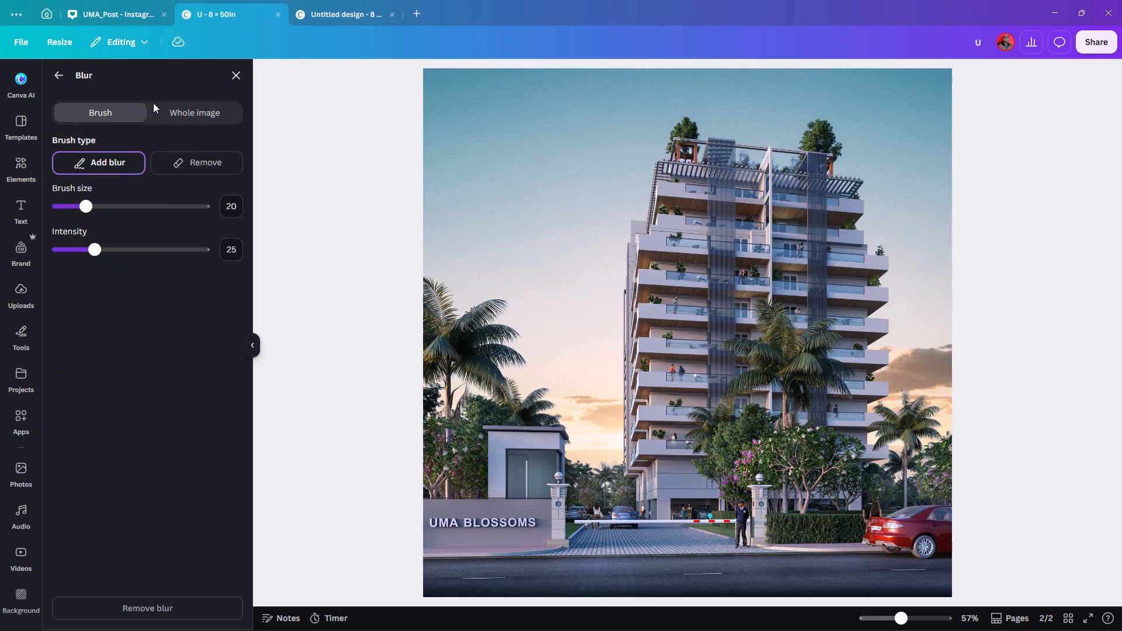
{"action": "left_click", "coordinate": [185, 110]}
{"action": "left_click_drag", "start_coordinate": [63, 165], "coordinate": [101, 166]}
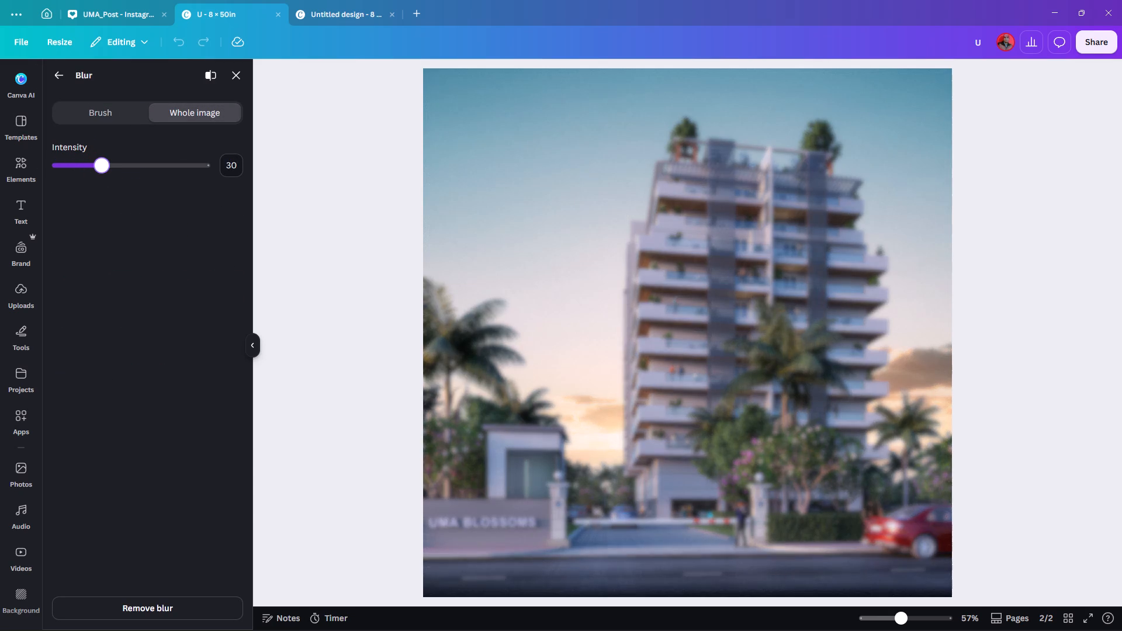
{"action": "left_click_drag", "start_coordinate": [101, 166], "coordinate": [105, 166]}
{"action": "left_click", "coordinate": [57, 79]}
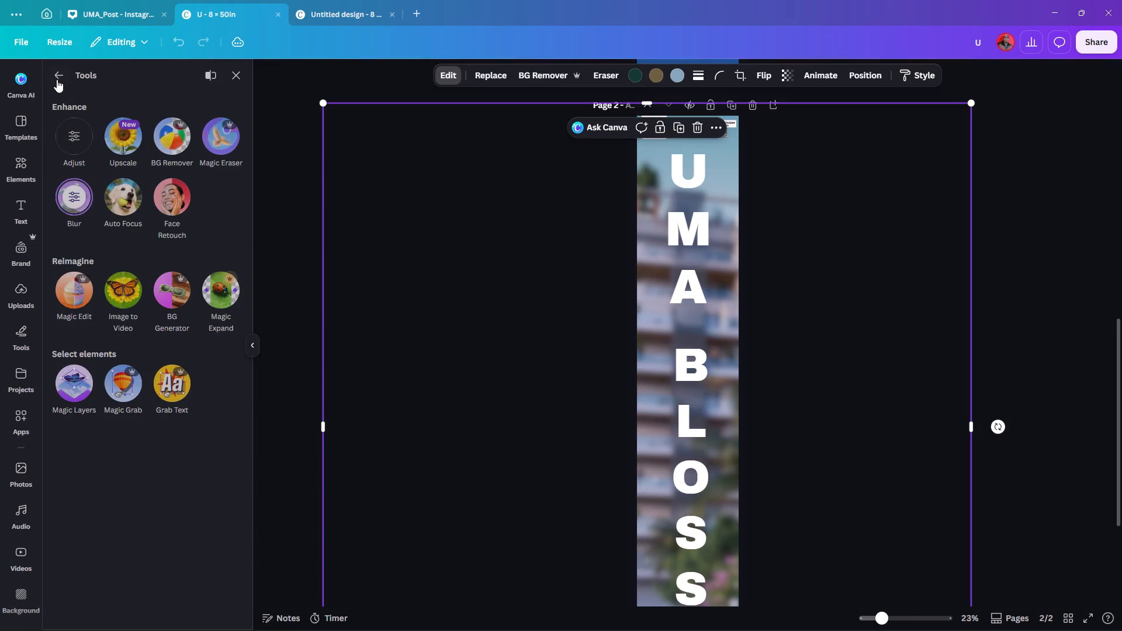
{"action": "left_click", "coordinate": [495, 247]}
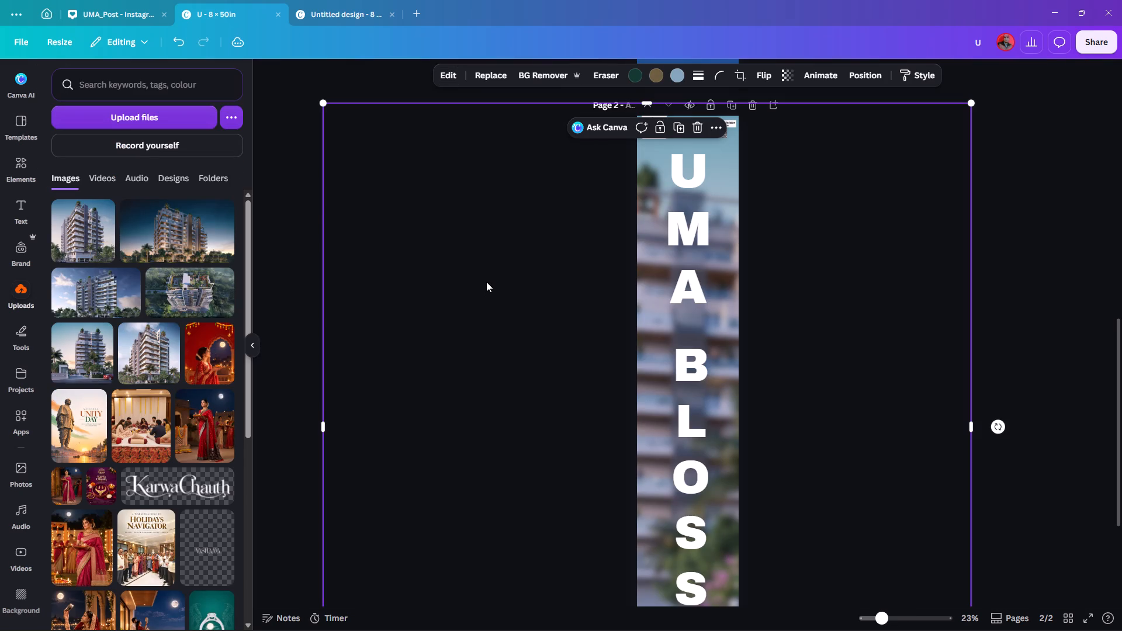
{"action": "left_click", "coordinate": [314, 204]}
Darken page 2's blurred building-render background by setting its brightness to -49.
{"action": "left_click", "coordinate": [686, 171]}
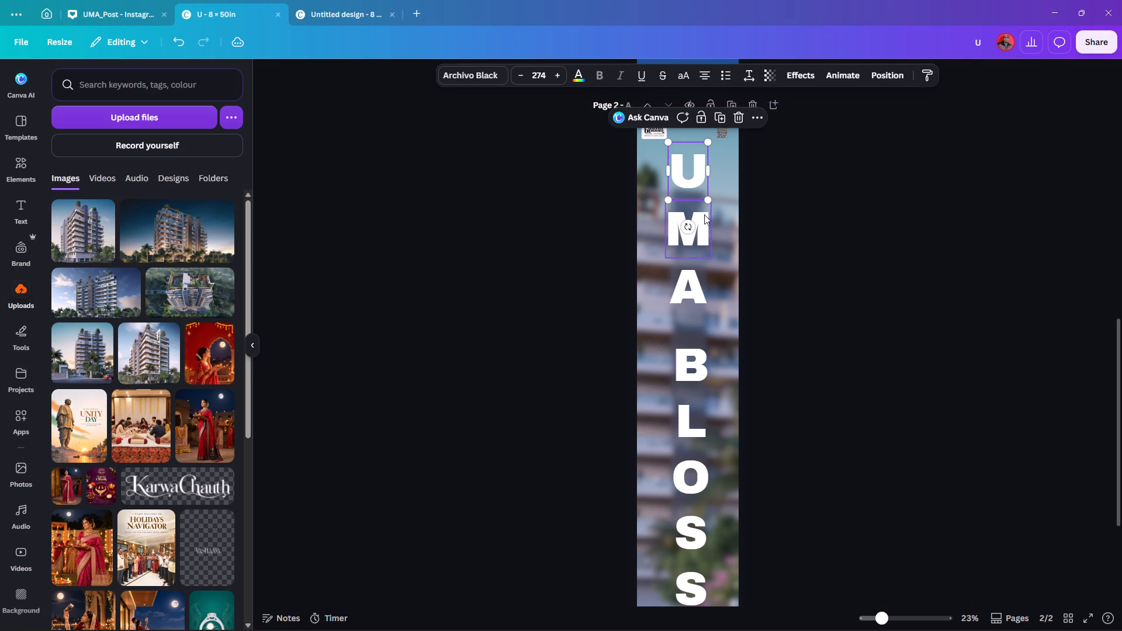
{"action": "scroll", "coordinate": [809, 229], "scroll_direction": "down", "scroll_amount": 2}
{"action": "scroll", "coordinate": [807, 225], "scroll_direction": "down", "scroll_amount": 2, "text": "ctrl"}
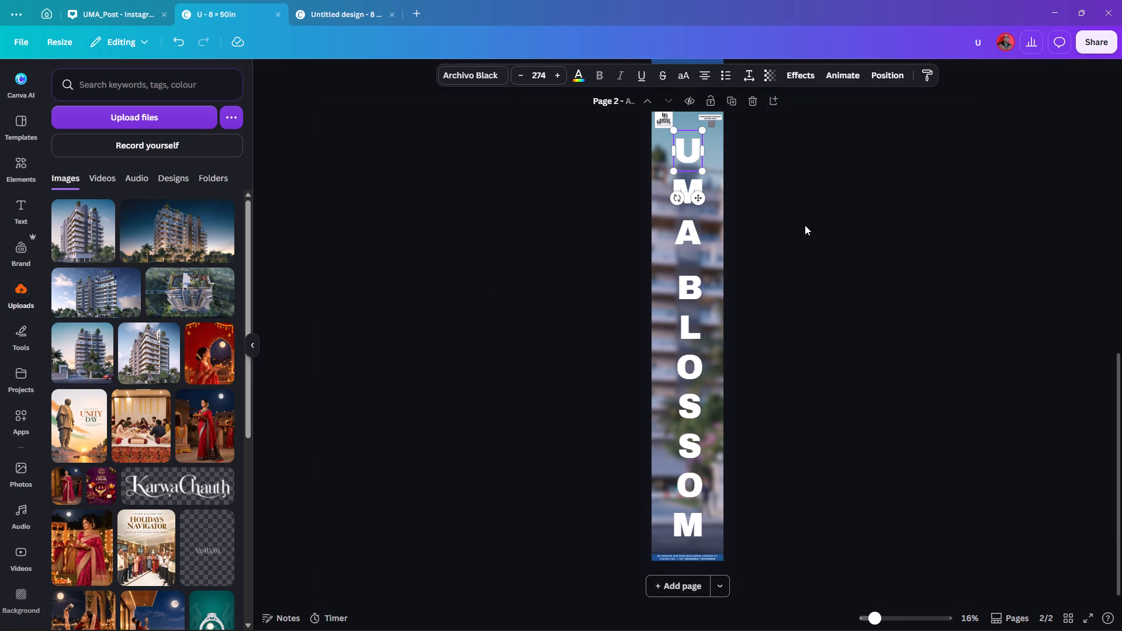
{"action": "left_click", "coordinate": [657, 211]}
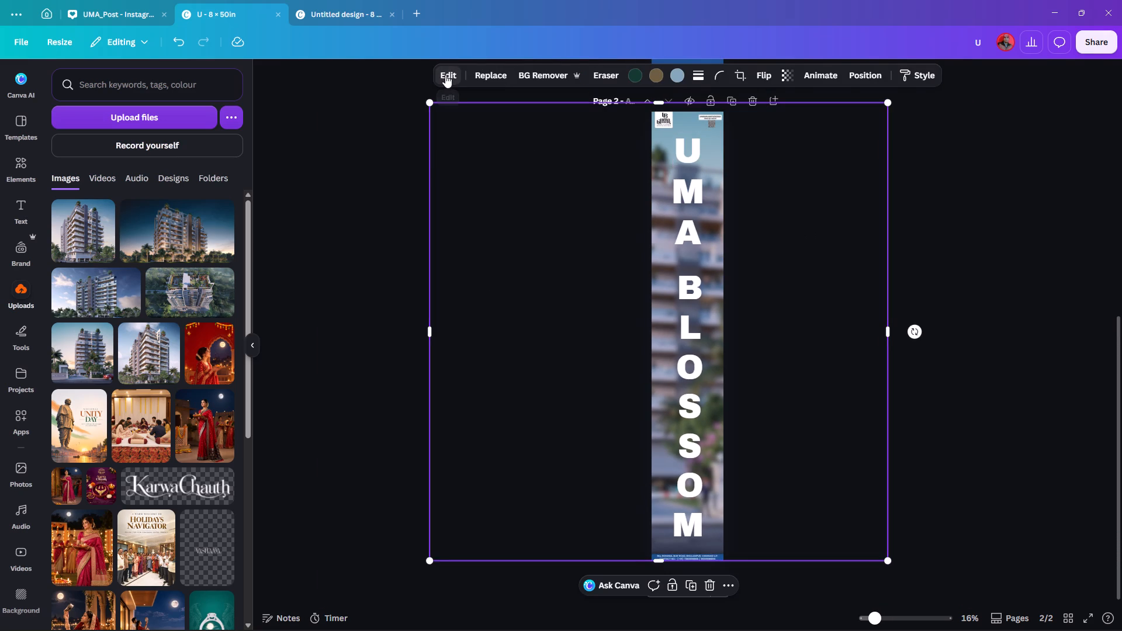
{"action": "left_click", "coordinate": [445, 75]}
{"action": "left_click", "coordinate": [72, 203]}
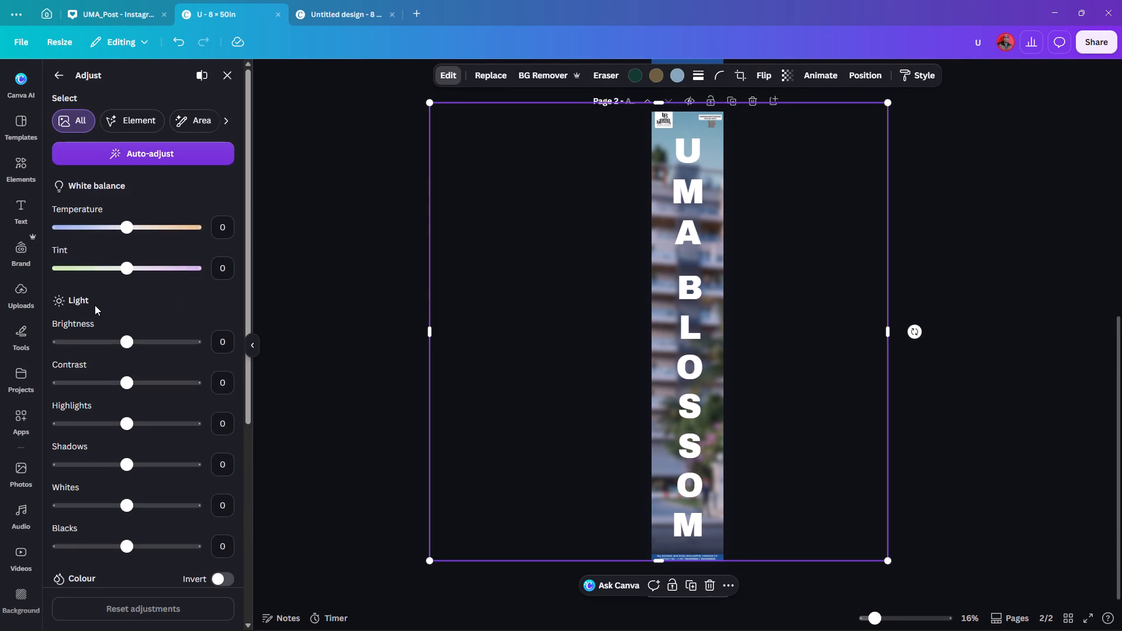
{"action": "left_click_drag", "start_coordinate": [127, 344], "coordinate": [91, 344]}
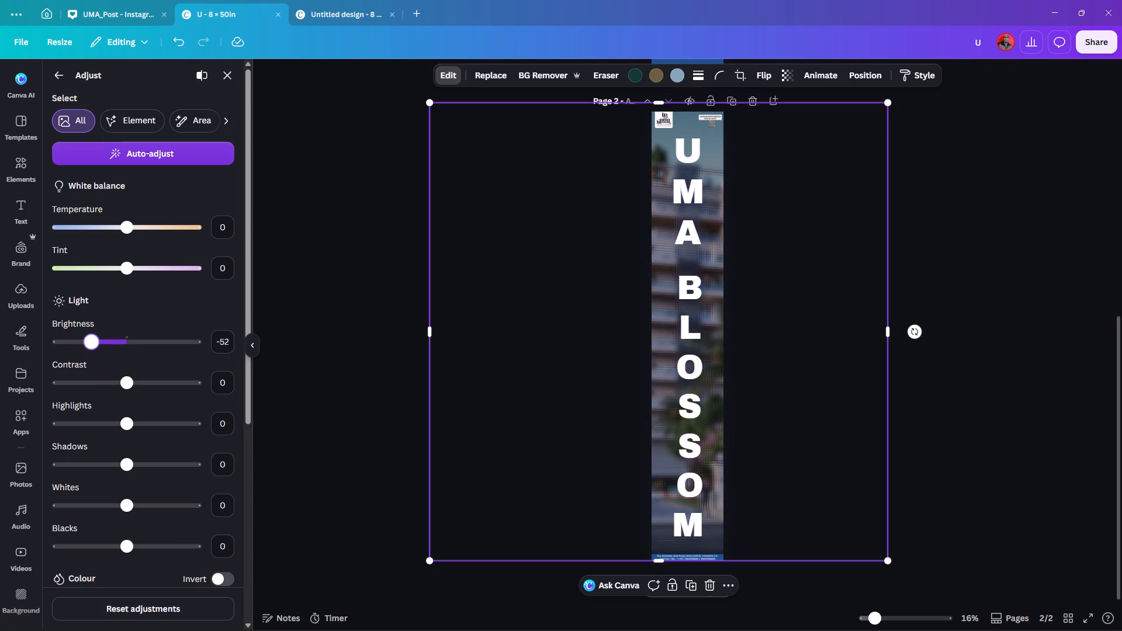
{"action": "left_click_drag", "start_coordinate": [91, 344], "coordinate": [92, 344]}
{"action": "left_click_drag", "start_coordinate": [92, 344], "coordinate": [92, 345]}
{"action": "double_click", "coordinate": [372, 247]}
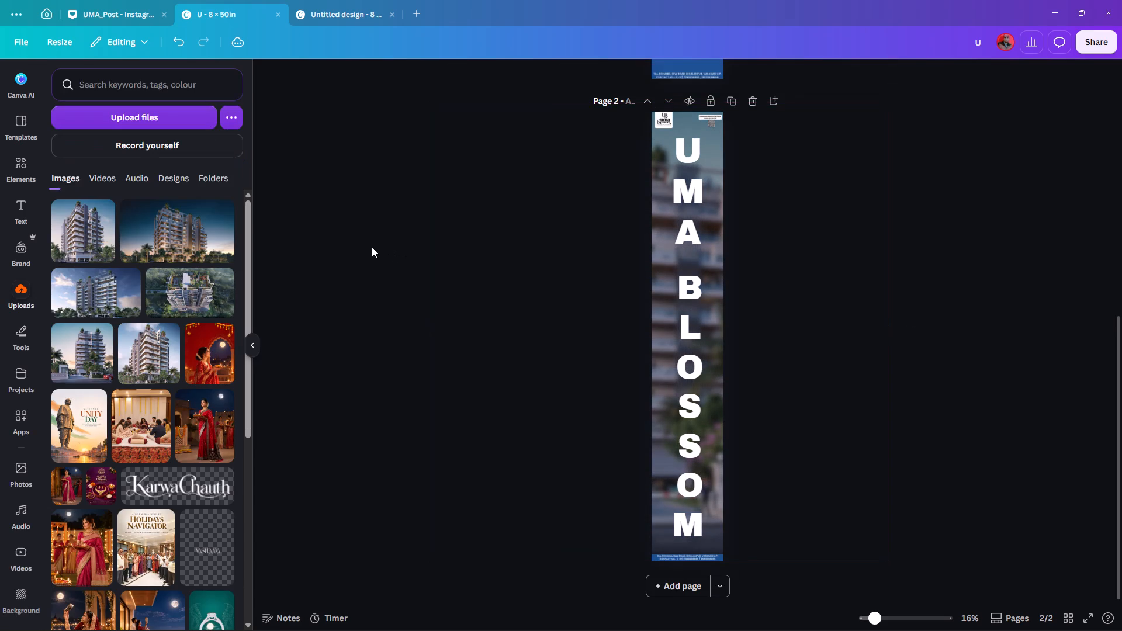
{"action": "left_click", "coordinate": [372, 247]}
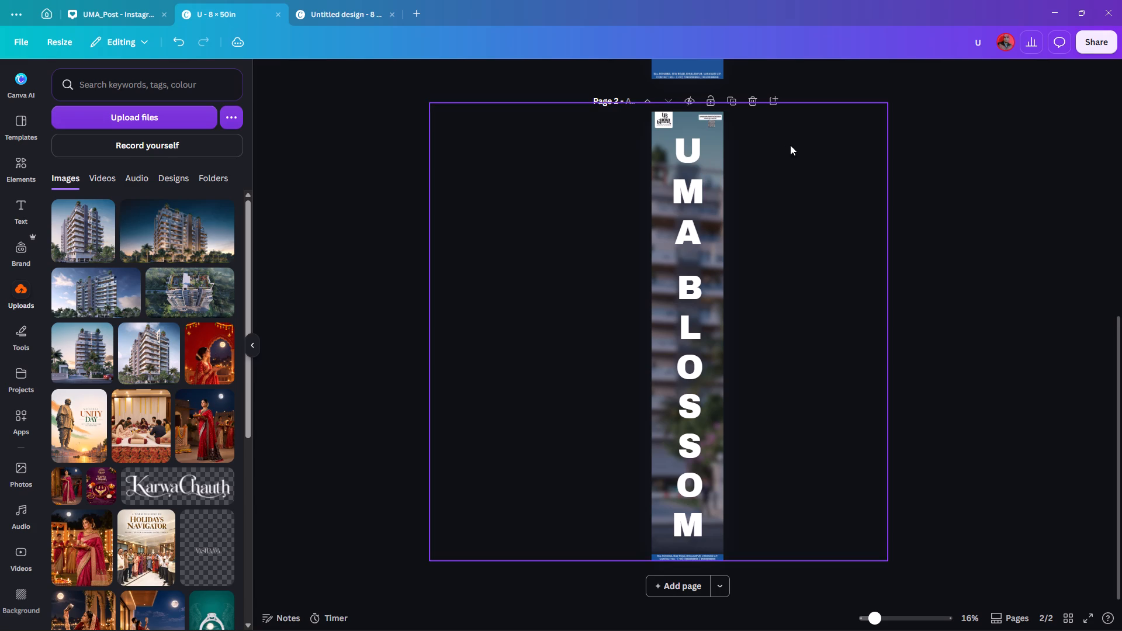
Apply the Glow text effect at intensity 40 to all the white UMA BLOSSOM letters on page 2.
{"action": "left_click_drag", "start_coordinate": [794, 141], "coordinate": [666, 524]}
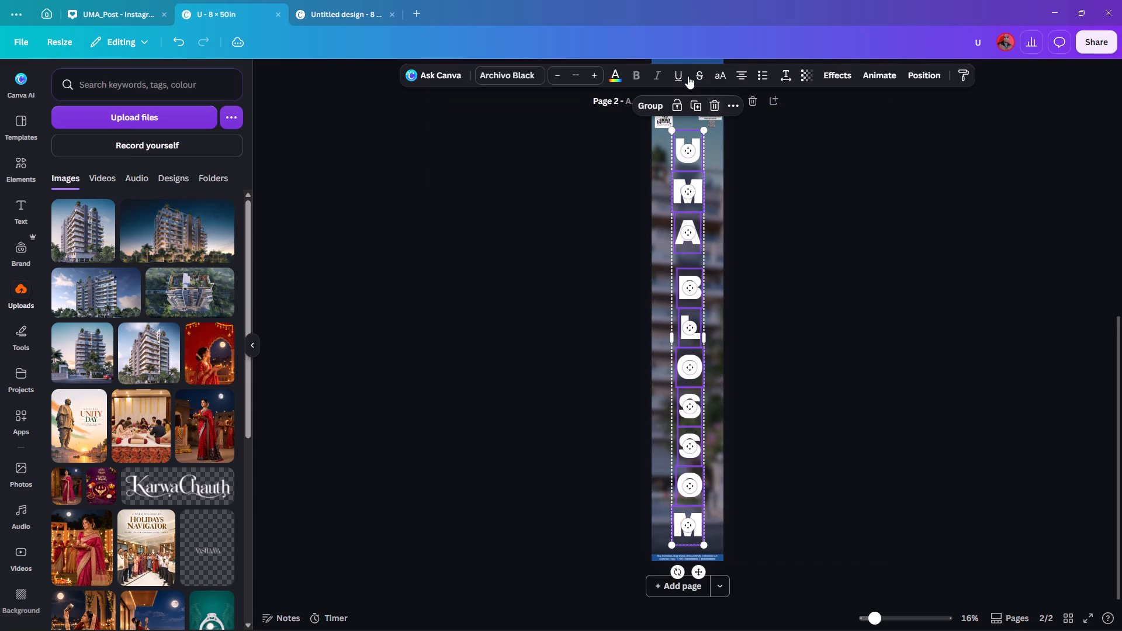
{"action": "left_click", "coordinate": [829, 71]}
{"action": "left_click", "coordinate": [141, 123]}
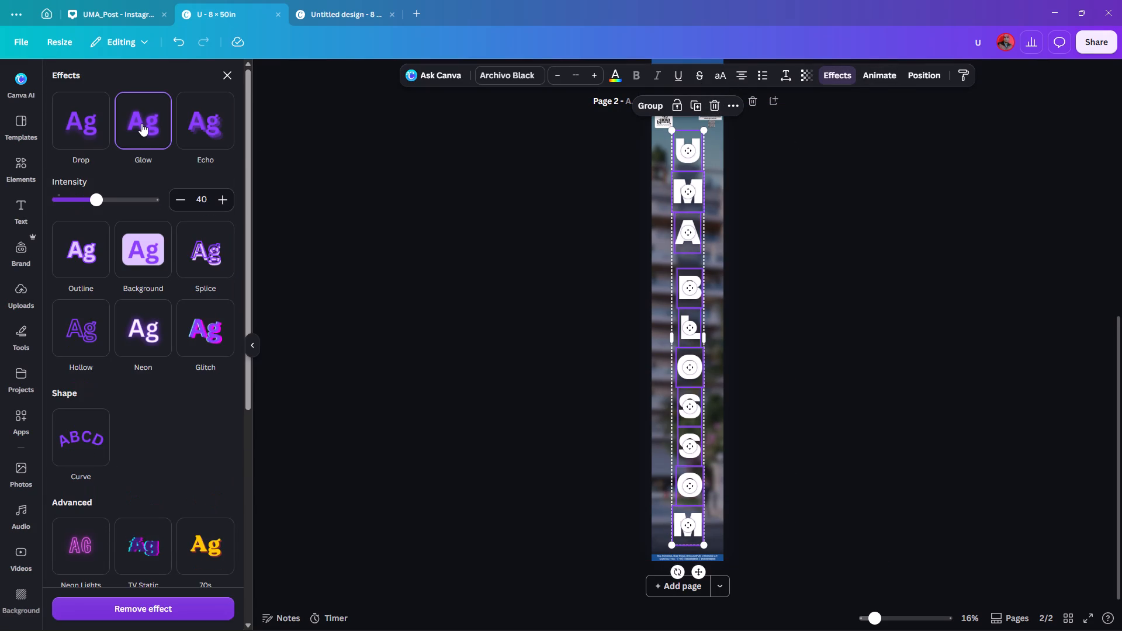
Raise the Glow effect's intensity to 100 on all the UMA BLOSSOM letters on page 2.
{"action": "left_click_drag", "start_coordinate": [101, 199], "coordinate": [359, 241]}
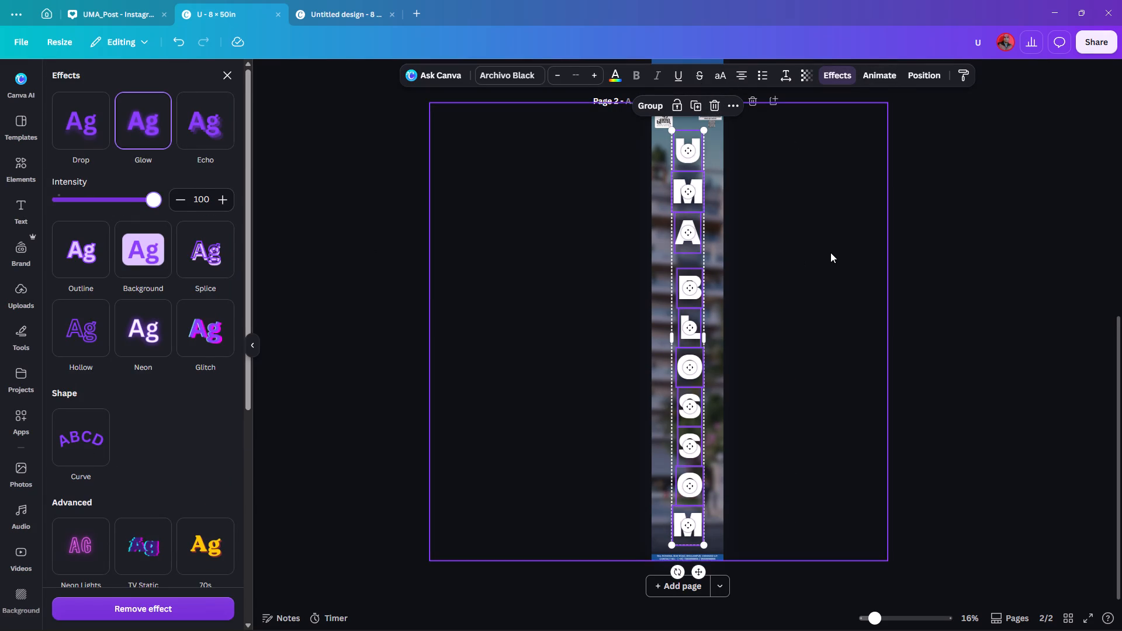
{"action": "double_click", "coordinate": [830, 252]}
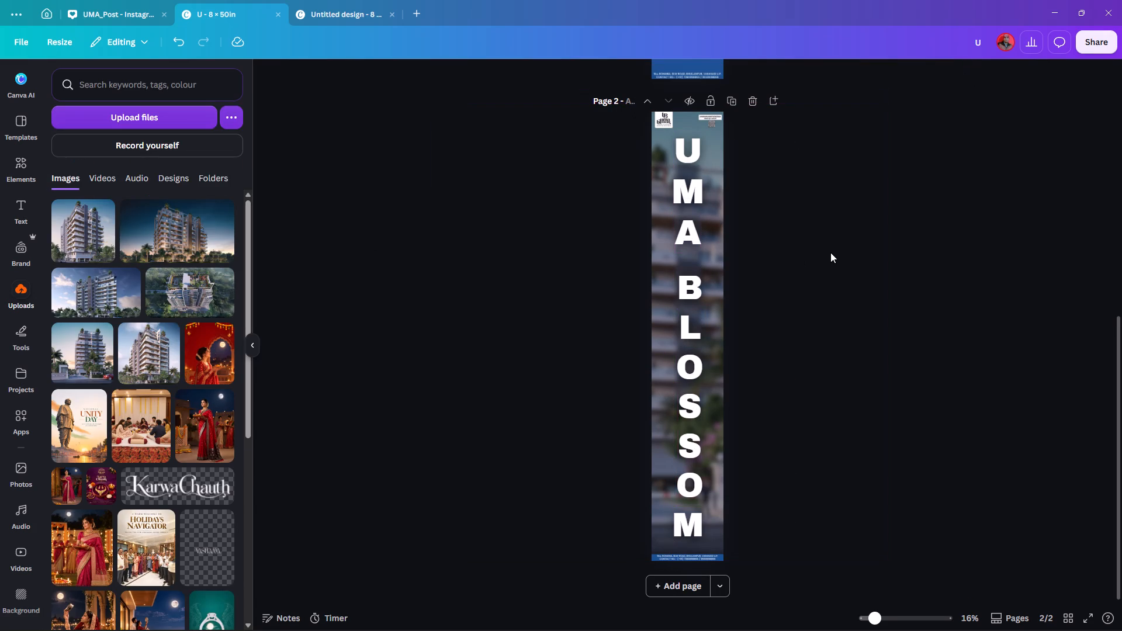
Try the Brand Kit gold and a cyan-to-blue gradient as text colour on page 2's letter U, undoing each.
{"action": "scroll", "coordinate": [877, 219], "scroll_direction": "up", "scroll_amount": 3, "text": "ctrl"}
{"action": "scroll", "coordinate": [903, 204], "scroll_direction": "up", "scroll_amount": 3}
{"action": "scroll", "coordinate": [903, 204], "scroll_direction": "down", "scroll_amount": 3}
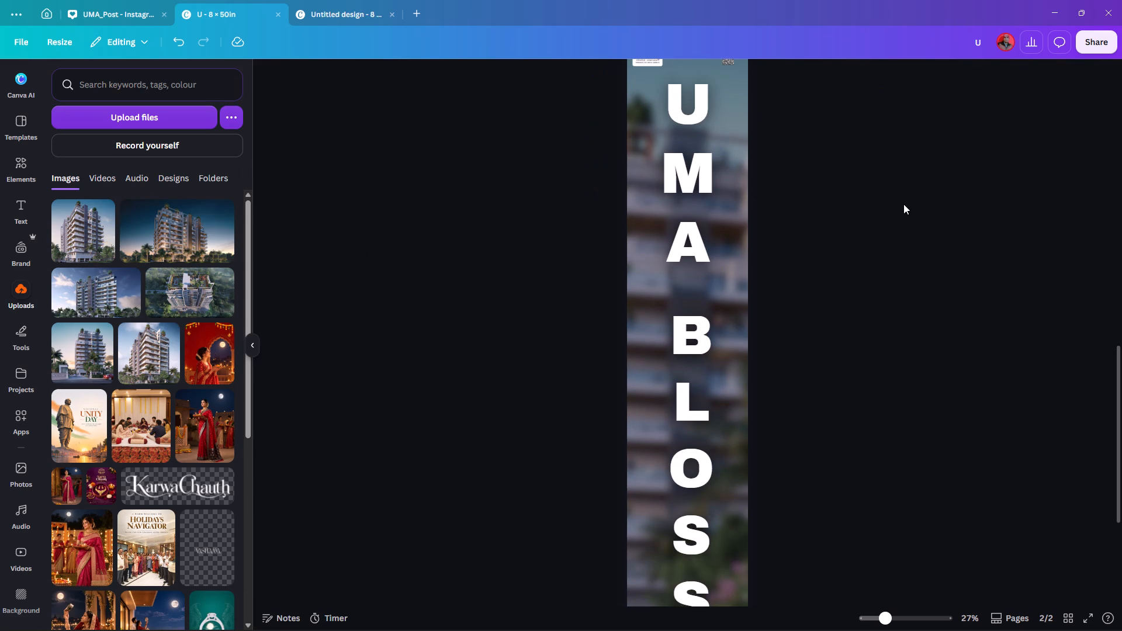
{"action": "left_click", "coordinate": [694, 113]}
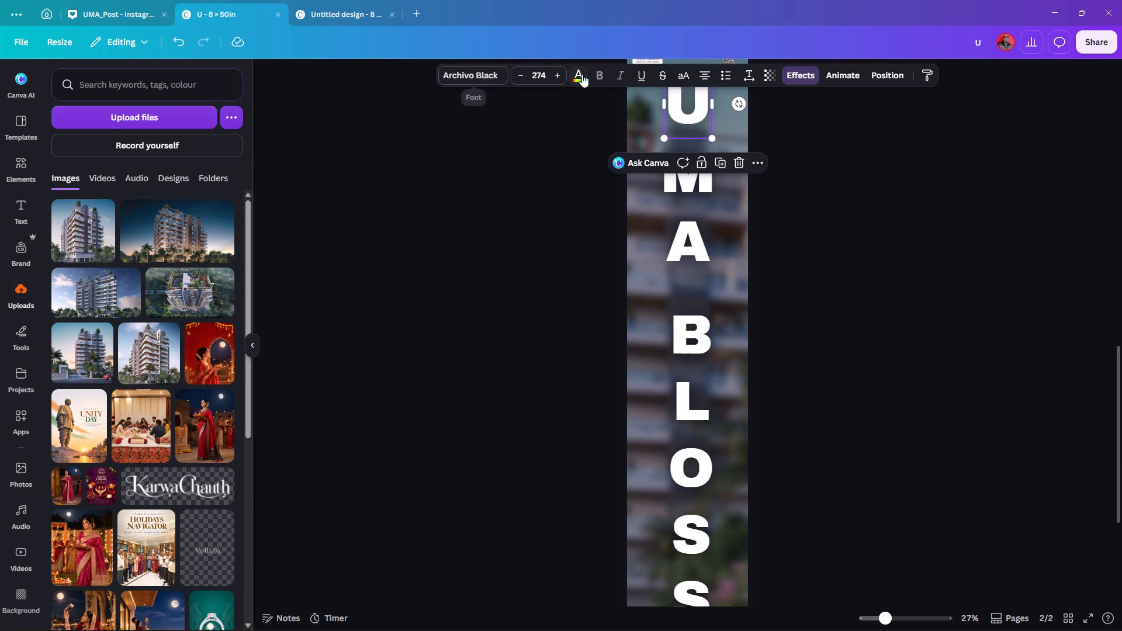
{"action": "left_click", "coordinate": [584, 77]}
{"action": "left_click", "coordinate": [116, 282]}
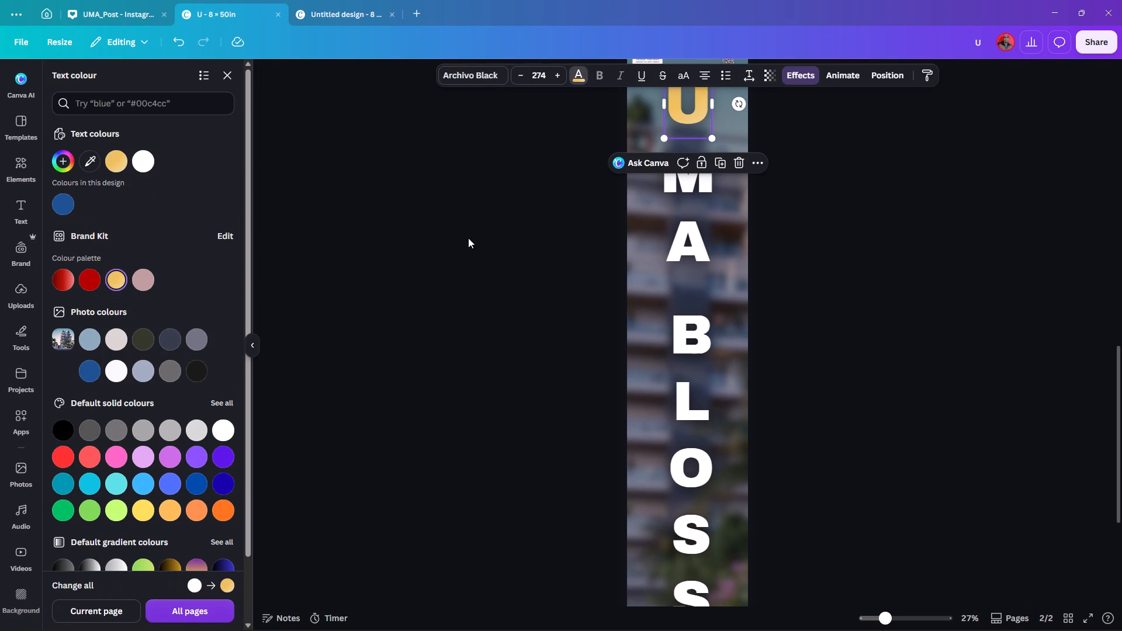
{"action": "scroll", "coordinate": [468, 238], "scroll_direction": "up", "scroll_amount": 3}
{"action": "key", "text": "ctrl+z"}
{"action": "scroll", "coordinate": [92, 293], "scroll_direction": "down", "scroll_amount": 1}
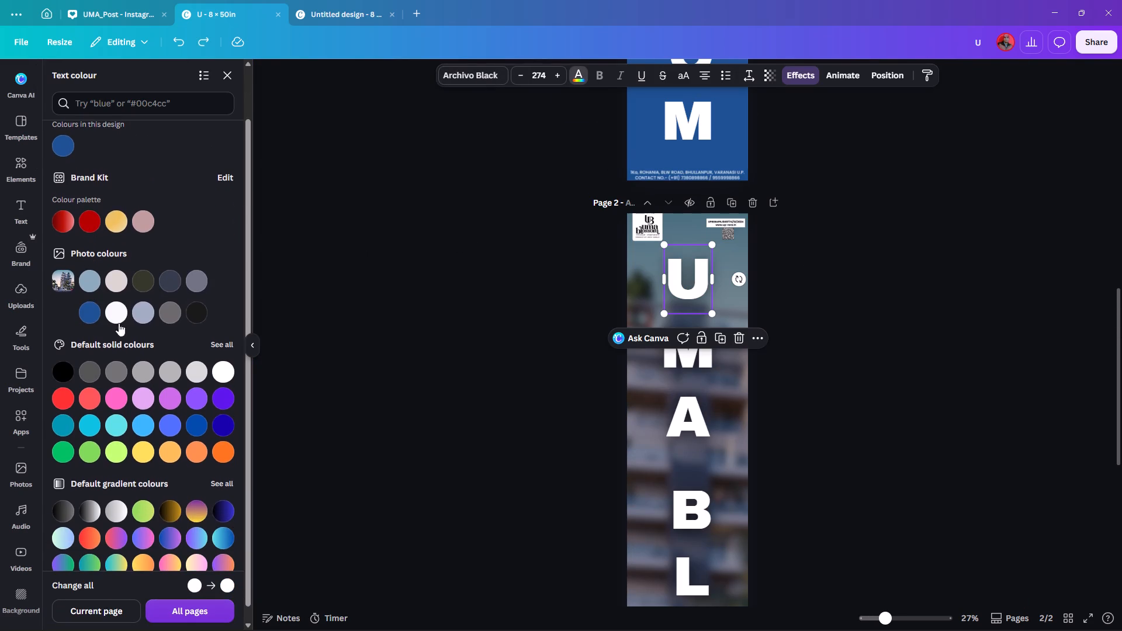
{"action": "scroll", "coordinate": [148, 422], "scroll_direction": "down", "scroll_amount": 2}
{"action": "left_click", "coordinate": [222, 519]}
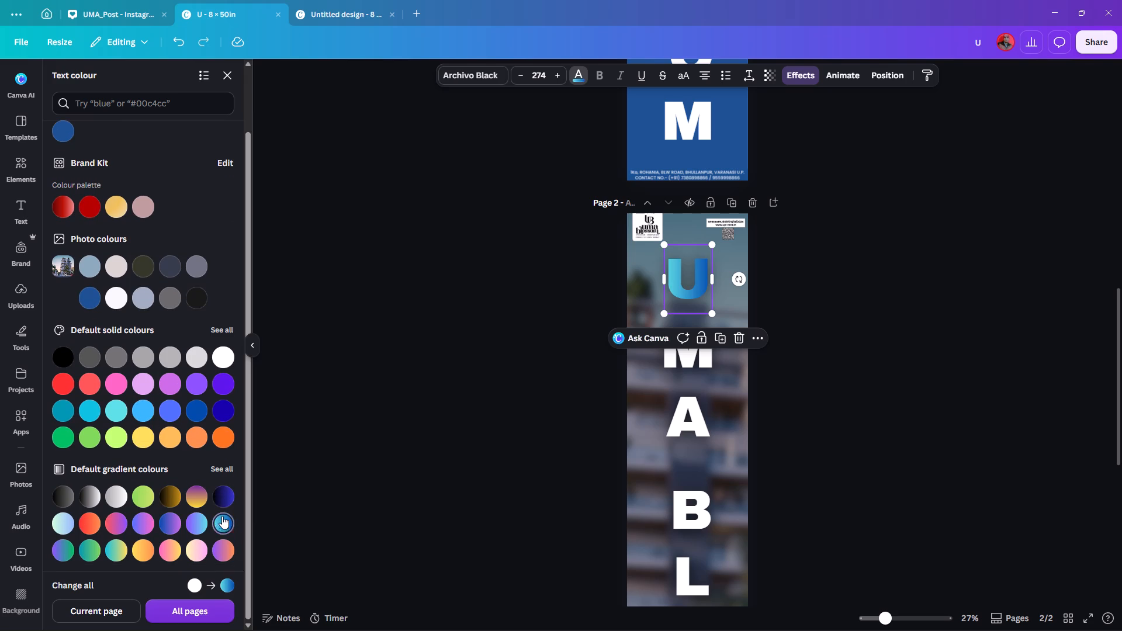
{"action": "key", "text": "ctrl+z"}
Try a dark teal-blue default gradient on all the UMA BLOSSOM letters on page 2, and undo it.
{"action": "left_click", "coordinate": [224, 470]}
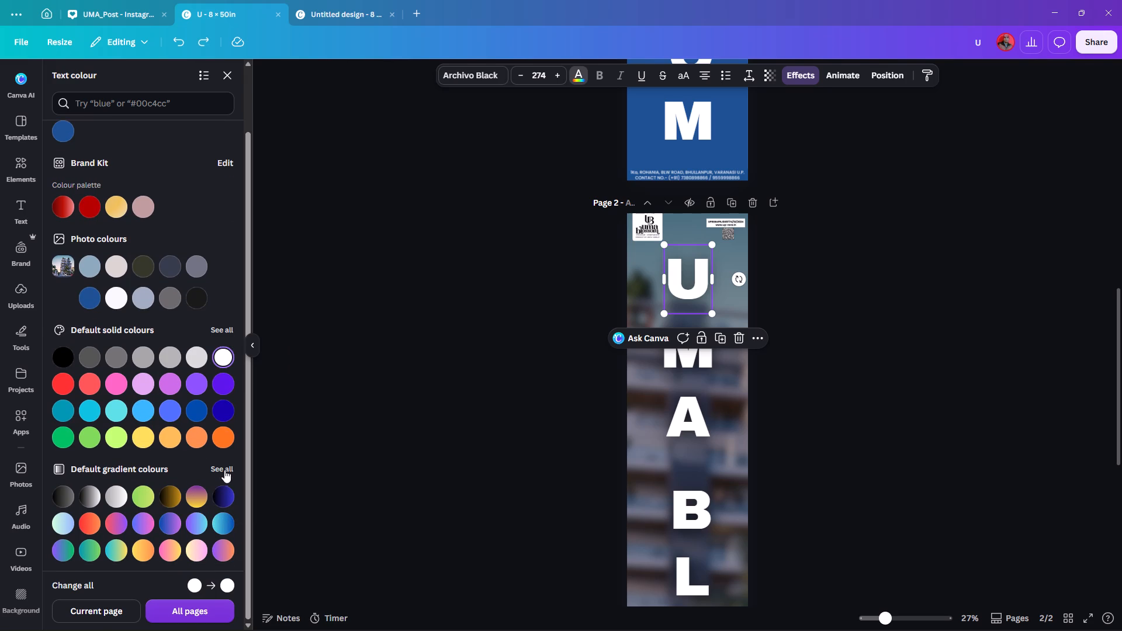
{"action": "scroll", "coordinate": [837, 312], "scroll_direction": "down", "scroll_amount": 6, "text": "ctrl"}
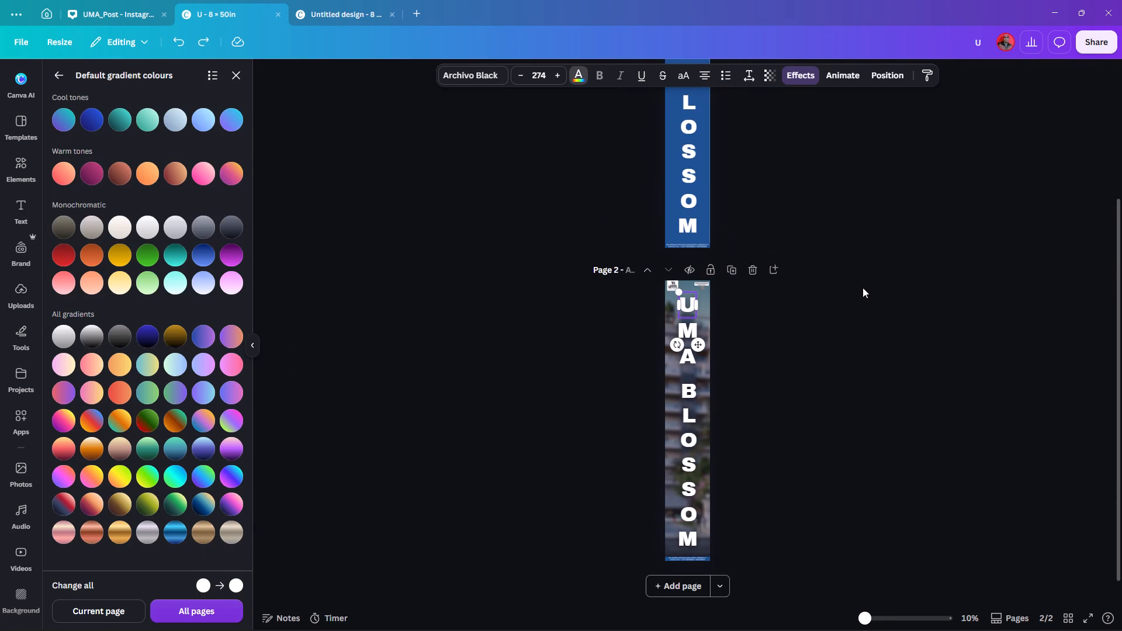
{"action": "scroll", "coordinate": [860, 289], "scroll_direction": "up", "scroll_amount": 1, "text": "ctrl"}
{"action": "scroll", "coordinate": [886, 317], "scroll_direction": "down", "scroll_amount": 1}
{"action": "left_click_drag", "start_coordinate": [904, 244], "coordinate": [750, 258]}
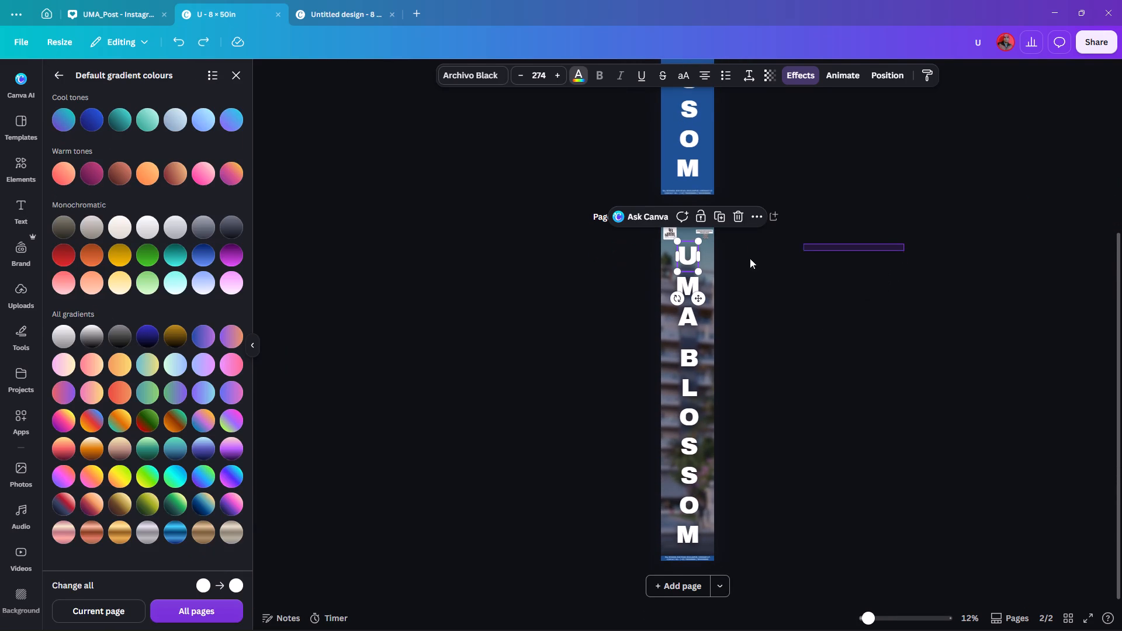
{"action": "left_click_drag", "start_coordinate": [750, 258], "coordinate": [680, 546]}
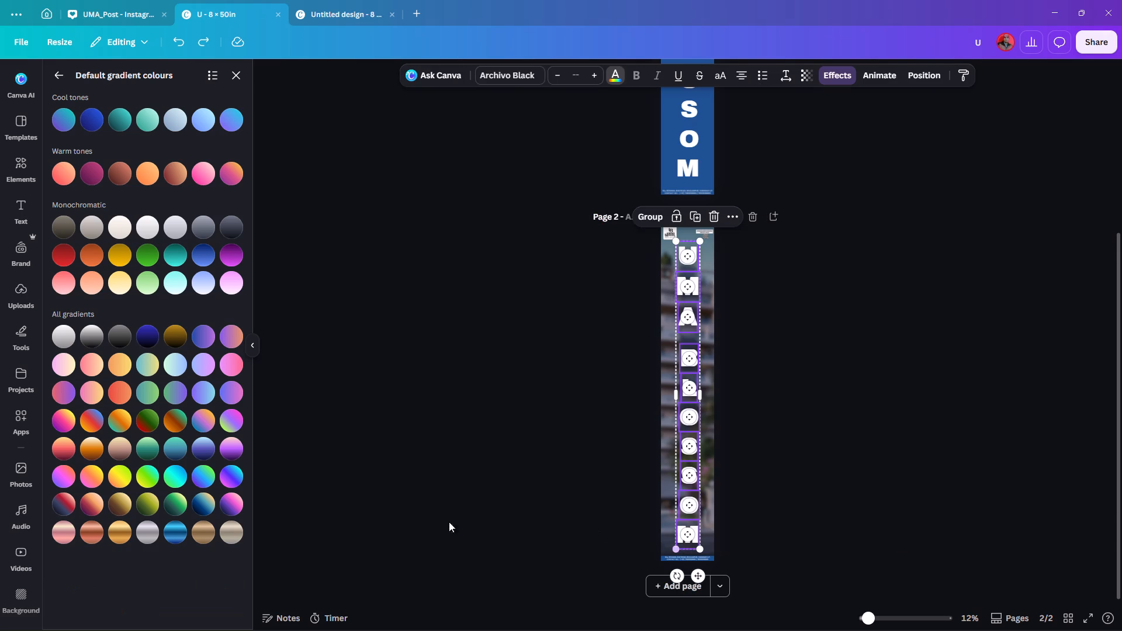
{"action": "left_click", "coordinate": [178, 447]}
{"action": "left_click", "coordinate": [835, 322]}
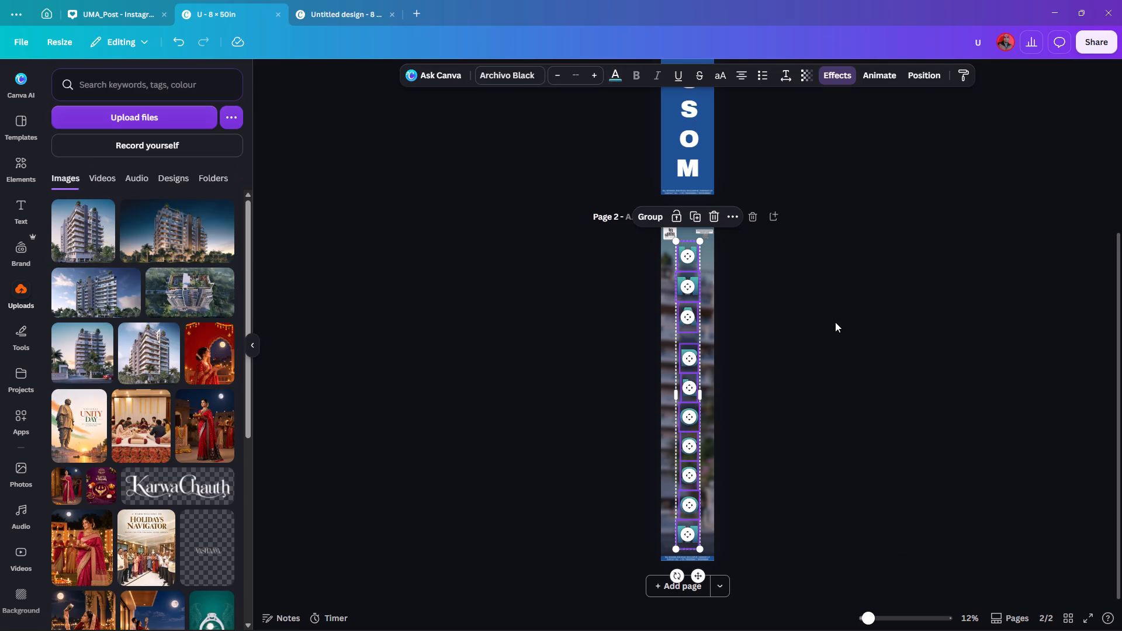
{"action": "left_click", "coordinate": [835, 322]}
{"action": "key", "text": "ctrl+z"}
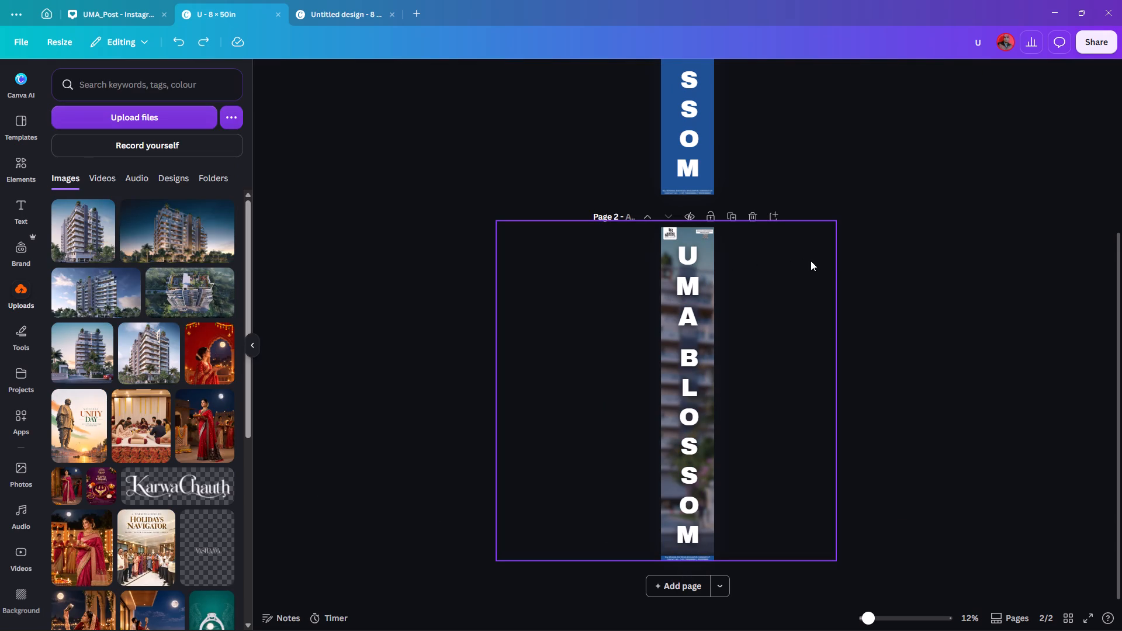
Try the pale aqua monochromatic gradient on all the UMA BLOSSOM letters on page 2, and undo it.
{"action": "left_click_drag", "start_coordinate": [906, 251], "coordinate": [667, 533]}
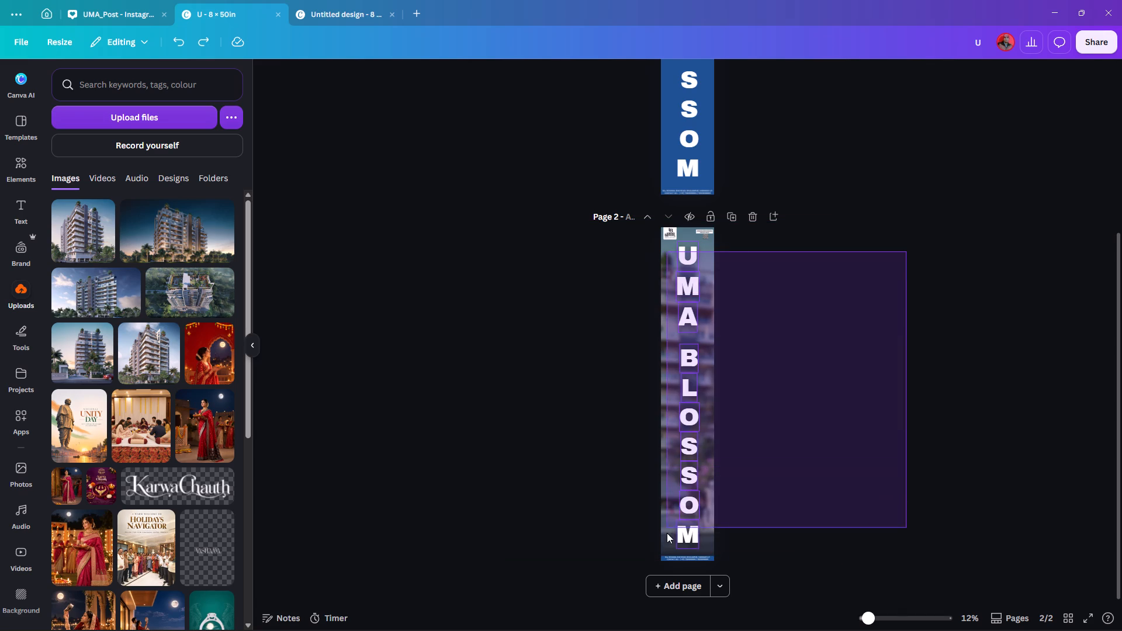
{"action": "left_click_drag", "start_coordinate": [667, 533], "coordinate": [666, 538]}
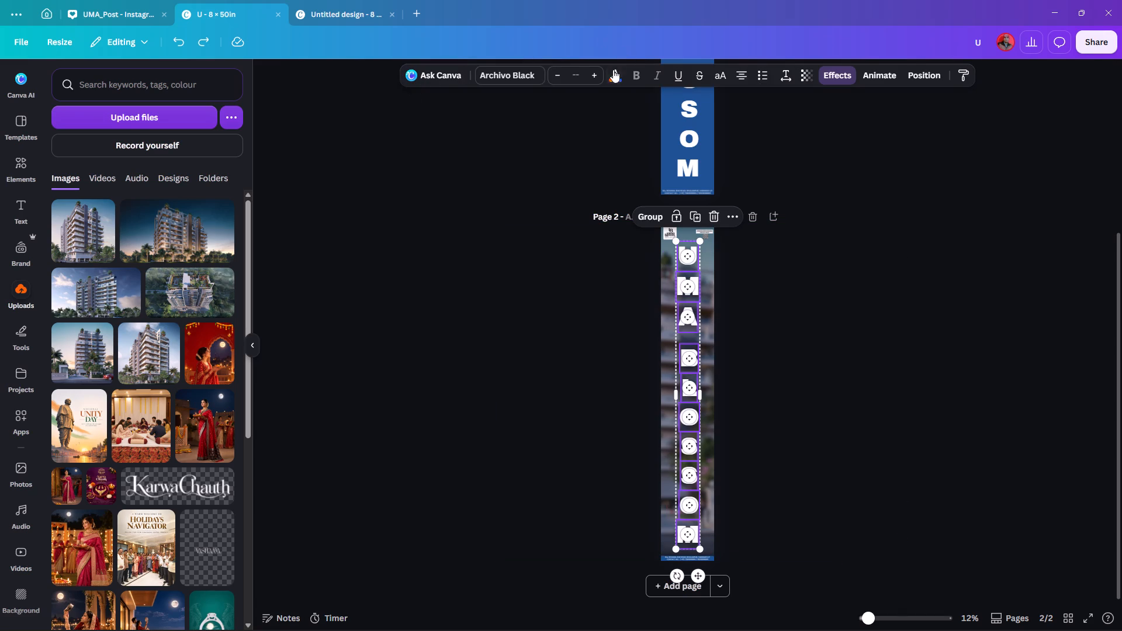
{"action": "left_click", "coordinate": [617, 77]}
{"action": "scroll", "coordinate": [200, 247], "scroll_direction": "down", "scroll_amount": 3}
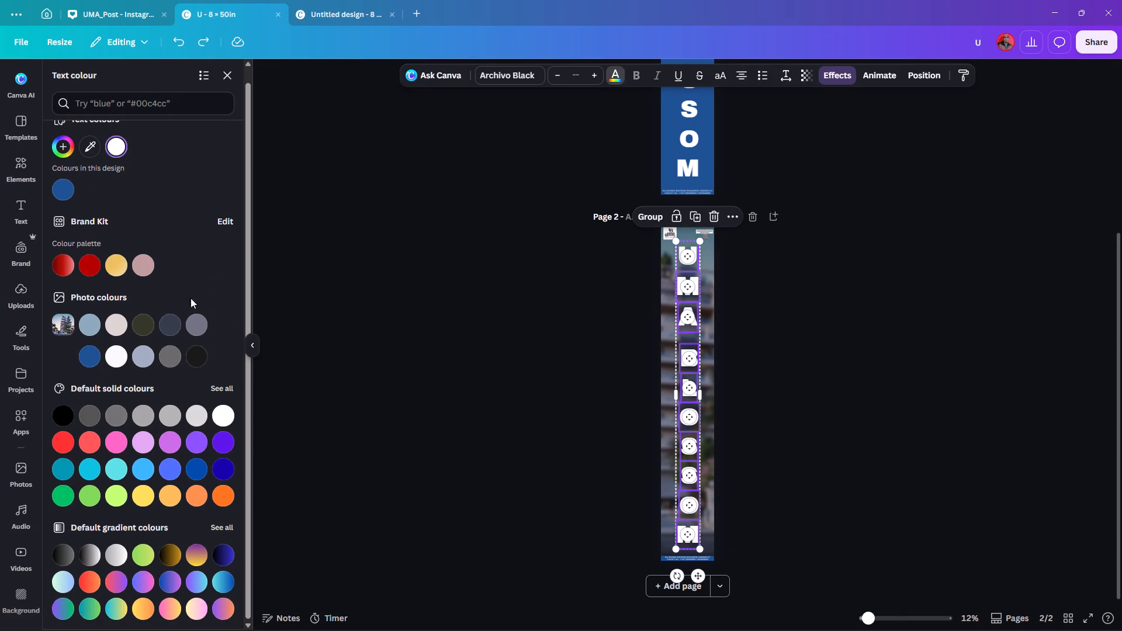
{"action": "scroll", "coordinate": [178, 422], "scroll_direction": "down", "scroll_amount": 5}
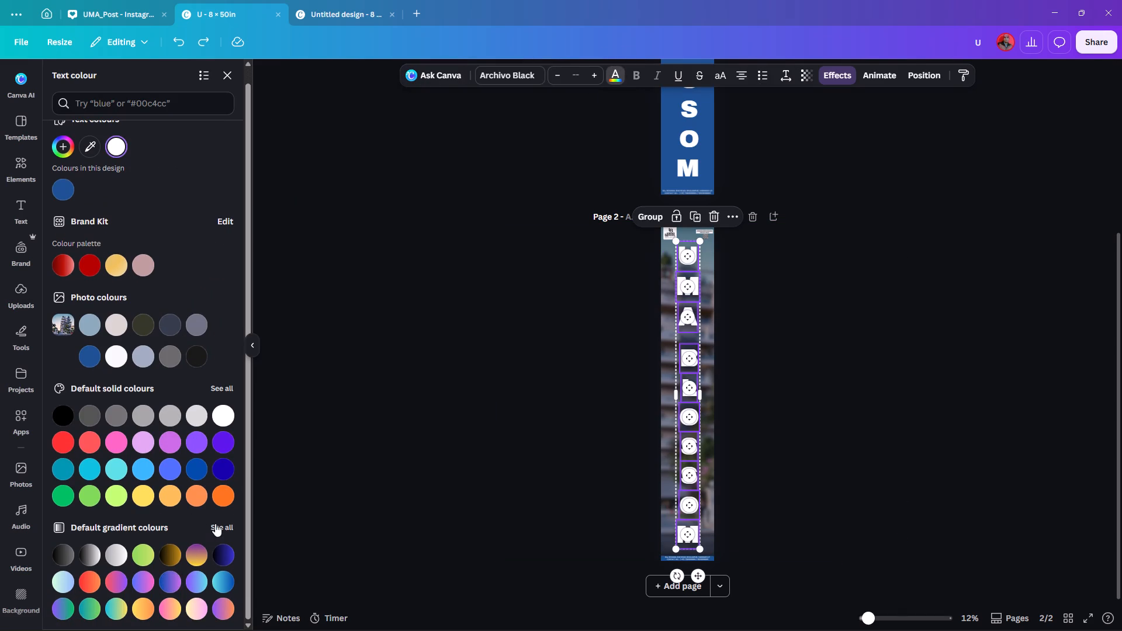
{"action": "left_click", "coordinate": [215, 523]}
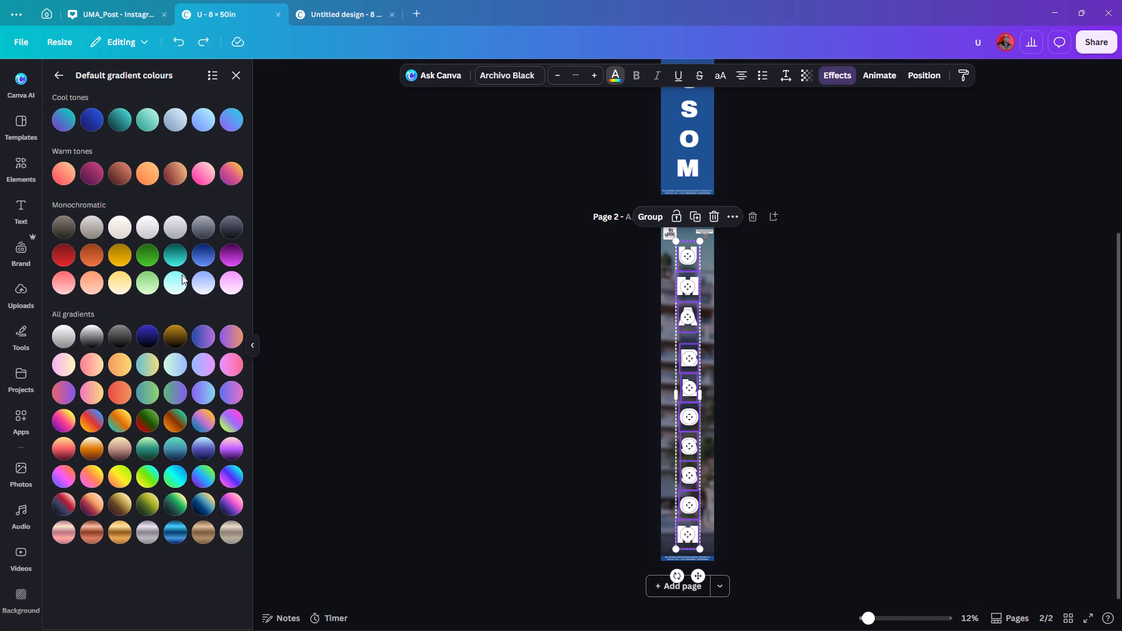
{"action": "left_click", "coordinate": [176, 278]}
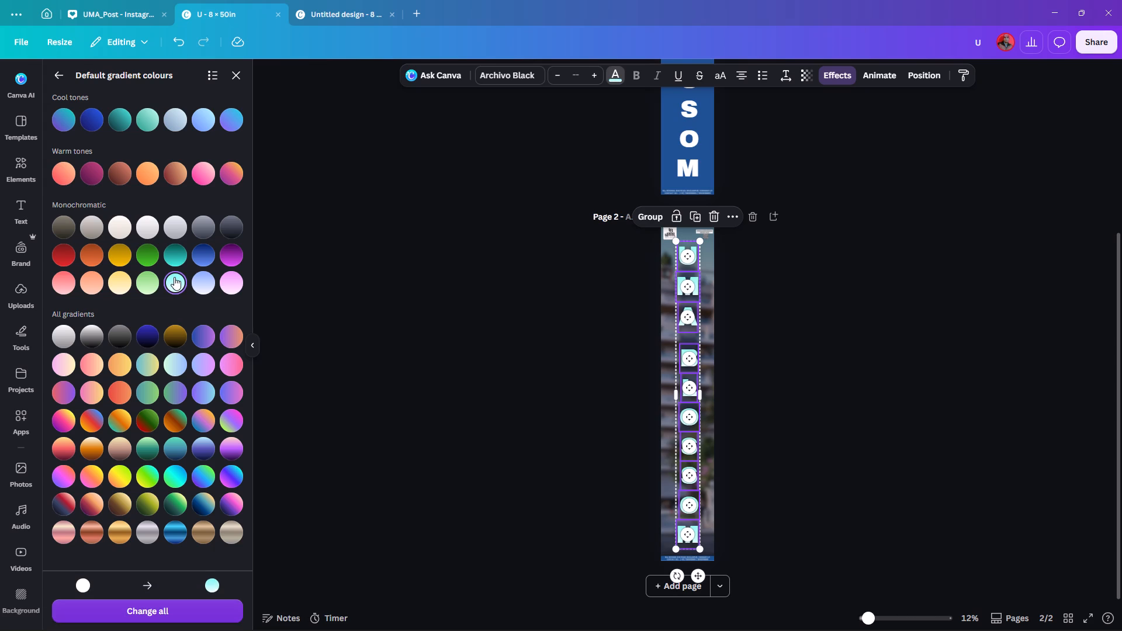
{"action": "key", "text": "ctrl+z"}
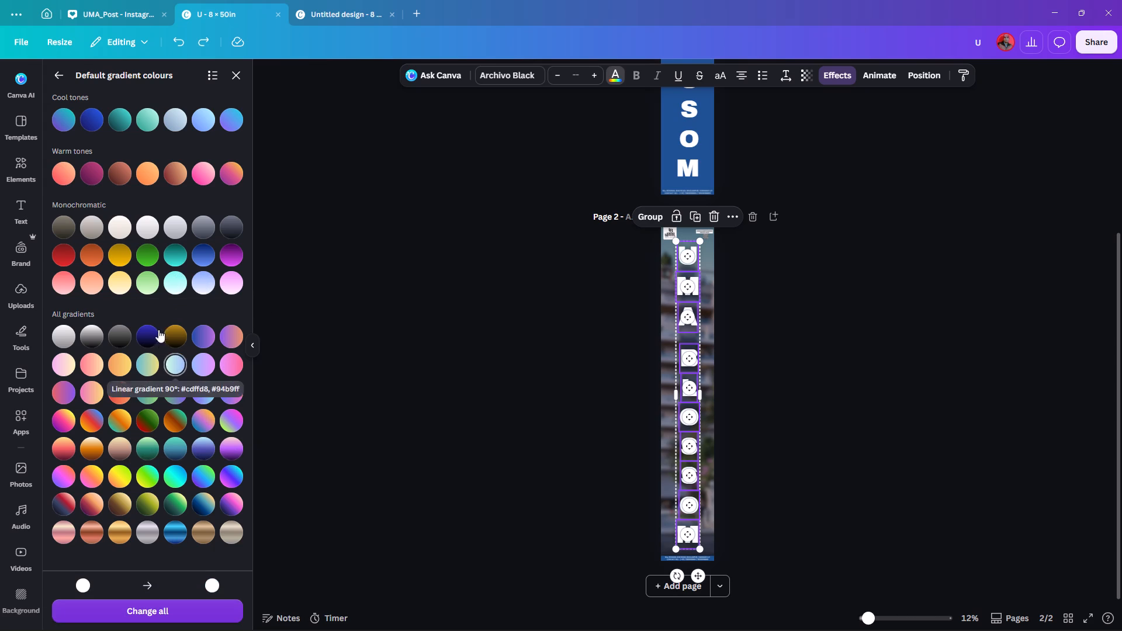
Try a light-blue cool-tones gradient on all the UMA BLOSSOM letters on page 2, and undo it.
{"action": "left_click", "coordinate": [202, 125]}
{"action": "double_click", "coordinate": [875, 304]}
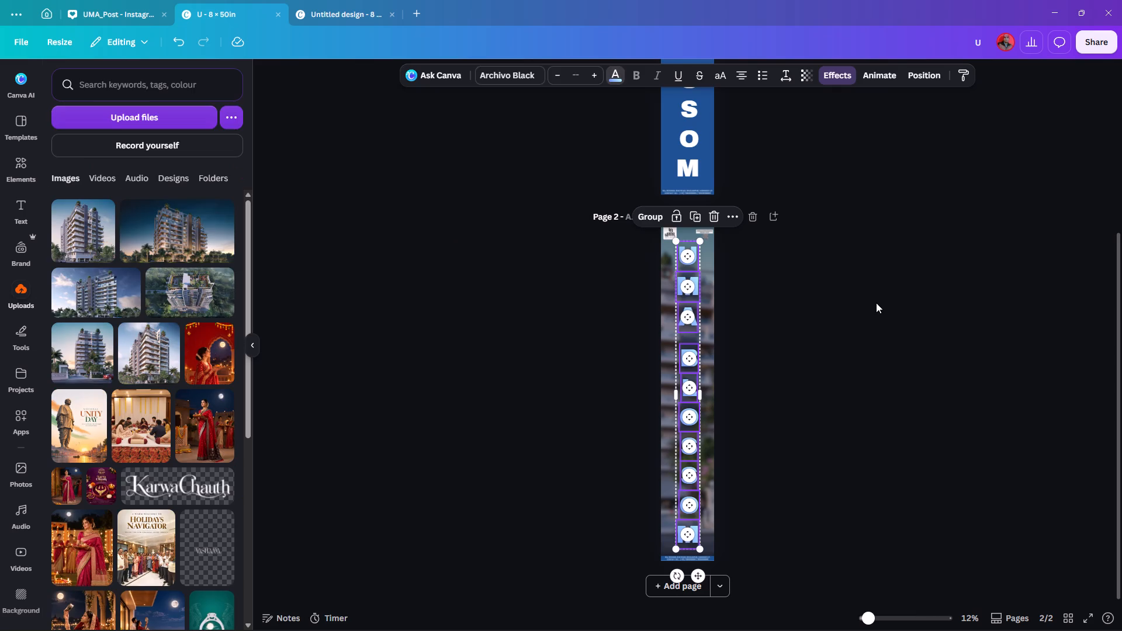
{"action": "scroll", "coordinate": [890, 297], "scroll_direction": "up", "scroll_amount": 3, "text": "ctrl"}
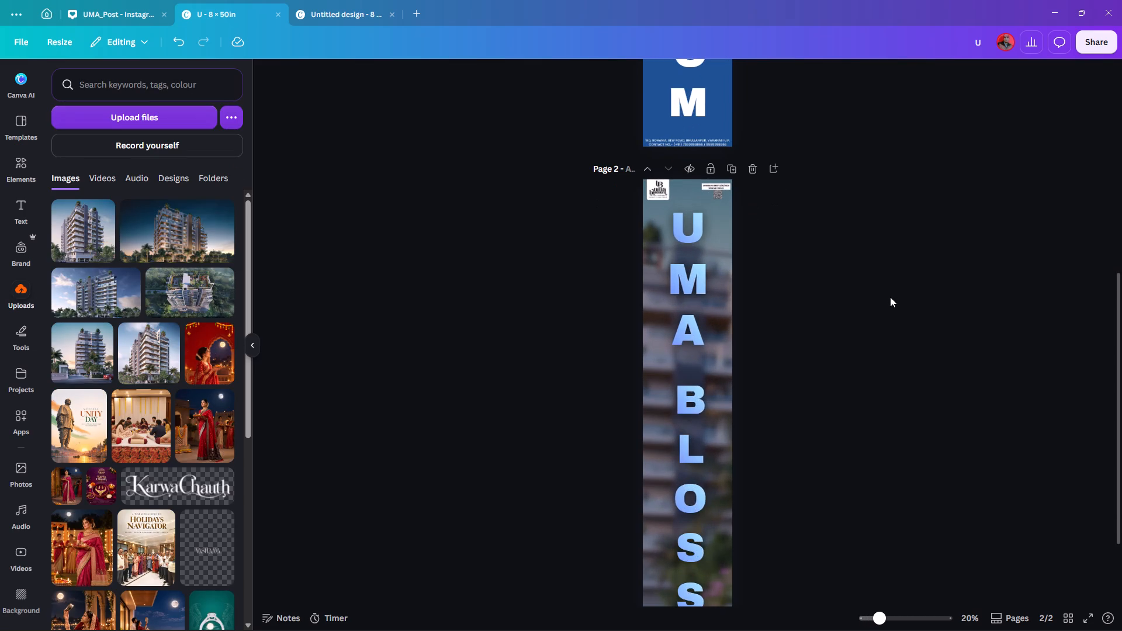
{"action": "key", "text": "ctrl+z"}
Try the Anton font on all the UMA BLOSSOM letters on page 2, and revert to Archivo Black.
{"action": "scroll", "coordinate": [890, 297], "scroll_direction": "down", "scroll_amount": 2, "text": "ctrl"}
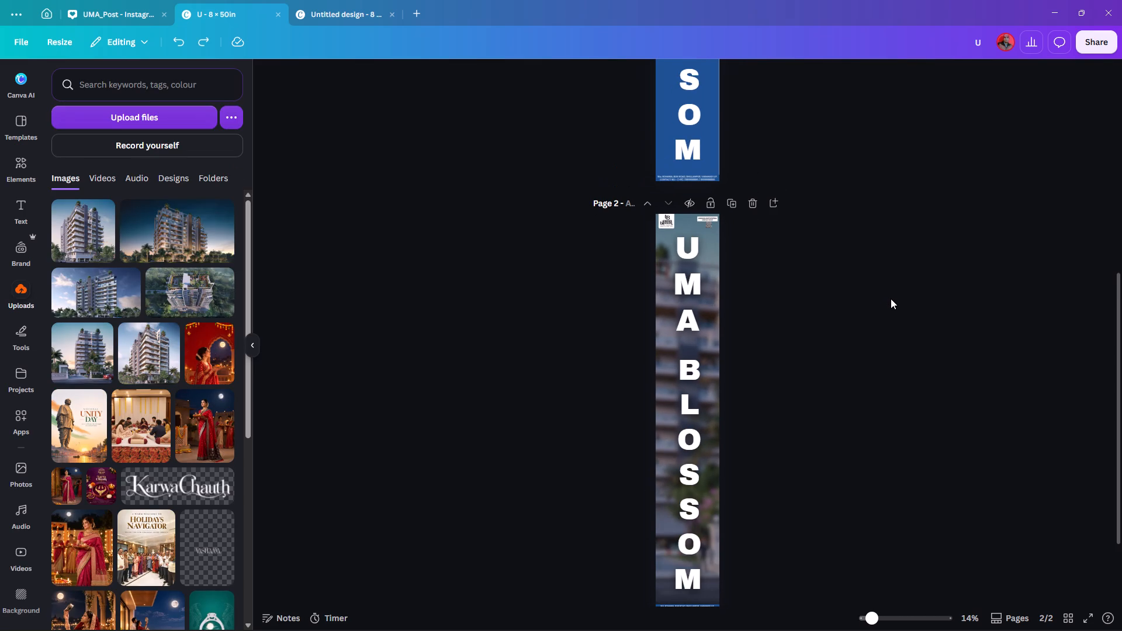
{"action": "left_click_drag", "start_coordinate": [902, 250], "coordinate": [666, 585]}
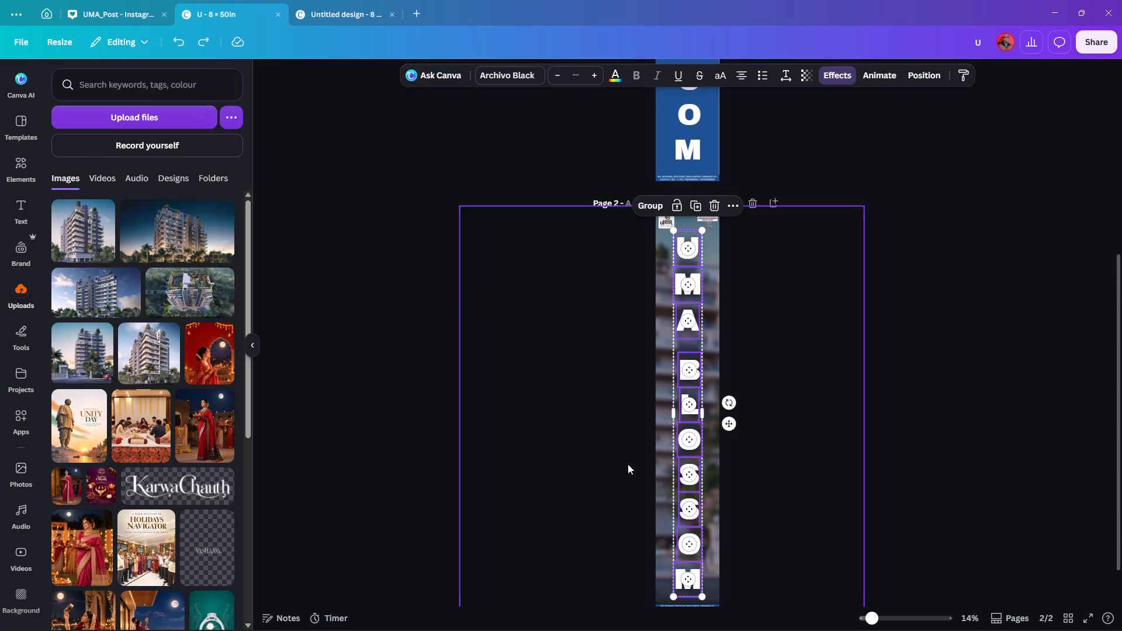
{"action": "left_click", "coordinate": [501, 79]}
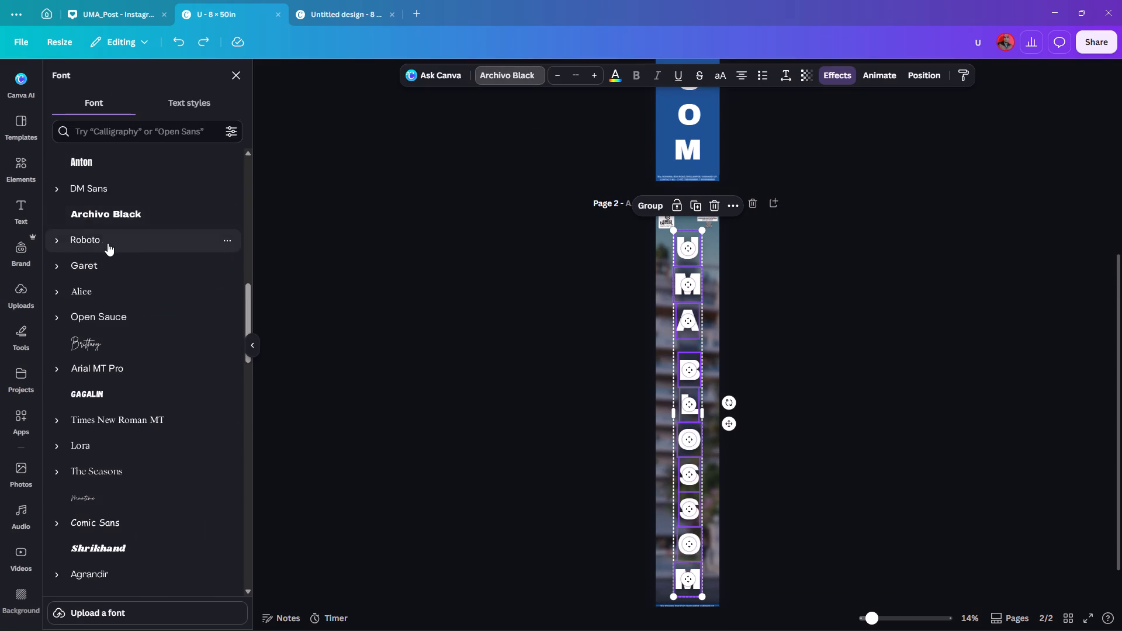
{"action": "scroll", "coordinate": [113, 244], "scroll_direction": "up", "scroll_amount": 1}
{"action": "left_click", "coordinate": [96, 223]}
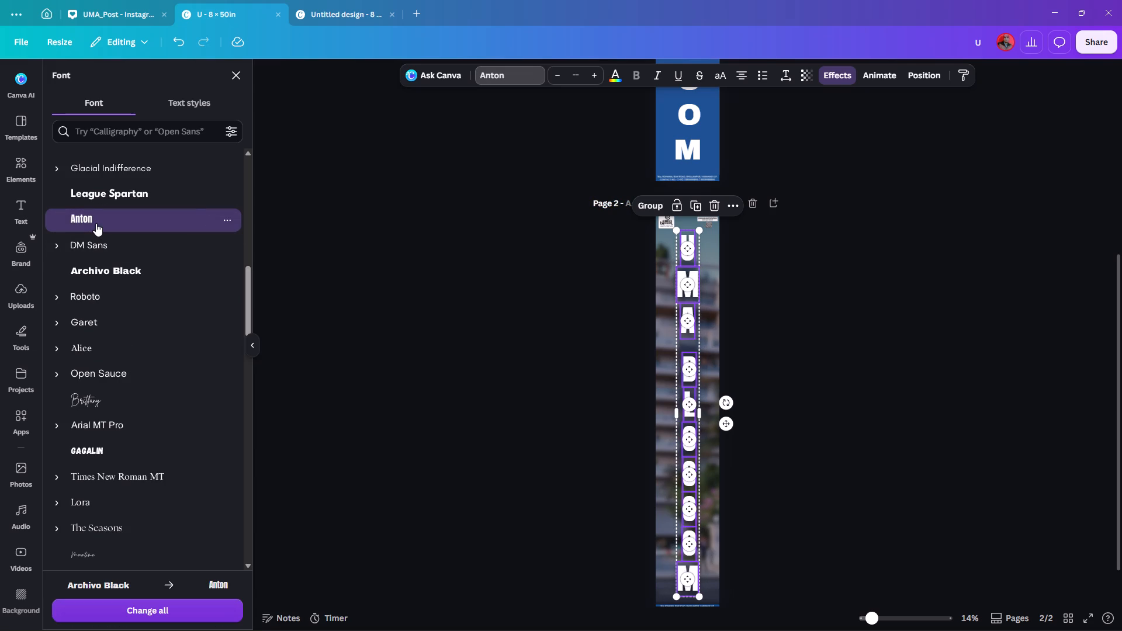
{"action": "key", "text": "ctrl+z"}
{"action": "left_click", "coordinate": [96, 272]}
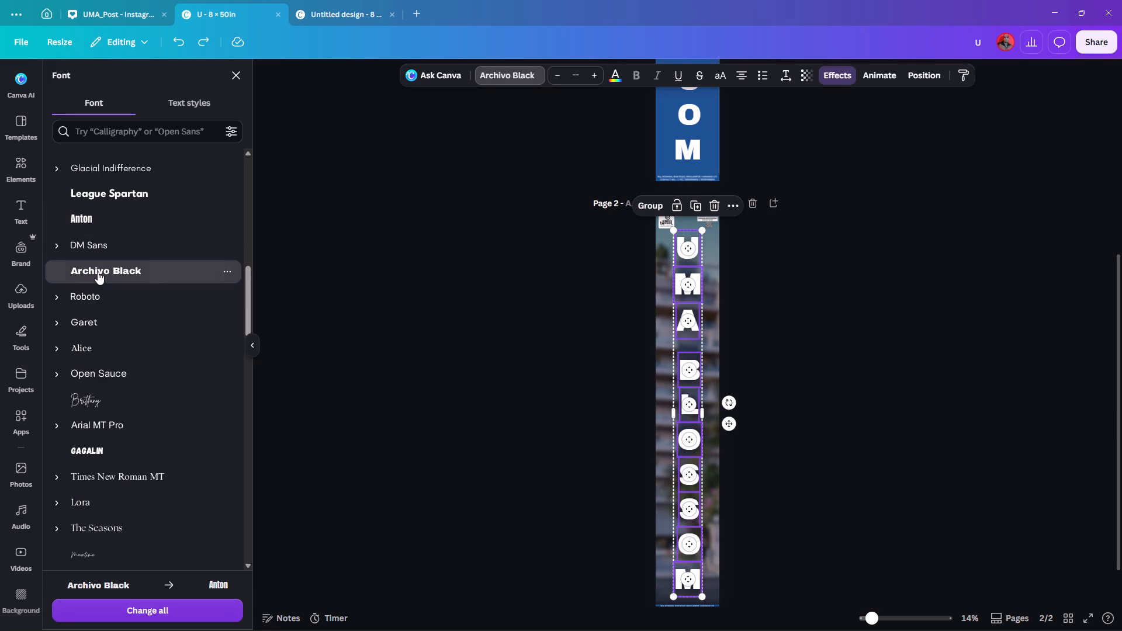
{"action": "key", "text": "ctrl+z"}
Change the font of all the UMA BLOSSOM letters on page 2 to League Spartan.
{"action": "scroll", "coordinate": [138, 266], "scroll_direction": "up", "scroll_amount": 4}
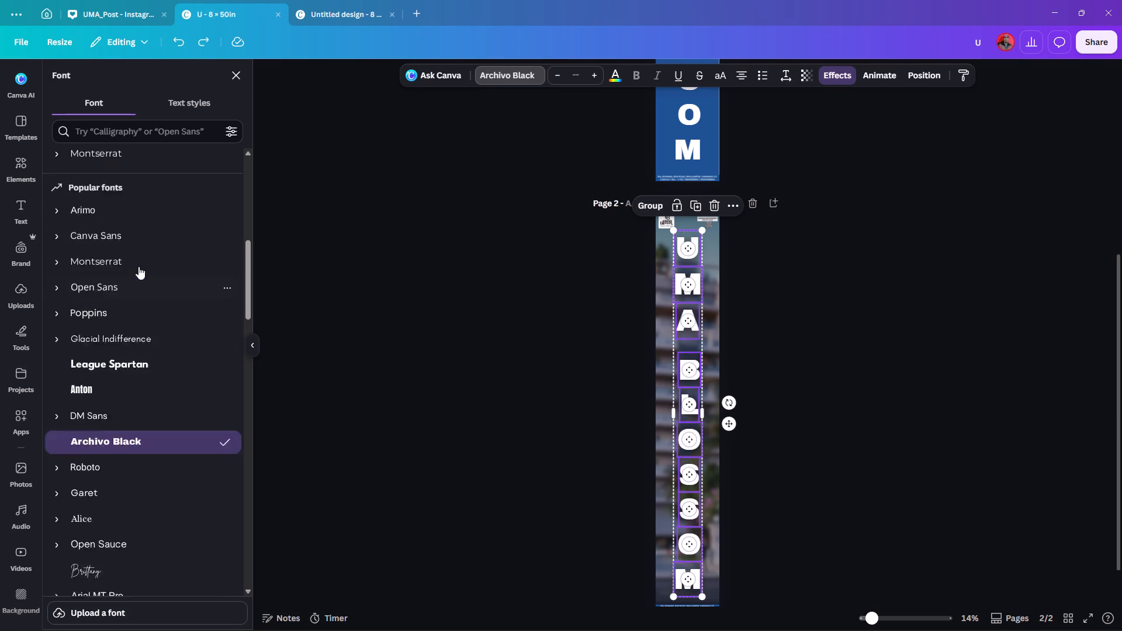
{"action": "scroll", "coordinate": [140, 258], "scroll_direction": "up", "scroll_amount": 6}
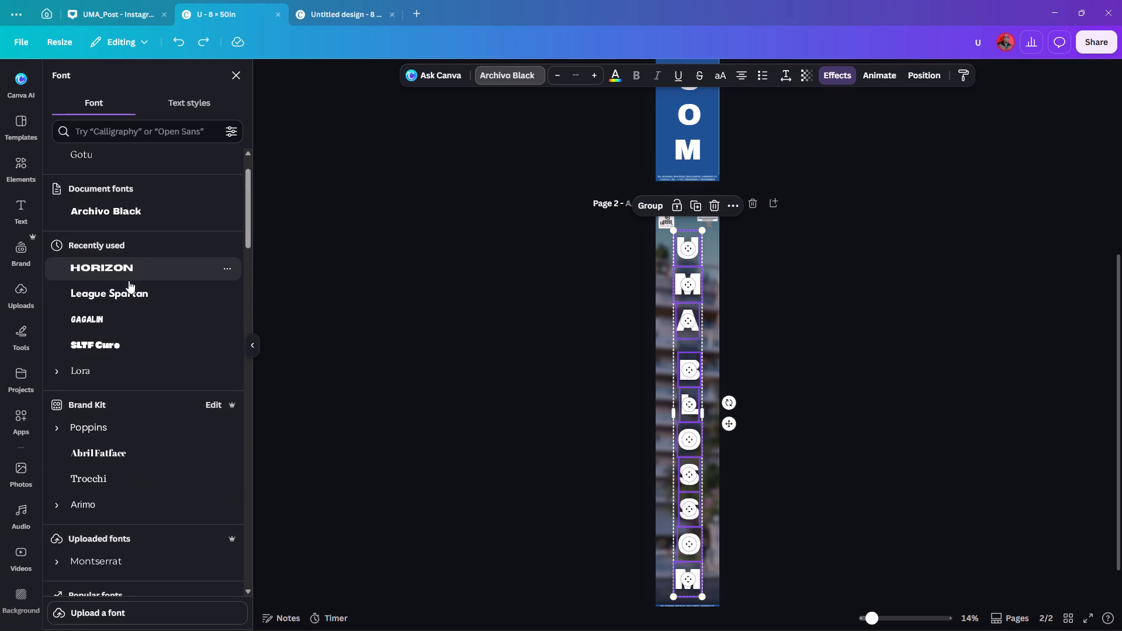
{"action": "left_click", "coordinate": [125, 296]}
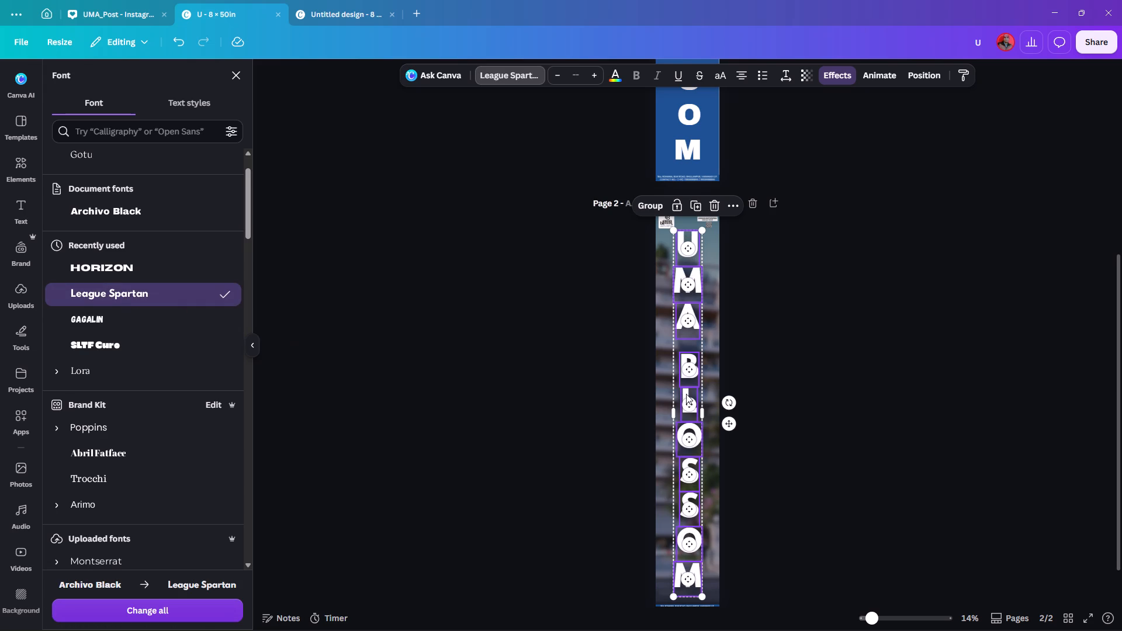
{"action": "double_click", "coordinate": [845, 360]}
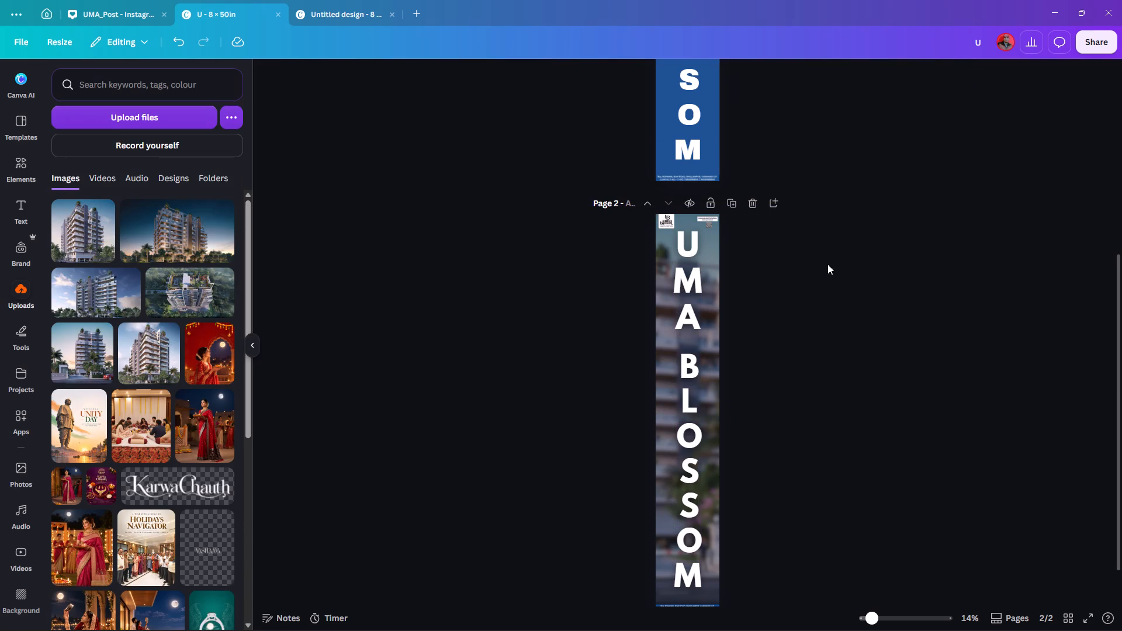
Scale all the UMA BLOSSOM letters on page 2 down slightly together, keeping them centred on the banner.
{"action": "left_click_drag", "start_coordinate": [866, 244], "coordinate": [679, 314]}
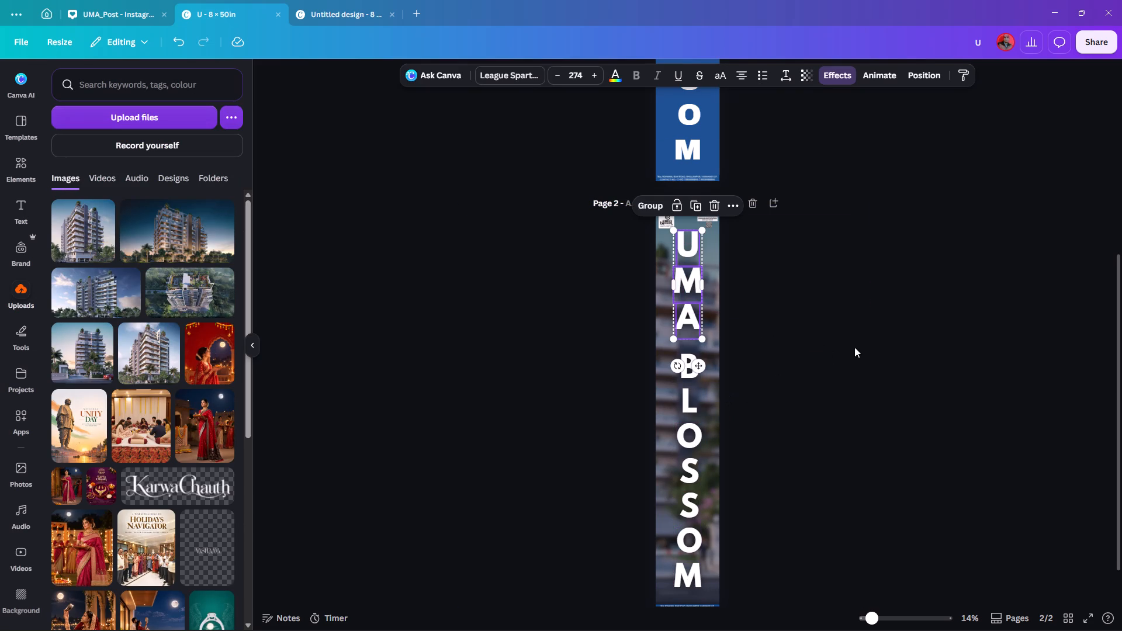
{"action": "left_click_drag", "start_coordinate": [886, 362], "coordinate": [647, 574], "text": "shift"}
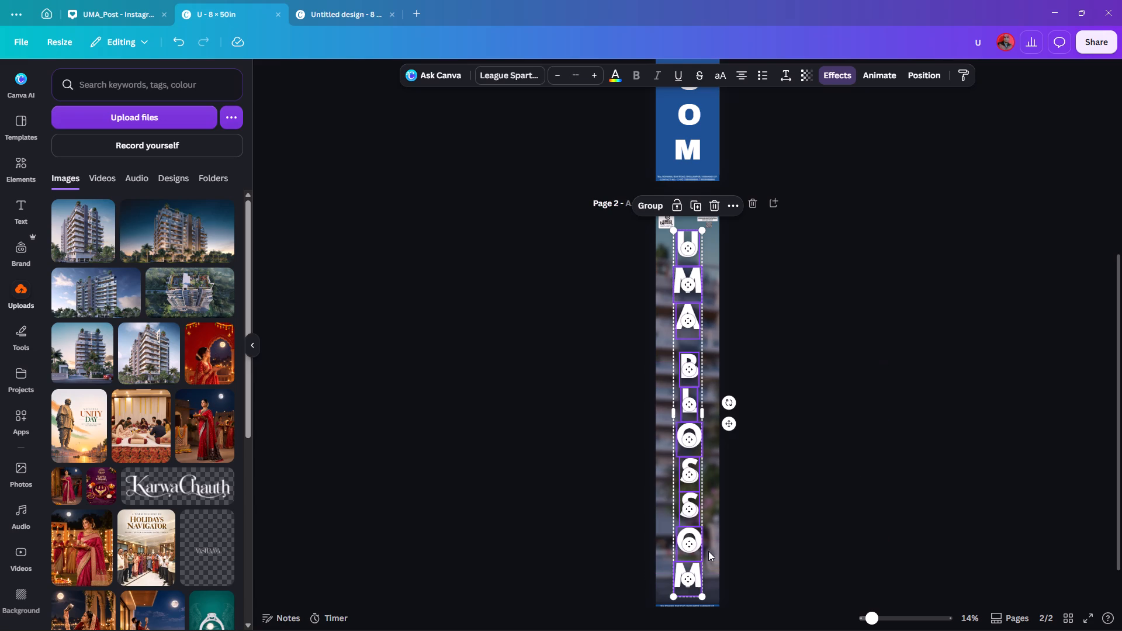
{"action": "scroll", "coordinate": [850, 431], "scroll_direction": "down", "scroll_amount": 1, "text": "ctrl"}
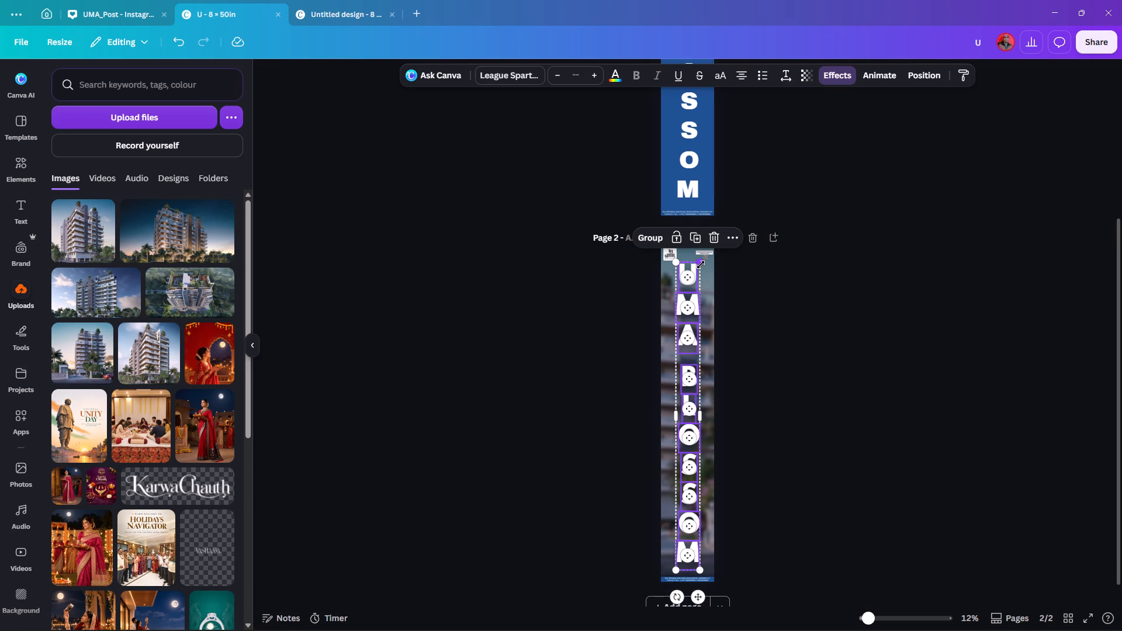
{"action": "left_click_drag", "start_coordinate": [701, 265], "coordinate": [697, 269], "text": "alt"}
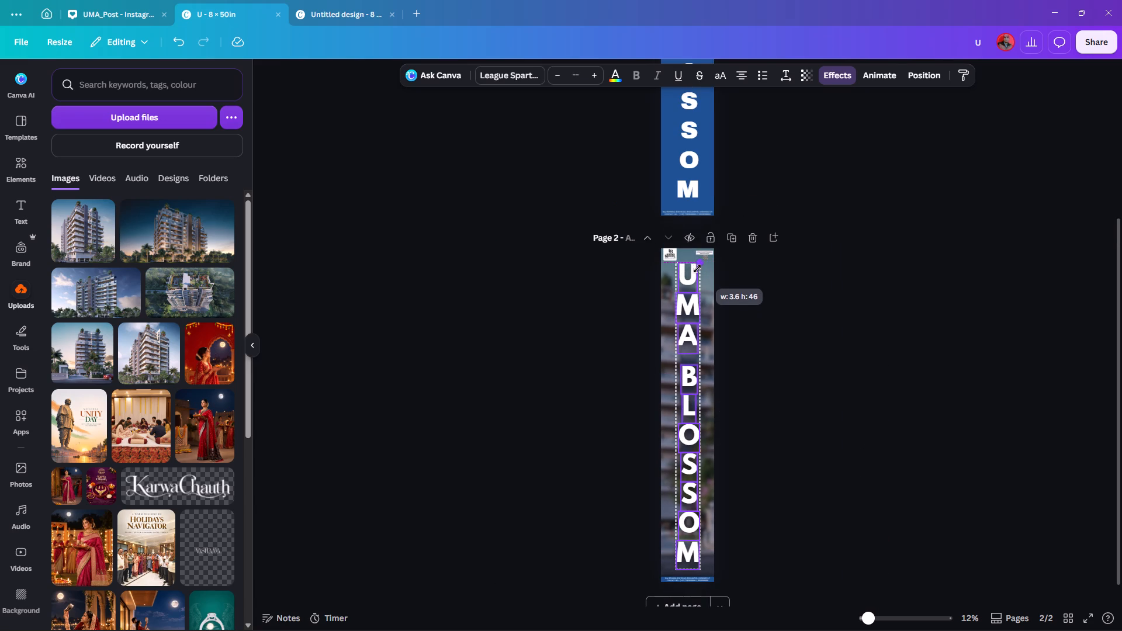
{"action": "left_click_drag", "start_coordinate": [697, 269], "coordinate": [698, 271], "text": "alt"}
{"action": "scroll", "coordinate": [815, 300], "scroll_direction": "up", "scroll_amount": 2, "text": "ctrl"}
{"action": "scroll", "coordinate": [827, 290], "scroll_direction": "down", "scroll_amount": 2}
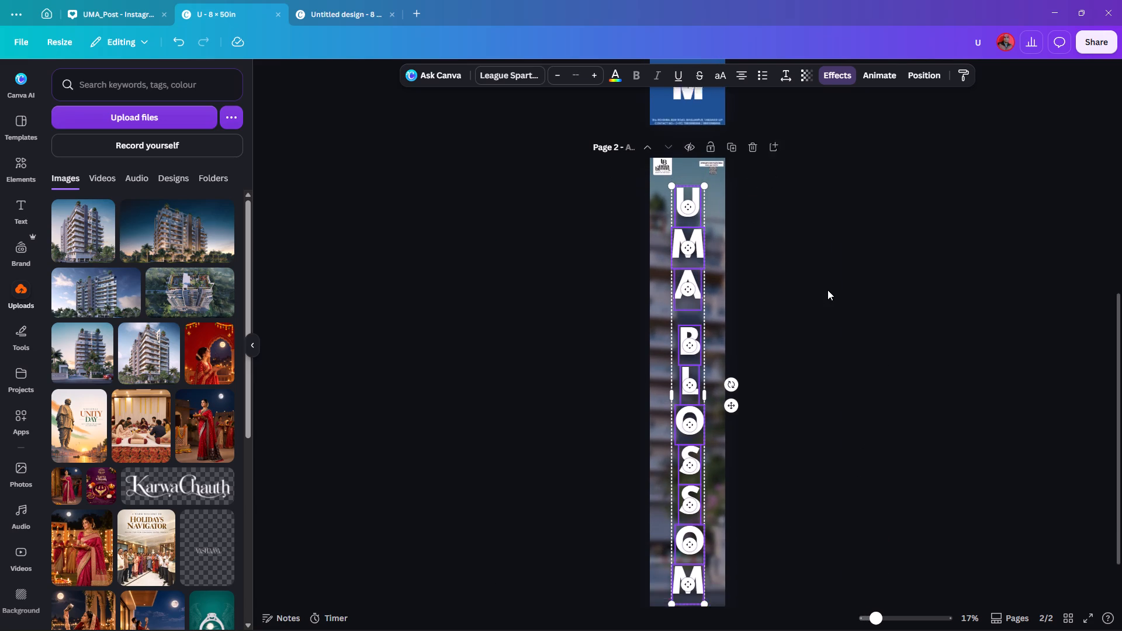
{"action": "scroll", "coordinate": [827, 288], "scroll_direction": "up", "scroll_amount": 1}
{"action": "scroll", "coordinate": [827, 287], "scroll_direction": "down", "scroll_amount": 1}
{"action": "left_click", "coordinate": [843, 283]}
Nudge the BLOSSOM letters on page 2 down together to widen the gap below UMA.
{"action": "left_click_drag", "start_coordinate": [898, 293], "coordinate": [666, 351]}
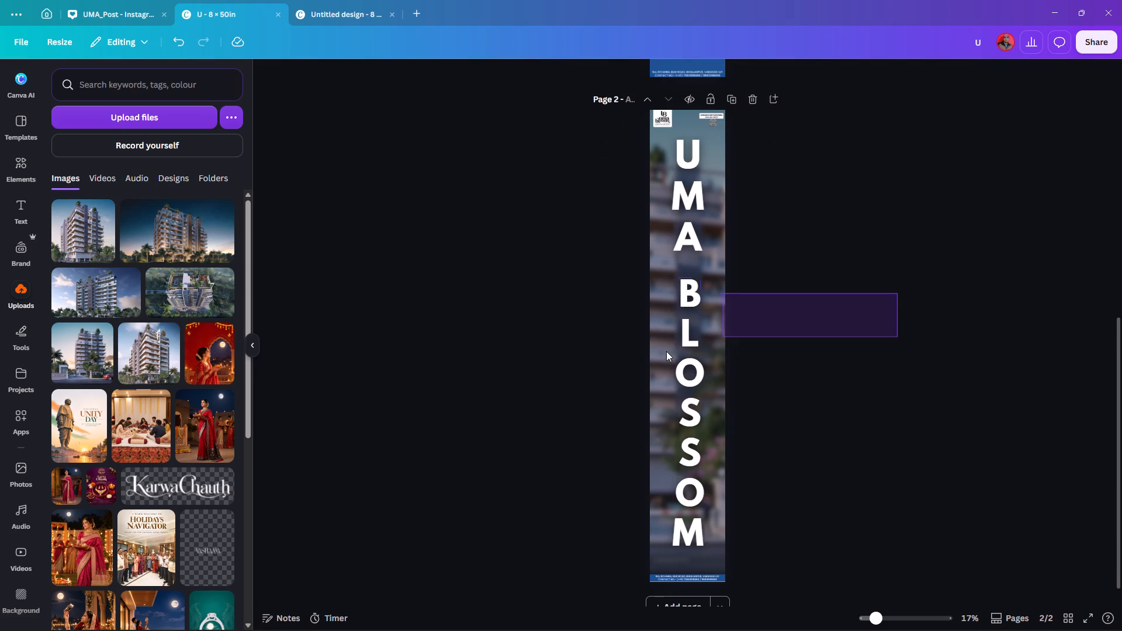
{"action": "left_click_drag", "start_coordinate": [666, 351], "coordinate": [661, 536]}
{"action": "key", "text": "Down"}
{"action": "key", "text": "Down"}
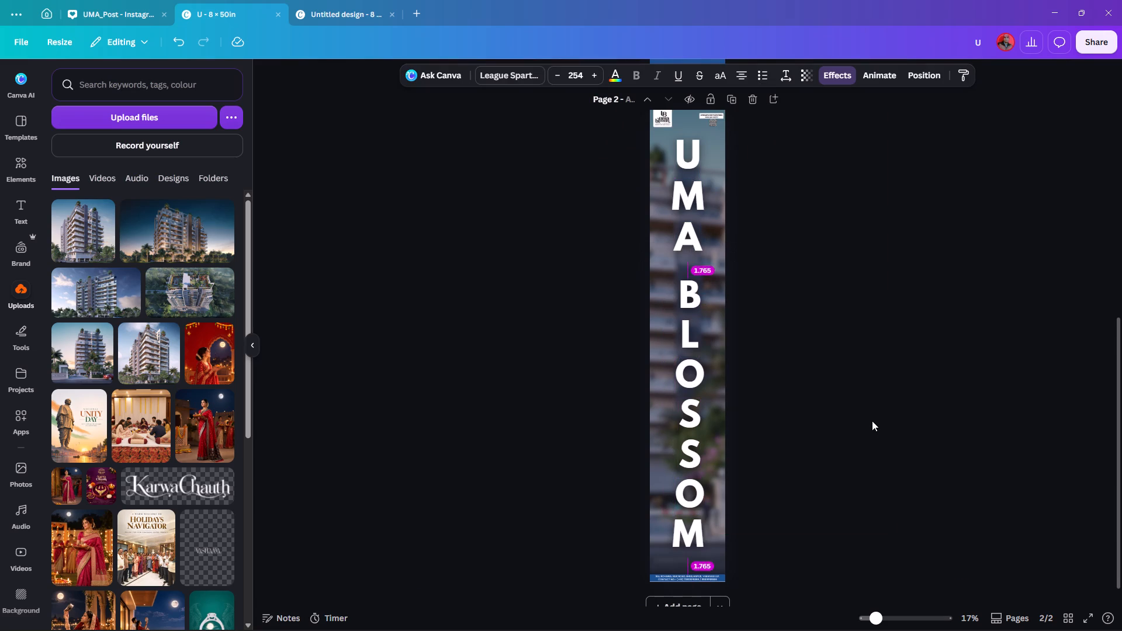
{"action": "key", "text": "Down"}
{"action": "key", "text": "Down"}
{"action": "key", "text": "Down"}
{"action": "key", "text": "Down"}
{"action": "key", "text": "Down"}
{"action": "key", "text": "Down"}
{"action": "key", "text": "Down"}
{"action": "key", "text": "Down"}
{"action": "key", "text": "Down"}
{"action": "key", "text": "Down"}
{"action": "key", "text": "Down"}
{"action": "key", "text": "Down"}
{"action": "key", "text": "Down"}
{"action": "key", "text": "Down"}
{"action": "key", "text": "Down"}
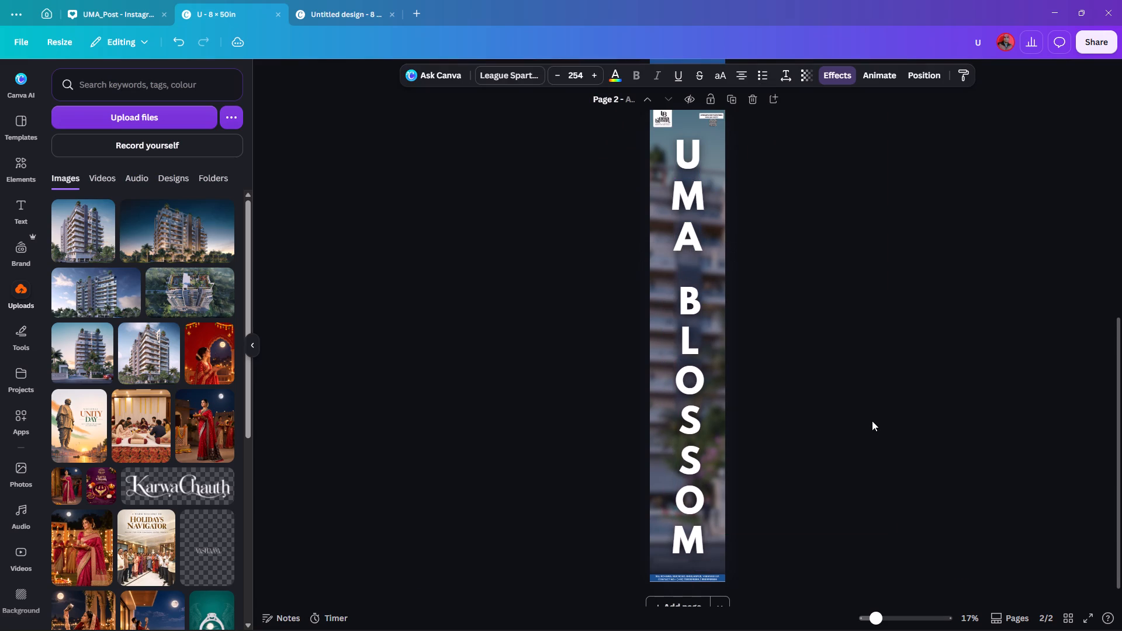
{"action": "key", "text": "Down"}
{"action": "key", "text": "Down"}
{"action": "key", "text": "Up"}
{"action": "key", "text": "Up"}
{"action": "key", "text": "Up"}
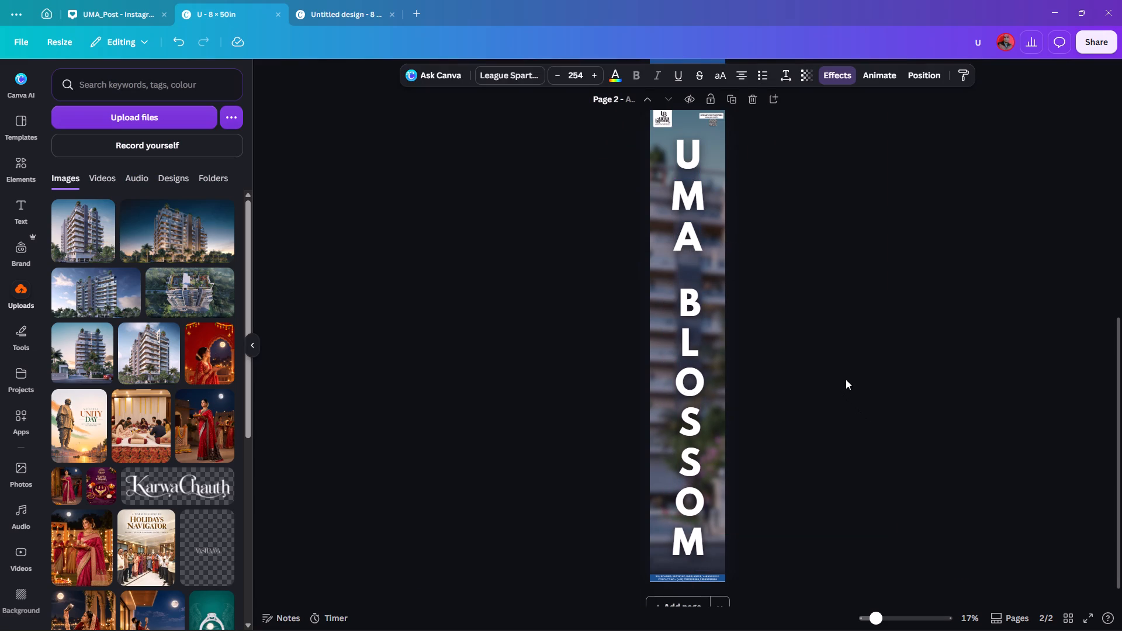
{"action": "key", "text": "Up"}
{"action": "scroll", "coordinate": [846, 379], "scroll_direction": "up", "scroll_amount": 2}
{"action": "scroll", "coordinate": [846, 376], "scroll_direction": "down", "scroll_amount": 1}
{"action": "left_click", "coordinate": [846, 376]}
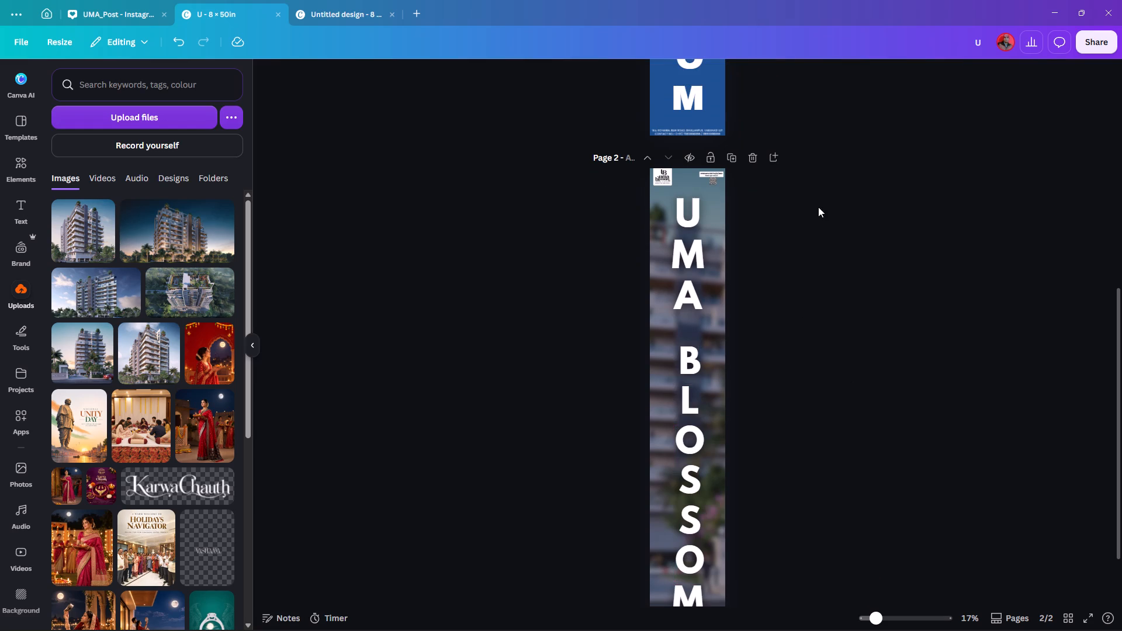
Nudge the three UMA letters on page 2 up slightly.
{"action": "left_click_drag", "start_coordinate": [821, 208], "coordinate": [679, 304]}
{"action": "key", "text": "Up"}
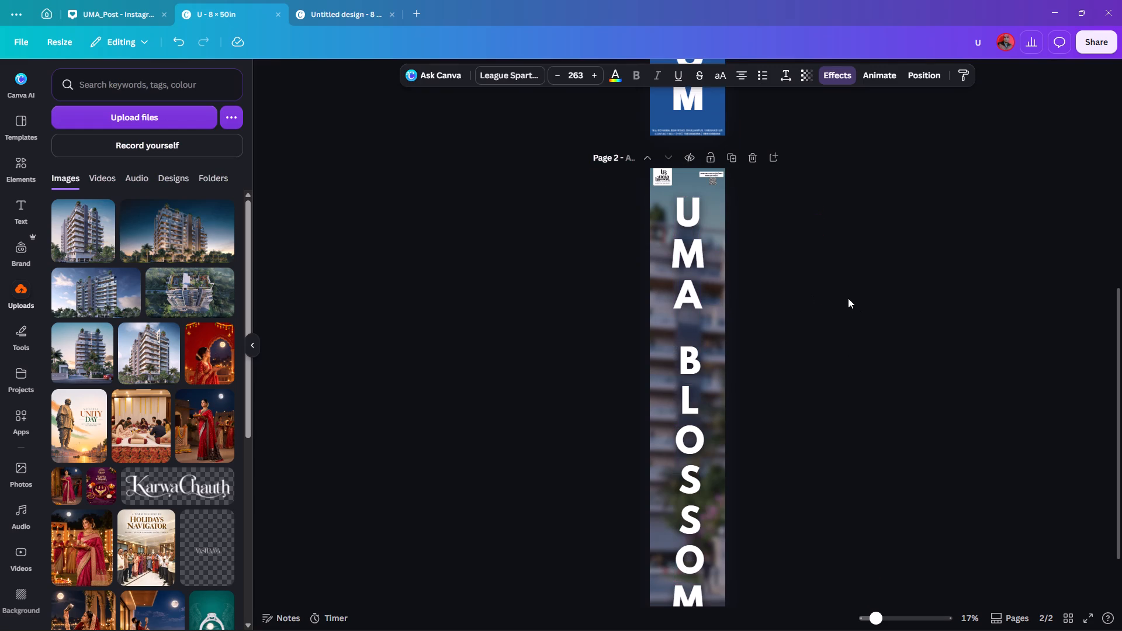
{"action": "key", "text": "Up"}
{"action": "left_click", "coordinate": [848, 298]}
{"action": "scroll", "coordinate": [848, 297], "scroll_direction": "down", "scroll_amount": 3, "text": "ctrl"}
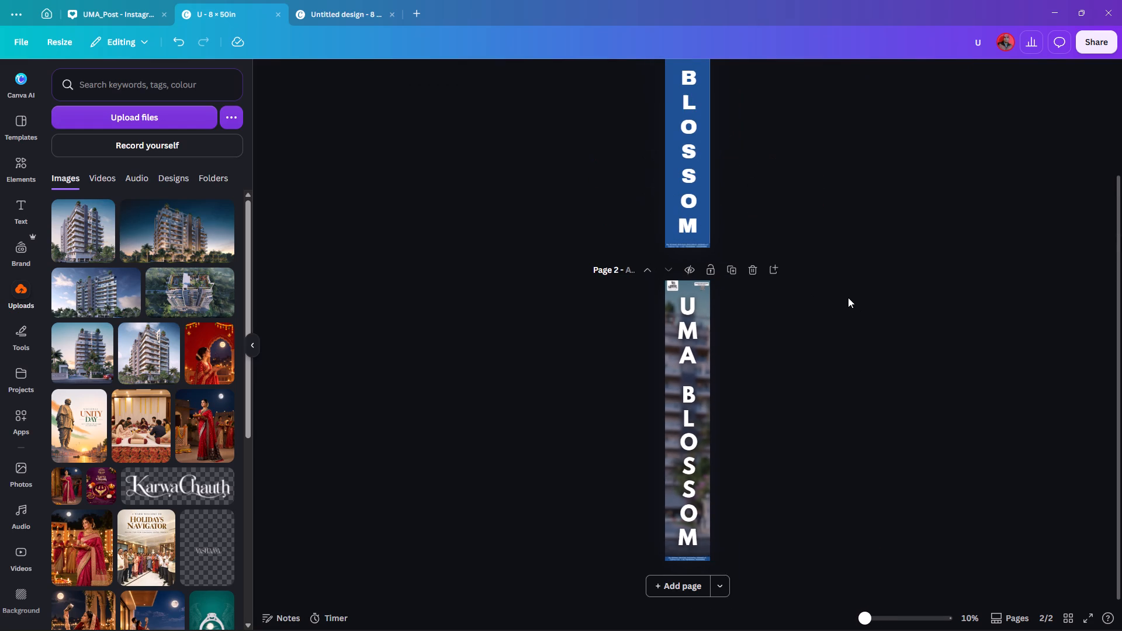
{"action": "scroll", "coordinate": [848, 297], "scroll_direction": "up", "scroll_amount": 1, "text": "ctrl"}
{"action": "scroll", "coordinate": [848, 297], "scroll_direction": "down", "scroll_amount": 1}
{"action": "scroll", "coordinate": [839, 306], "scroll_direction": "up", "scroll_amount": 1, "text": "ctrl"}
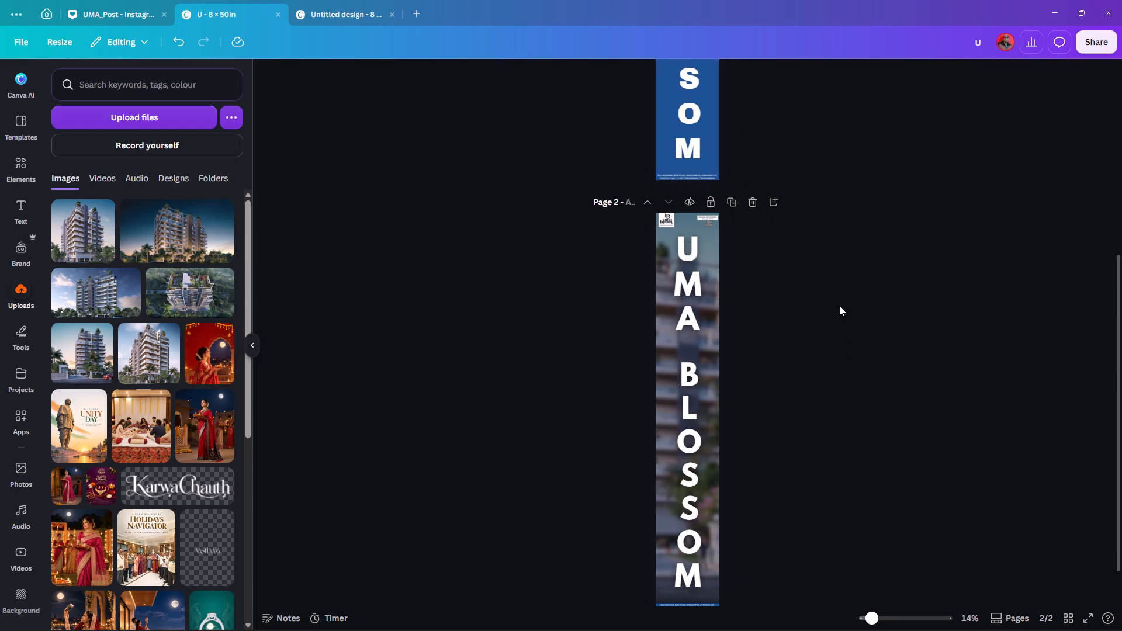
{"action": "scroll", "coordinate": [839, 304], "scroll_direction": "down", "scroll_amount": 1}
Align all the UMA BLOSSOM letters on page 2 to a common horizontal centre.
{"action": "left_click_drag", "start_coordinate": [868, 200], "coordinate": [707, 273]}
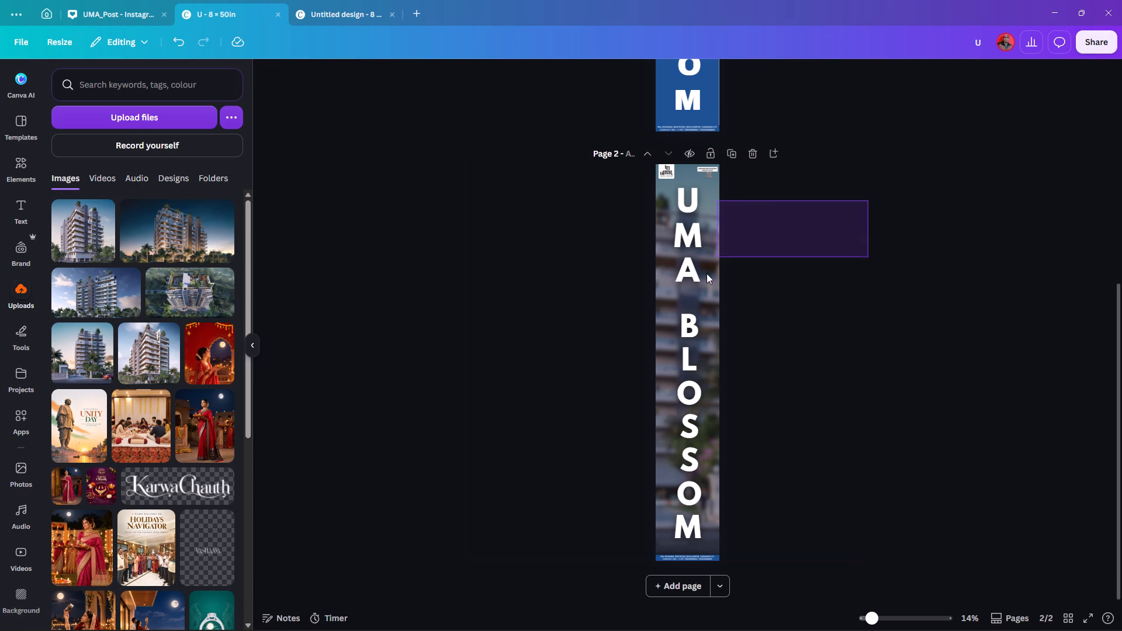
{"action": "left_click_drag", "start_coordinate": [707, 273], "coordinate": [672, 534]}
{"action": "left_click", "coordinate": [935, 78]}
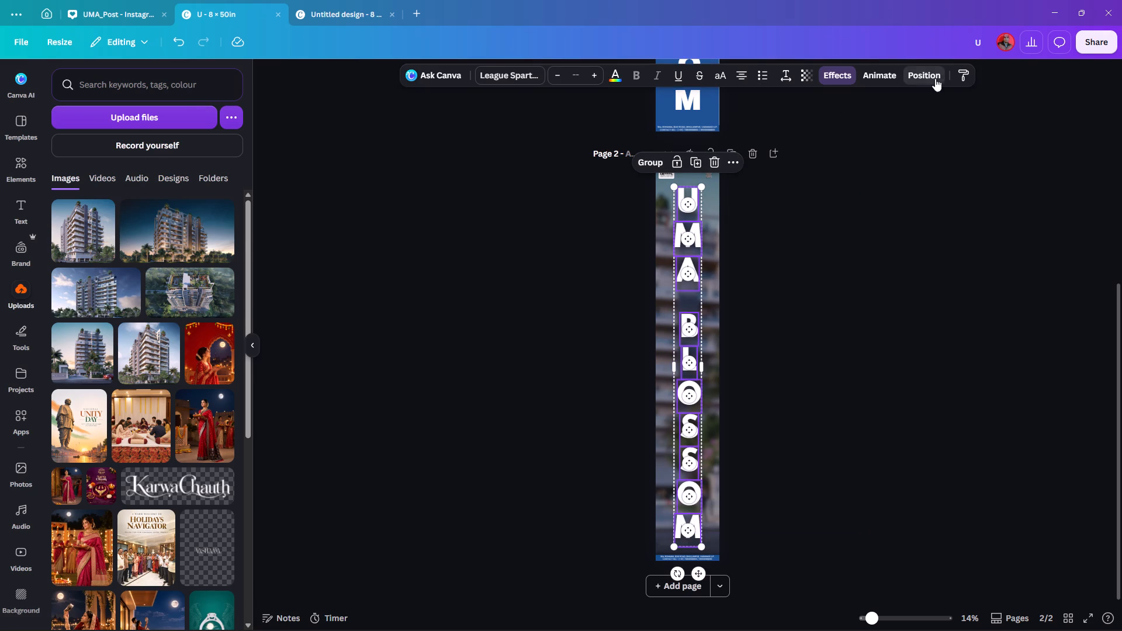
{"action": "left_click", "coordinate": [177, 251]}
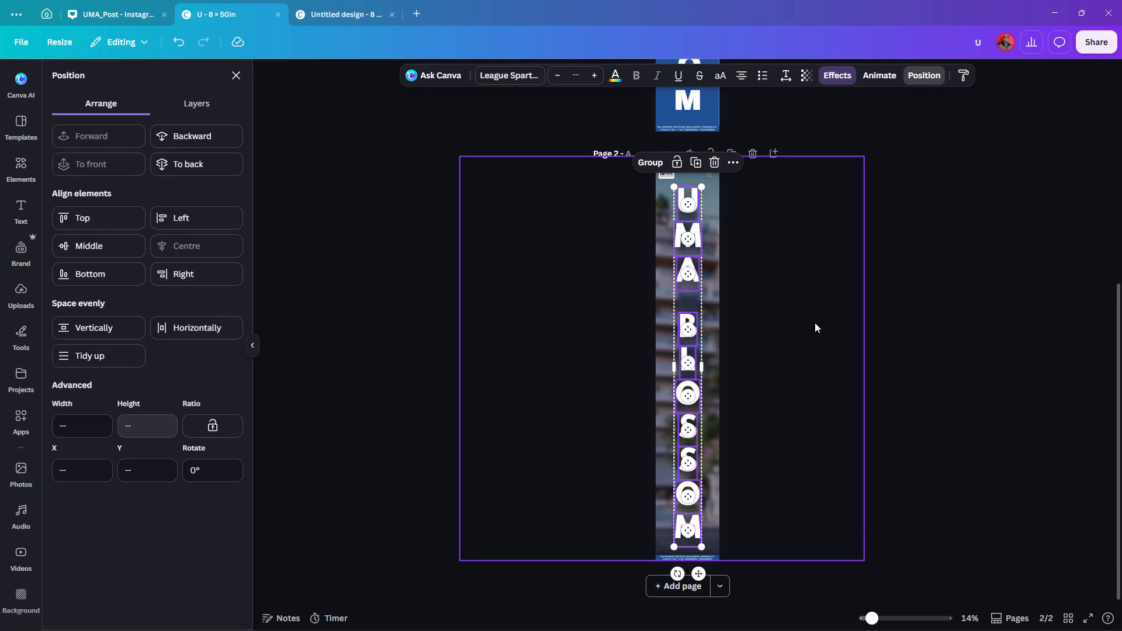
{"action": "double_click", "coordinate": [815, 323]}
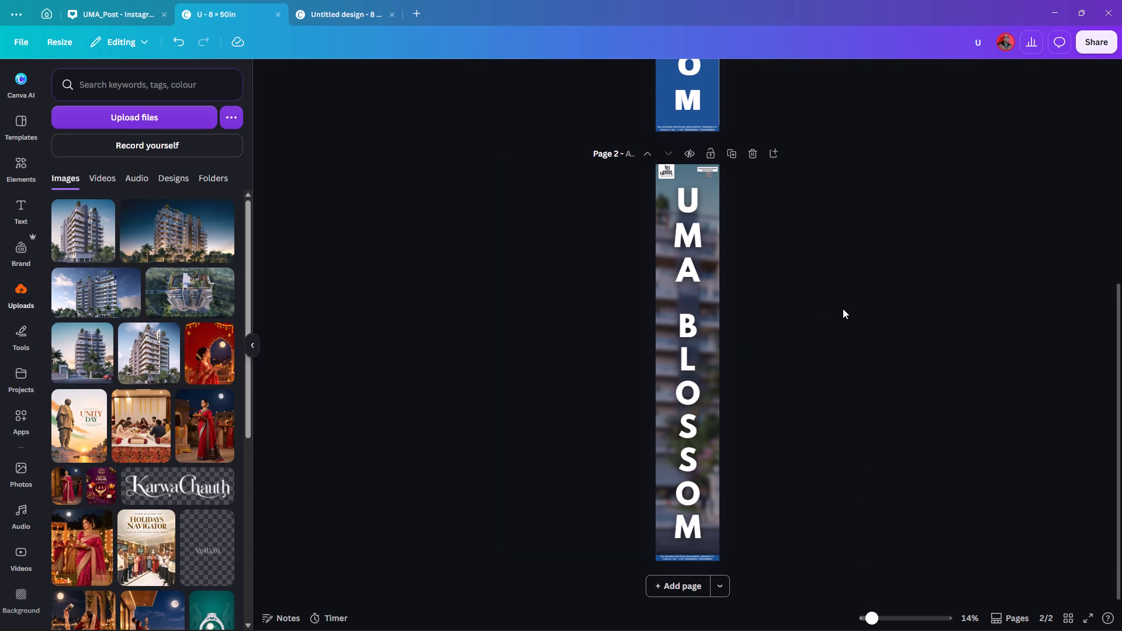
Set the brightness of the building background image on page 2 to -40.
{"action": "scroll", "coordinate": [843, 308], "scroll_direction": "down", "scroll_amount": 2, "text": "ctrl"}
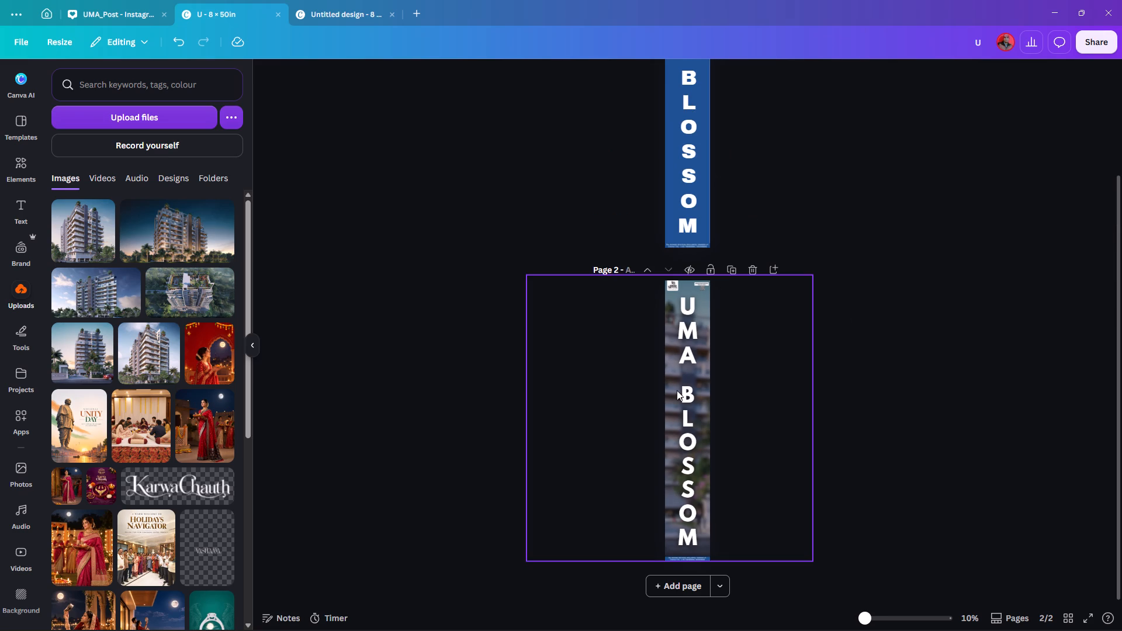
{"action": "left_click", "coordinate": [669, 395]}
{"action": "left_click", "coordinate": [456, 70]}
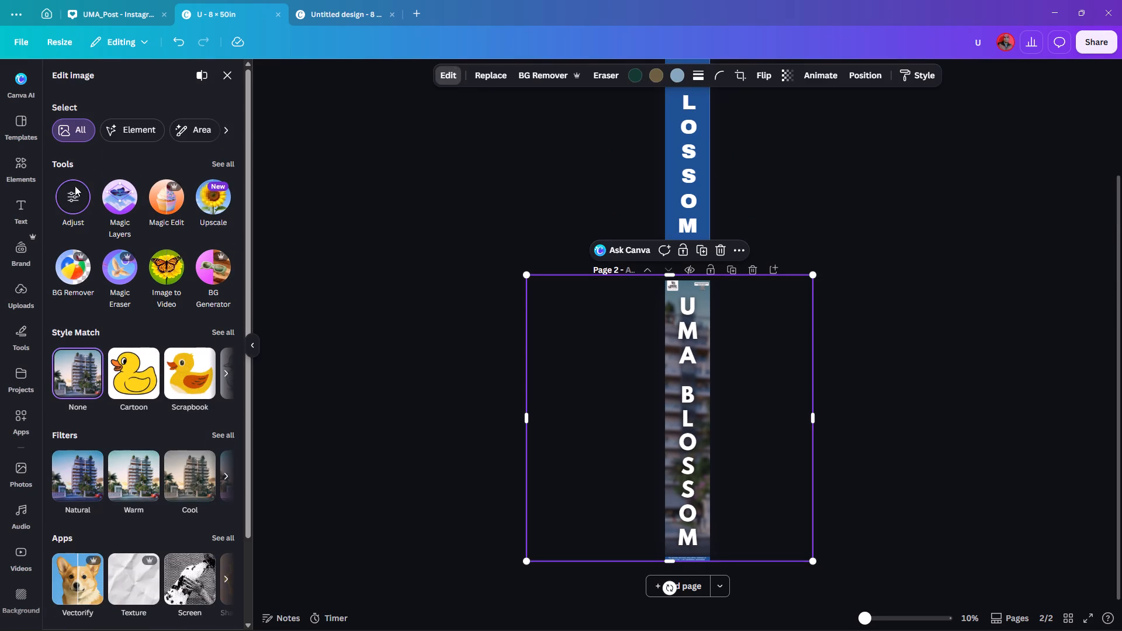
{"action": "left_click", "coordinate": [75, 207]}
{"action": "left_click_drag", "start_coordinate": [93, 344], "coordinate": [84, 346]}
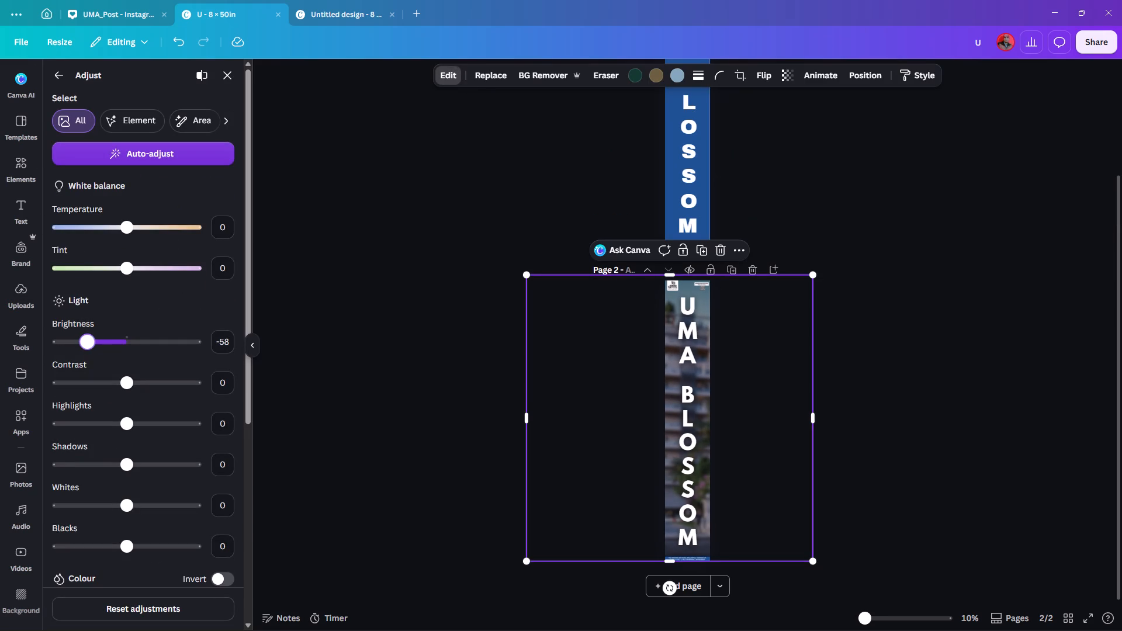
{"action": "left_click_drag", "start_coordinate": [84, 346], "coordinate": [92, 345]}
{"action": "left_click_drag", "start_coordinate": [92, 345], "coordinate": [96, 345]}
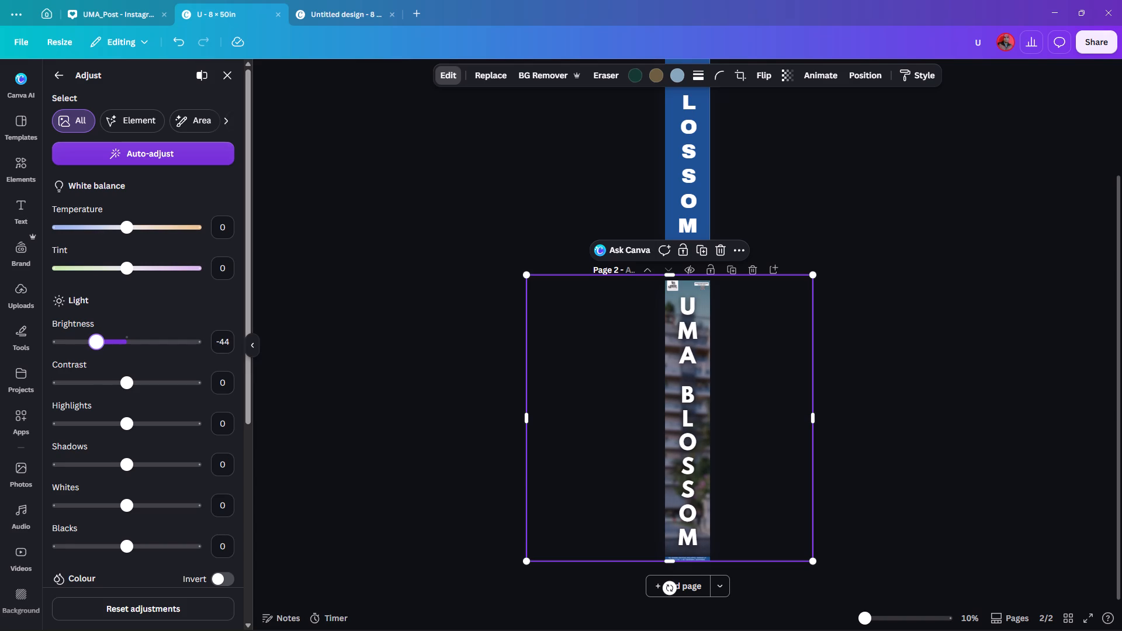
{"action": "left_click_drag", "start_coordinate": [96, 345], "coordinate": [99, 344]}
{"action": "scroll", "coordinate": [777, 343], "scroll_direction": "up", "scroll_amount": 3, "text": "ctrl"}
{"action": "scroll", "coordinate": [940, 280], "scroll_direction": "down", "scroll_amount": 1}
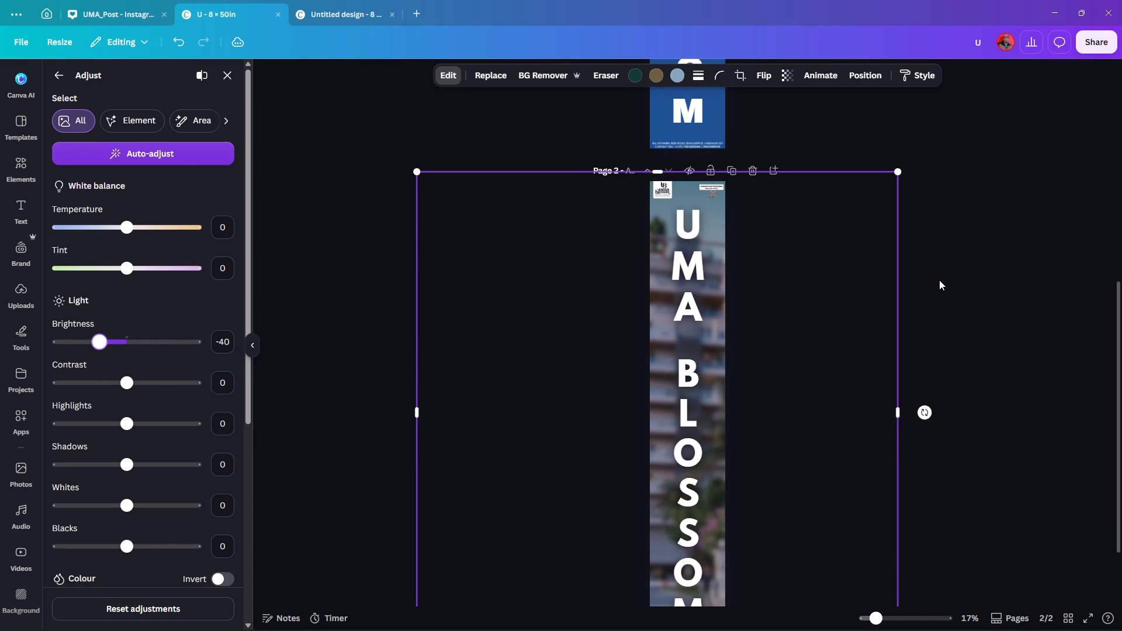
{"action": "left_click", "coordinate": [939, 280]}
{"action": "scroll", "coordinate": [951, 280], "scroll_direction": "down", "scroll_amount": 1}
{"action": "left_click", "coordinate": [948, 280]}
Set the whole-image blur intensity of the page 2 building background to 20.
{"action": "left_click", "coordinate": [653, 248]}
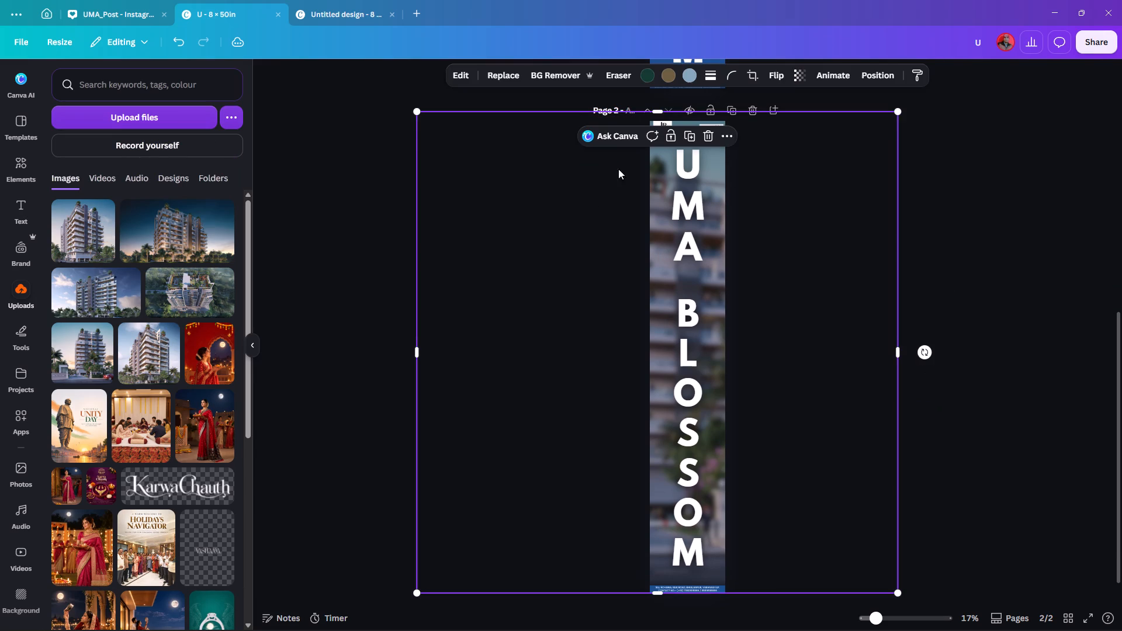
{"action": "left_click", "coordinate": [452, 77]}
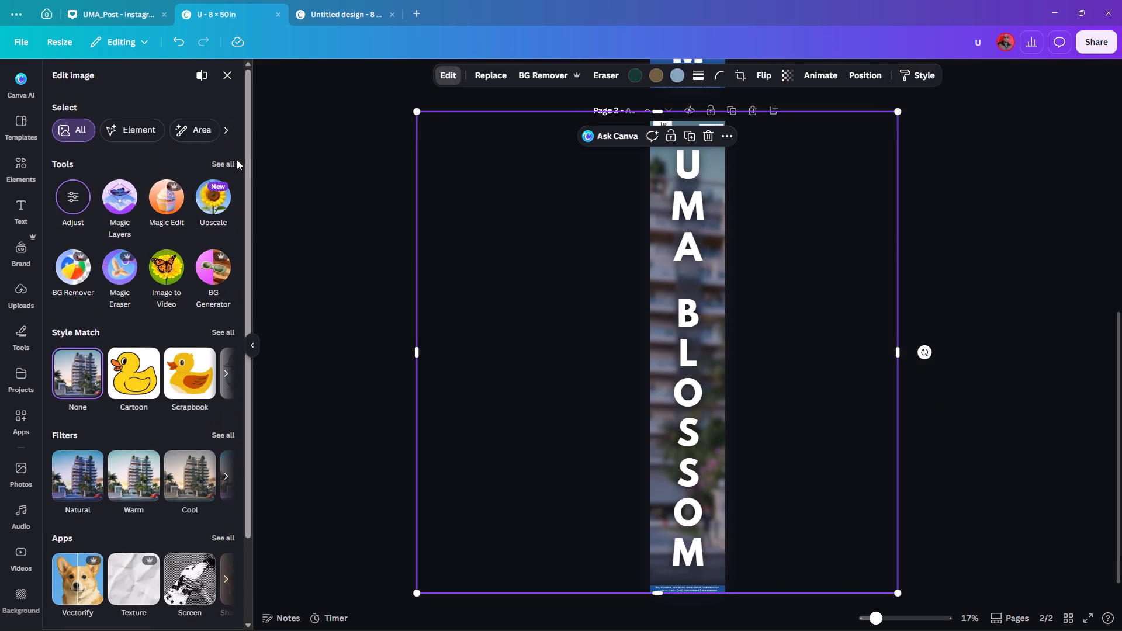
{"action": "left_click", "coordinate": [229, 164]}
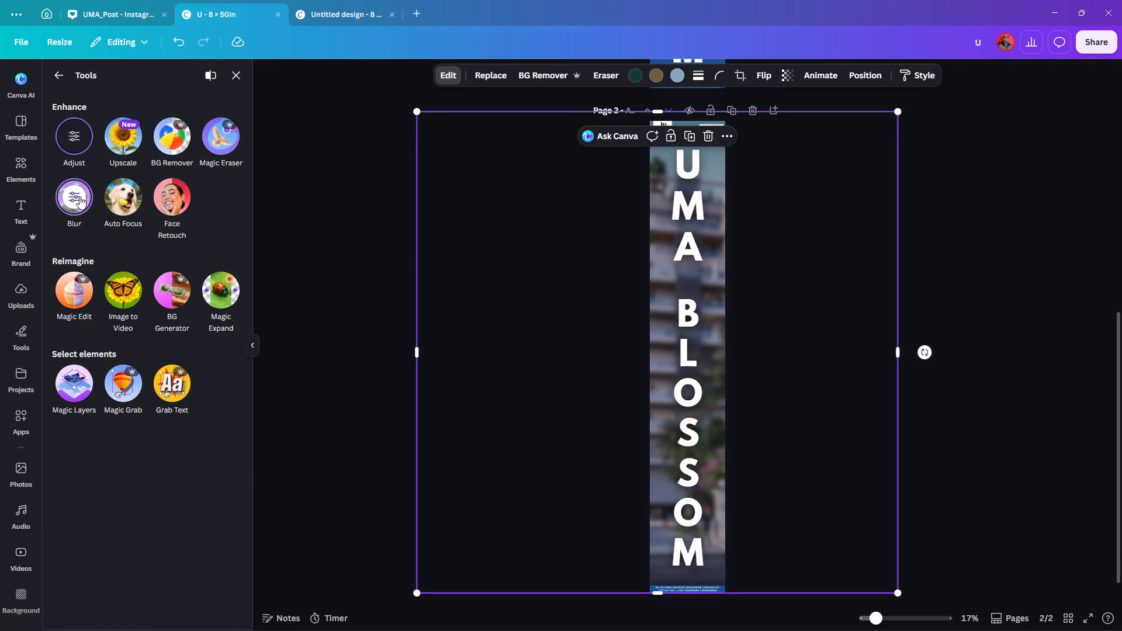
{"action": "left_click", "coordinate": [79, 196]}
{"action": "left_click_drag", "start_coordinate": [110, 169], "coordinate": [86, 168]}
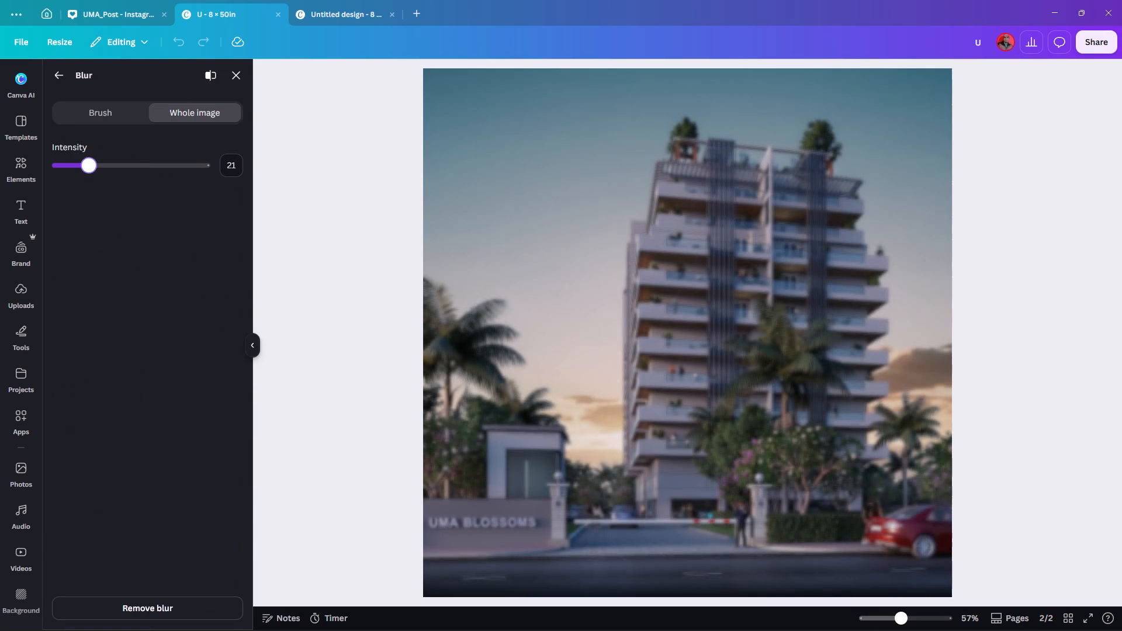
{"action": "left_click_drag", "start_coordinate": [86, 168], "coordinate": [86, 166]}
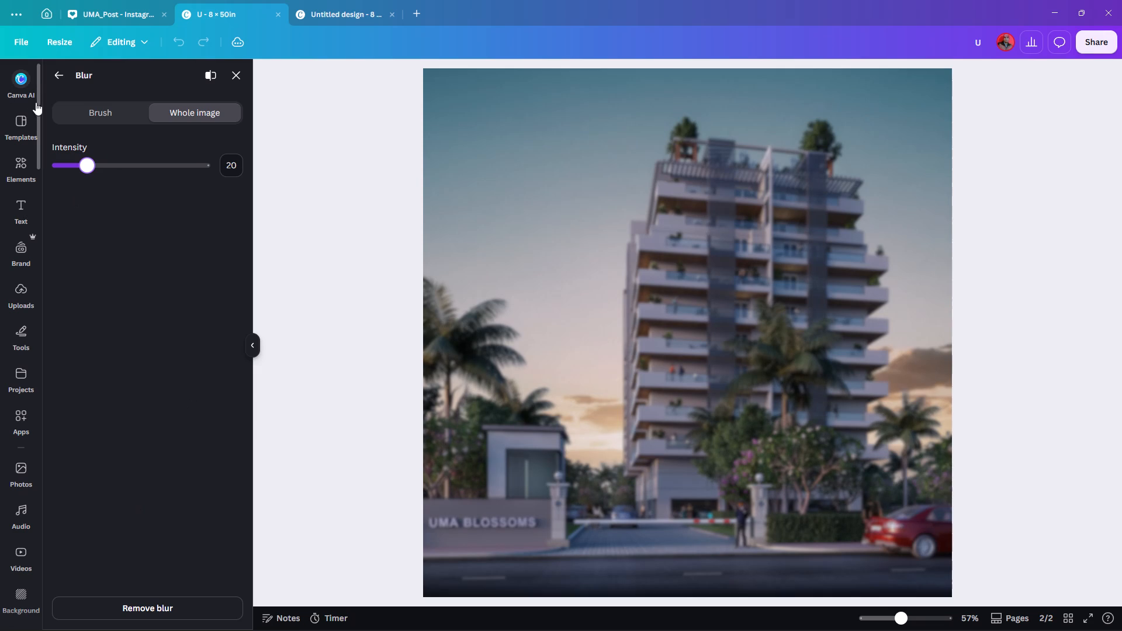
{"action": "left_click", "coordinate": [230, 72]}
{"action": "double_click", "coordinate": [351, 251]}
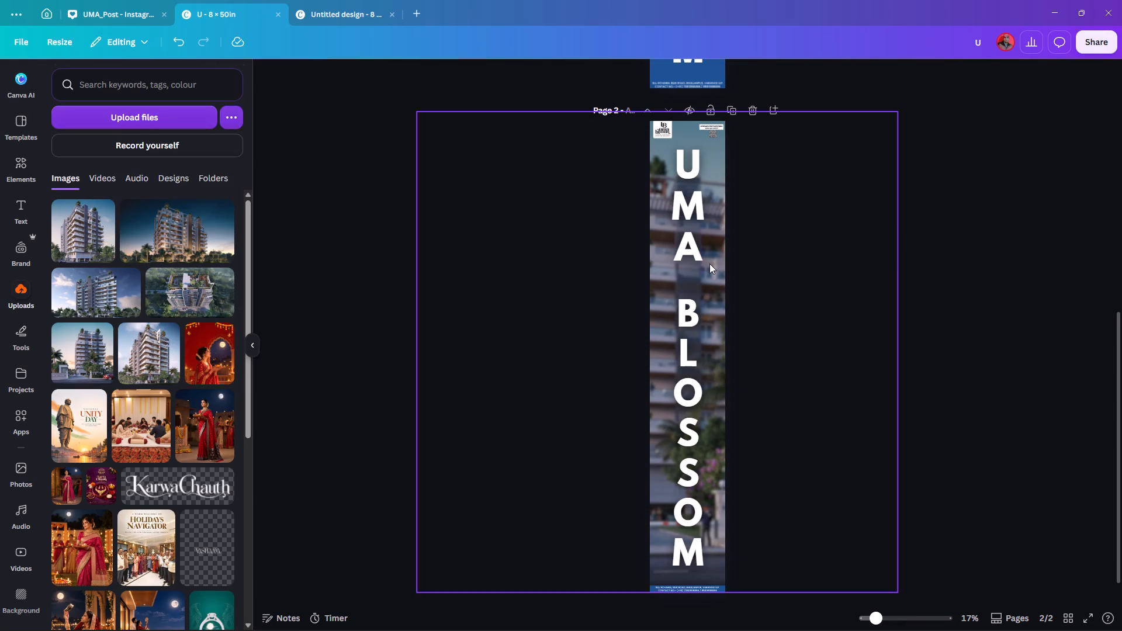
{"action": "scroll", "coordinate": [896, 239], "scroll_direction": "down", "scroll_amount": 1}
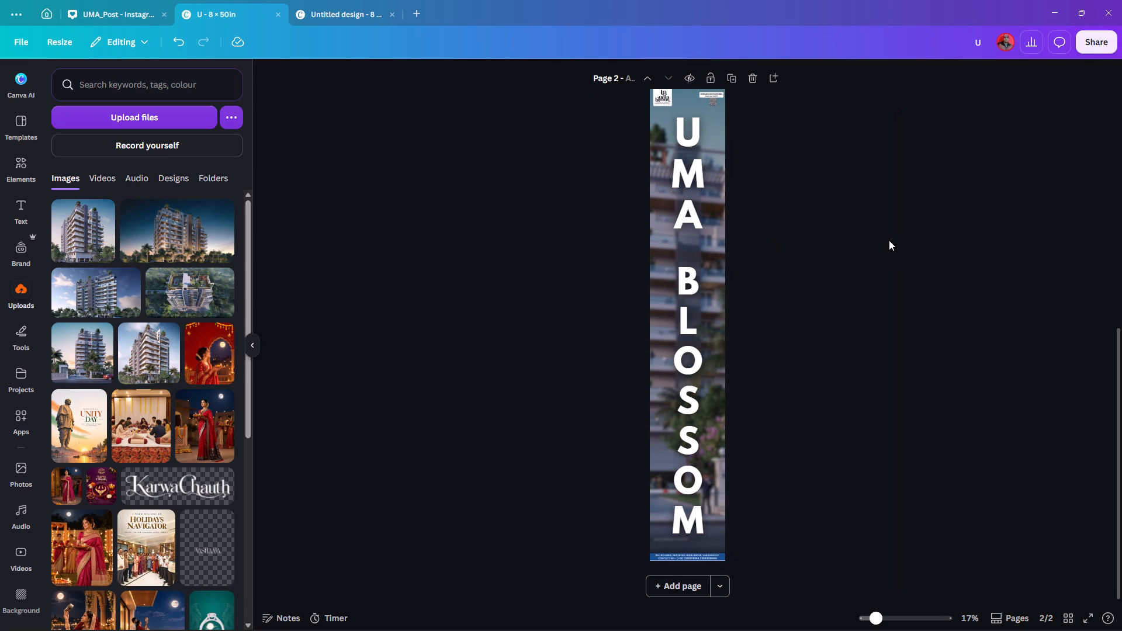
Recolour all the UMA BLOSSOM letters on page 2 with the greyish light blue from the photo colours.
{"action": "left_click", "coordinate": [696, 141]}
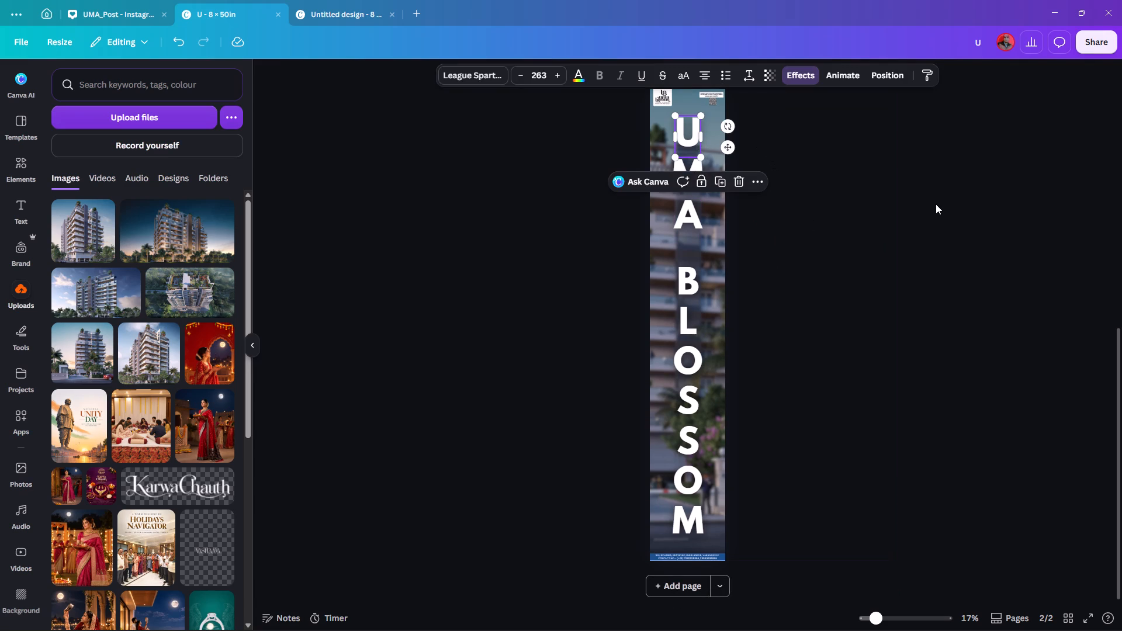
{"action": "left_click", "coordinate": [936, 204]}
{"action": "left_click_drag", "start_coordinate": [873, 126], "coordinate": [677, 525]}
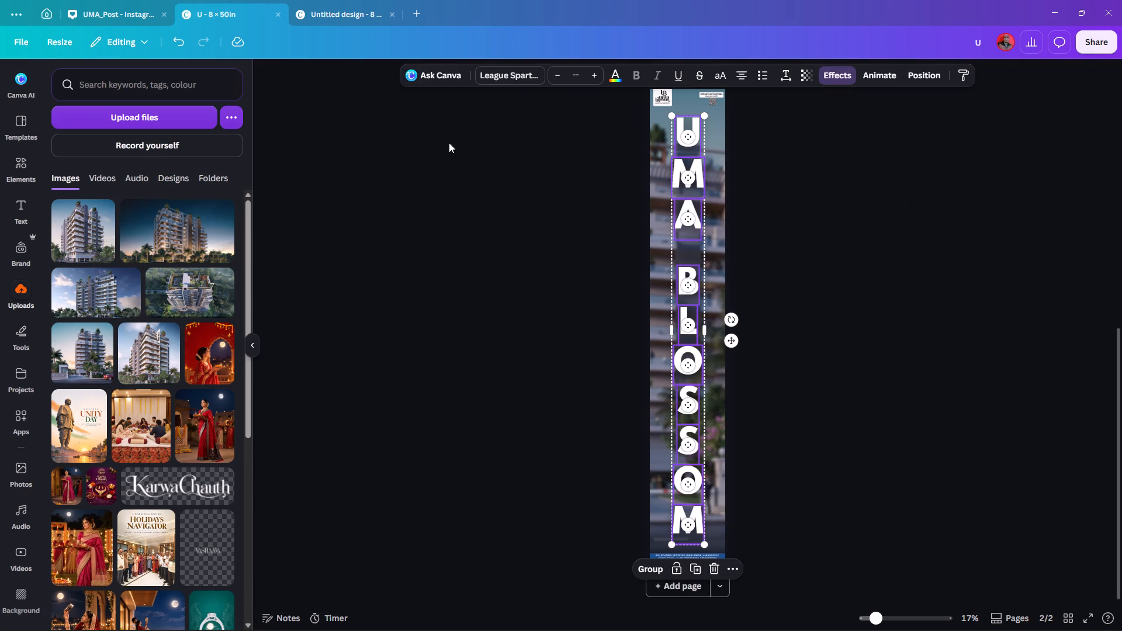
{"action": "left_click", "coordinate": [621, 70]}
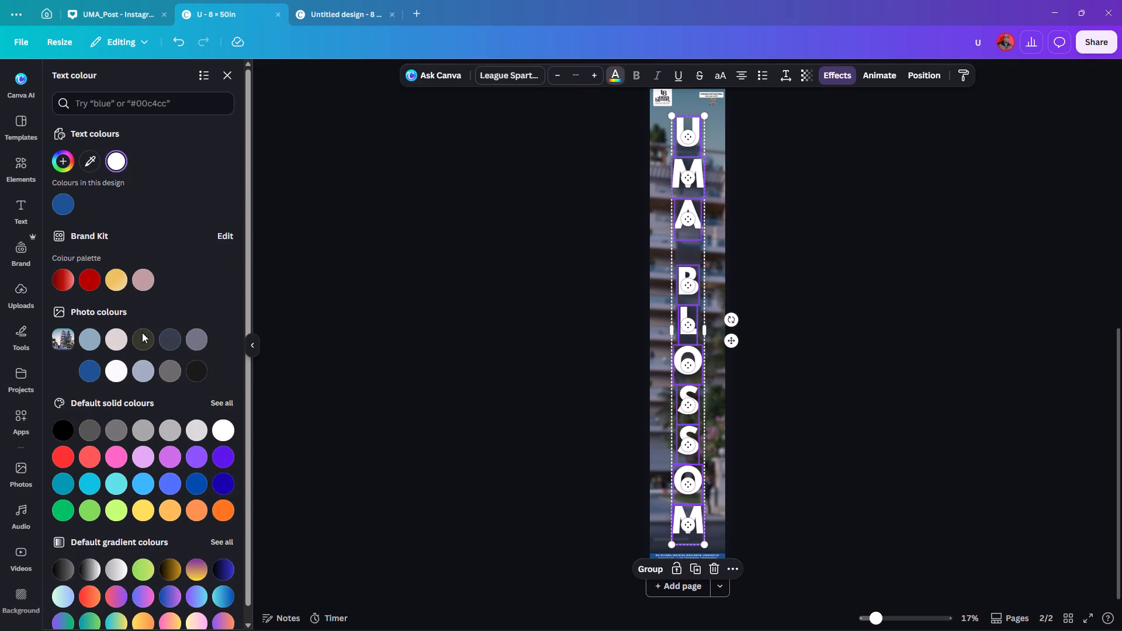
{"action": "left_click", "coordinate": [86, 341]}
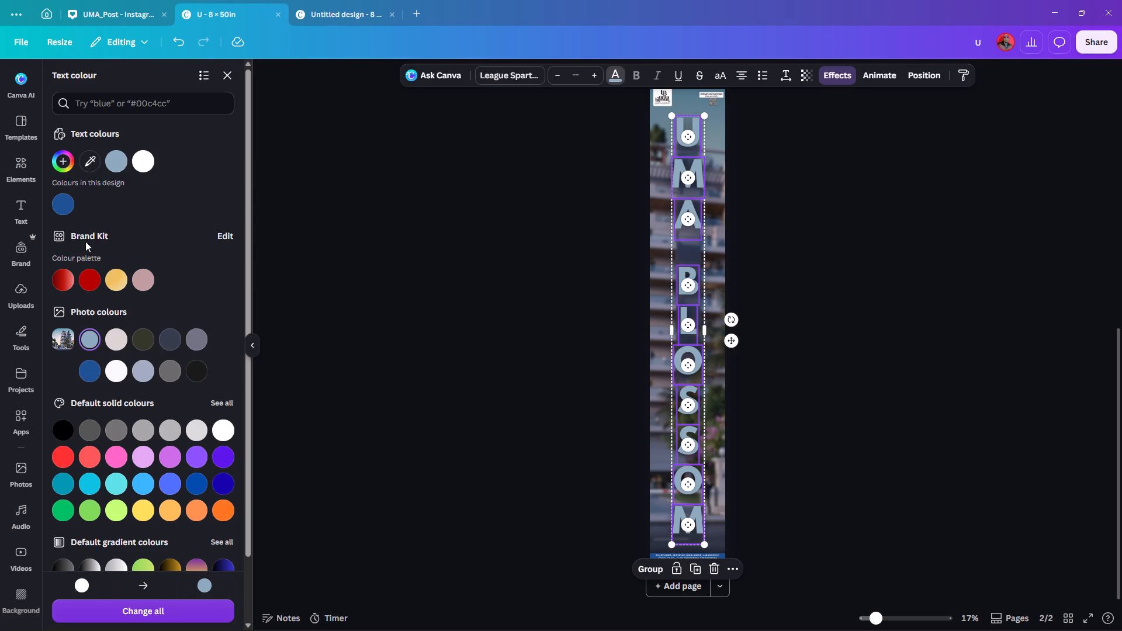
Recolour all the UMA BLOSSOM letters on page 2 with a light tint of the blue already used in the design.
{"action": "left_click", "coordinate": [65, 205]}
{"action": "left_click", "coordinate": [63, 204]}
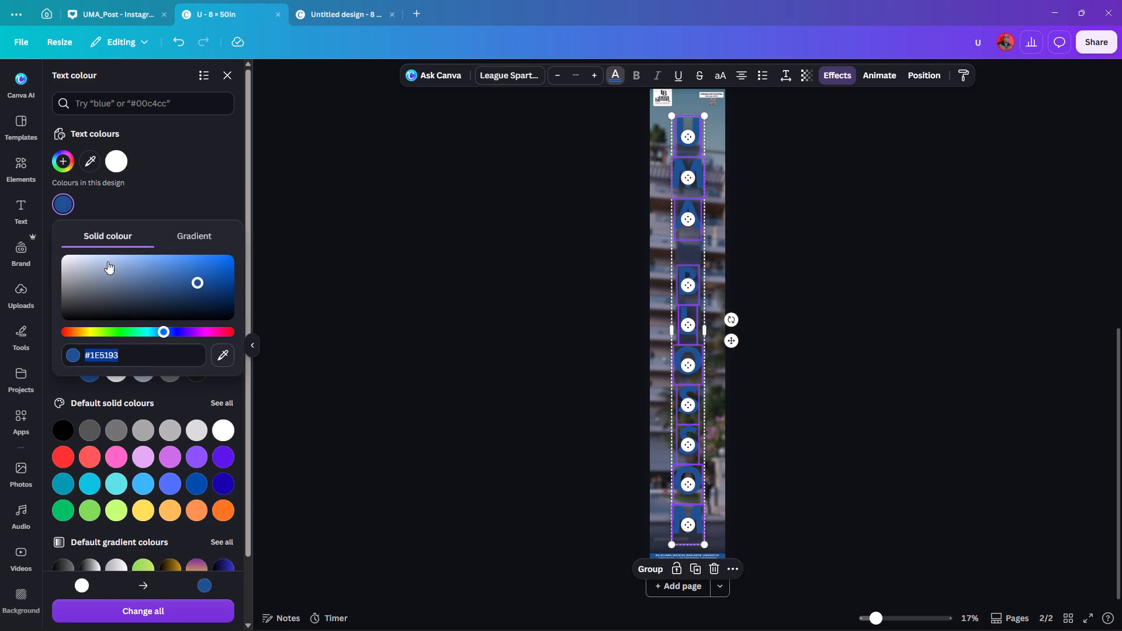
{"action": "left_click_drag", "start_coordinate": [195, 280], "coordinate": [147, 237]}
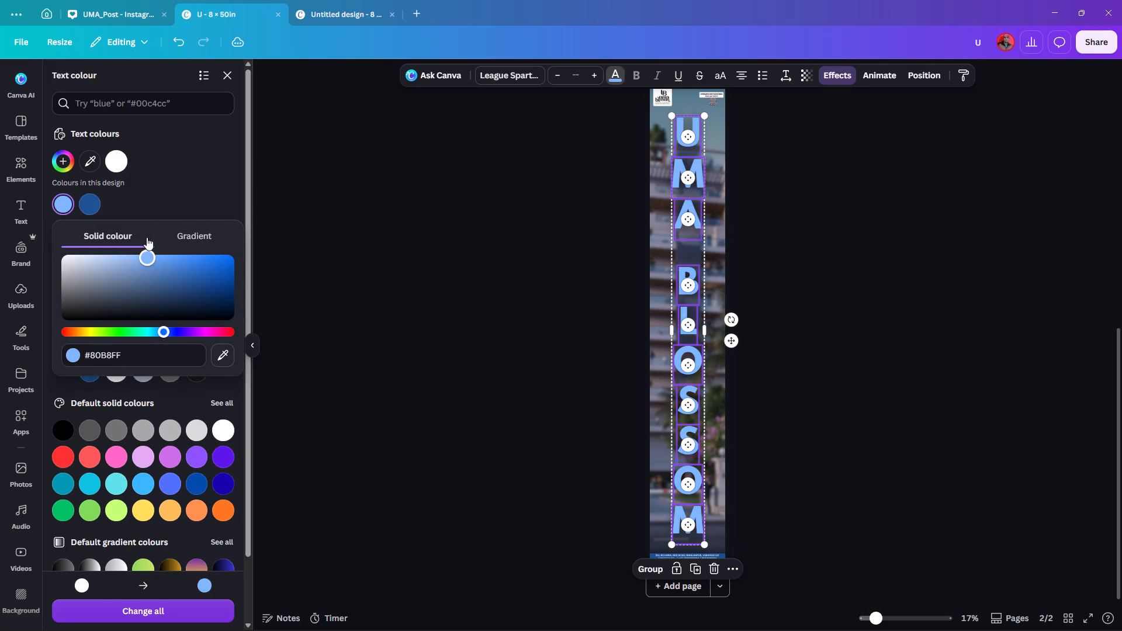
{"action": "left_click_drag", "start_coordinate": [147, 237], "coordinate": [118, 262]}
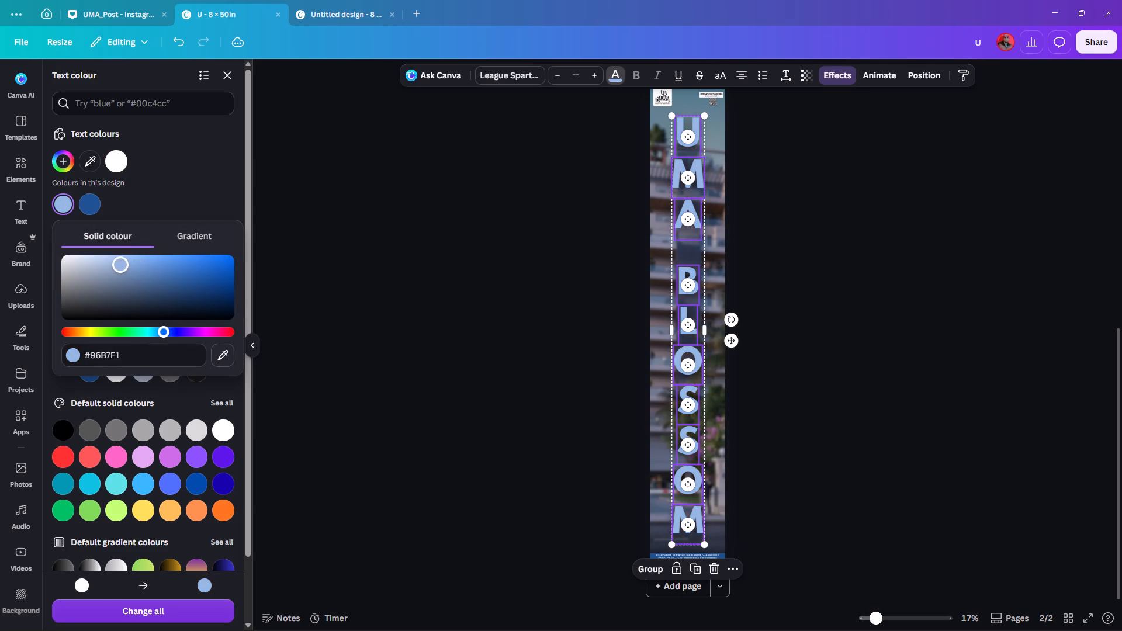
{"action": "left_click_drag", "start_coordinate": [118, 262], "coordinate": [112, 256]}
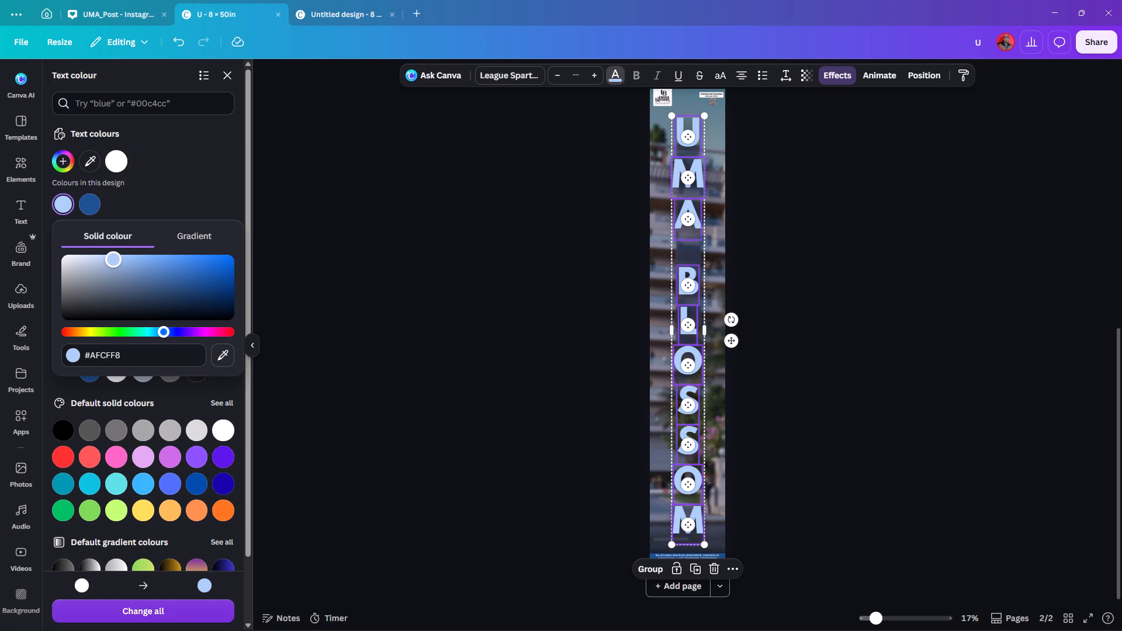
{"action": "left_click_drag", "start_coordinate": [112, 256], "coordinate": [99, 255]}
{"action": "double_click", "coordinate": [428, 265]}
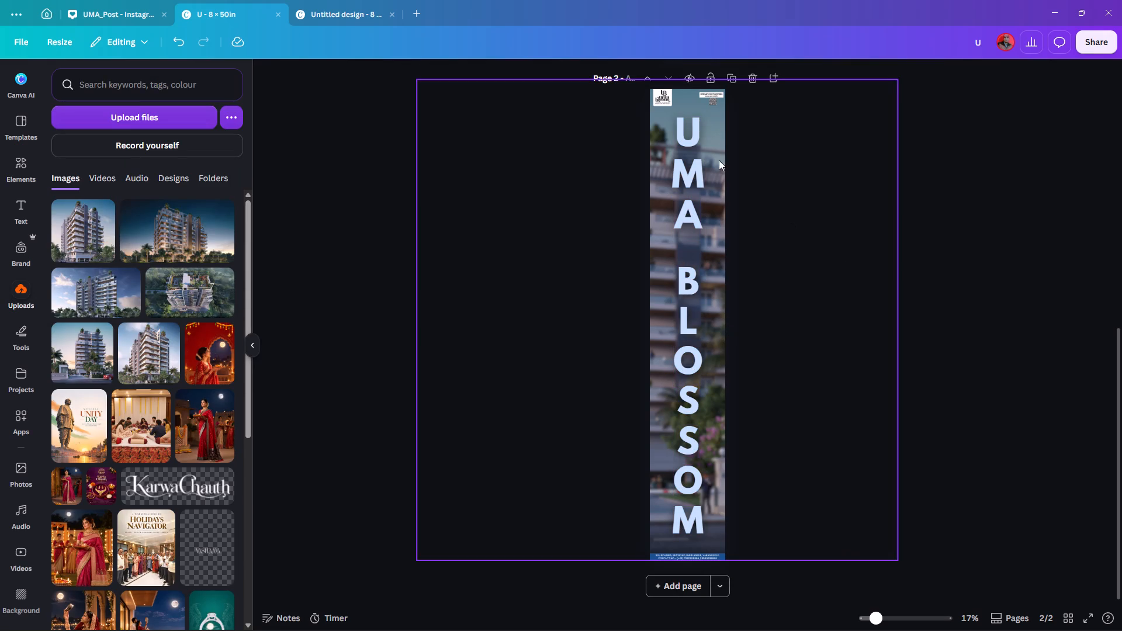
Lighten all the UMA BLOSSOM letters on page 2 to a very pale blue of about #DFEDFF.
{"action": "left_click_drag", "start_coordinate": [912, 136], "coordinate": [677, 519]}
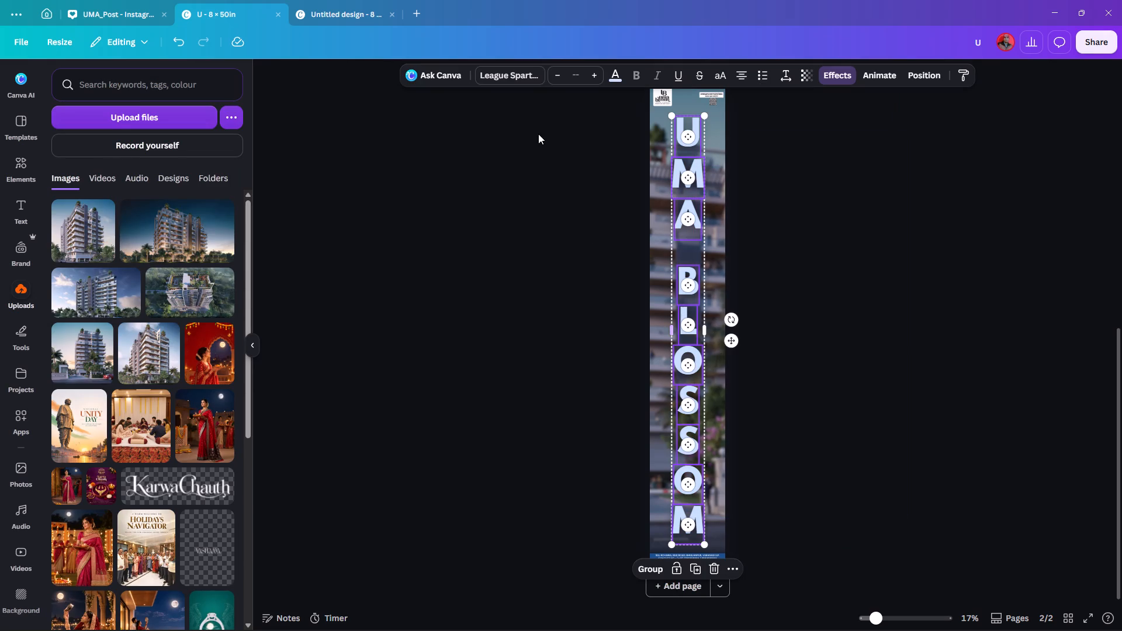
{"action": "left_click", "coordinate": [615, 75]}
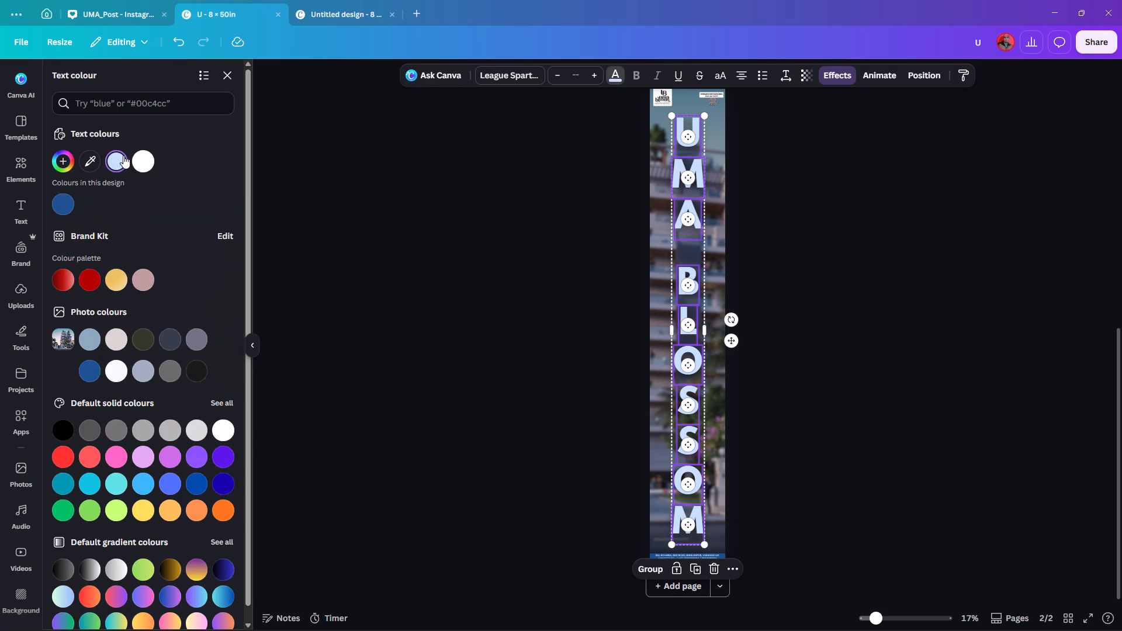
{"action": "left_click", "coordinate": [119, 160]}
{"action": "left_click_drag", "start_coordinate": [99, 213], "coordinate": [88, 209]}
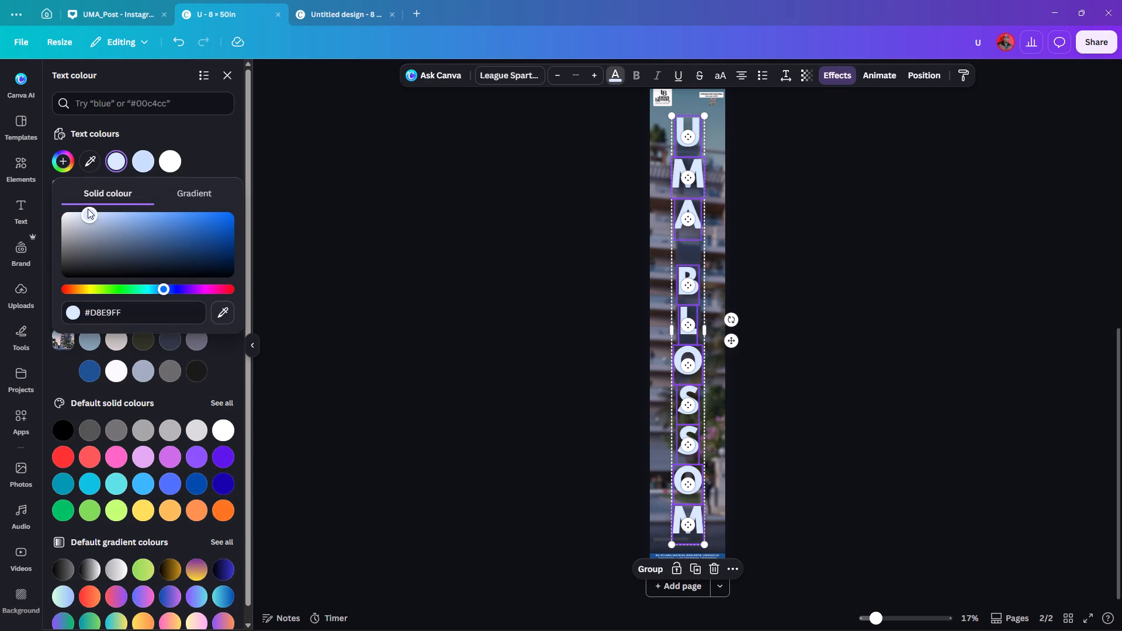
{"action": "left_click_drag", "start_coordinate": [88, 209], "coordinate": [92, 203]}
{"action": "left_click_drag", "start_coordinate": [92, 203], "coordinate": [88, 200]}
{"action": "left_click_drag", "start_coordinate": [88, 200], "coordinate": [83, 202]}
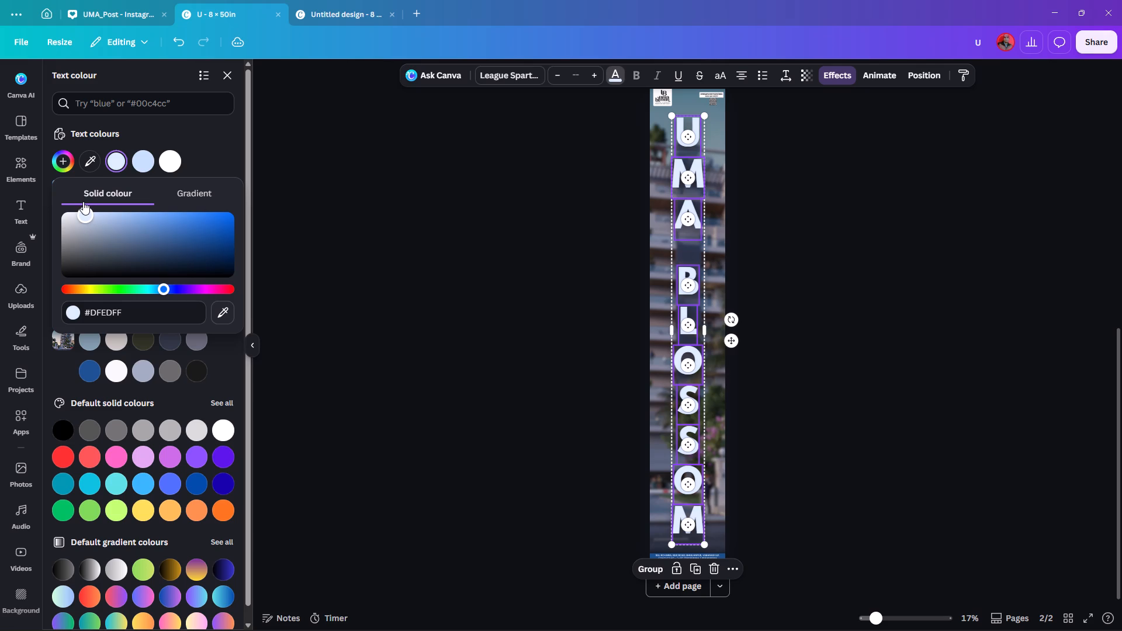
{"action": "left_click_drag", "start_coordinate": [83, 202], "coordinate": [85, 201]}
{"action": "double_click", "coordinate": [452, 176]}
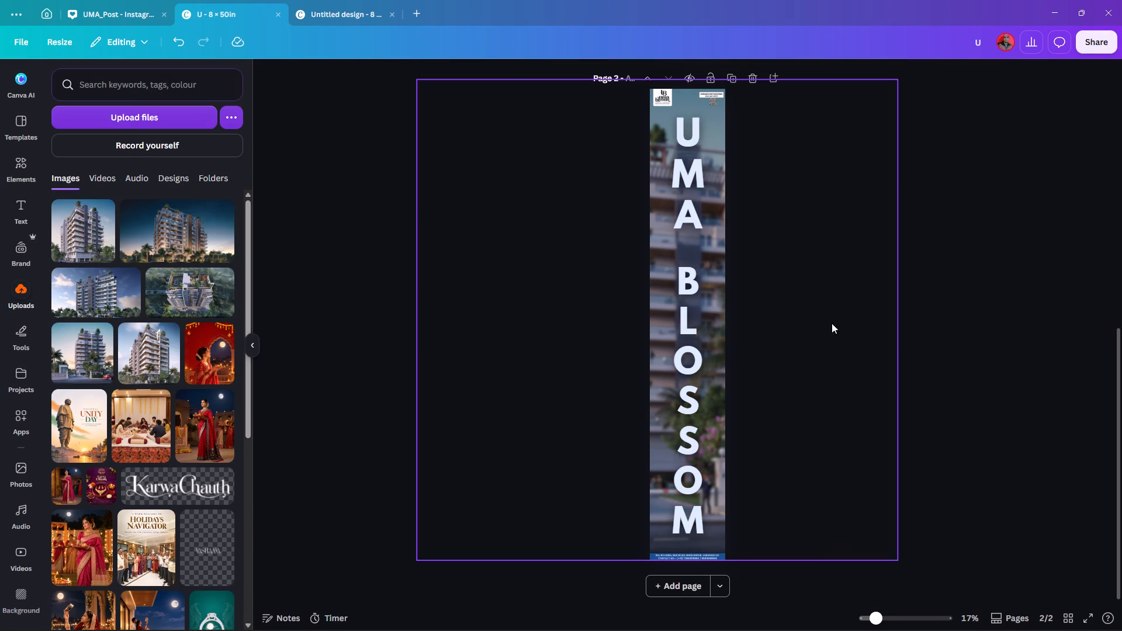
Delete page 1 with the plain blue UMA BLOSSOM banner.
{"action": "scroll", "coordinate": [831, 323], "scroll_direction": "down", "scroll_amount": 1, "text": "ctrl"}
{"action": "scroll", "coordinate": [827, 324], "scroll_direction": "up", "scroll_amount": 11}
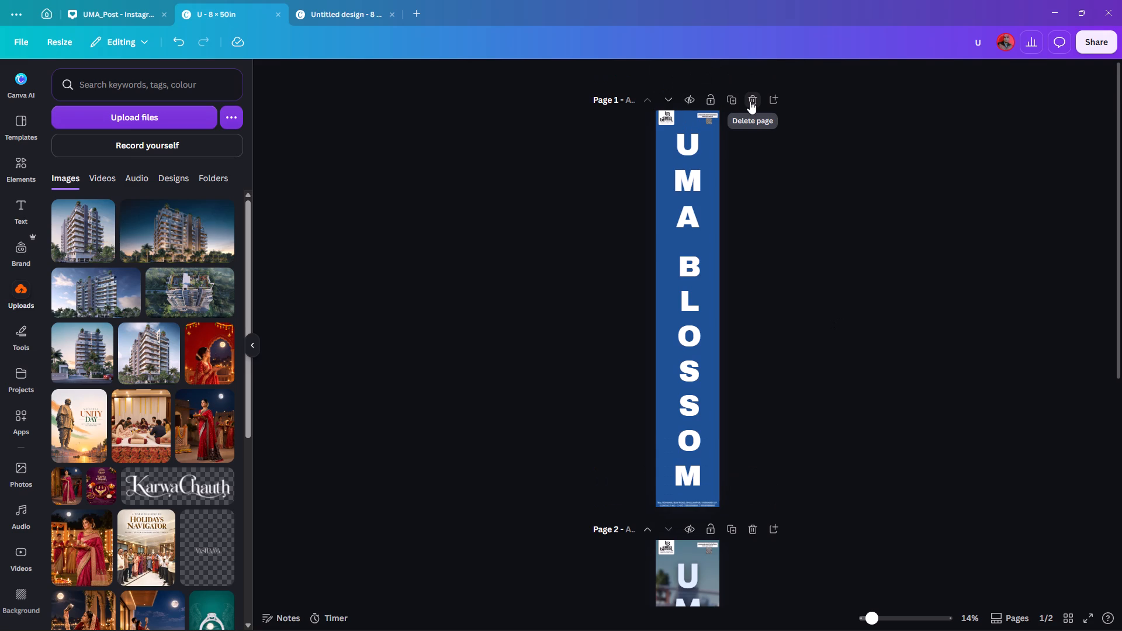
{"action": "left_click", "coordinate": [750, 101]}
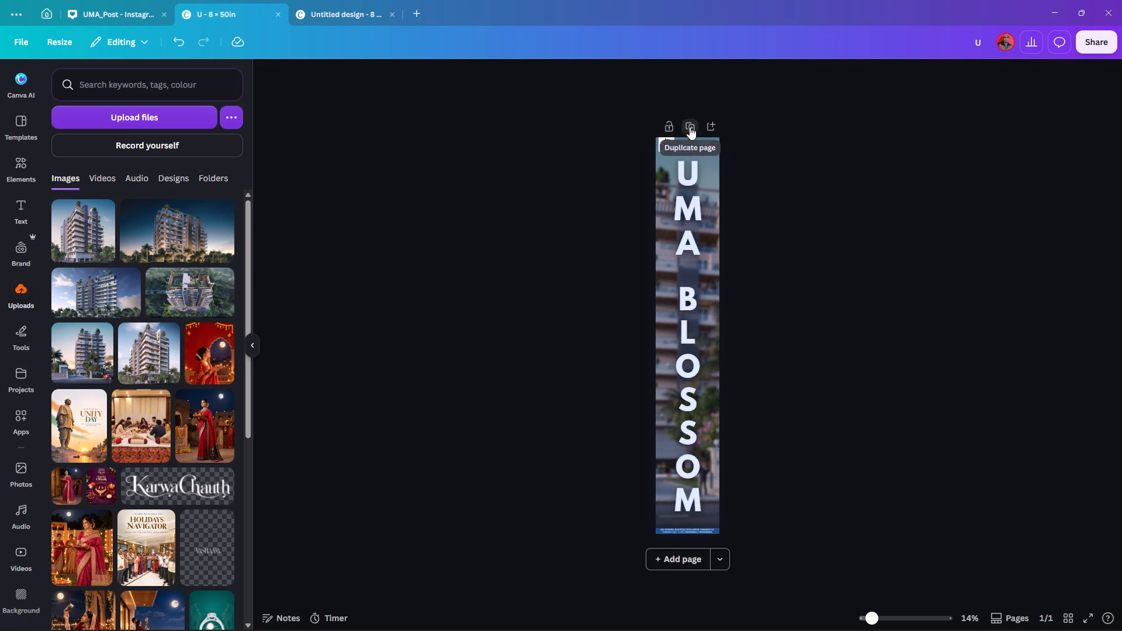
Duplicate the remaining banner page with the blurred building background.
{"action": "left_click", "coordinate": [690, 127]}
Recolour all the UMA BLOSSOM letters on the duplicated page 2 to white #ffffff.
{"action": "left_click_drag", "start_coordinate": [903, 204], "coordinate": [902, 203]}
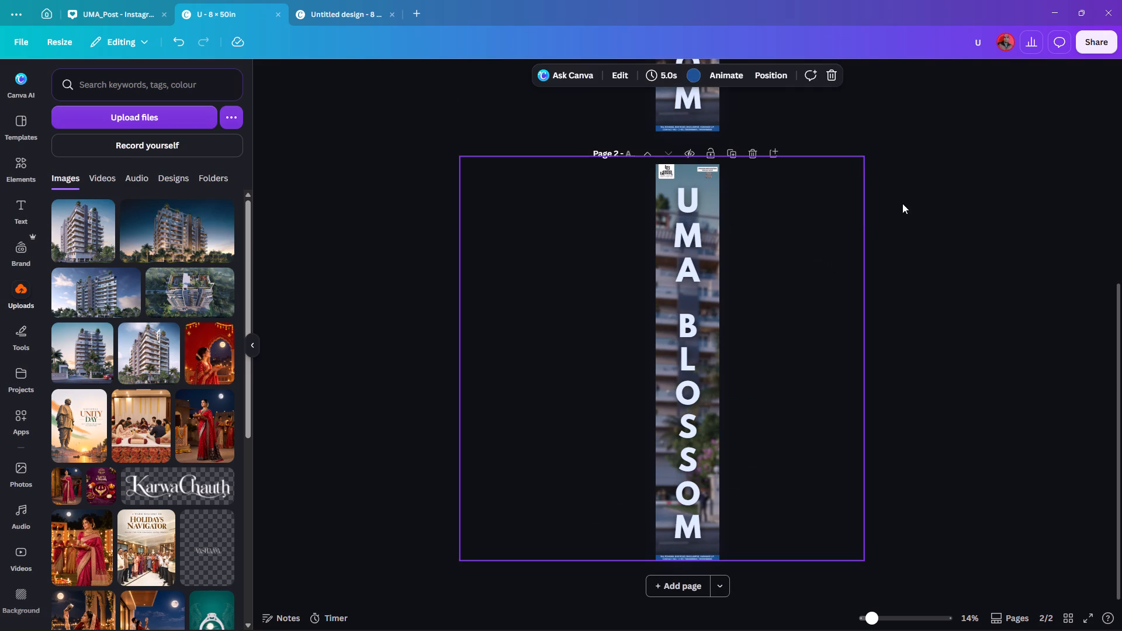
{"action": "left_click_drag", "start_coordinate": [902, 203], "coordinate": [663, 535]}
{"action": "left_click", "coordinate": [617, 80]}
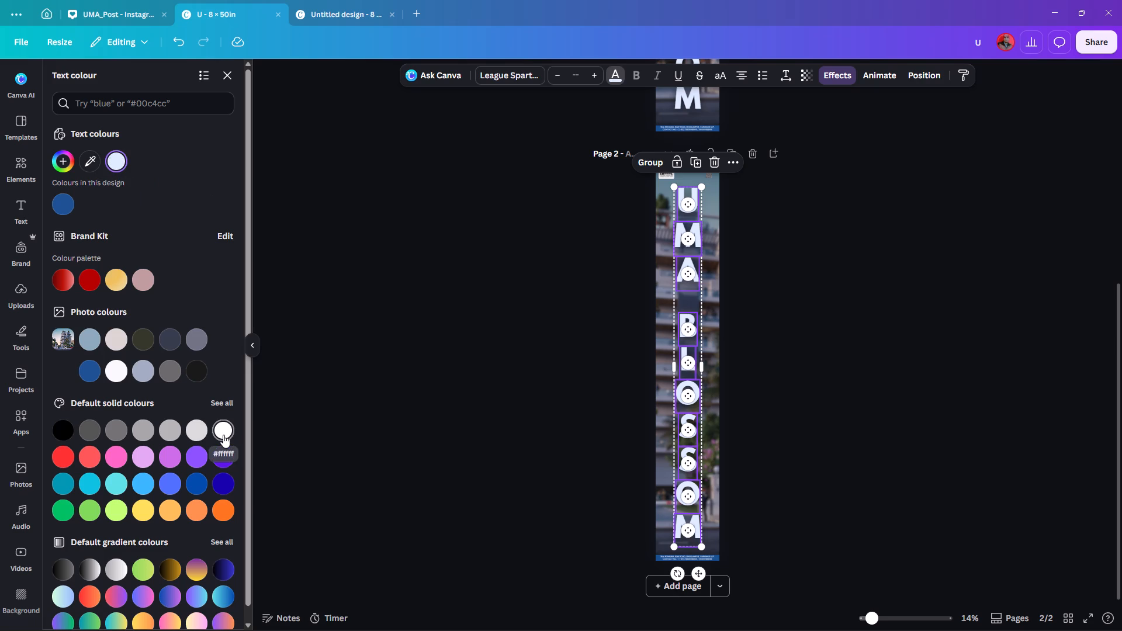
{"action": "left_click", "coordinate": [223, 435]}
{"action": "double_click", "coordinate": [835, 264]}
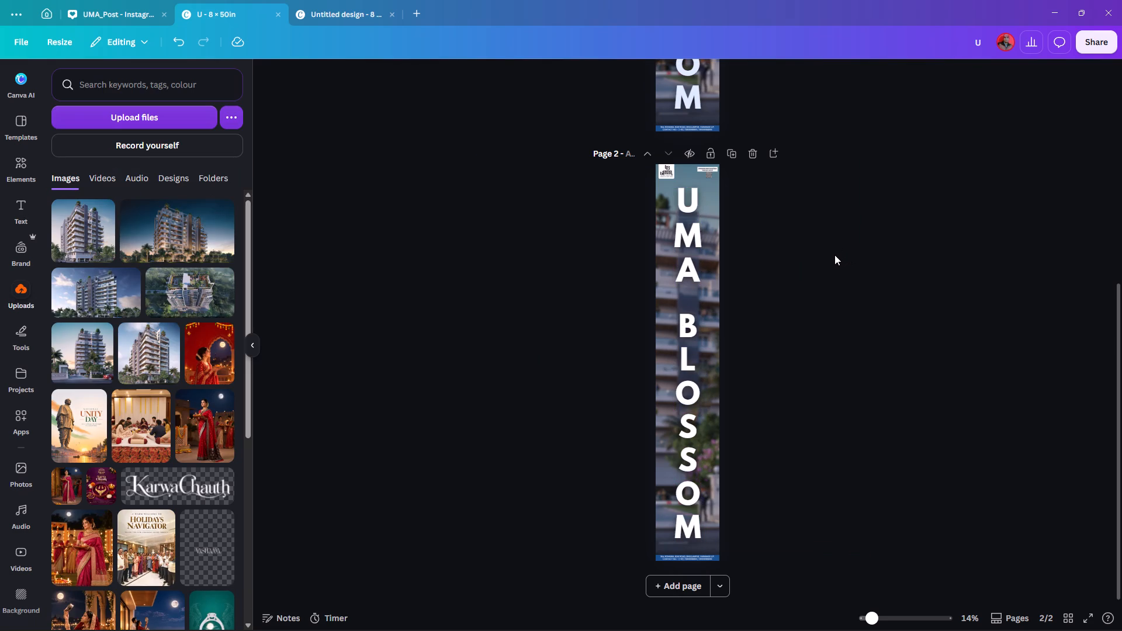
Switch to the untitled 8 × 50 in design with render-filled letters and set its white background to the photo-colour blue.
{"action": "scroll", "coordinate": [826, 258], "scroll_direction": "up", "scroll_amount": 6}
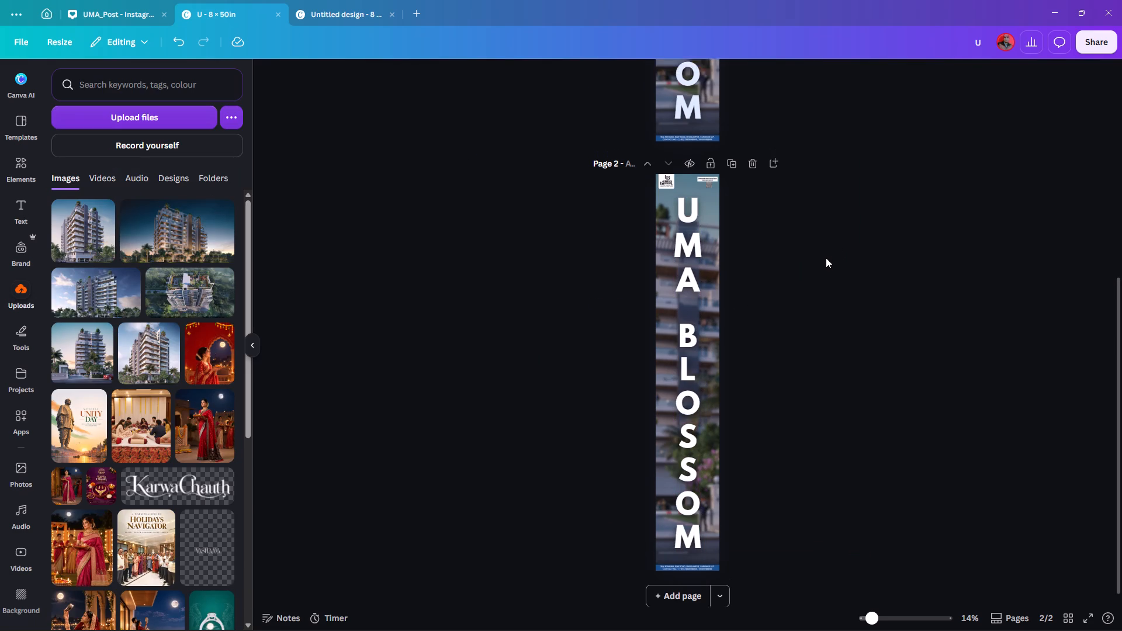
{"action": "scroll", "coordinate": [826, 258], "scroll_direction": "up", "scroll_amount": 1}
{"action": "left_click", "coordinate": [335, 8]}
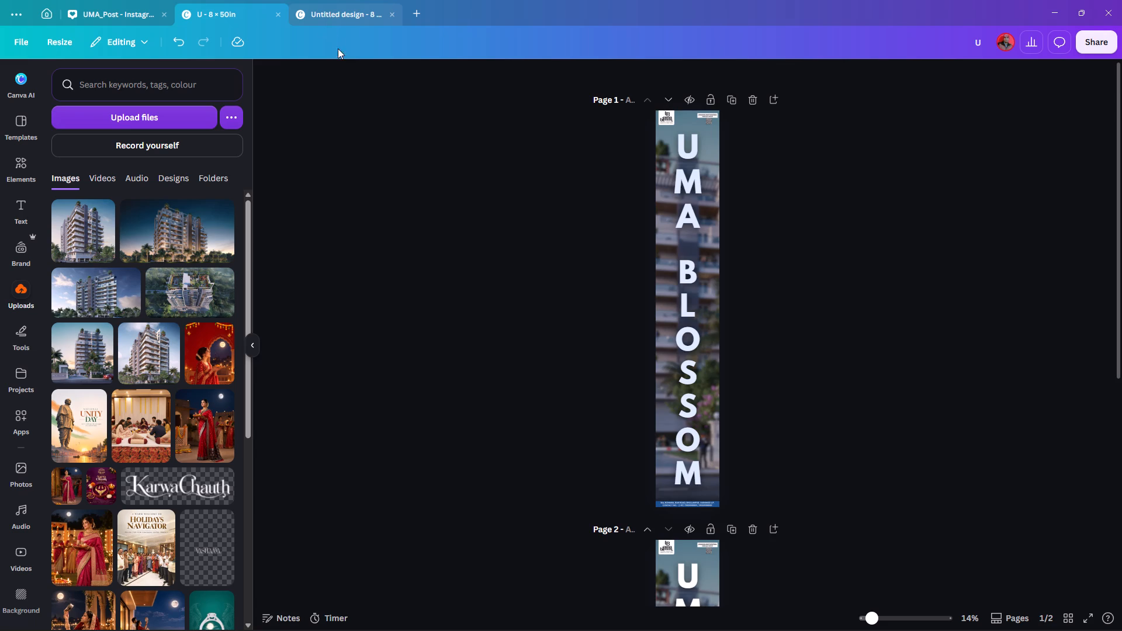
{"action": "scroll", "coordinate": [771, 105], "scroll_direction": "up", "scroll_amount": 3}
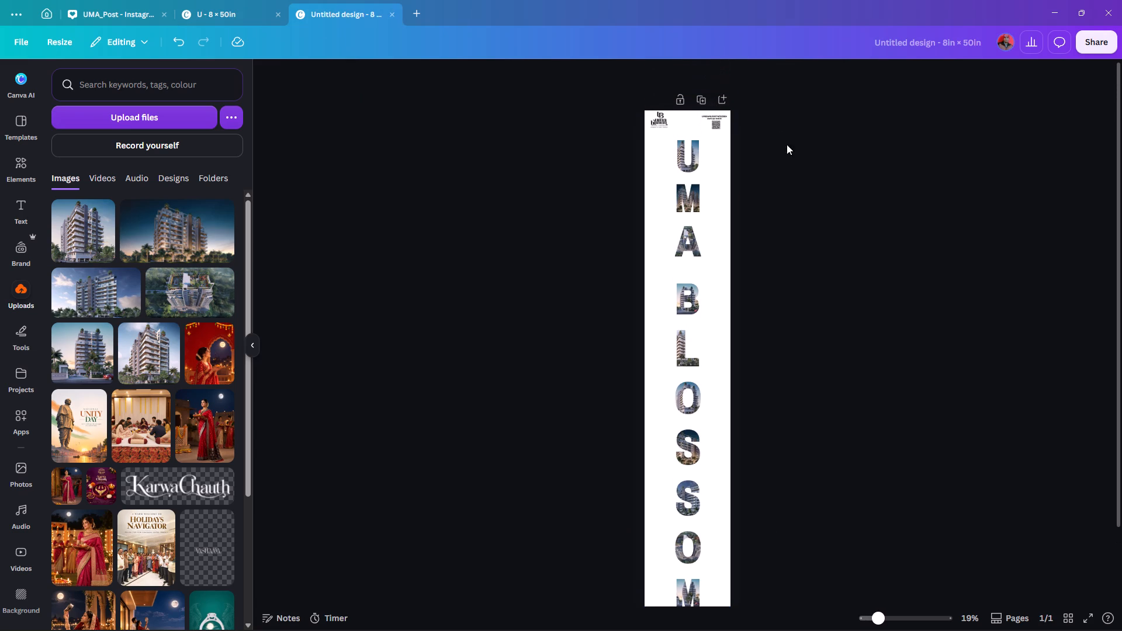
{"action": "scroll", "coordinate": [856, 230], "scroll_direction": "down", "scroll_amount": 1, "text": "ctrl"}
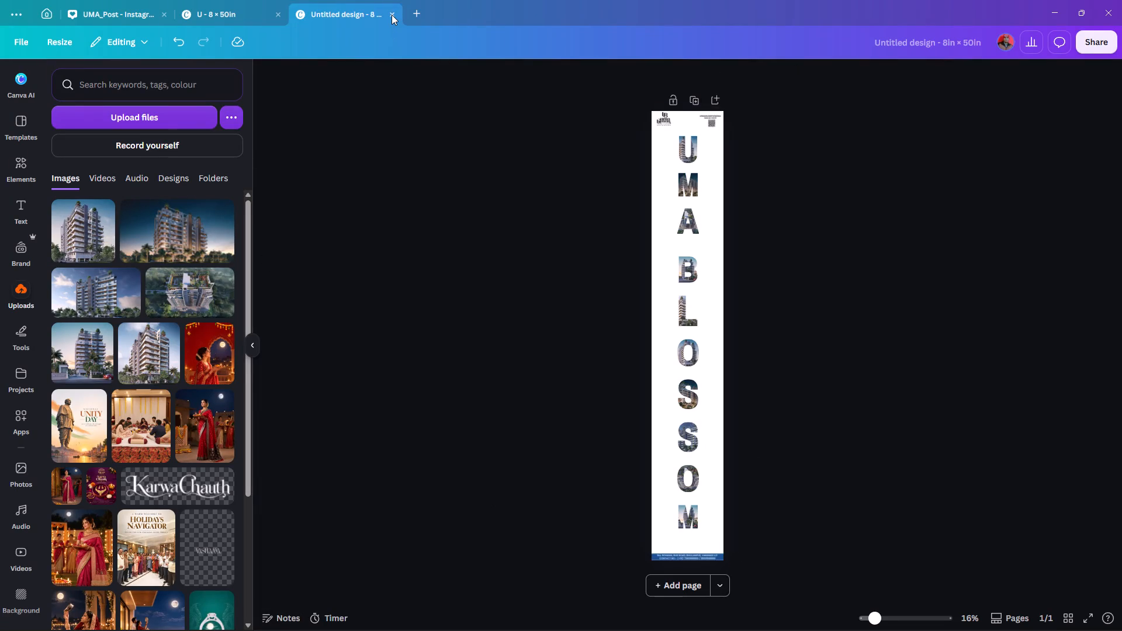
{"action": "left_click", "coordinate": [654, 235]}
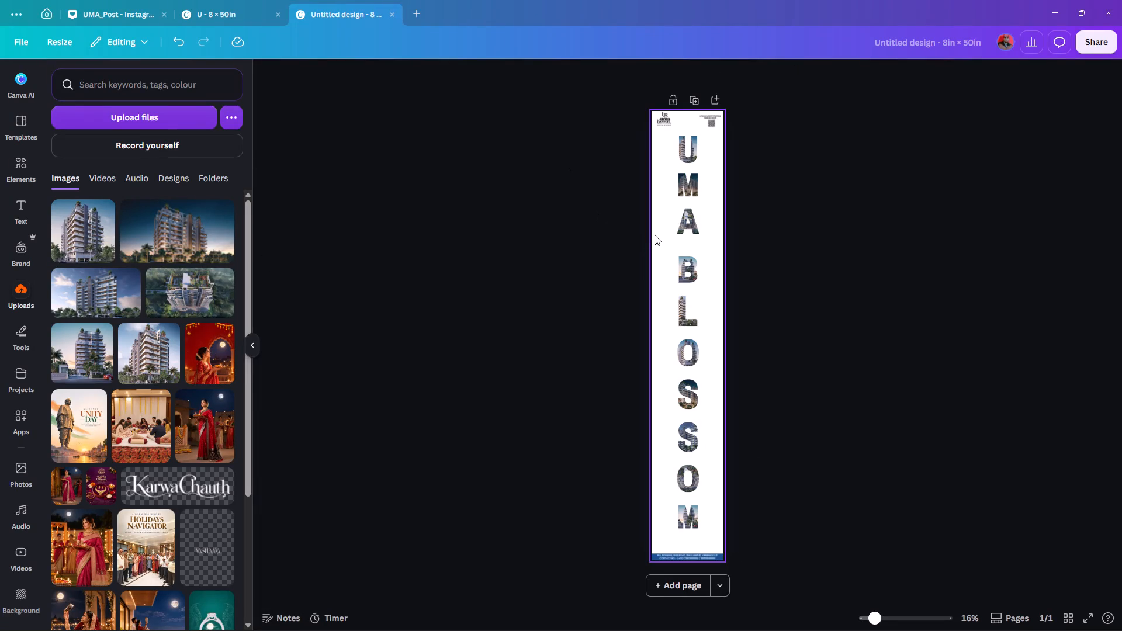
{"action": "left_click", "coordinate": [719, 72]}
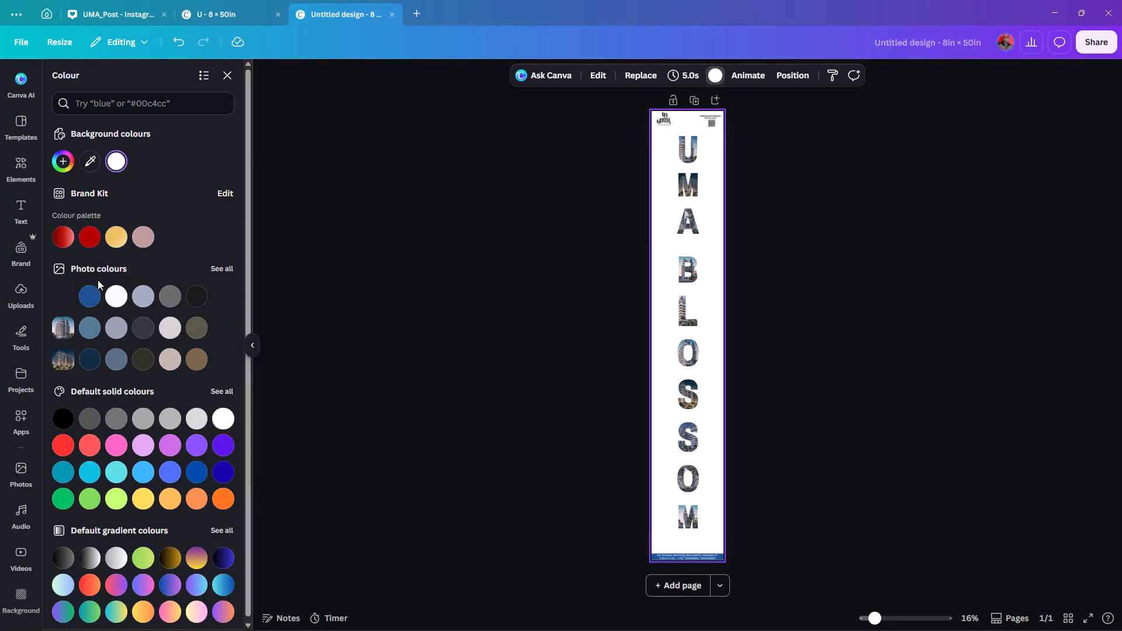
{"action": "left_click", "coordinate": [92, 301]}
{"action": "left_click", "coordinate": [93, 296]}
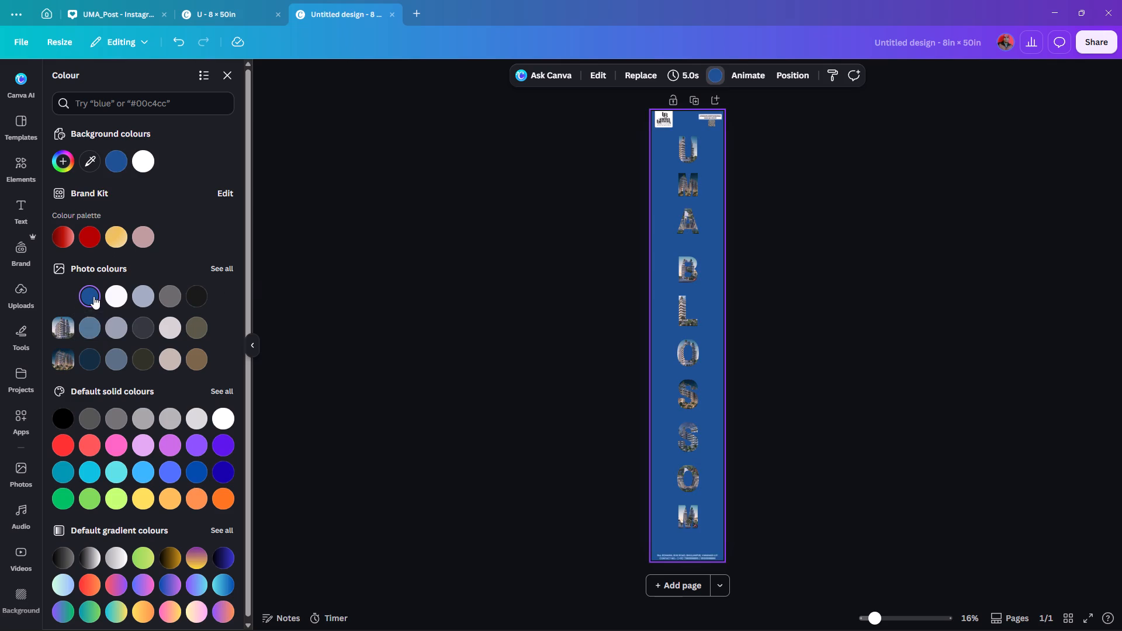
Darken the blue background of the render-filled UMA BLOSSOM banner to deep navy #002049.
{"action": "left_click", "coordinate": [116, 156]}
{"action": "left_click", "coordinate": [114, 164]}
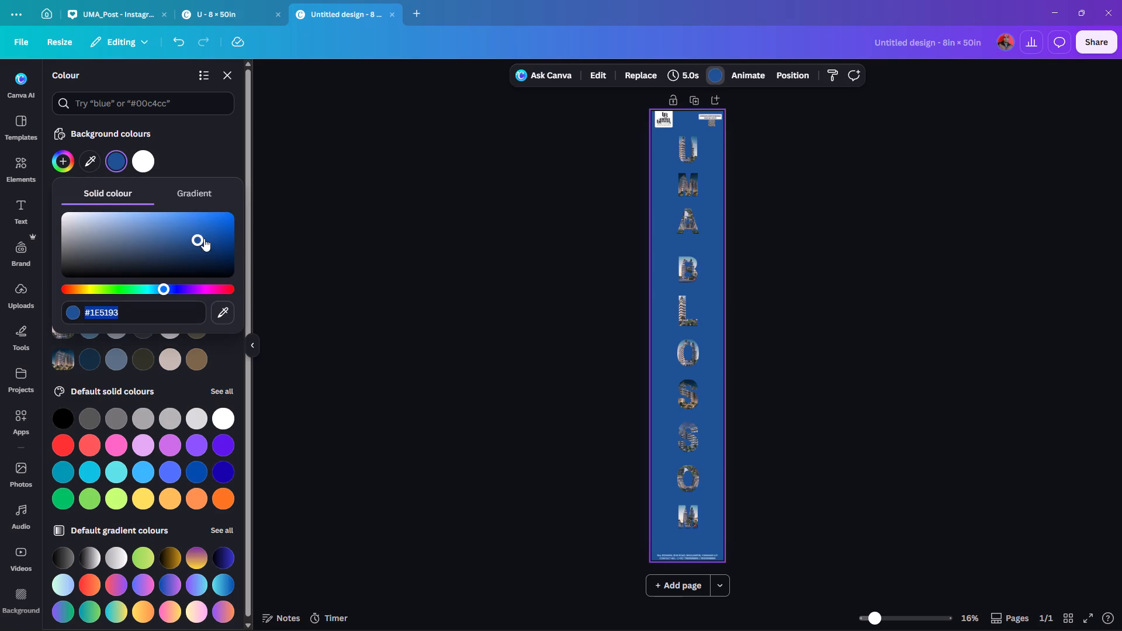
{"action": "left_click_drag", "start_coordinate": [198, 241], "coordinate": [223, 251]}
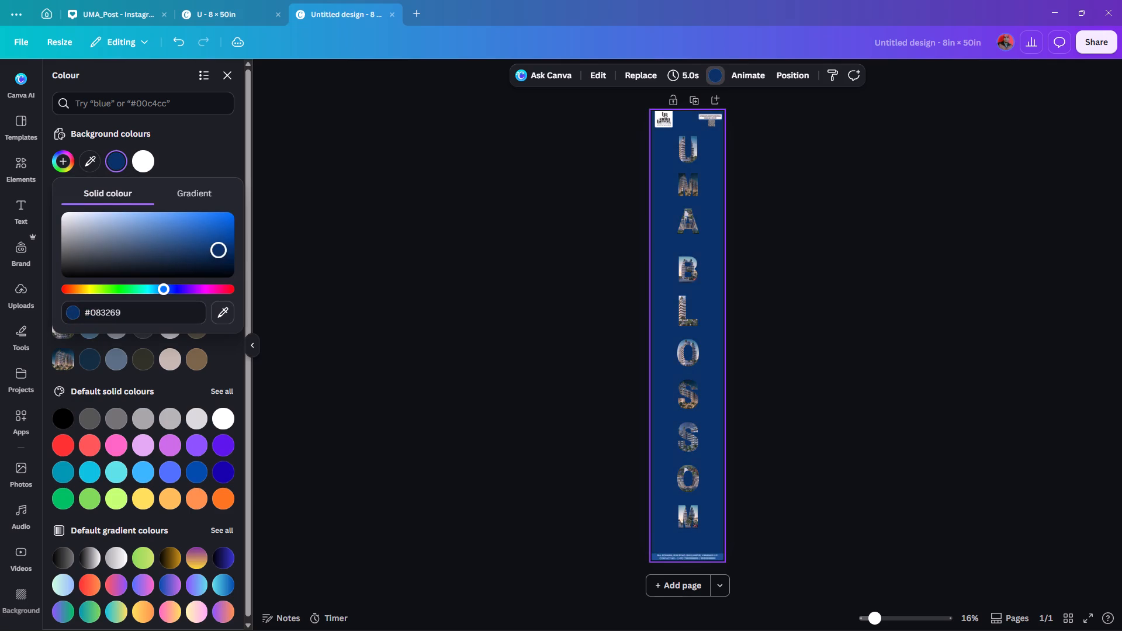
{"action": "left_click_drag", "start_coordinate": [223, 251], "coordinate": [252, 267]}
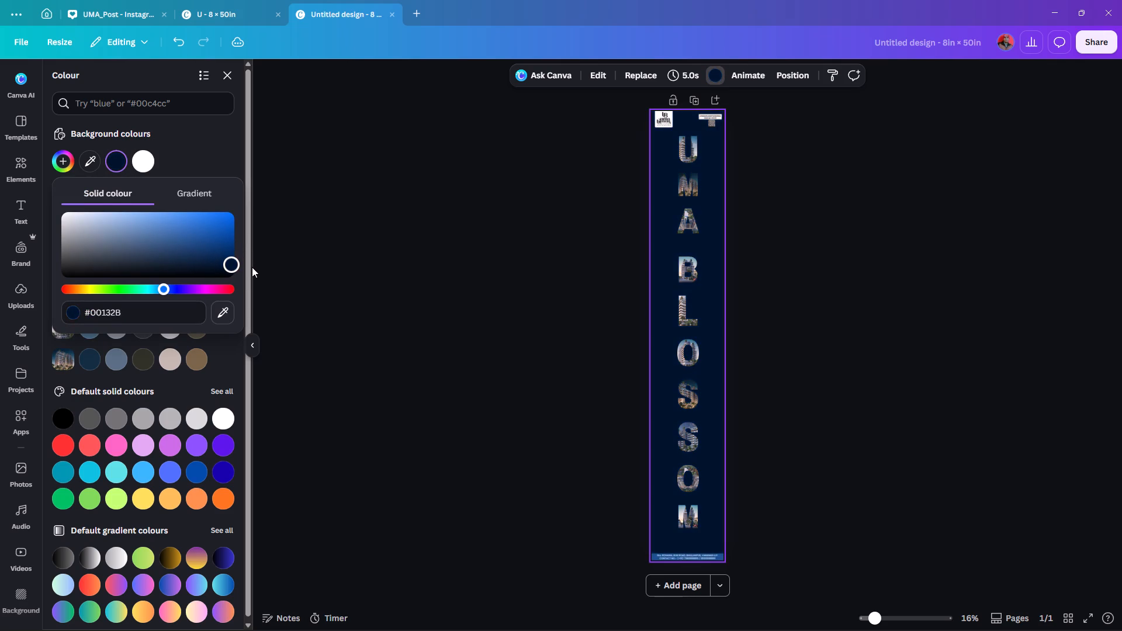
{"action": "left_click_drag", "start_coordinate": [252, 267], "coordinate": [261, 258]}
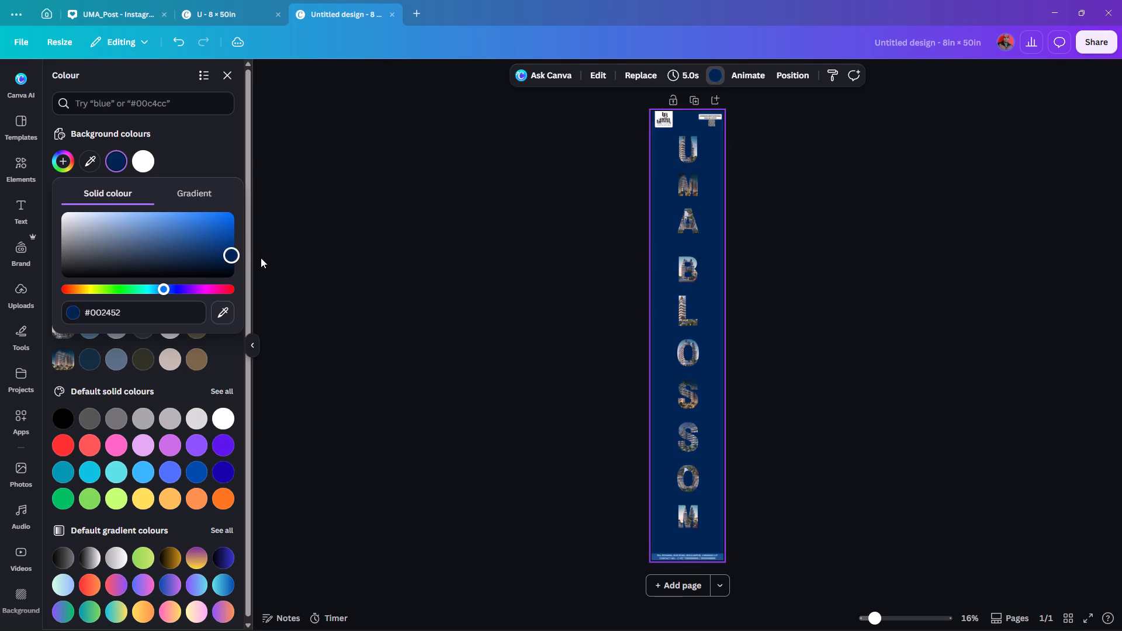
{"action": "left_click_drag", "start_coordinate": [261, 258], "coordinate": [264, 255]}
{"action": "left_click_drag", "start_coordinate": [264, 255], "coordinate": [279, 247]}
{"action": "left_click_drag", "start_coordinate": [228, 245], "coordinate": [221, 252]}
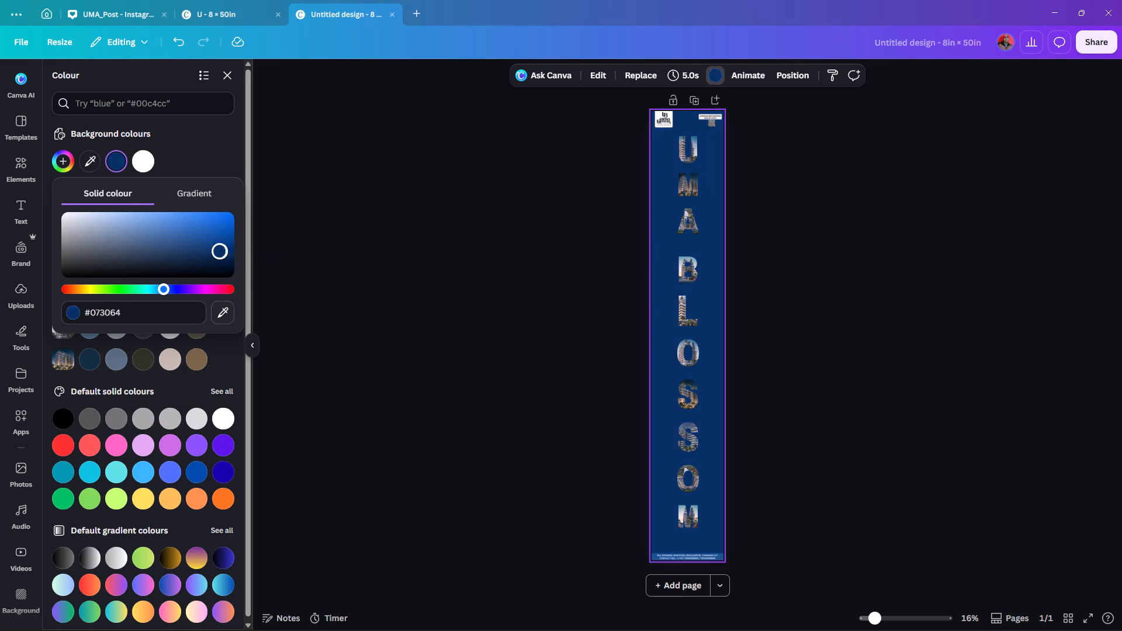
{"action": "left_click_drag", "start_coordinate": [221, 252], "coordinate": [212, 252]}
{"action": "left_click_drag", "start_coordinate": [212, 252], "coordinate": [234, 258]}
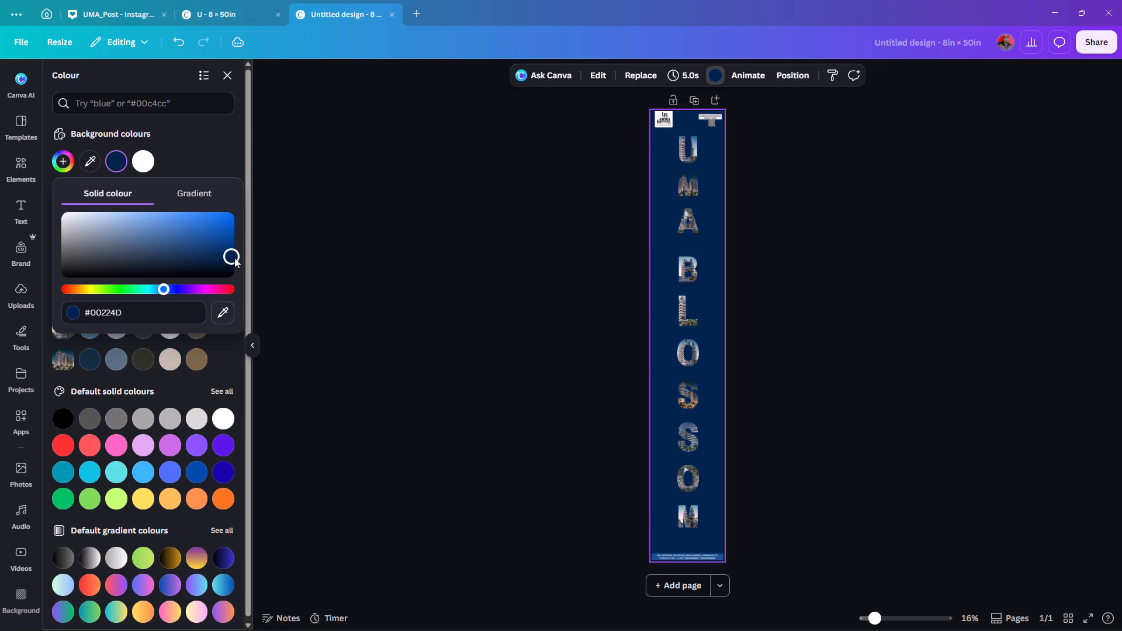
{"action": "left_click_drag", "start_coordinate": [234, 258], "coordinate": [247, 257]}
{"action": "left_click_drag", "start_coordinate": [247, 257], "coordinate": [260, 260]}
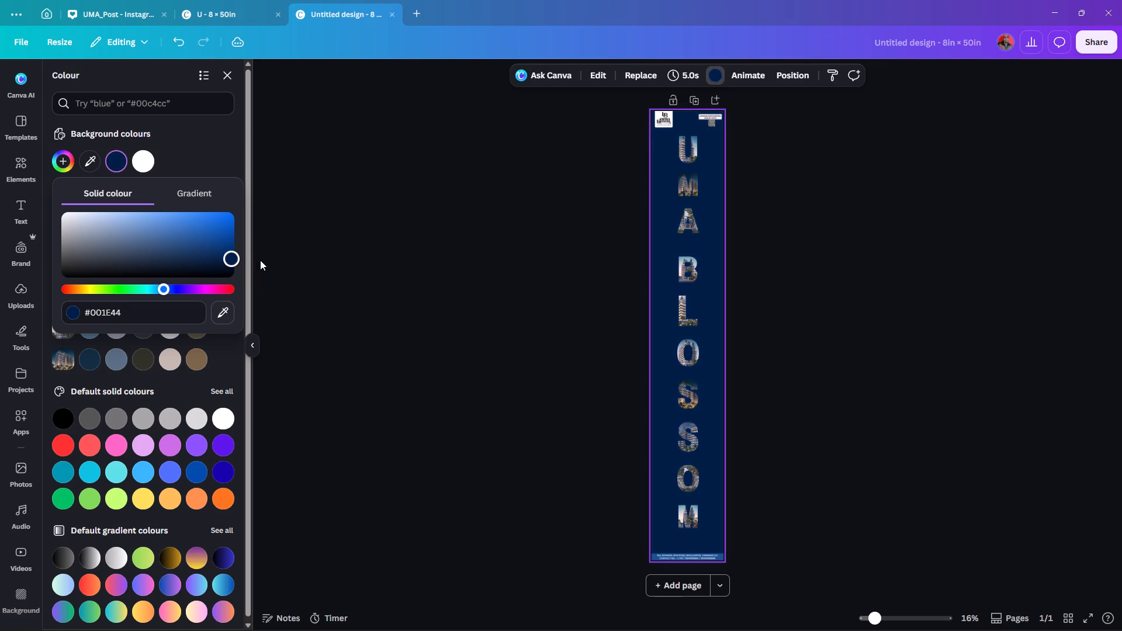
{"action": "left_click_drag", "start_coordinate": [260, 260], "coordinate": [267, 259]}
Close the background colour picker and deselect the navy render-filled banner.
{"action": "left_click_drag", "start_coordinate": [267, 259], "coordinate": [267, 260]}
{"action": "double_click", "coordinate": [465, 245]}
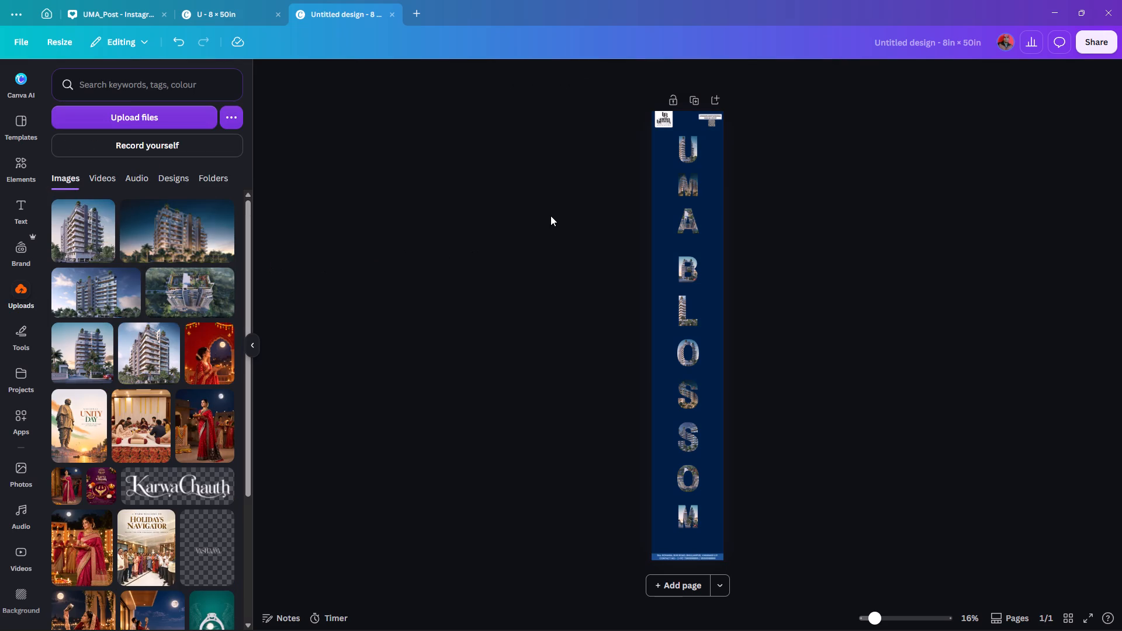
Switch to the U 8 × 50 in design and capture a screenshot of the full page 2 banner with white UMA BLOSSOM lettering.
{"action": "left_click", "coordinate": [216, 10]}
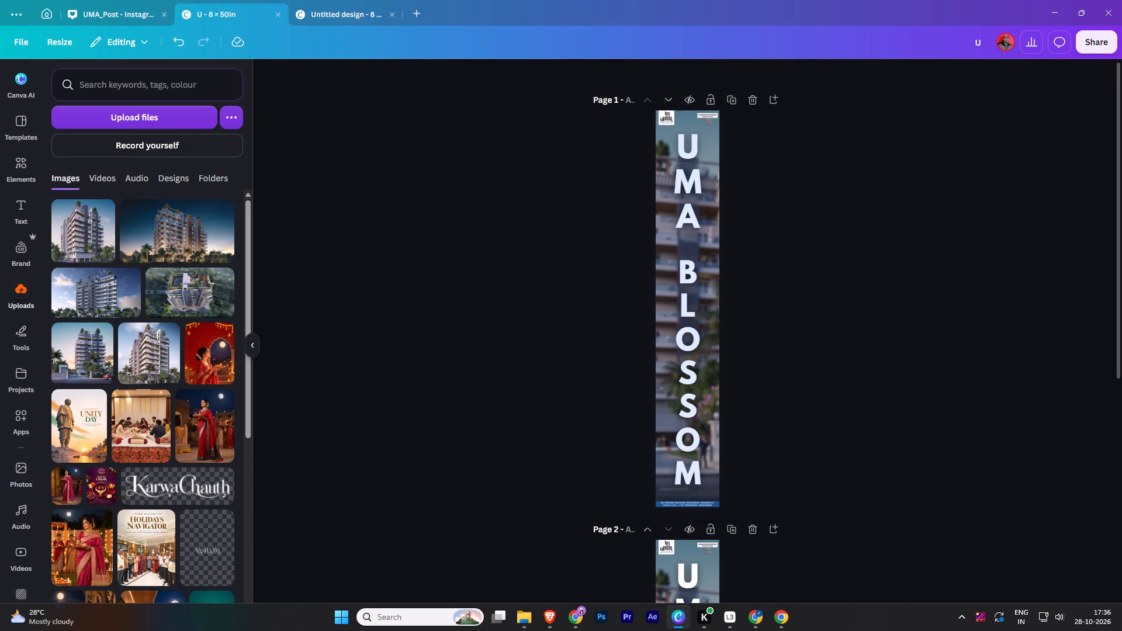
{"action": "left_click", "coordinate": [1024, 449]}
{"action": "scroll", "coordinate": [971, 401], "scroll_direction": "down", "scroll_amount": 14}
{"action": "scroll", "coordinate": [960, 384], "scroll_direction": "up", "scroll_amount": 5}
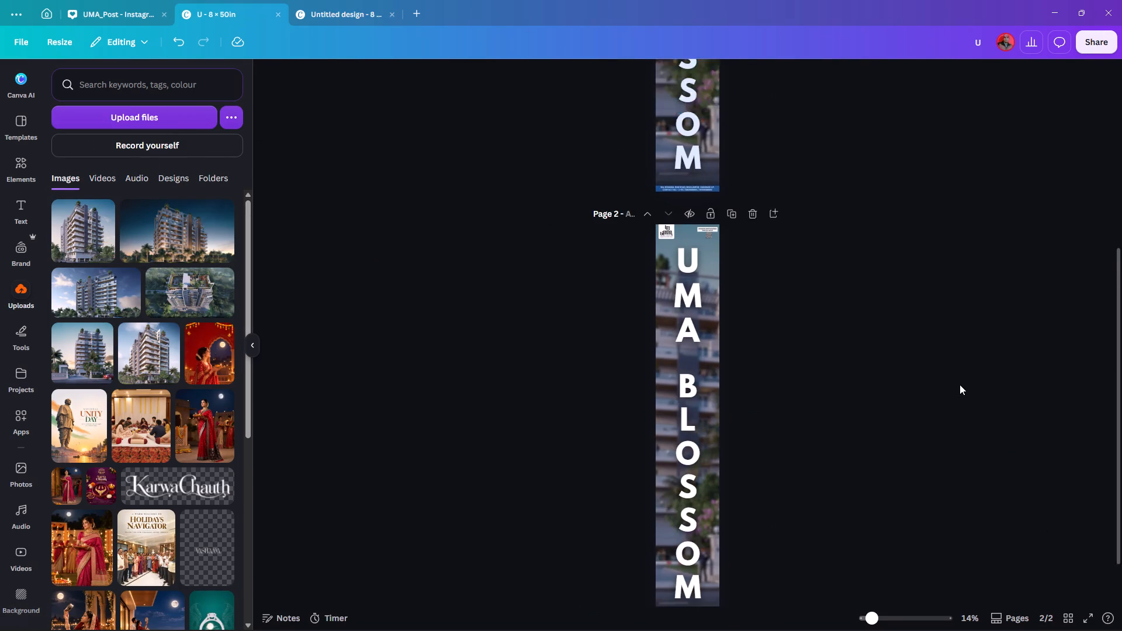
{"action": "scroll", "coordinate": [960, 384], "scroll_direction": "up", "scroll_amount": 4}
{"action": "scroll", "coordinate": [960, 384], "scroll_direction": "down", "scroll_amount": 15}
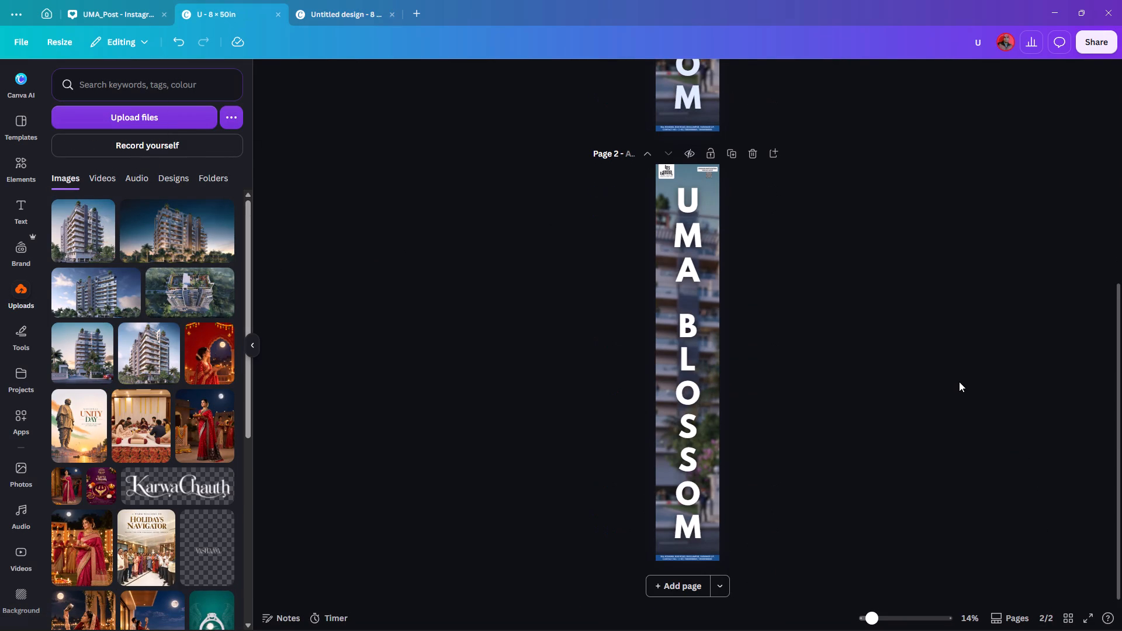
{"action": "scroll", "coordinate": [959, 382], "scroll_direction": "up", "scroll_amount": 2, "text": "ctrl"}
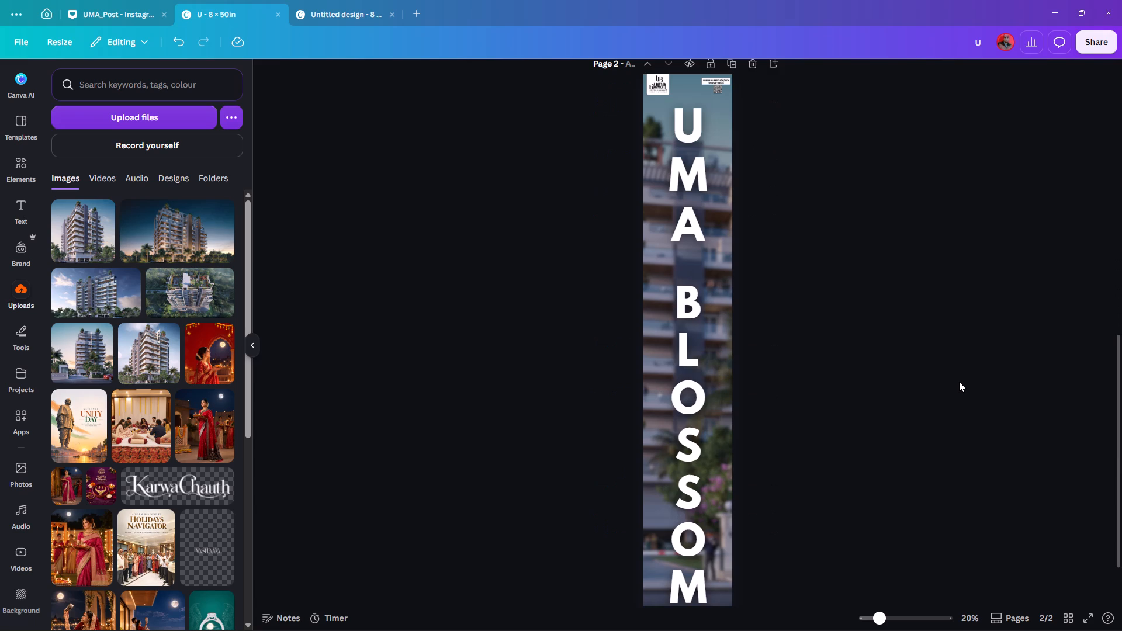
{"action": "scroll", "coordinate": [959, 382], "scroll_direction": "down", "scroll_amount": 1, "text": "ctrl"}
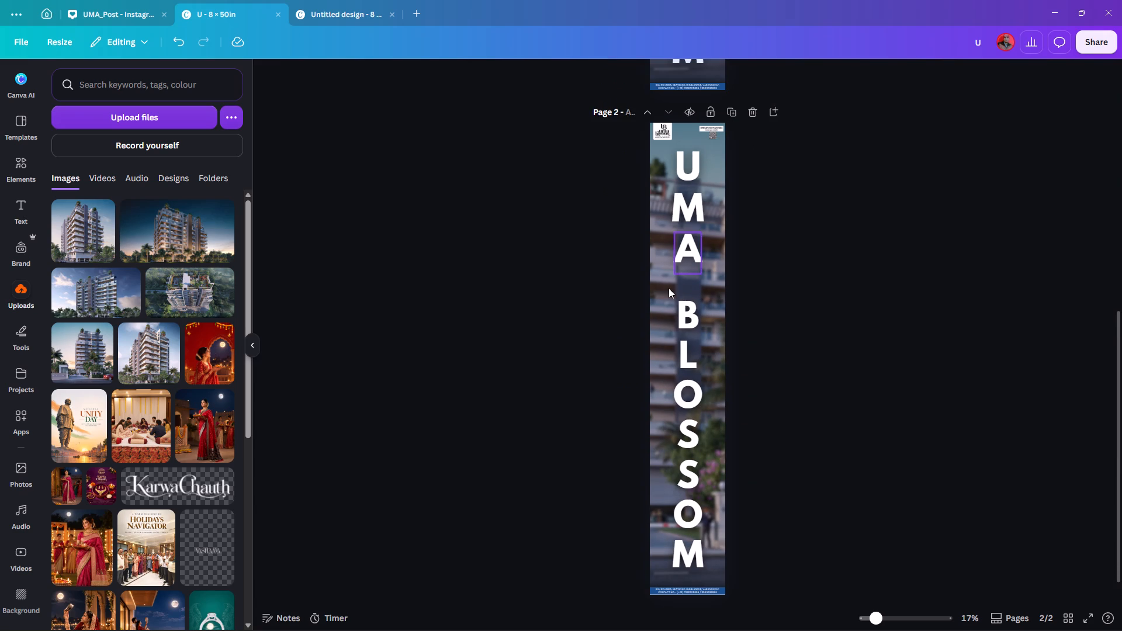
{"action": "key", "text": "shift+super+s"}
{"action": "left_click_drag", "start_coordinate": [648, 122], "coordinate": [756, 346]}
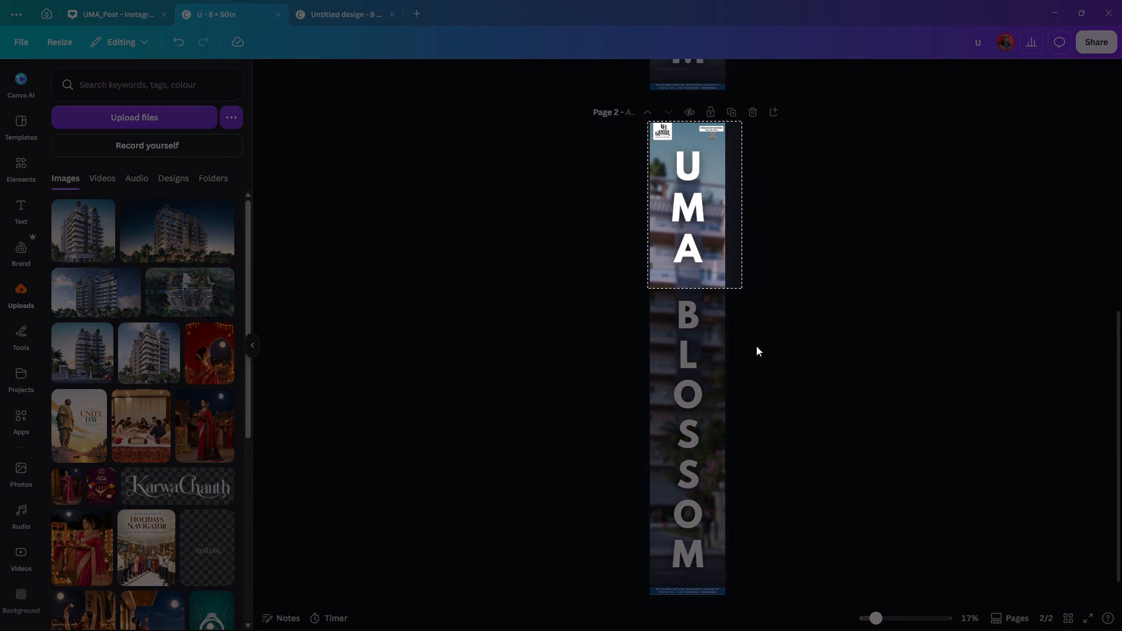
{"action": "left_click_drag", "start_coordinate": [756, 346], "coordinate": [727, 597]}
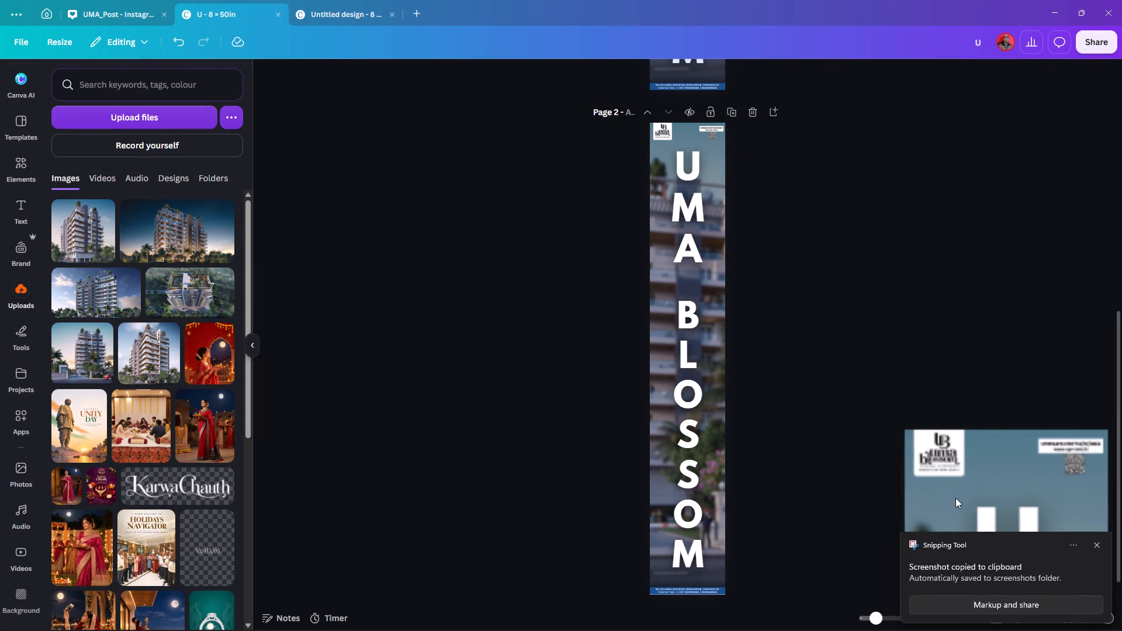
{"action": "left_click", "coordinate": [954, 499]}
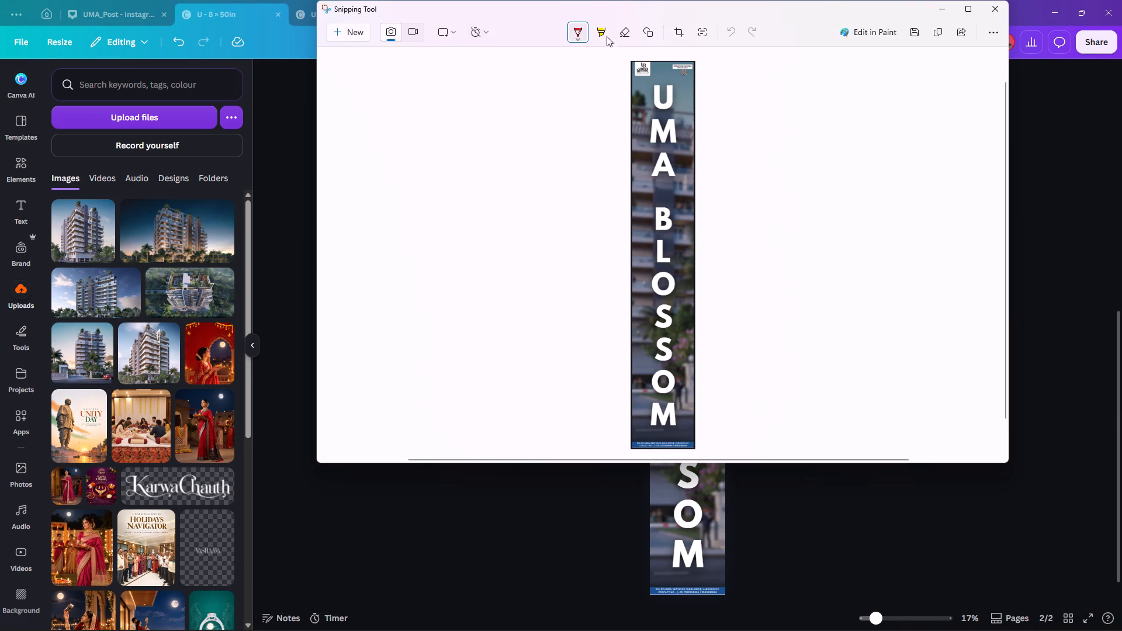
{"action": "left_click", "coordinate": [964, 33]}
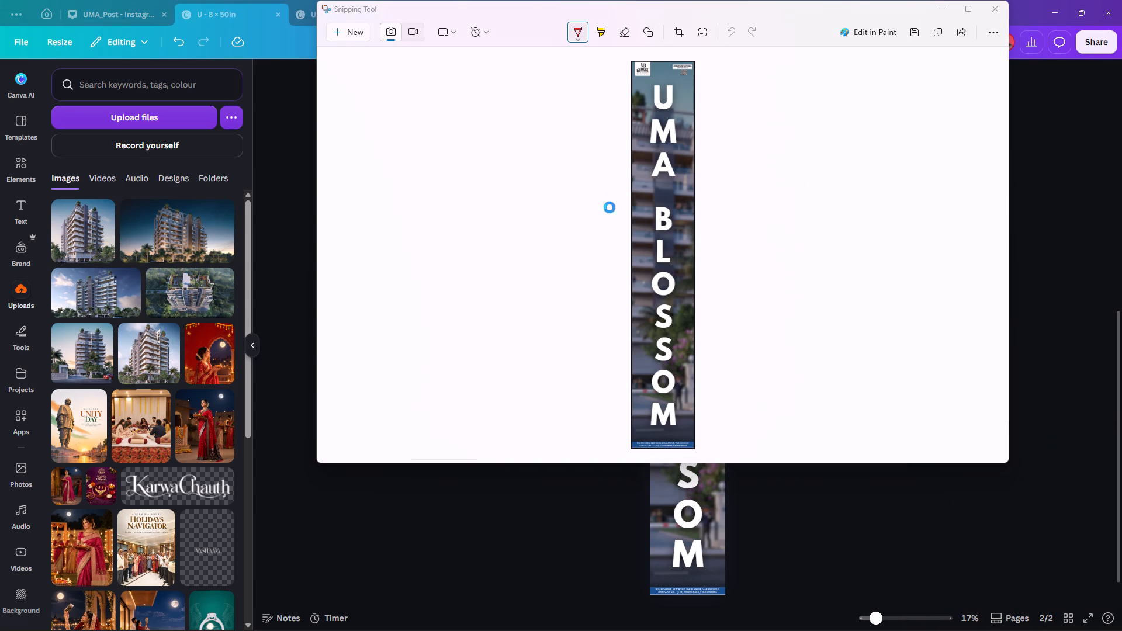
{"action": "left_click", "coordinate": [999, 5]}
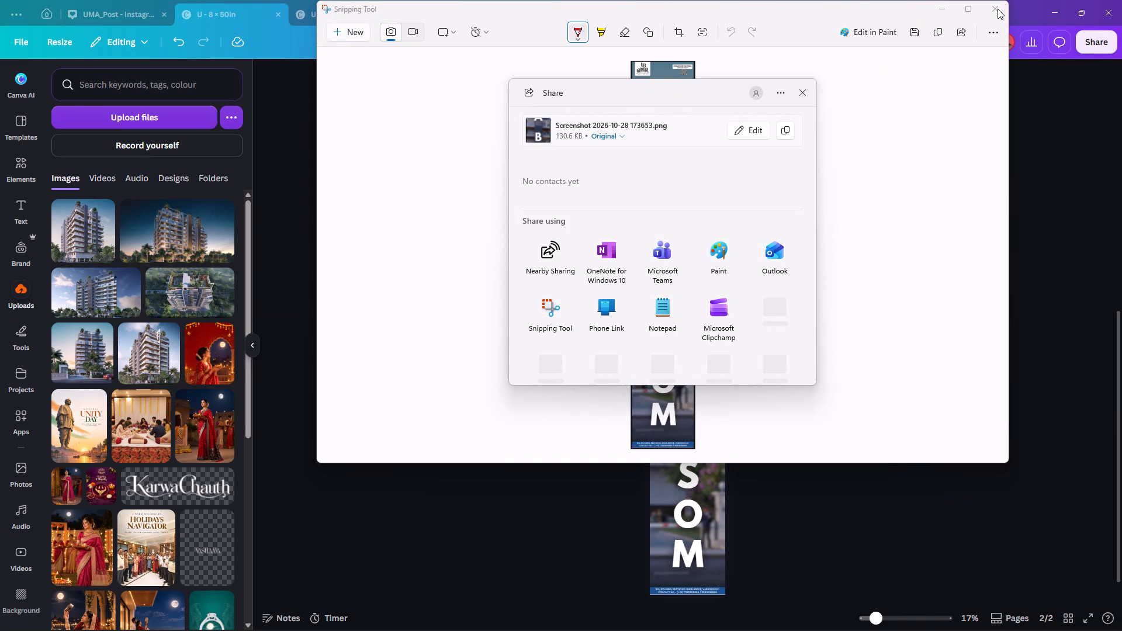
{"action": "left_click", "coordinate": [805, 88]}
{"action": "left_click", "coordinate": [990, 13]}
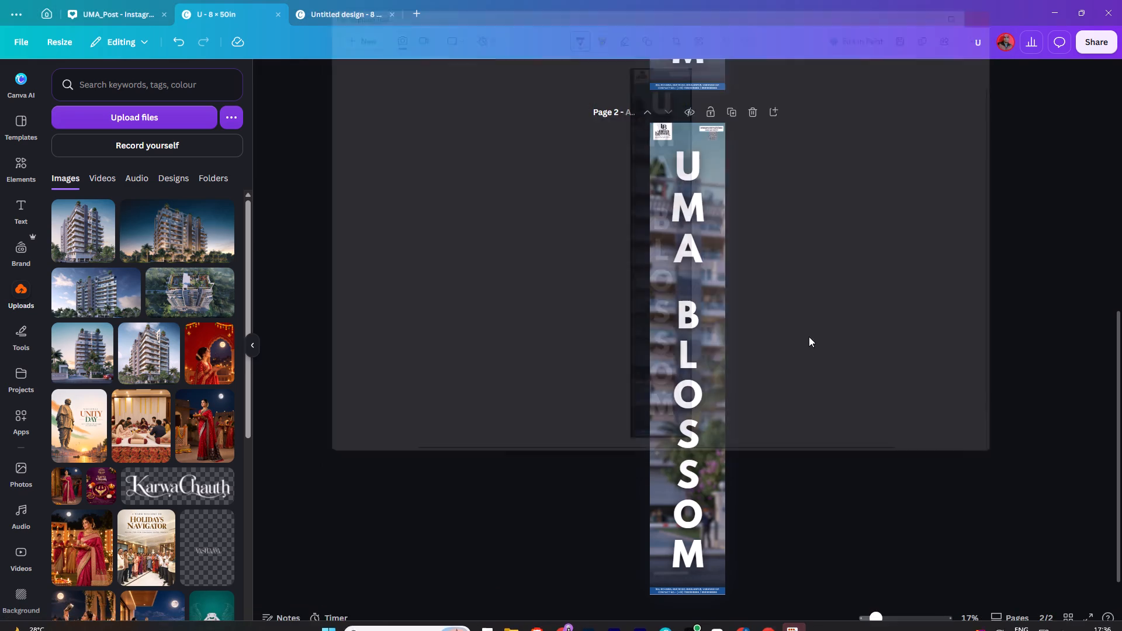
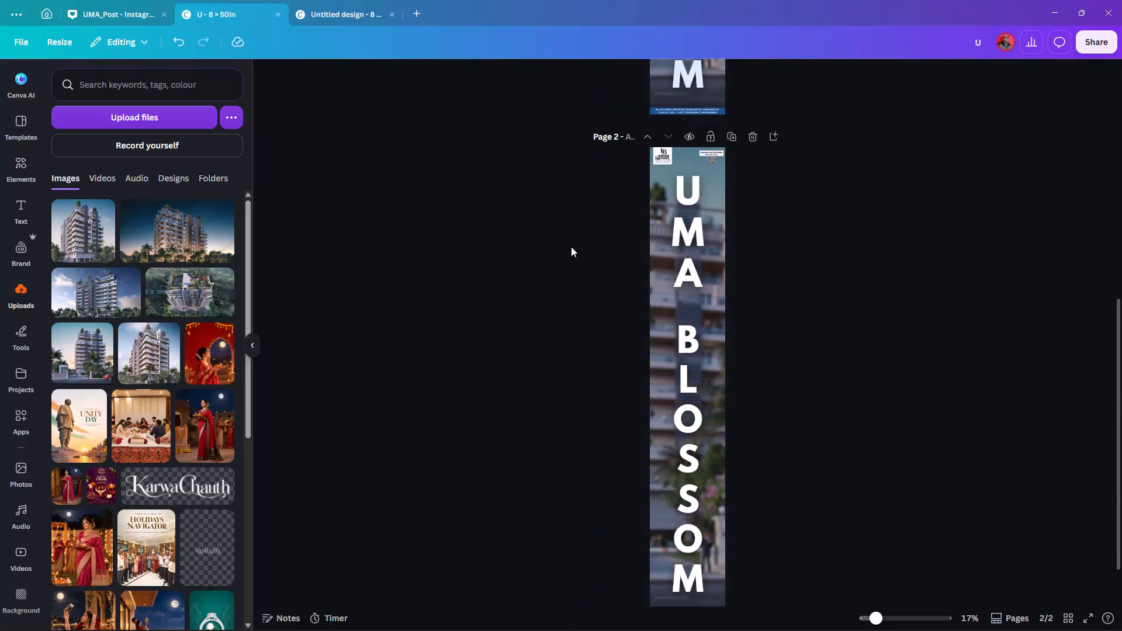
Set all the UMA BLOSSOM letters on page 2 to pure white #FFFFFF and deselect them.
{"action": "scroll", "coordinate": [571, 247], "scroll_direction": "down", "scroll_amount": 14}
{"action": "left_click", "coordinate": [688, 131]}
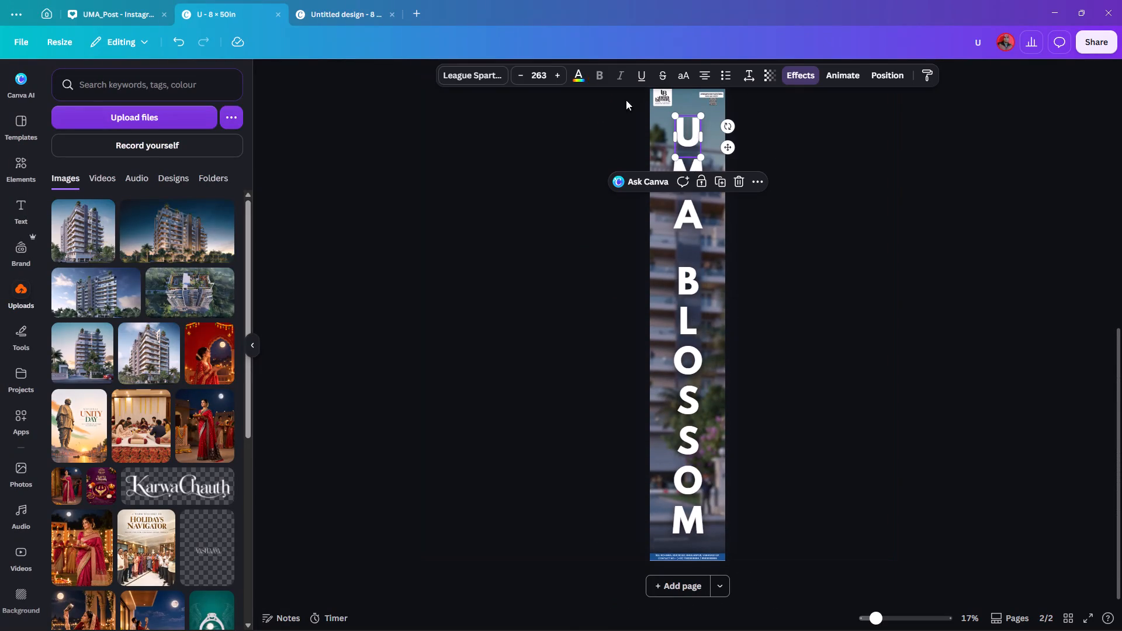
{"action": "left_click", "coordinate": [955, 223]}
{"action": "left_click_drag", "start_coordinate": [897, 135], "coordinate": [829, 141]}
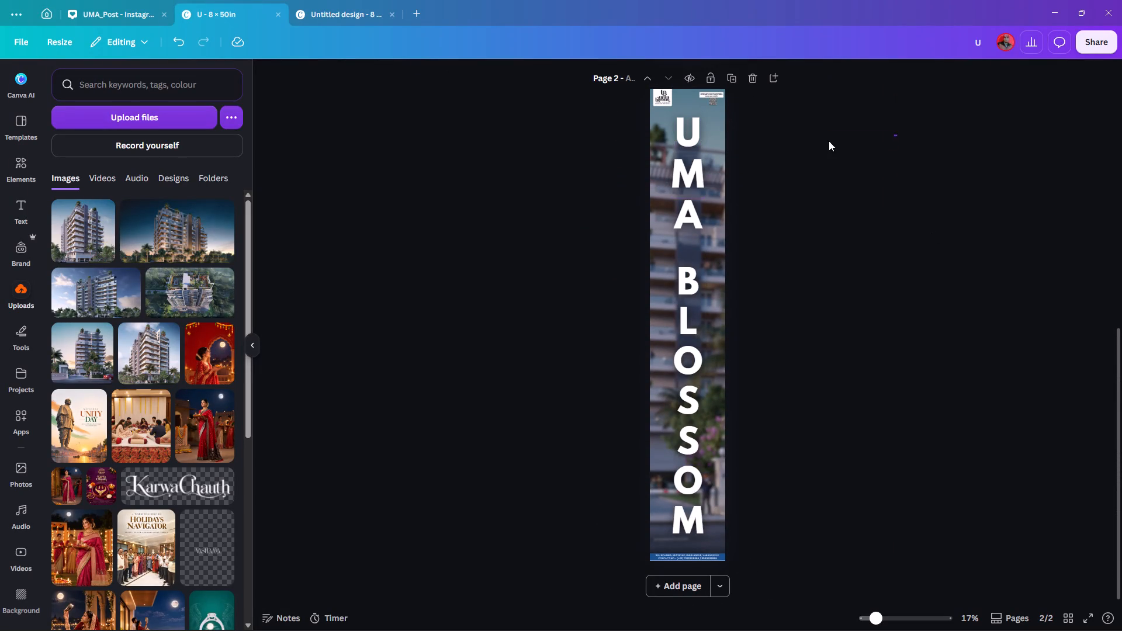
{"action": "left_click_drag", "start_coordinate": [829, 141], "coordinate": [618, 519]}
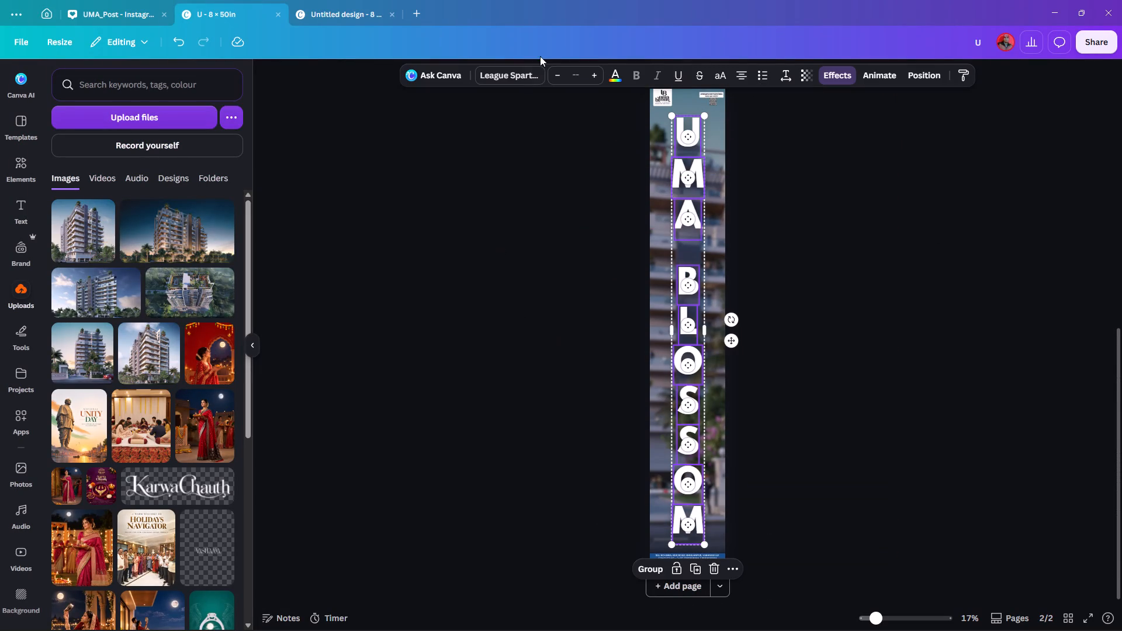
{"action": "left_click", "coordinate": [619, 68]}
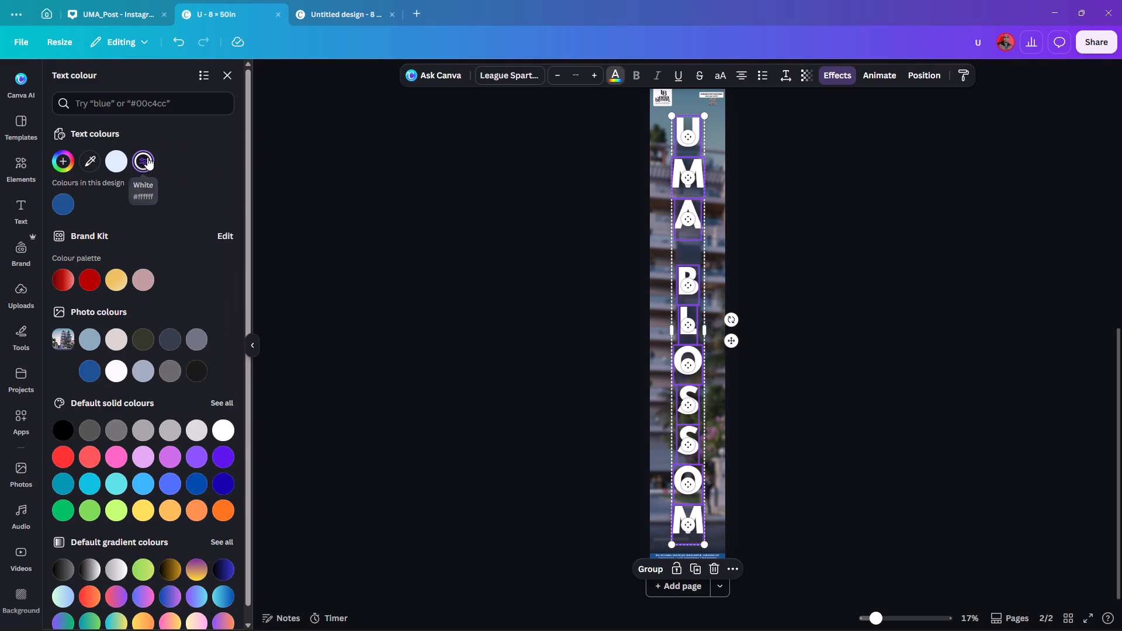
{"action": "left_click", "coordinate": [147, 157]}
{"action": "left_click_drag", "start_coordinate": [67, 216], "coordinate": [57, 190]}
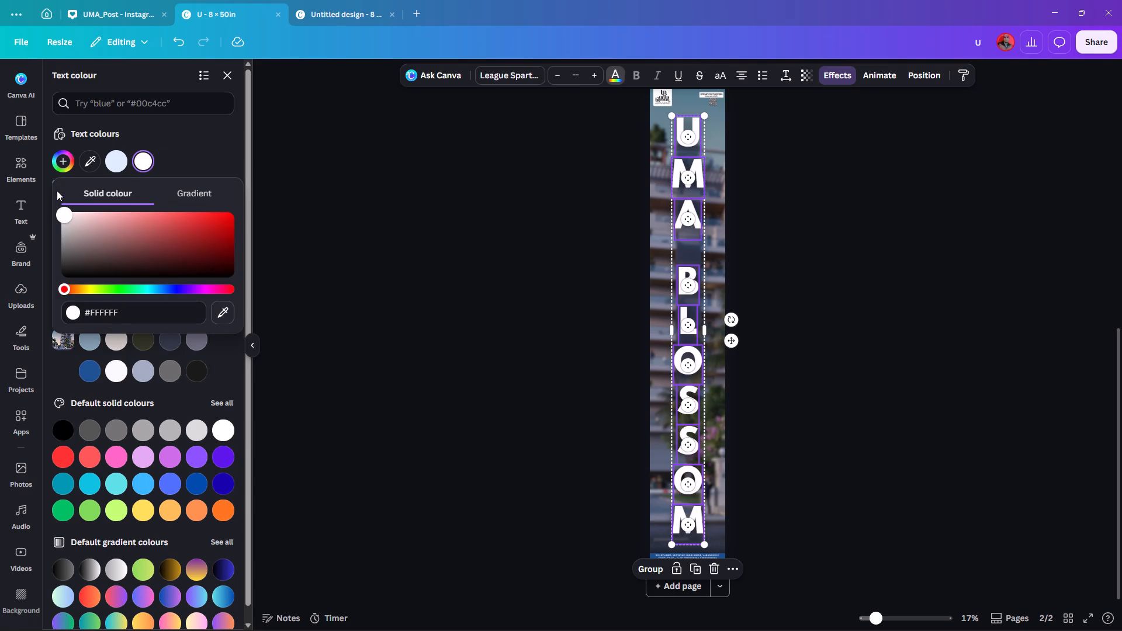
{"action": "left_click_drag", "start_coordinate": [57, 190], "coordinate": [33, 169]}
{"action": "double_click", "coordinate": [418, 248]}
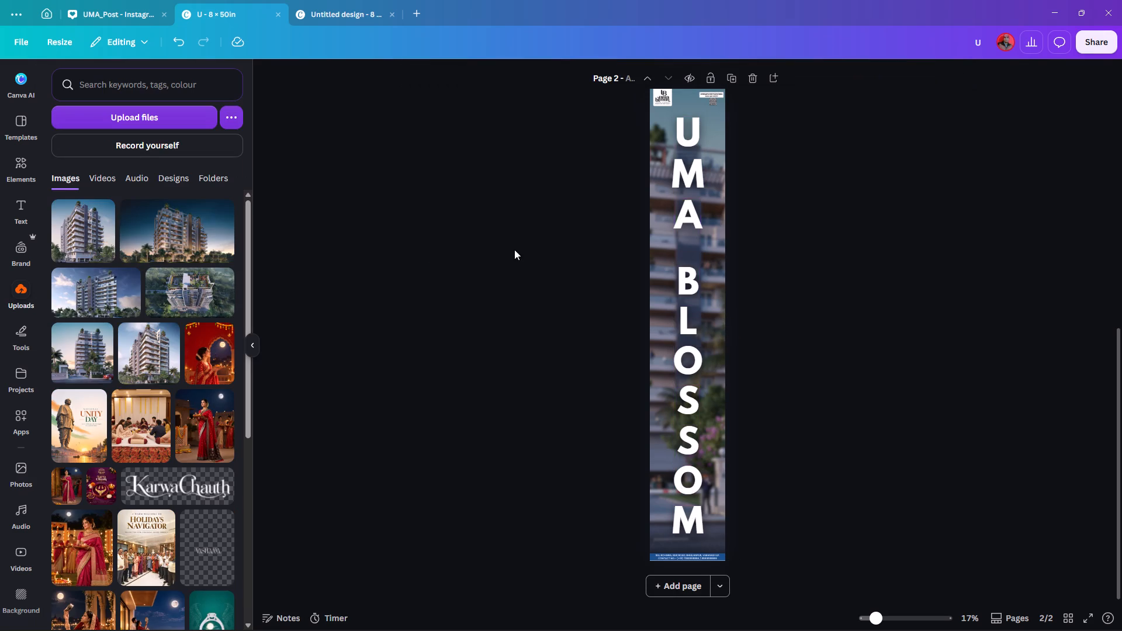
{"action": "left_click", "coordinate": [829, 237]}
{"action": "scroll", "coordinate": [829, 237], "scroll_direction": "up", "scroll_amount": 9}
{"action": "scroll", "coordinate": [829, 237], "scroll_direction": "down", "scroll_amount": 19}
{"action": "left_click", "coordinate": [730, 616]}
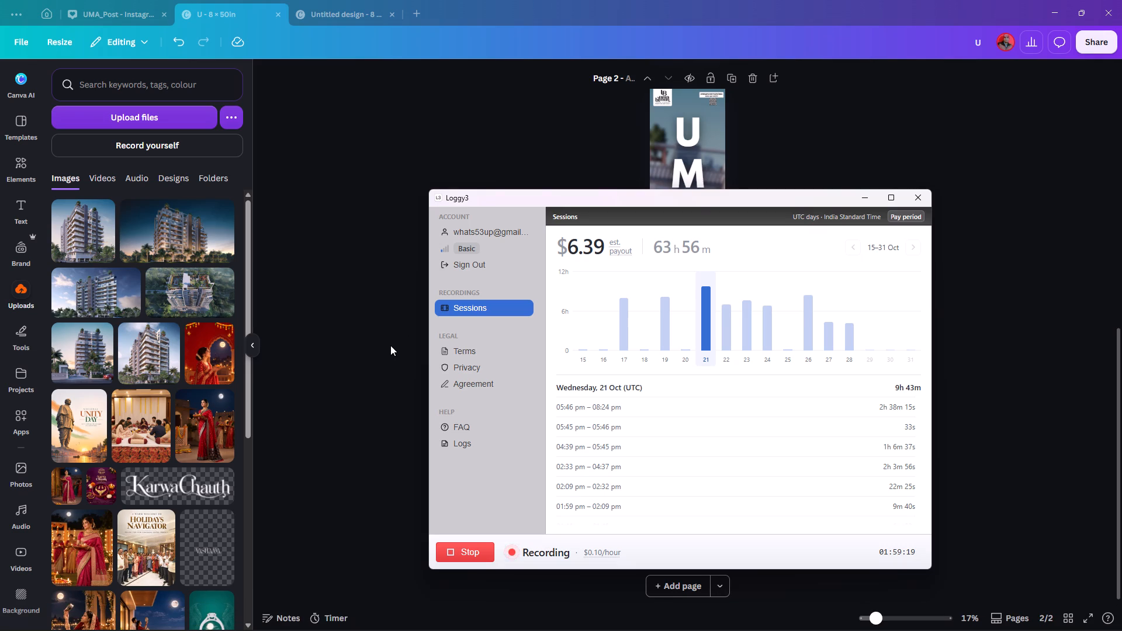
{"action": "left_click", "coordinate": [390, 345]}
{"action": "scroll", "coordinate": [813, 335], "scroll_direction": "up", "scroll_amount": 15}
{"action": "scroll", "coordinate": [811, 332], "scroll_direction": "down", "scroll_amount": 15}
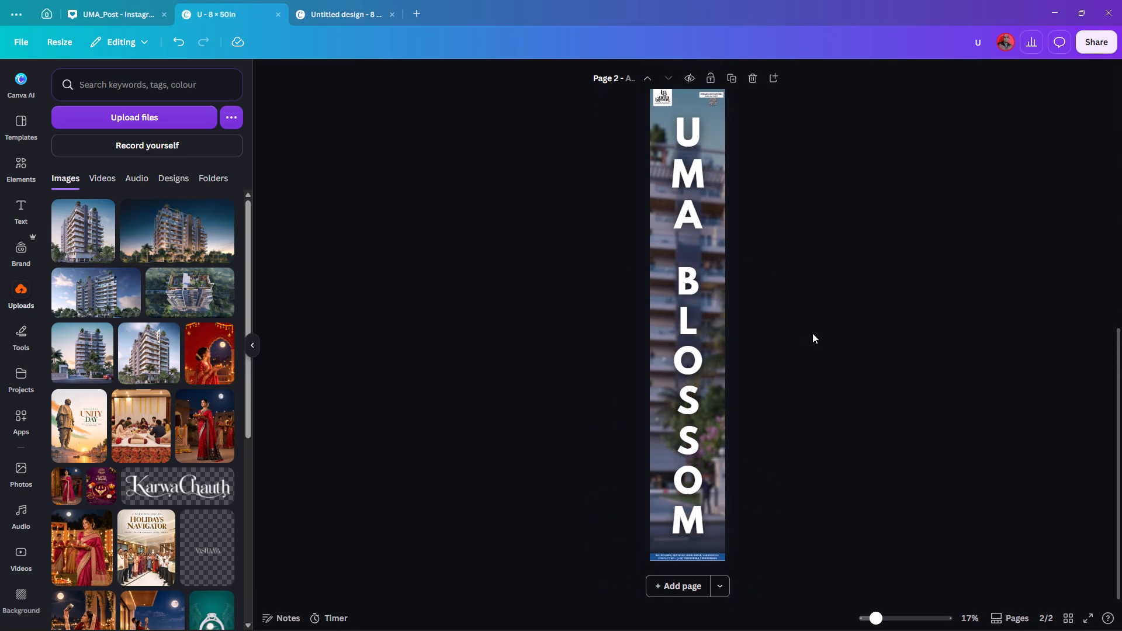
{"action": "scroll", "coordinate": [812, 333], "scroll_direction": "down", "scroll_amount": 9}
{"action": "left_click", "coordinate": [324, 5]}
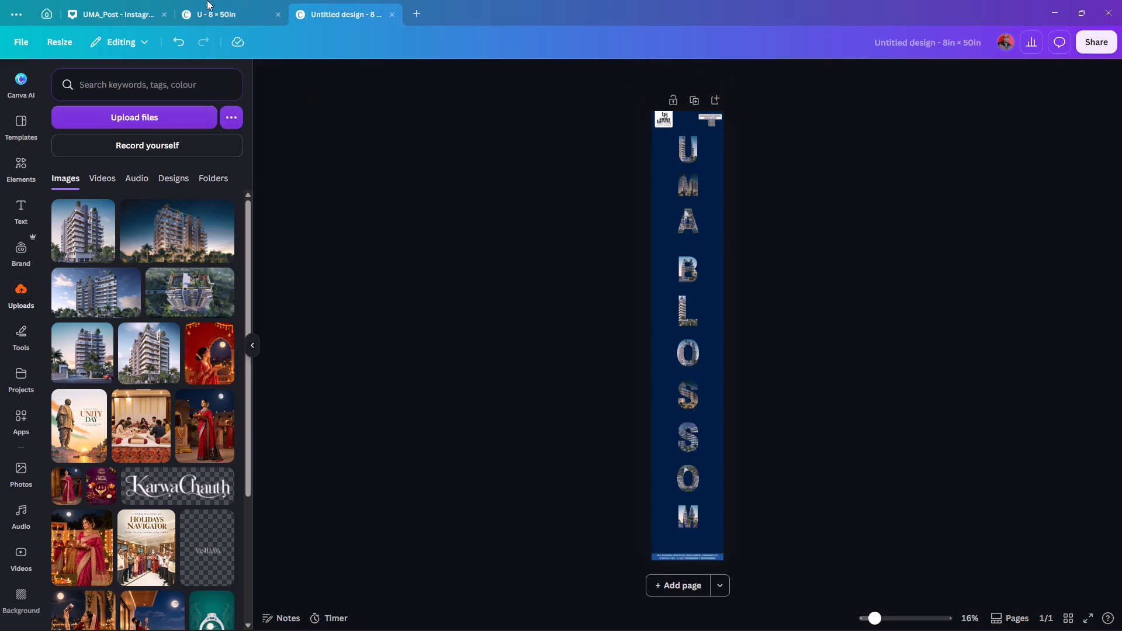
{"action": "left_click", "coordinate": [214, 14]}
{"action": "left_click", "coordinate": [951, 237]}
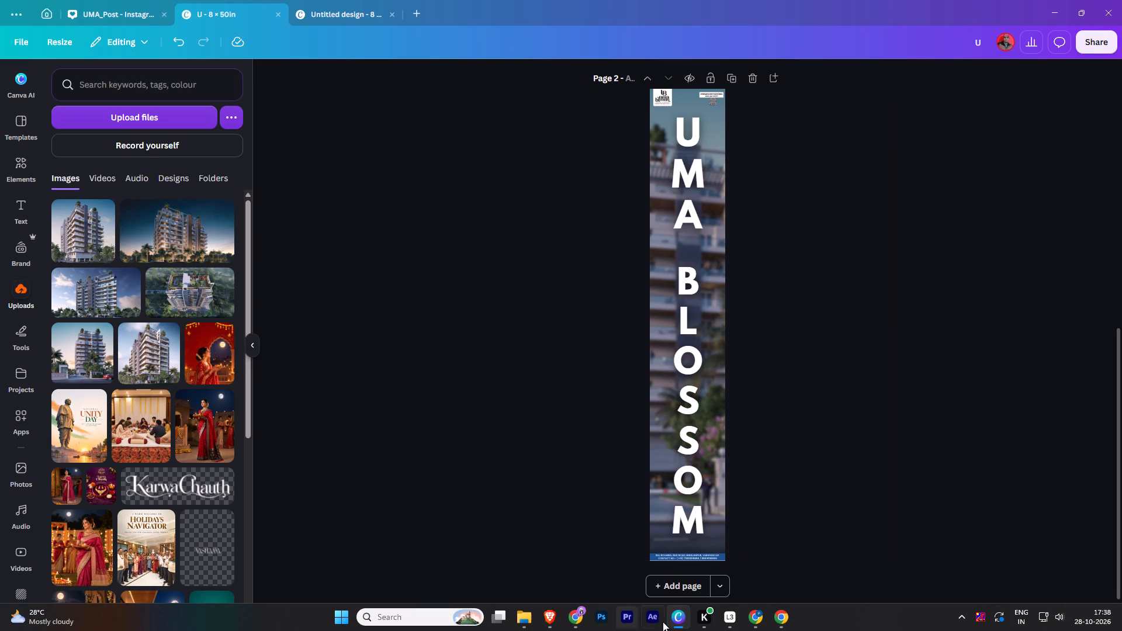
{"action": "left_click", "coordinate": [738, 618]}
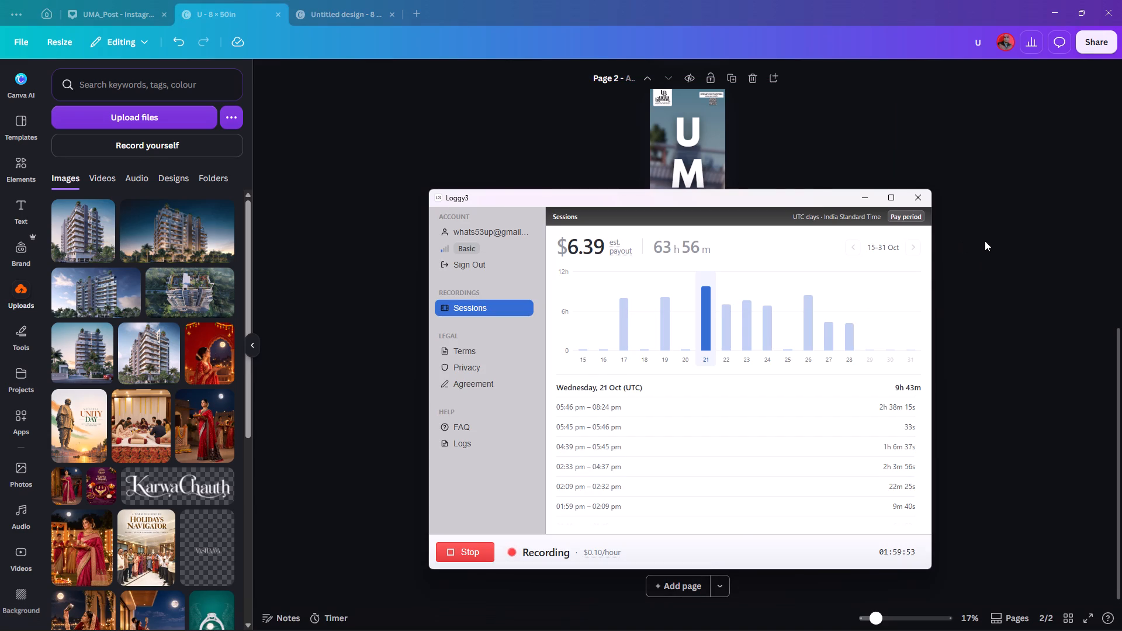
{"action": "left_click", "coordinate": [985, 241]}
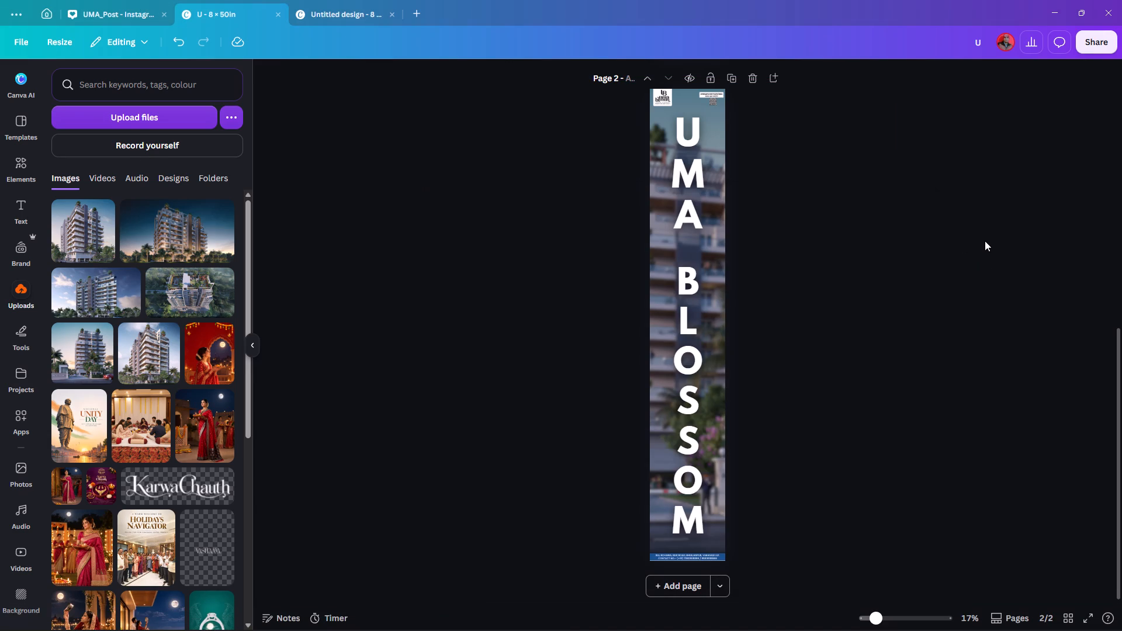
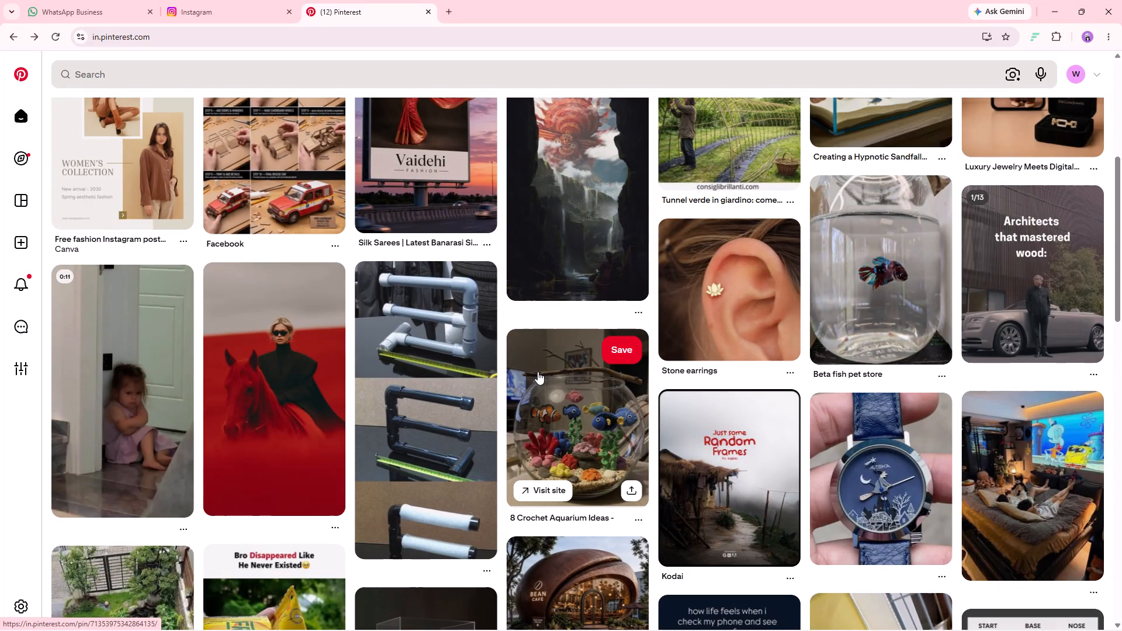
Browse the Pinterest home feed, examine the blue illustrated watch pin, and return to the feed.
{"action": "scroll", "coordinate": [538, 372], "scroll_direction": "down", "scroll_amount": 3}
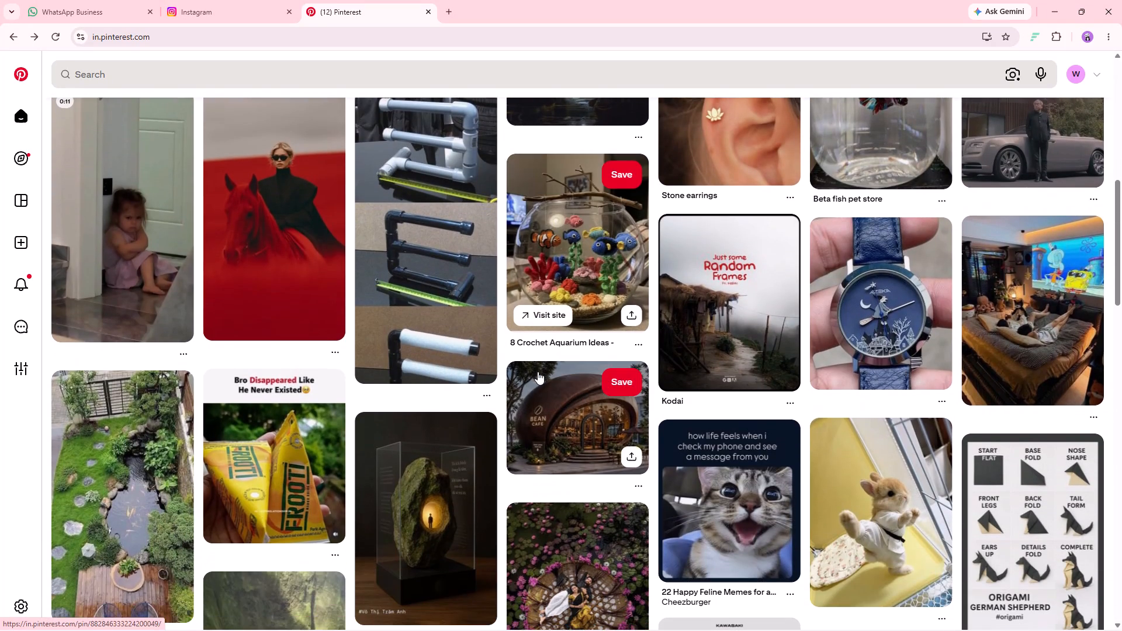
{"action": "left_click", "coordinate": [901, 315]}
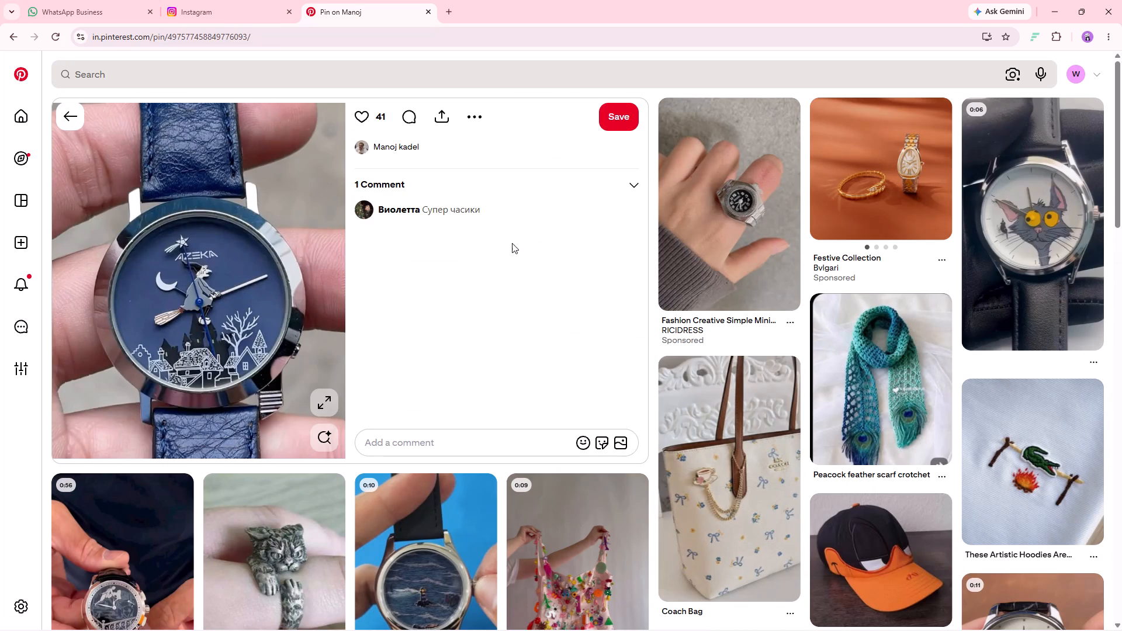
{"action": "scroll", "coordinate": [521, 244], "scroll_direction": "down", "scroll_amount": 3}
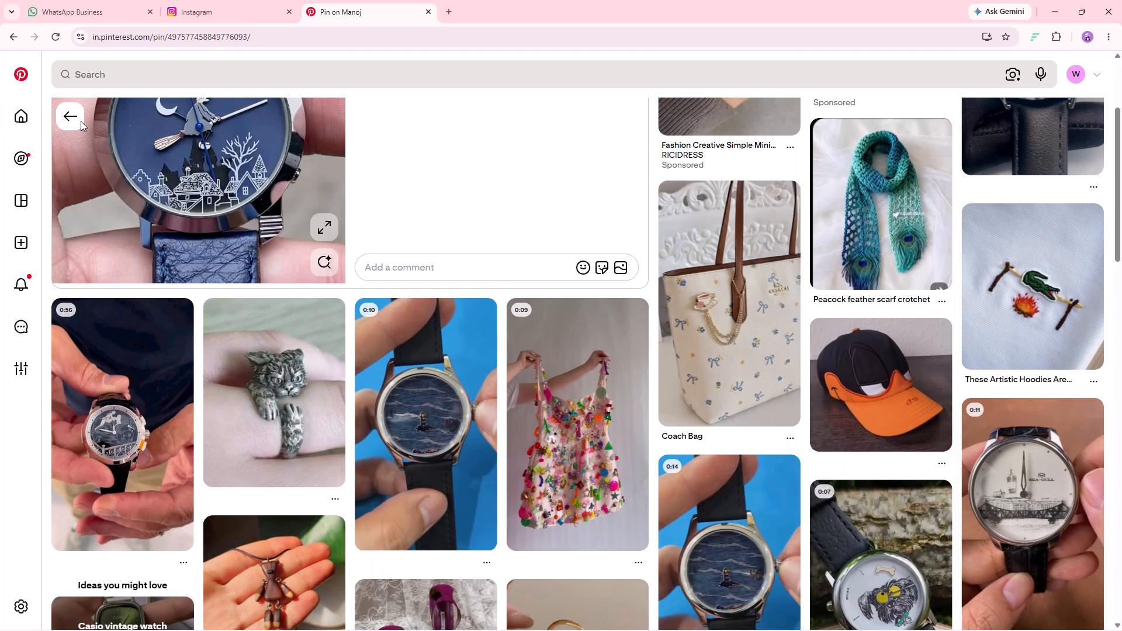
{"action": "left_click", "coordinate": [13, 33]}
Browse the feed for the "What I See vs What I Shoot" Japan photography pin and view its related pagoda pin.
{"action": "scroll", "coordinate": [470, 296], "scroll_direction": "down", "scroll_amount": 2}
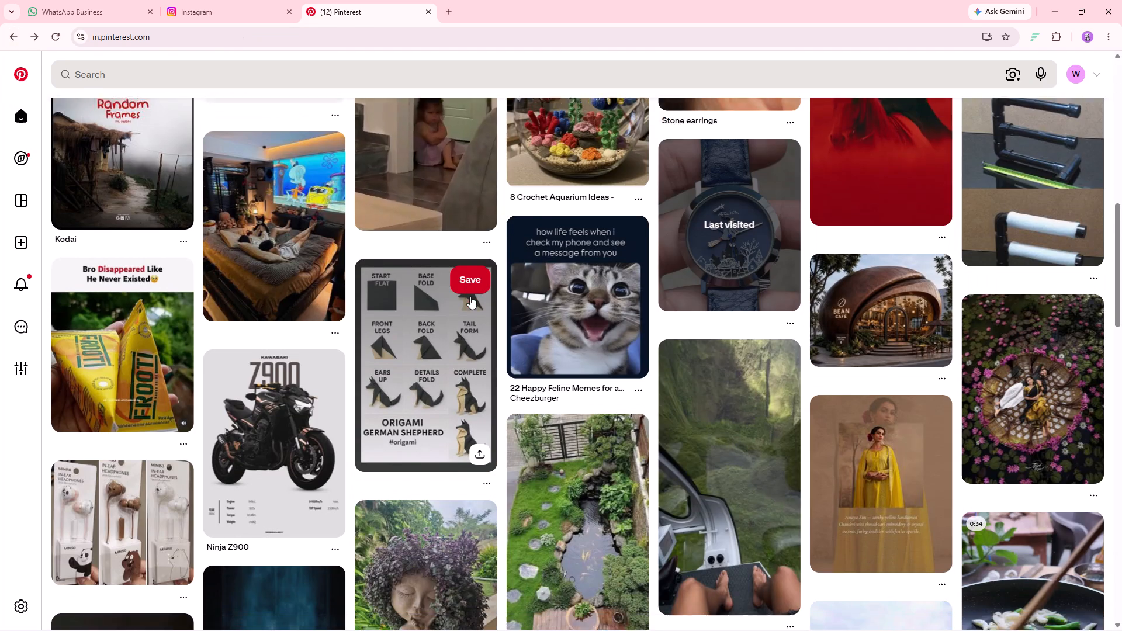
{"action": "scroll", "coordinate": [331, 313], "scroll_direction": "down", "scroll_amount": 3}
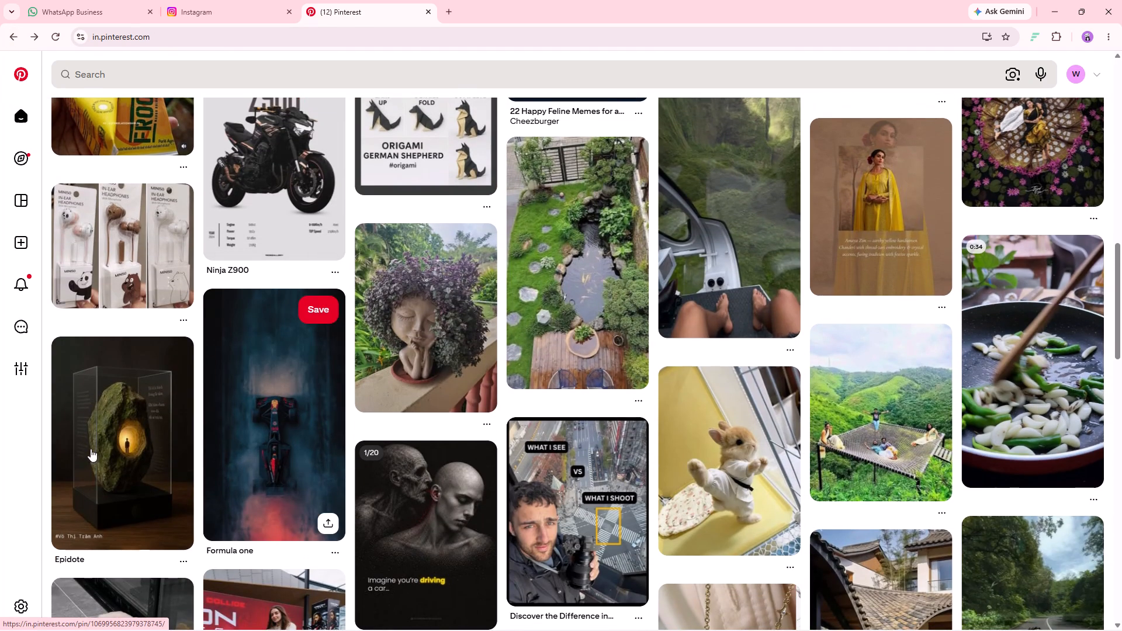
{"action": "scroll", "coordinate": [334, 417], "scroll_direction": "down", "scroll_amount": 4}
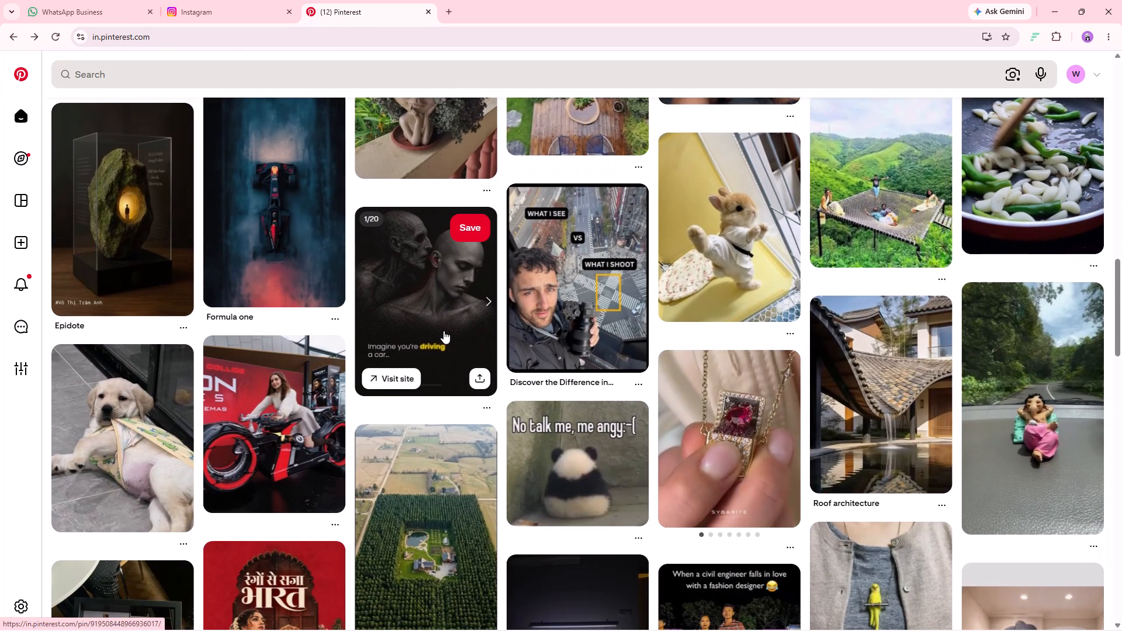
{"action": "left_click", "coordinate": [549, 311]}
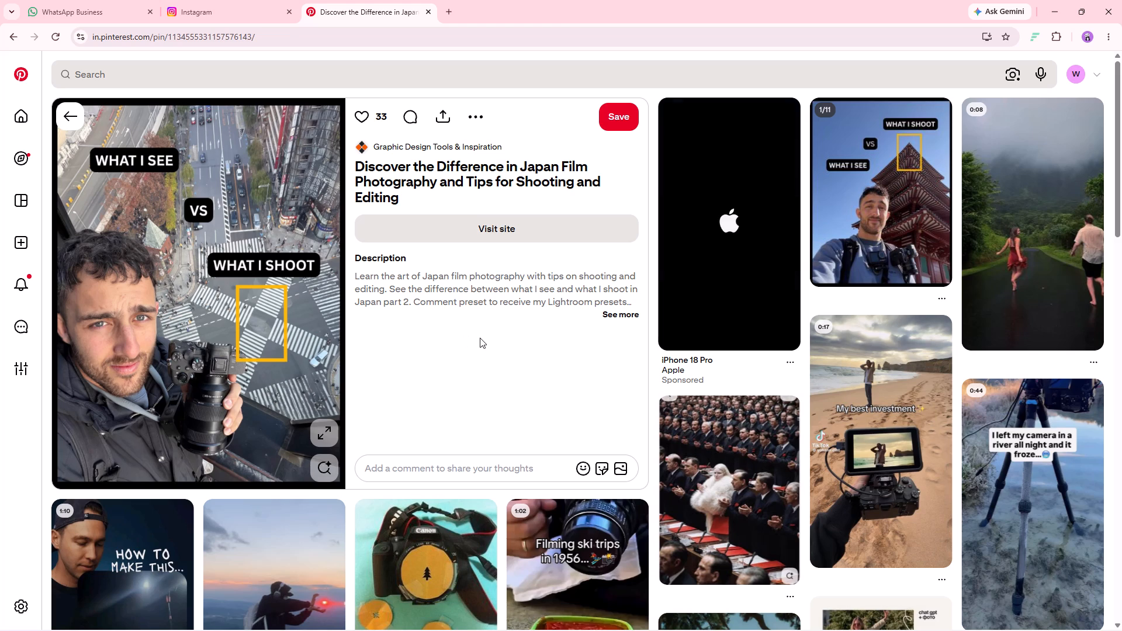
{"action": "scroll", "coordinate": [482, 334], "scroll_direction": "down", "scroll_amount": 4}
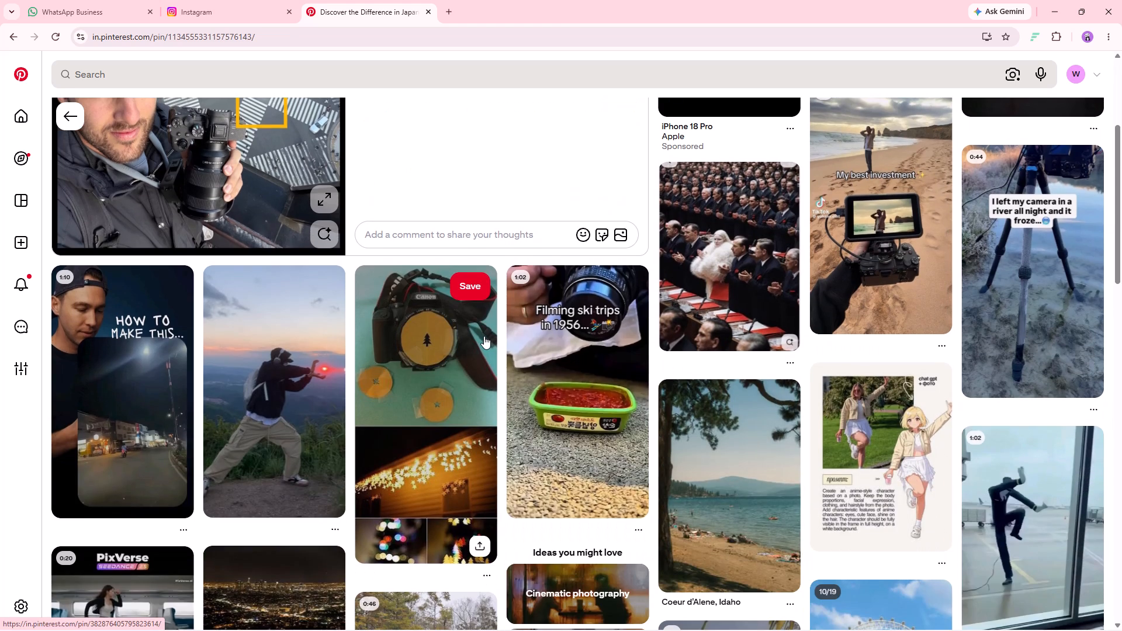
{"action": "scroll", "coordinate": [470, 331], "scroll_direction": "up", "scroll_amount": 6}
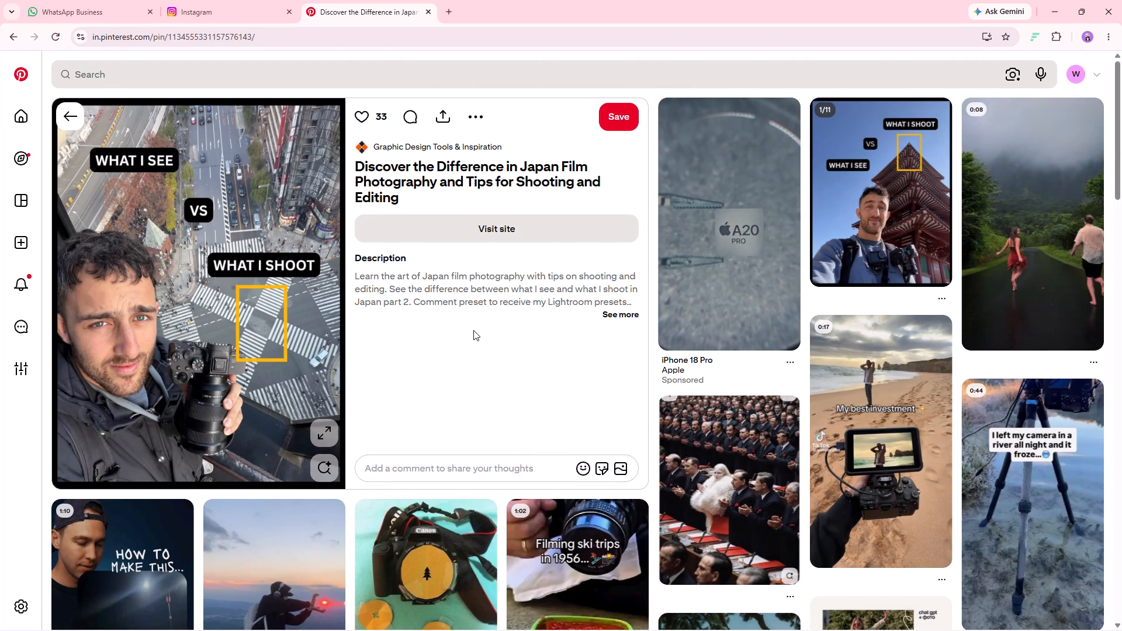
{"action": "left_click", "coordinate": [901, 216]}
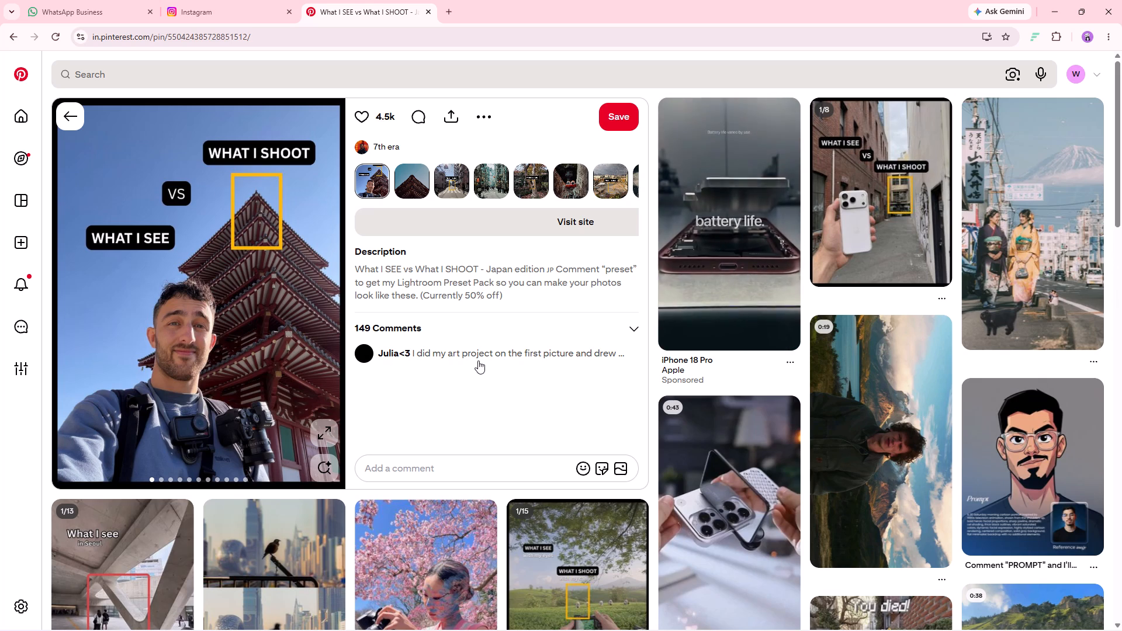
View the related iPhone 17 Pro "What I See vs What I Shoot" pin and look through its carousel photos to the last one.
{"action": "left_click", "coordinate": [833, 249]}
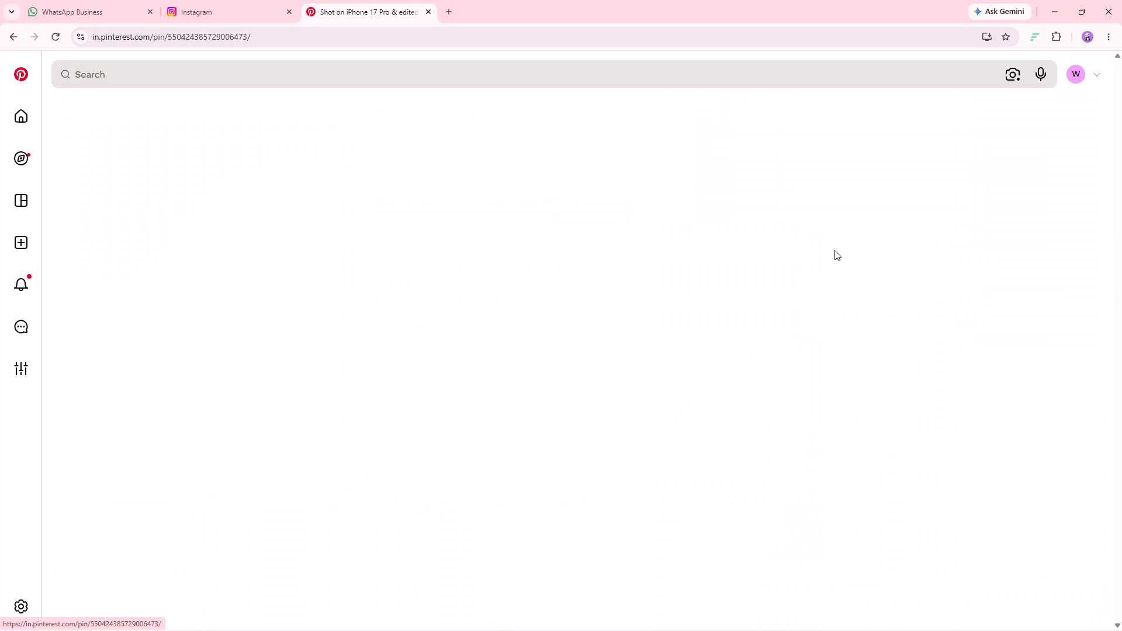
{"action": "left_click", "coordinate": [323, 301]}
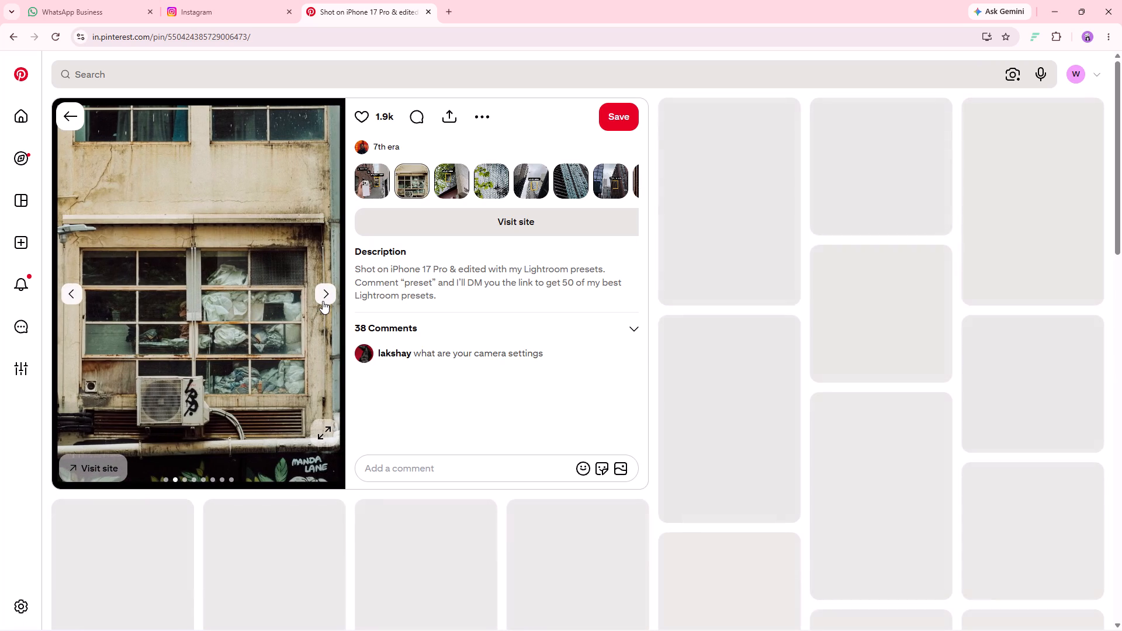
{"action": "left_click", "coordinate": [76, 287]}
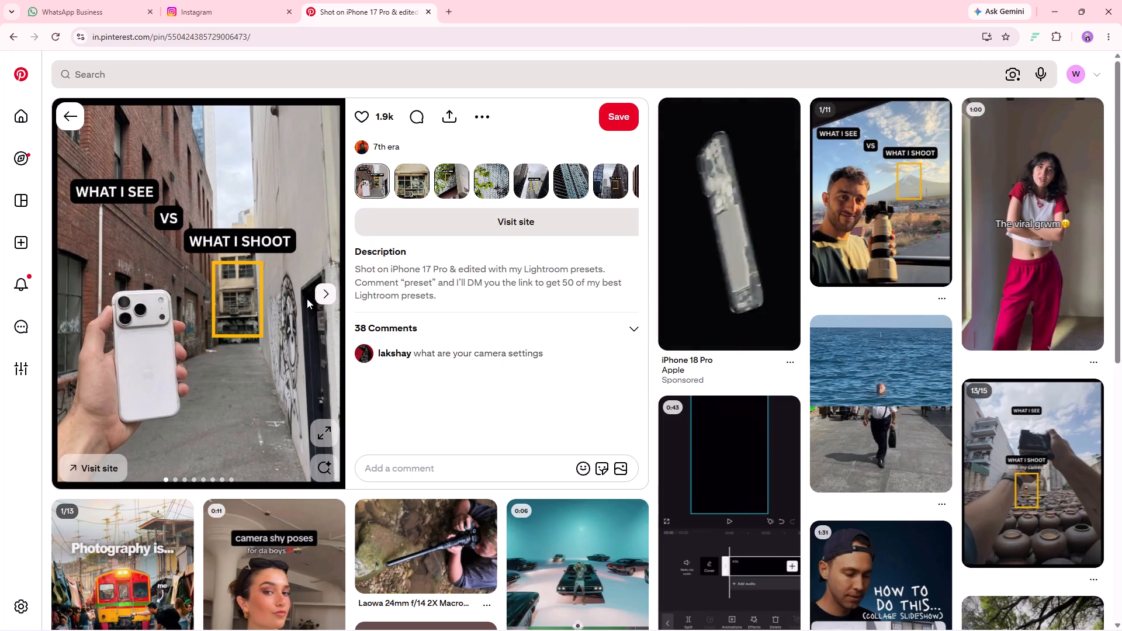
{"action": "left_click", "coordinate": [317, 296]}
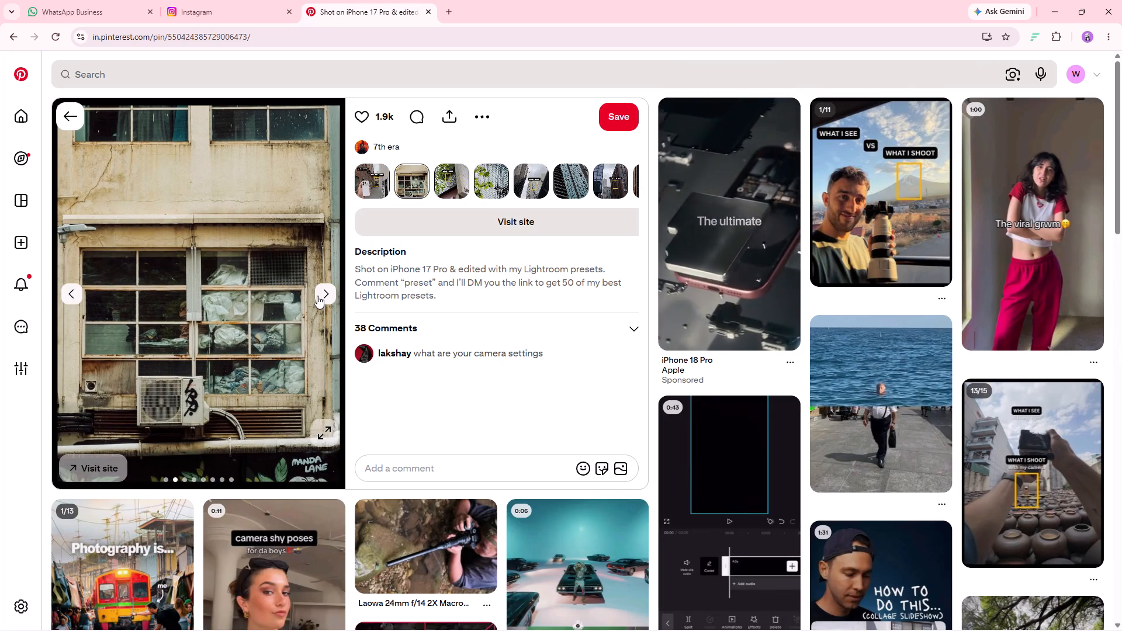
{"action": "left_click", "coordinate": [317, 296]}
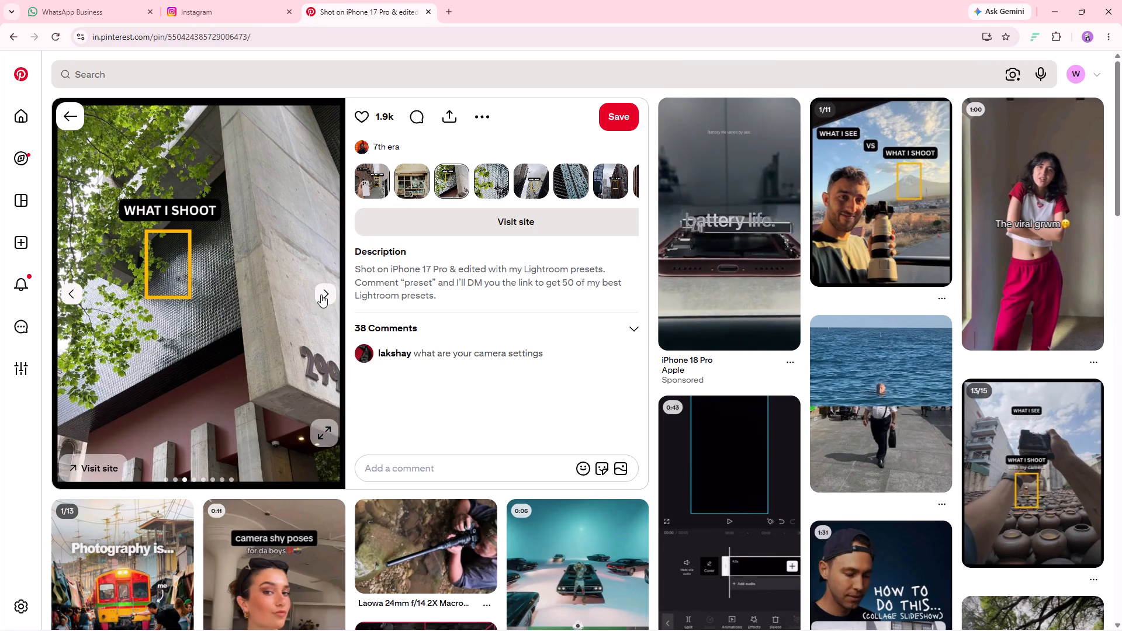
{"action": "left_click", "coordinate": [321, 294]}
{"action": "left_click", "coordinate": [323, 289]}
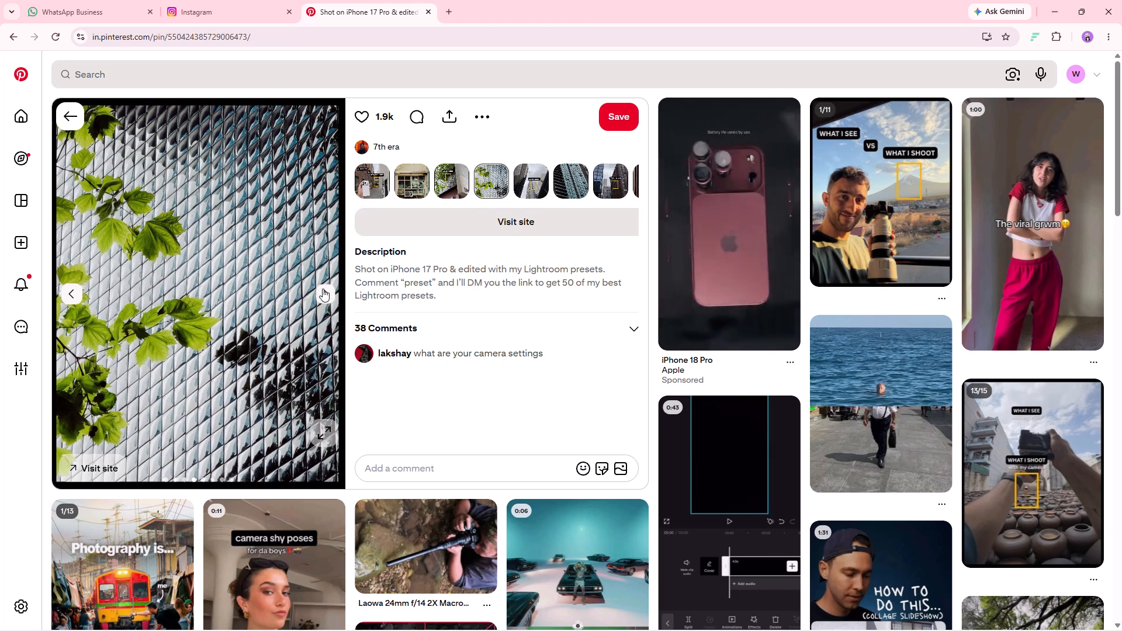
{"action": "left_click", "coordinate": [323, 289]}
{"action": "left_click", "coordinate": [323, 289]}
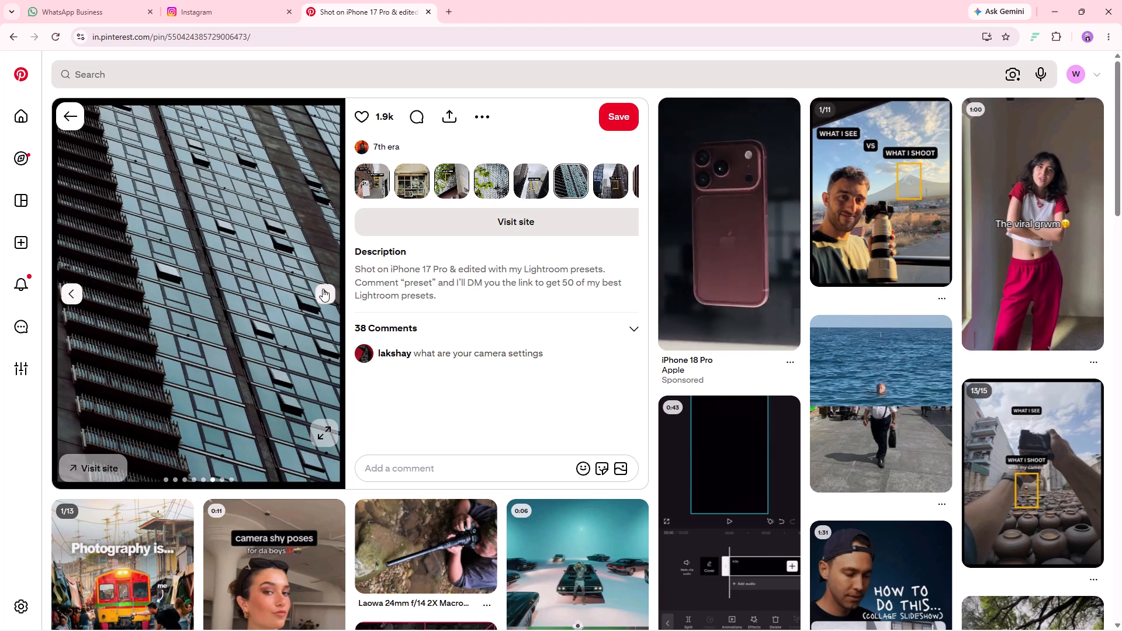
{"action": "left_click", "coordinate": [323, 289]}
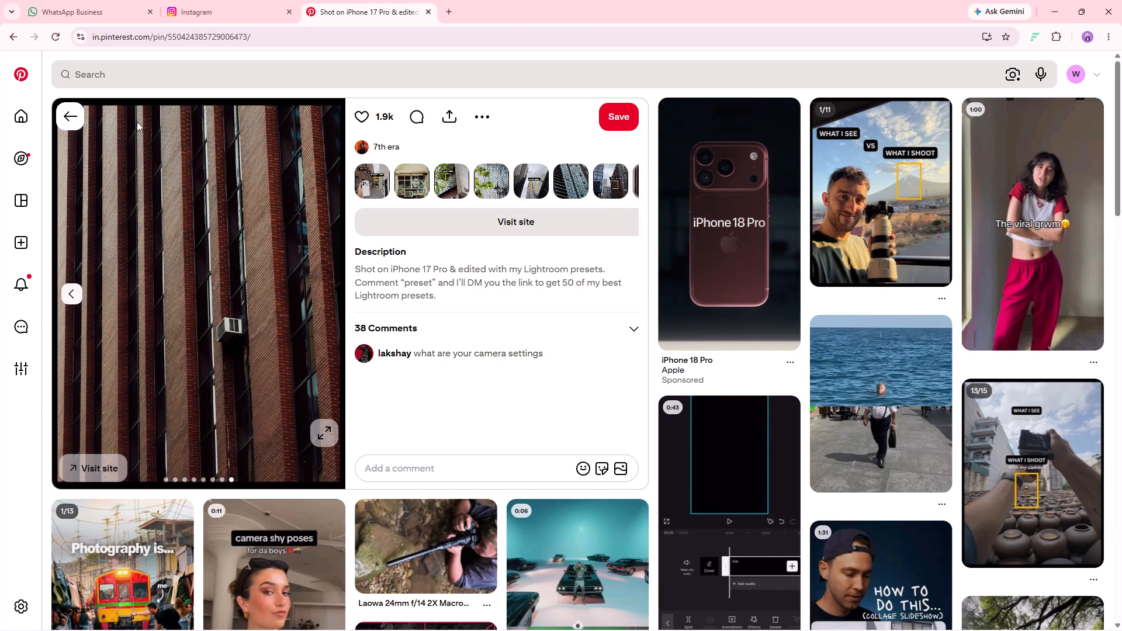
Return to the home feed, browse it, view the boat-shaped pool backyard landscaping pin, and go back to the feed.
{"action": "left_click", "coordinate": [18, 113]}
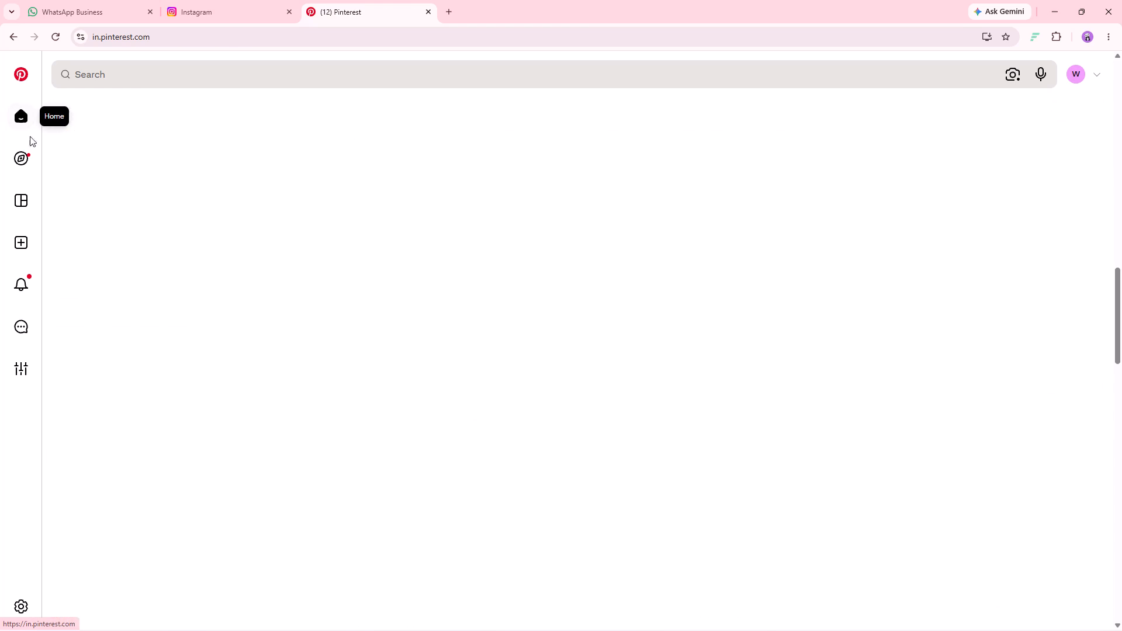
{"action": "scroll", "coordinate": [446, 319], "scroll_direction": "down", "scroll_amount": 3}
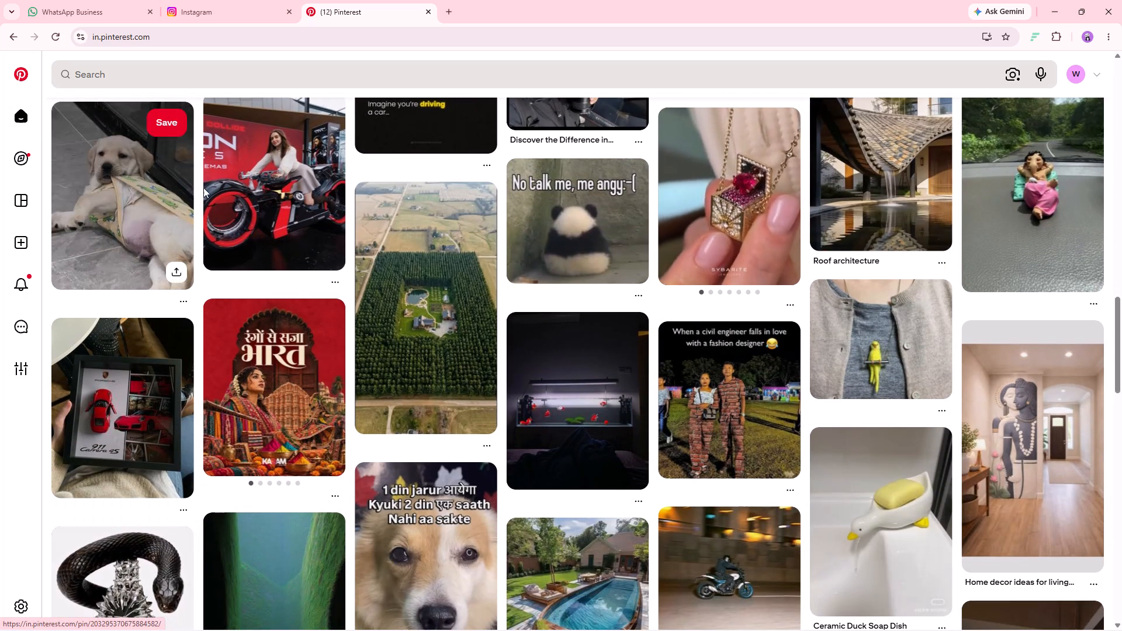
{"action": "scroll", "coordinate": [13, 144], "scroll_direction": "up", "scroll_amount": 7}
{"action": "left_click", "coordinate": [22, 117]}
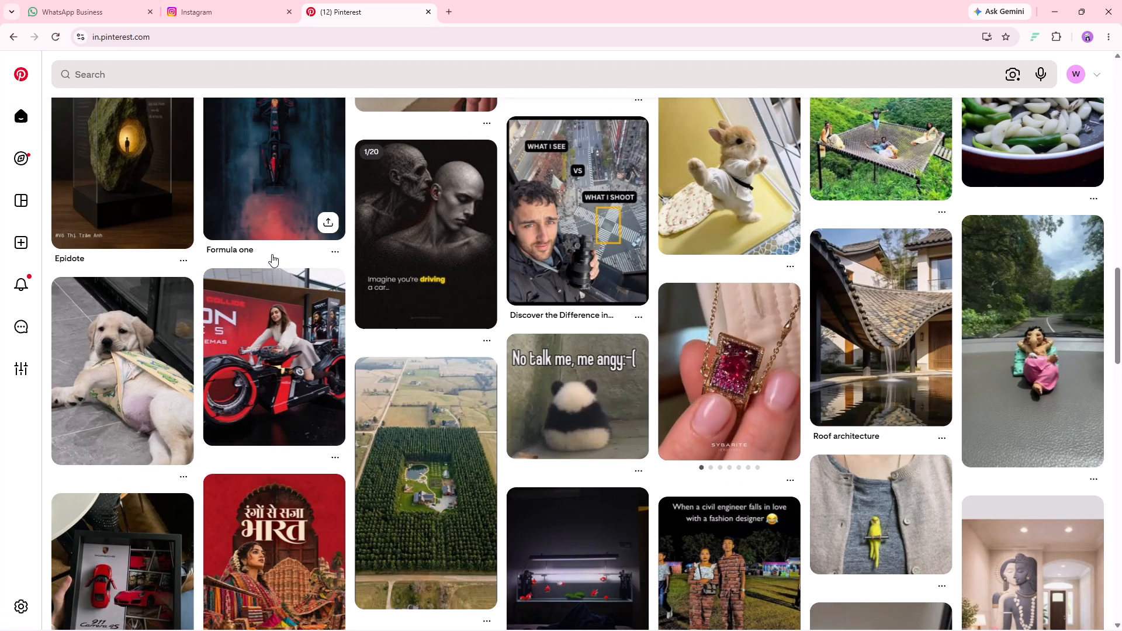
{"action": "scroll", "coordinate": [255, 344], "scroll_direction": "down", "scroll_amount": 5}
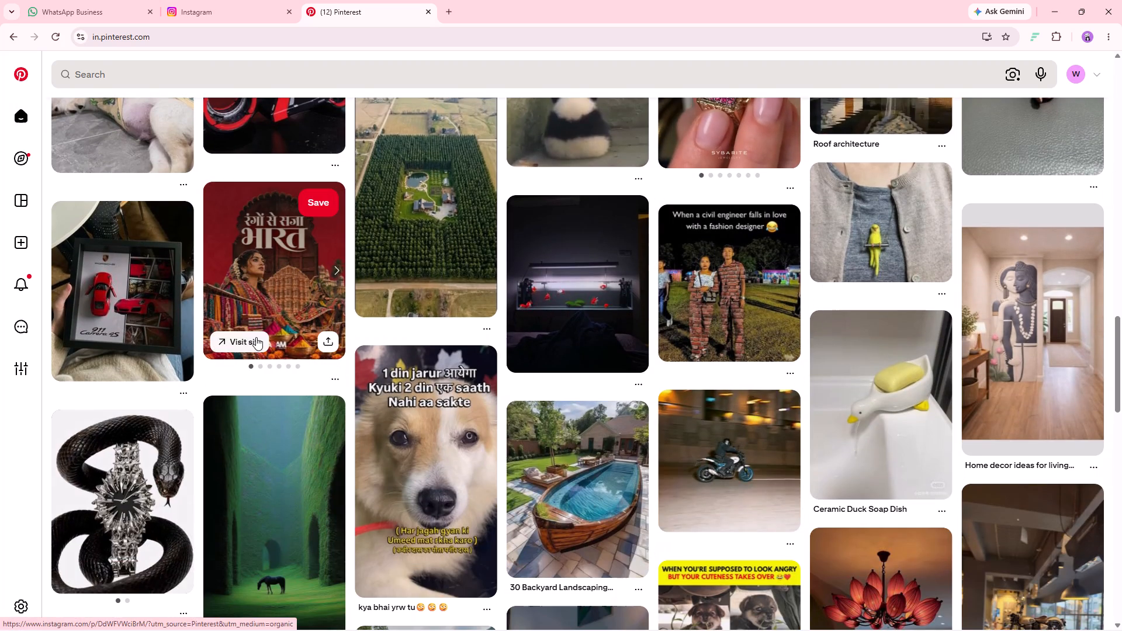
{"action": "scroll", "coordinate": [228, 285], "scroll_direction": "down", "scroll_amount": 1}
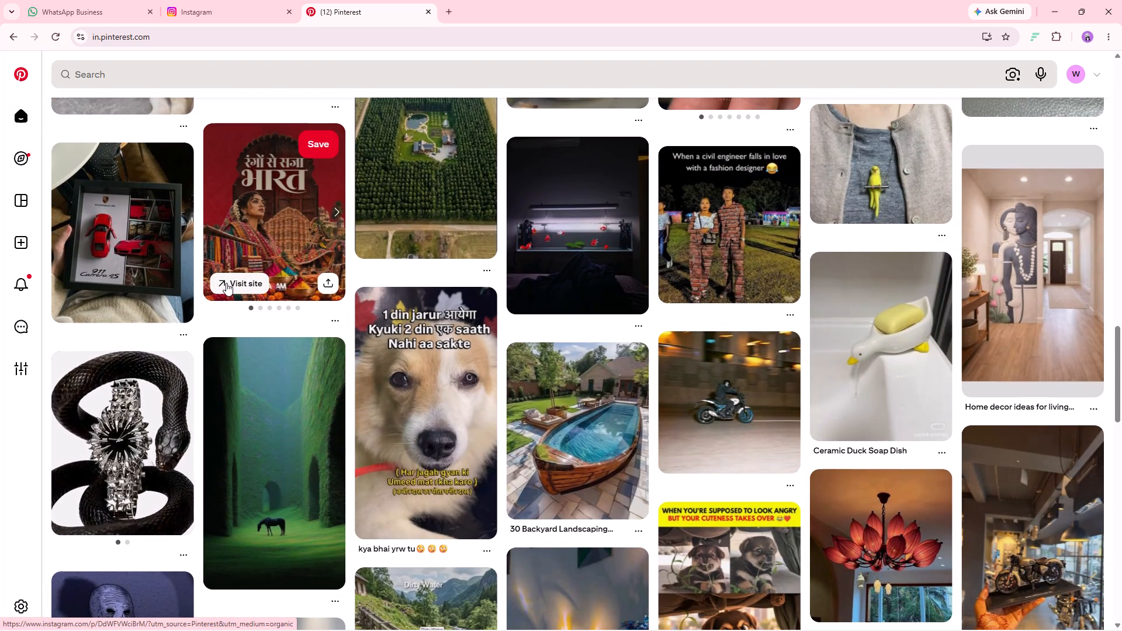
{"action": "scroll", "coordinate": [228, 282], "scroll_direction": "down", "scroll_amount": 4}
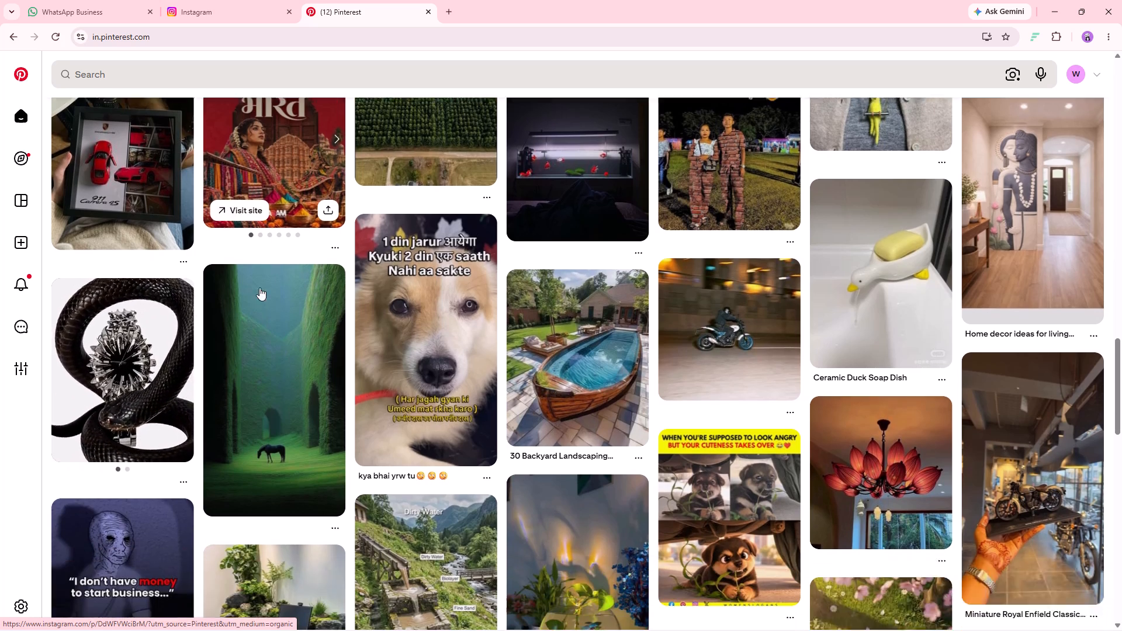
{"action": "left_click", "coordinate": [592, 206]}
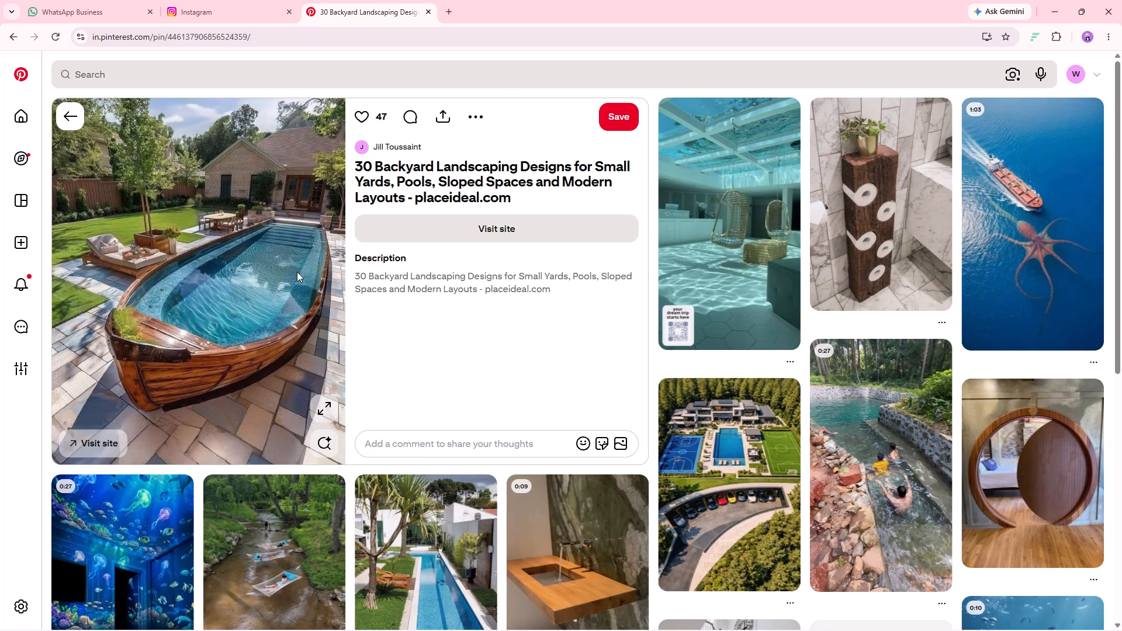
{"action": "left_click", "coordinate": [22, 120]}
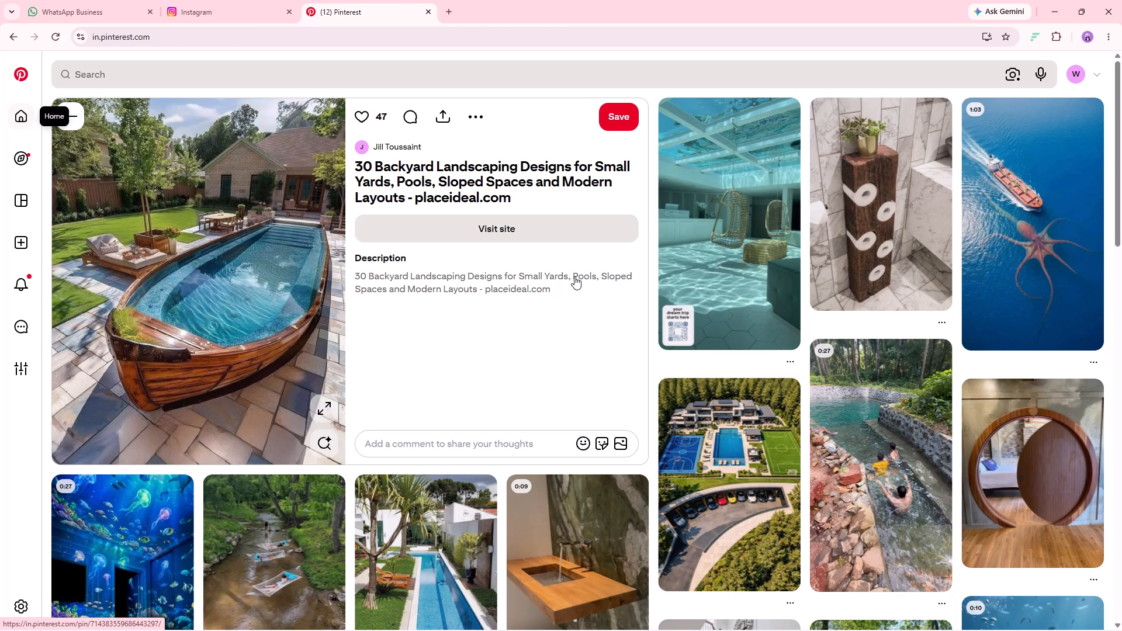
Browse further down the home feed, view the "Le mummy next day" dog meme pin, and return to the feed.
{"action": "scroll", "coordinate": [593, 269], "scroll_direction": "down", "scroll_amount": 8}
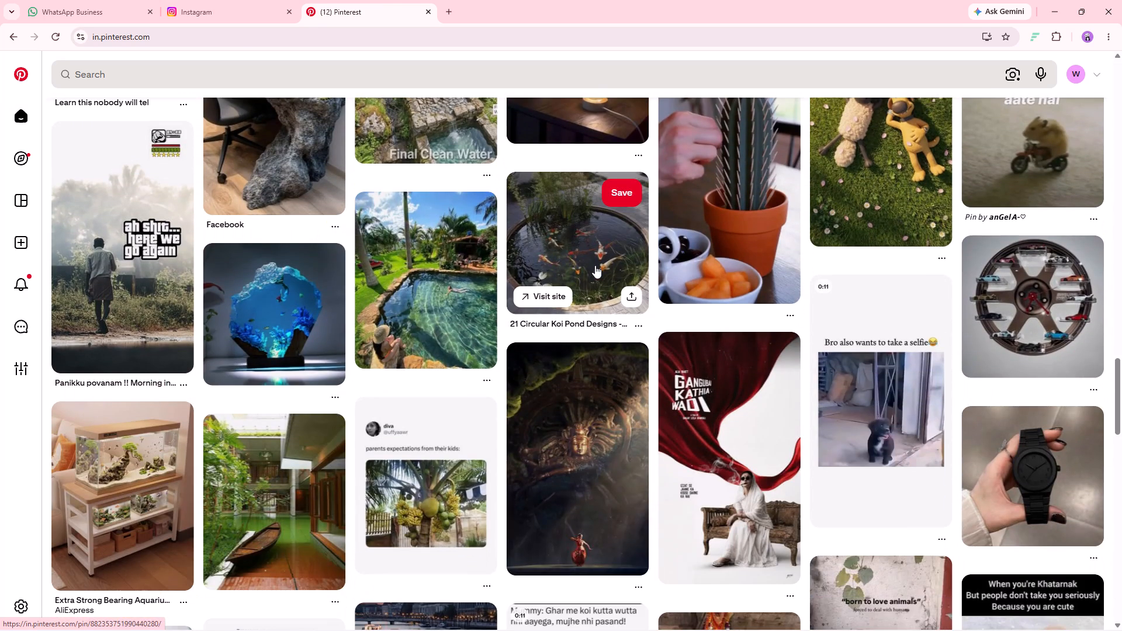
{"action": "scroll", "coordinate": [594, 261], "scroll_direction": "down", "scroll_amount": 6}
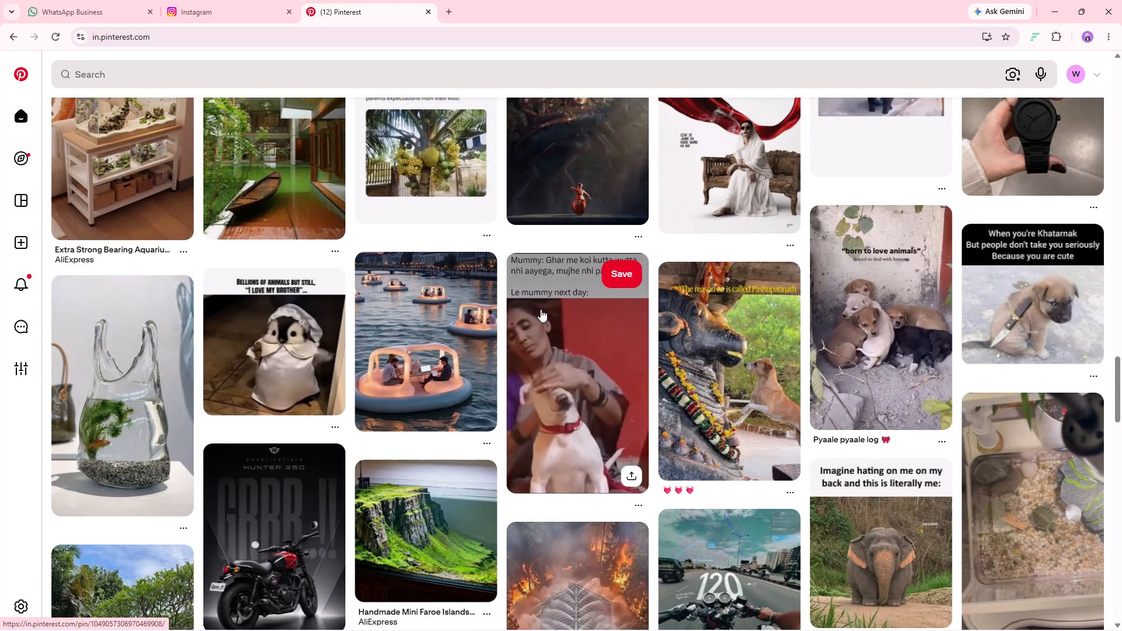
{"action": "scroll", "coordinate": [542, 225], "scroll_direction": "up", "scroll_amount": 1}
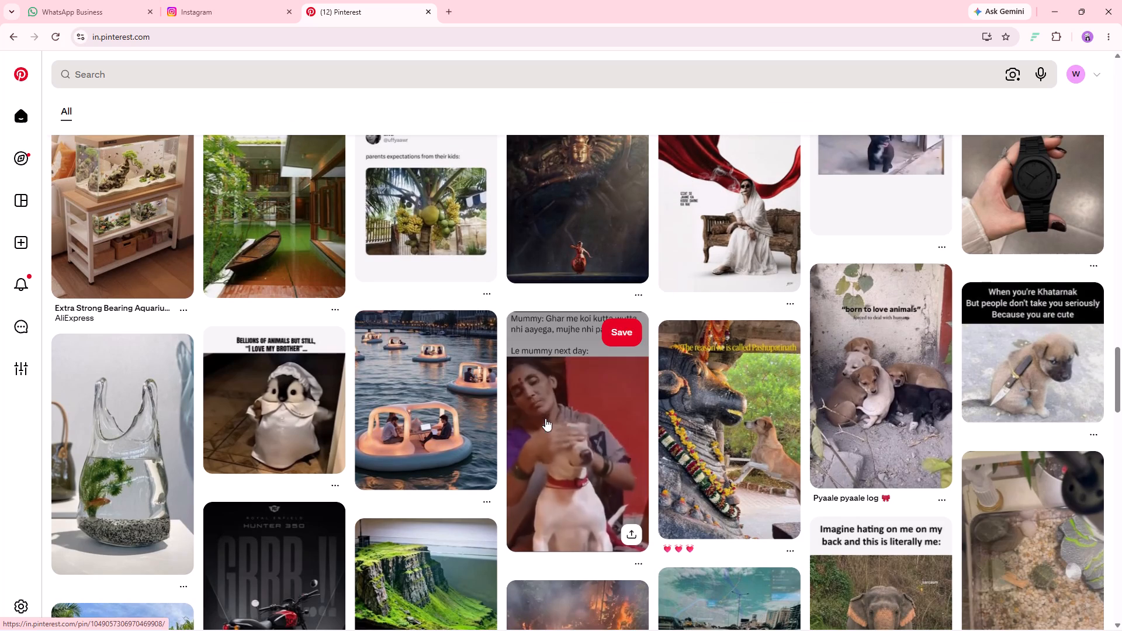
{"action": "left_click", "coordinate": [545, 418]}
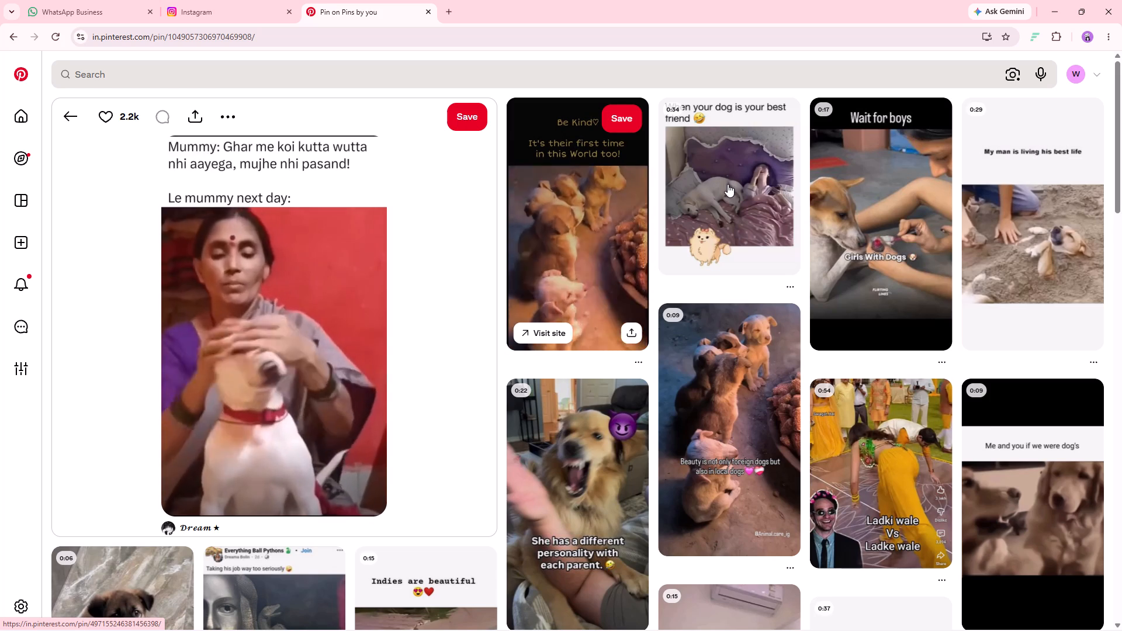
{"action": "left_click", "coordinate": [15, 116]}
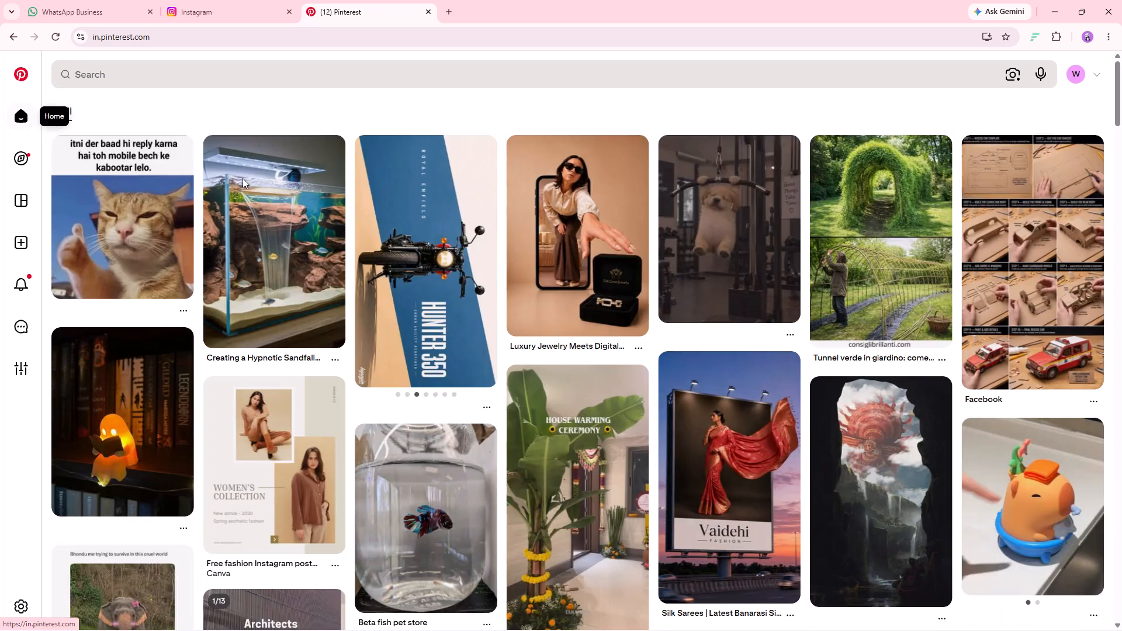
Find the pin about surrounding a home with water sprinklers in the home feed and open it.
{"action": "scroll", "coordinate": [566, 239], "scroll_direction": "down", "scroll_amount": 4}
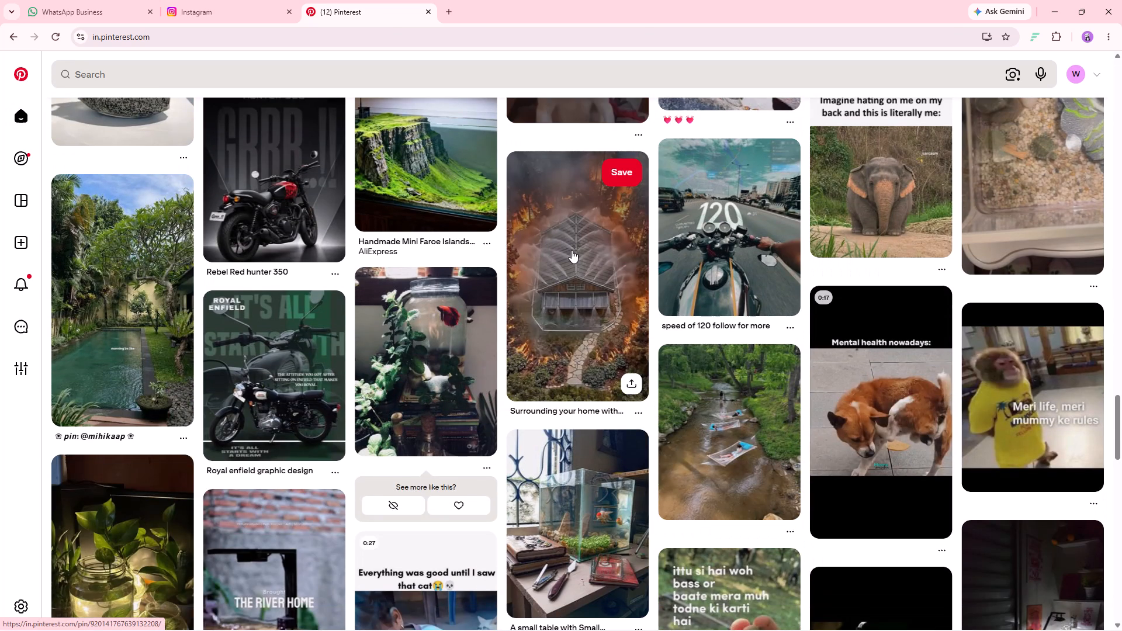
{"action": "left_click", "coordinate": [572, 250]}
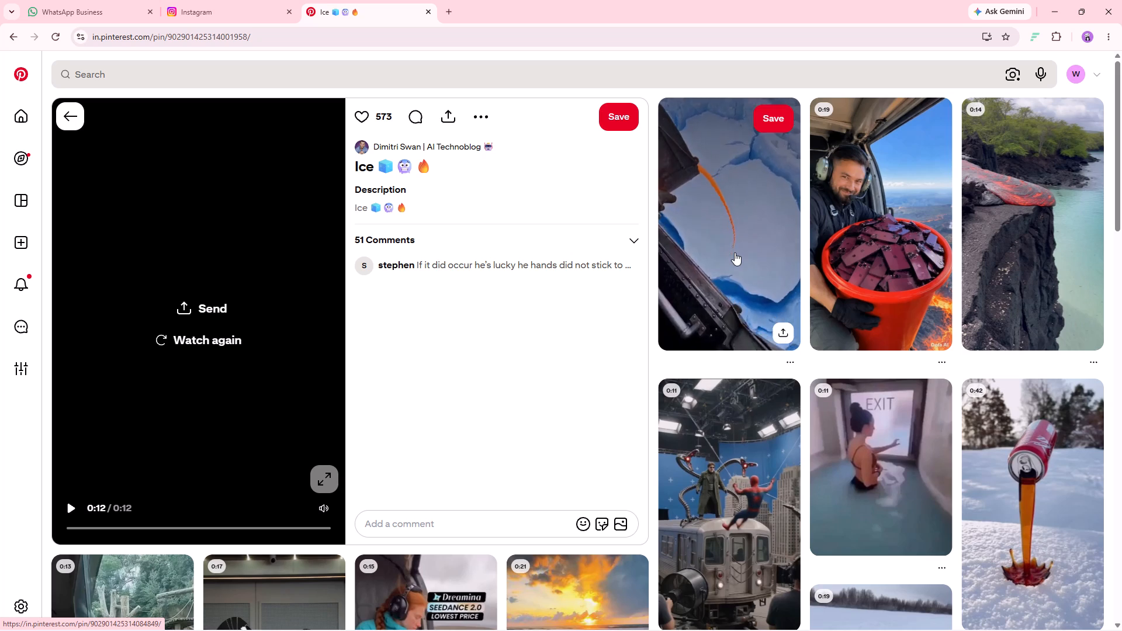
{"action": "left_click", "coordinate": [735, 252]}
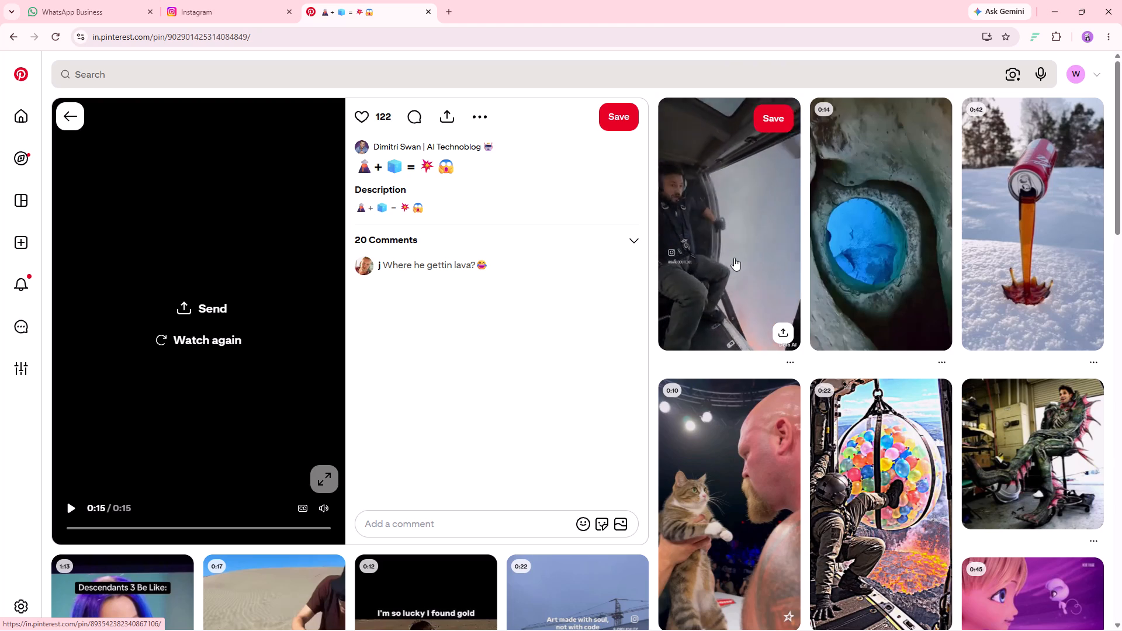
{"action": "scroll", "coordinate": [734, 258], "scroll_direction": "down", "scroll_amount": 5}
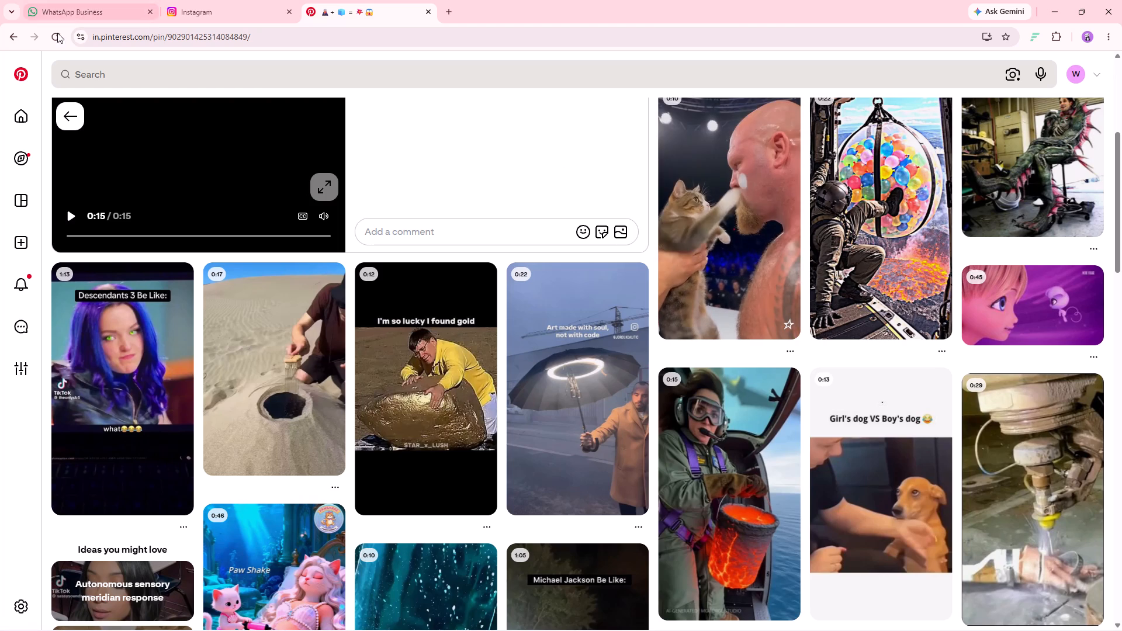
{"action": "left_click", "coordinate": [22, 119]}
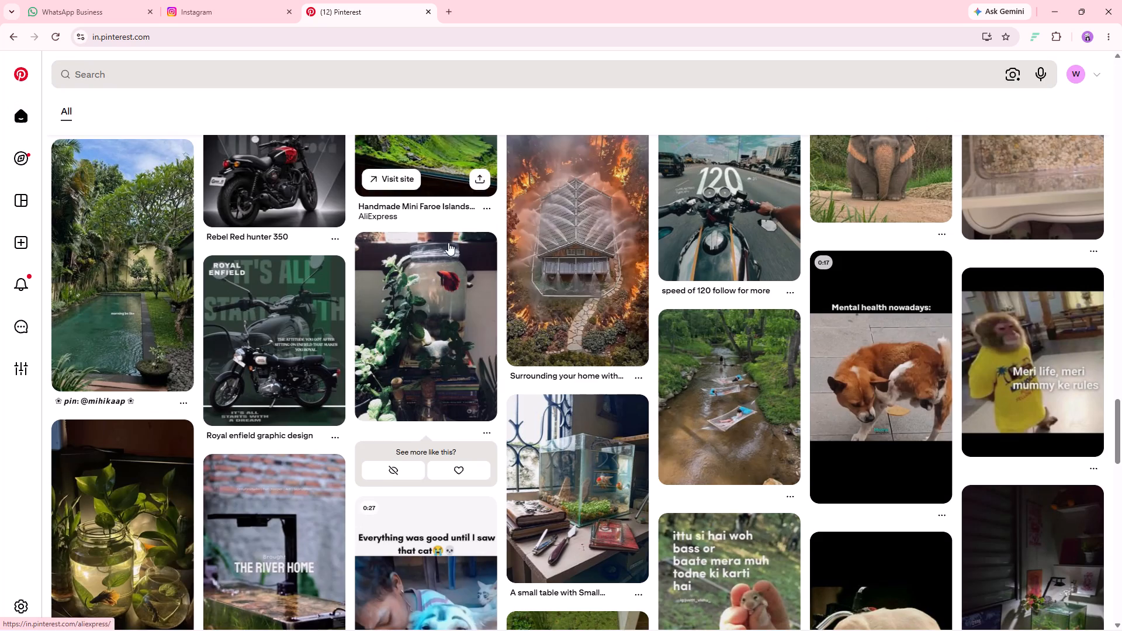
{"action": "scroll", "coordinate": [455, 245], "scroll_direction": "down", "scroll_amount": 3}
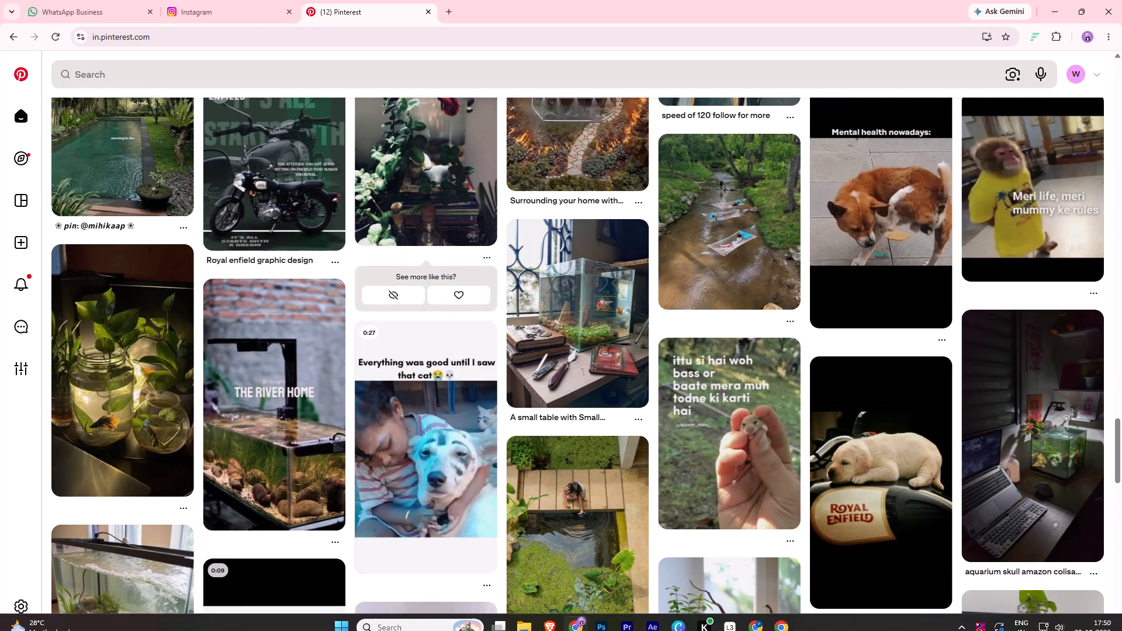
Switch to Canva, compare the two UMA BLOSSOM banner pages, and delete page 1.
{"action": "left_click", "coordinate": [676, 613]}
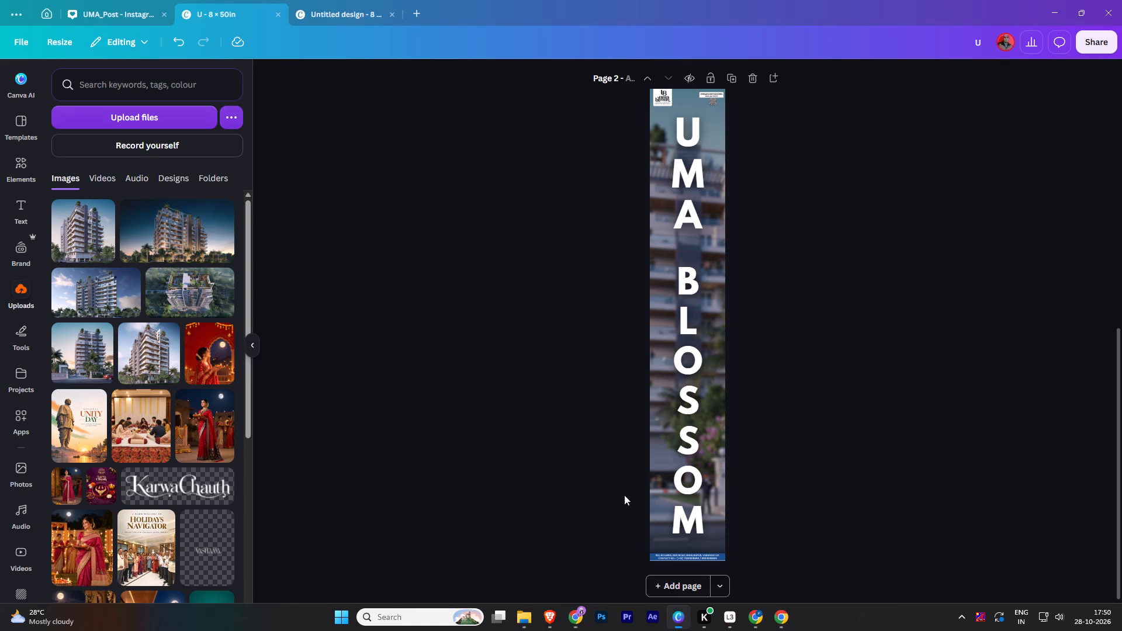
{"action": "scroll", "coordinate": [500, 315], "scroll_direction": "up", "scroll_amount": 9}
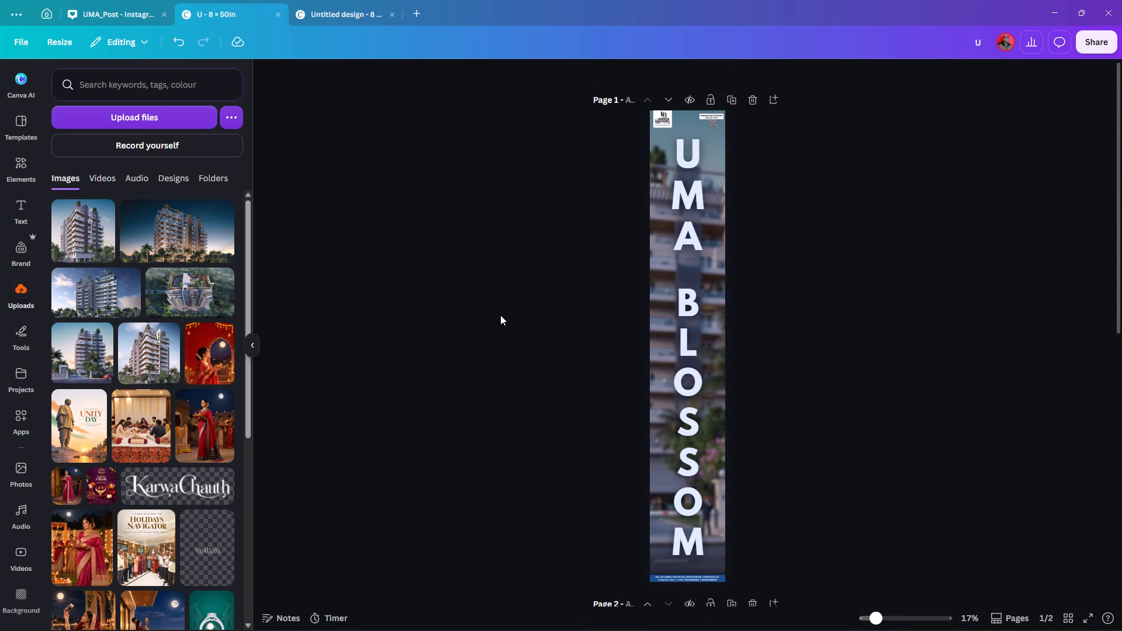
{"action": "scroll", "coordinate": [501, 315], "scroll_direction": "down", "scroll_amount": 15}
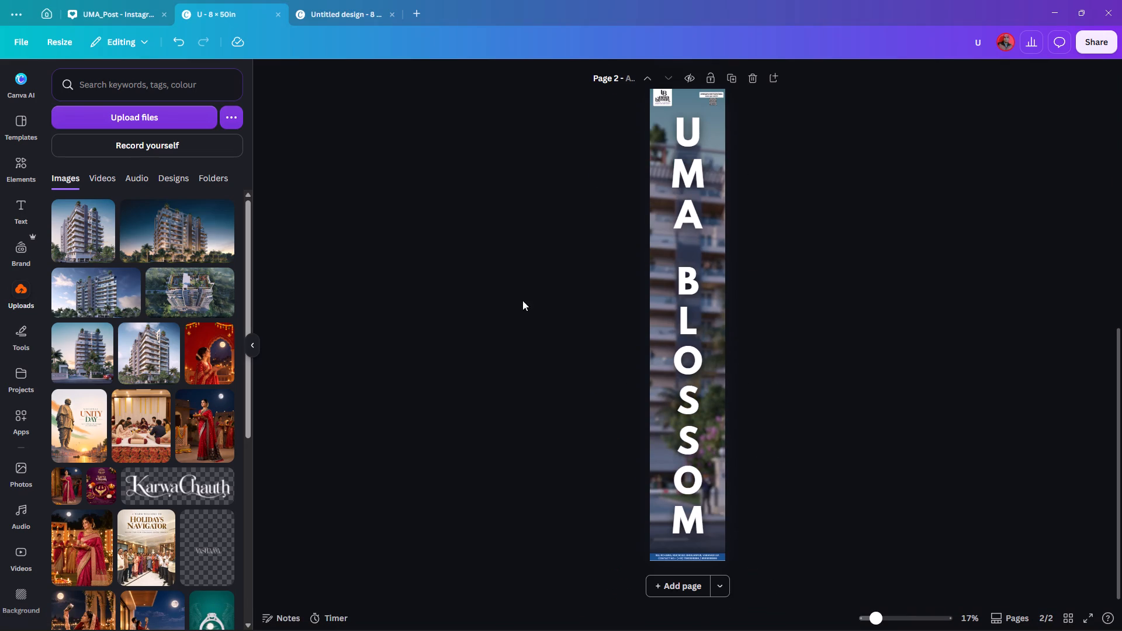
{"action": "scroll", "coordinate": [787, 233], "scroll_direction": "up", "scroll_amount": 14}
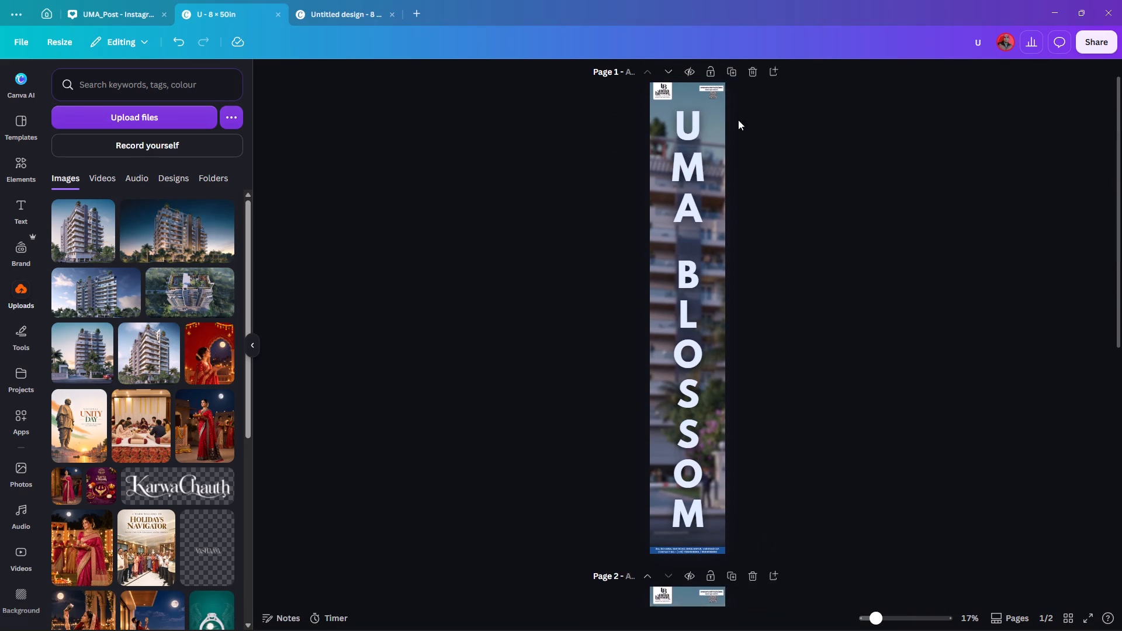
{"action": "left_click", "coordinate": [747, 102]}
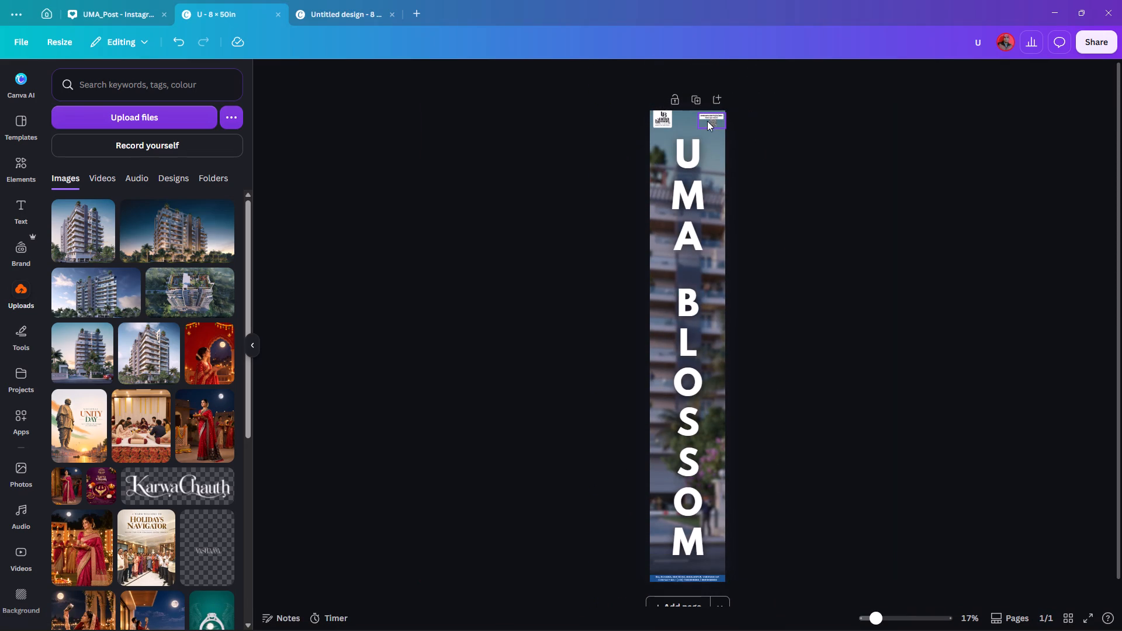
Delete the small white label box in the banner's upper right corner and the blue text strip along its bottom edge.
{"action": "left_click", "coordinate": [711, 122]}
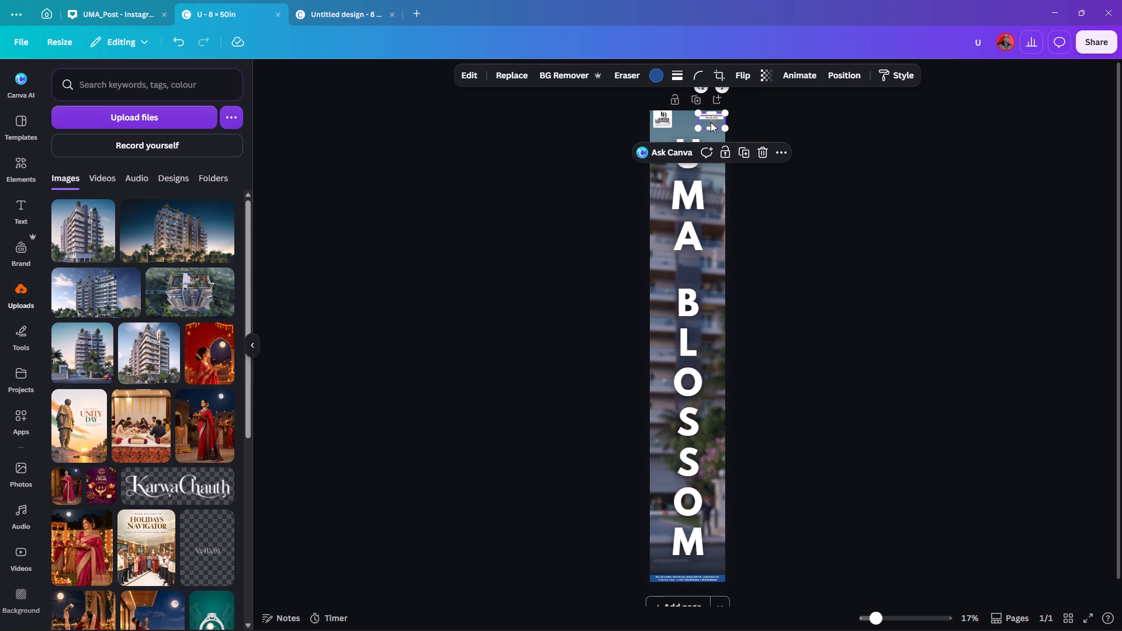
{"action": "key", "text": "Delete"}
{"action": "left_click", "coordinate": [692, 578]}
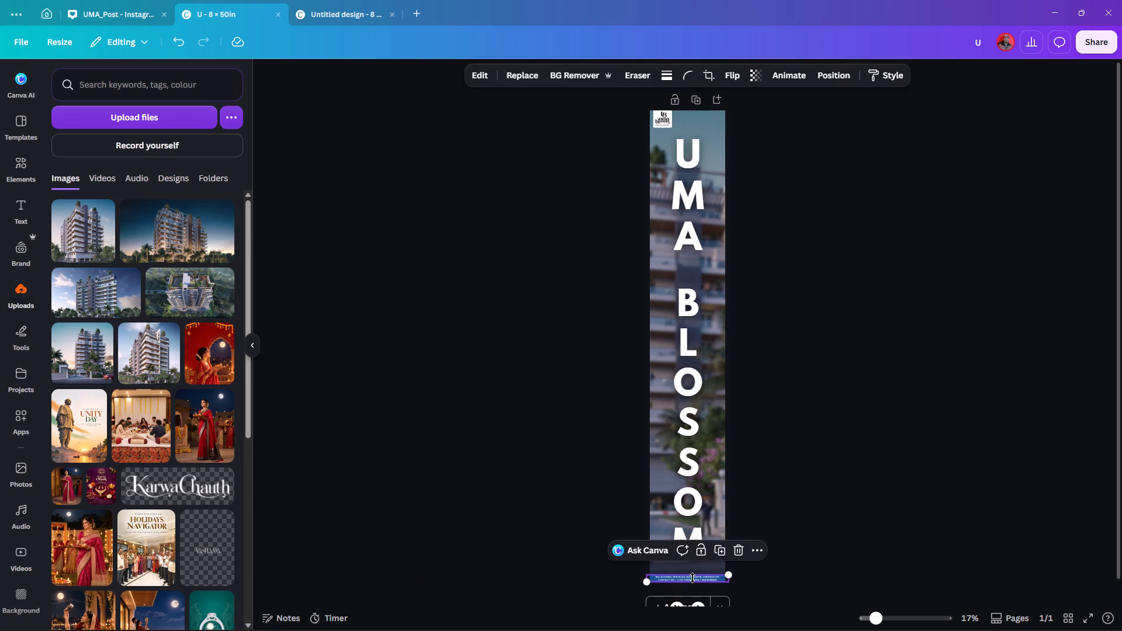
{"action": "key", "text": "Delete"}
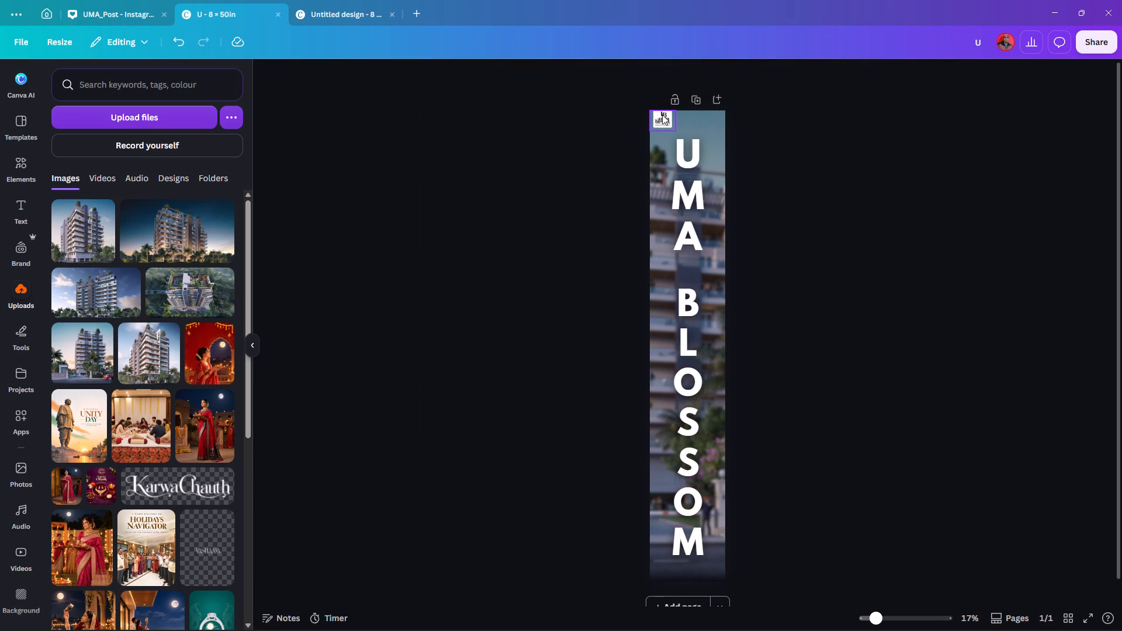
Resize this design to a custom size of 6 × 50 in.
{"action": "scroll", "coordinate": [826, 165], "scroll_direction": "up", "scroll_amount": 3, "text": "ctrl"}
{"action": "scroll", "coordinate": [843, 155], "scroll_direction": "up", "scroll_amount": 5}
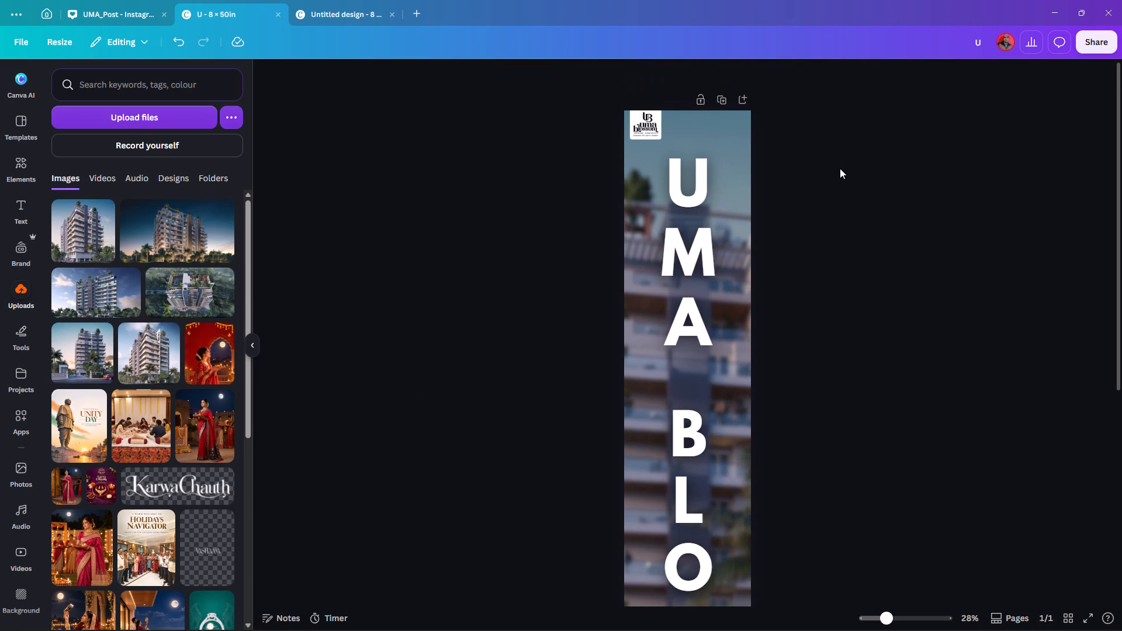
{"action": "scroll", "coordinate": [839, 165], "scroll_direction": "down", "scroll_amount": 4, "text": "ctrl"}
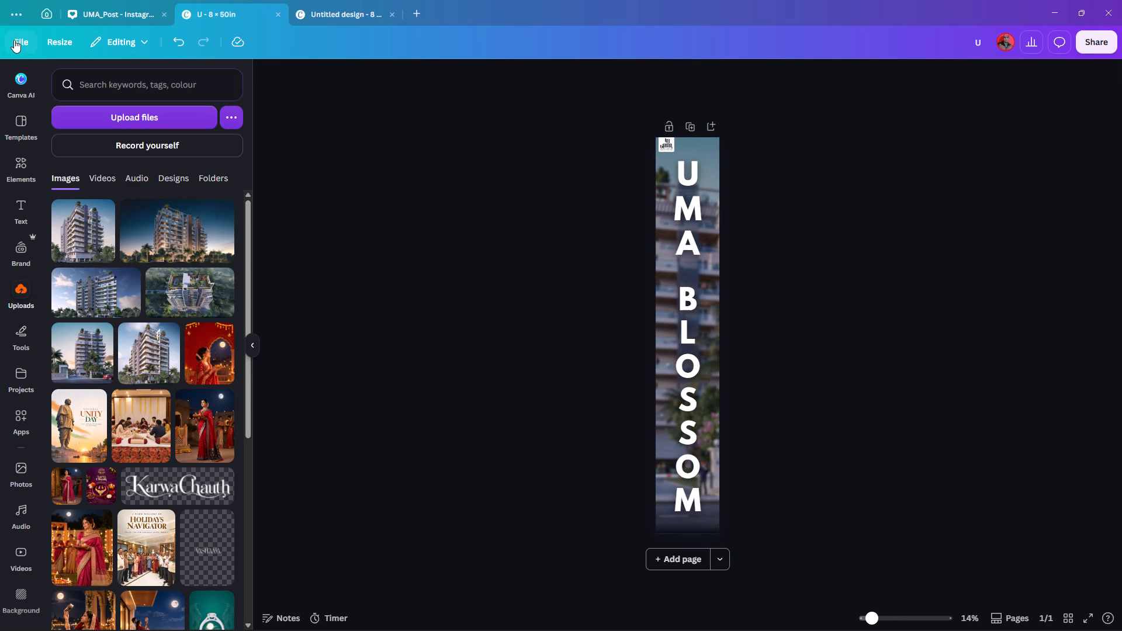
{"action": "left_click", "coordinate": [60, 40]}
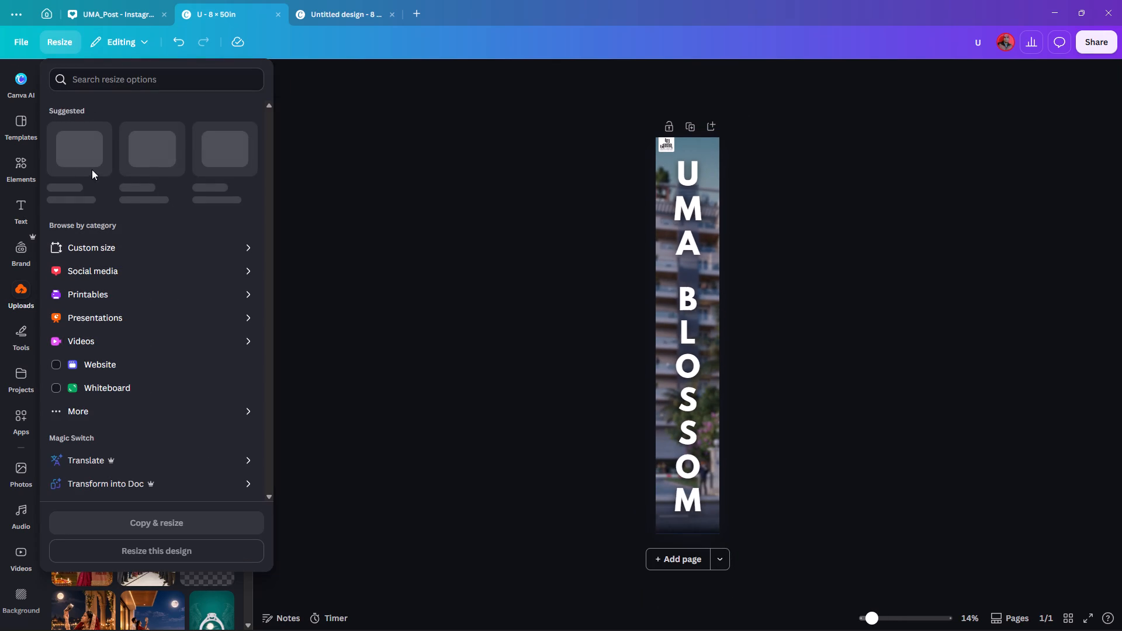
{"action": "left_click", "coordinate": [98, 253]}
{"action": "left_click", "coordinate": [86, 157]}
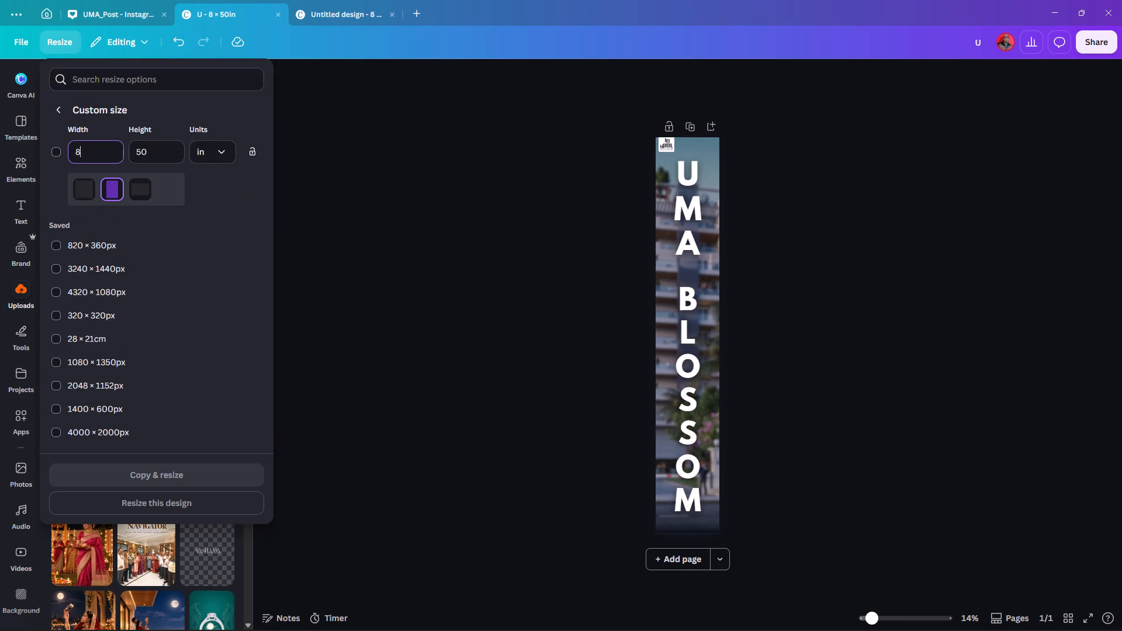
{"action": "key", "text": "BackSpace"}
{"action": "key", "text": "6"}
{"action": "double_click", "coordinate": [153, 479]}
{"action": "double_click", "coordinate": [155, 502]}
{"action": "key", "text": "Return"}
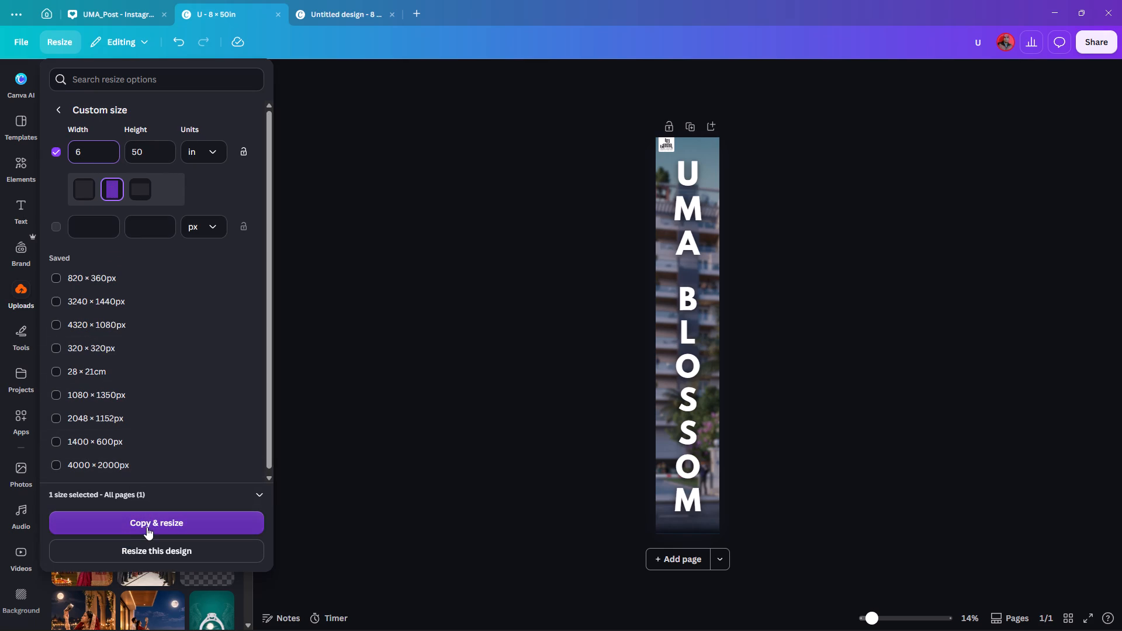
{"action": "left_click", "coordinate": [151, 550]}
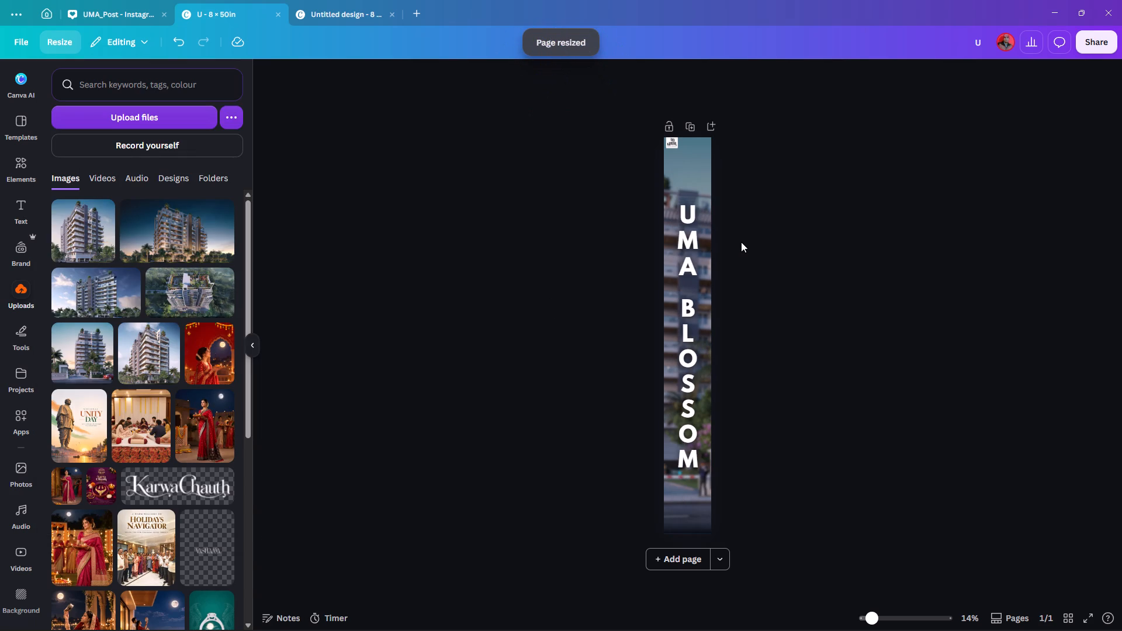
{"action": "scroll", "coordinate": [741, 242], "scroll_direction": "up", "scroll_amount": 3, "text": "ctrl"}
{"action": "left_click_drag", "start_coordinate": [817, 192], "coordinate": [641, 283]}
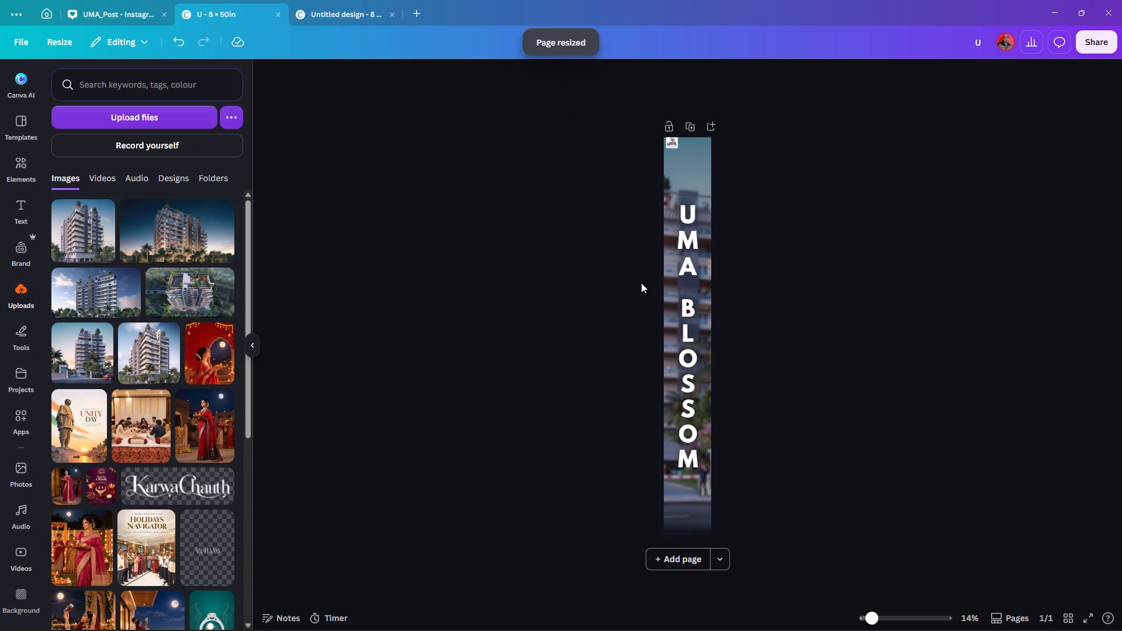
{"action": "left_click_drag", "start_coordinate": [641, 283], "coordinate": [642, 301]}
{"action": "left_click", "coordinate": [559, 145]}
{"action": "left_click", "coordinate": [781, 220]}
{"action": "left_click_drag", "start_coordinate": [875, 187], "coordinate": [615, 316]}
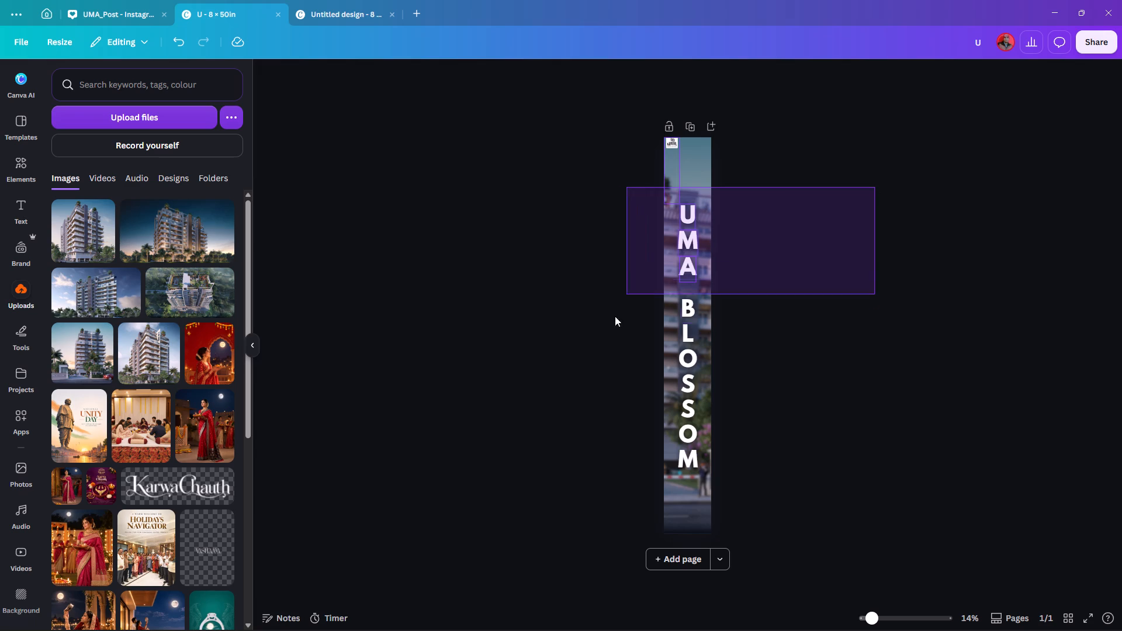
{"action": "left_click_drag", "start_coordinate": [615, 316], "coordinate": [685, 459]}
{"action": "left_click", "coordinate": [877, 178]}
Shorten the logo's tall image frame to fit closely around the logo, and place it in the banner's top left corner.
{"action": "scroll", "coordinate": [772, 144], "scroll_direction": "up", "scroll_amount": 7}
{"action": "scroll", "coordinate": [738, 182], "scroll_direction": "up", "scroll_amount": 4}
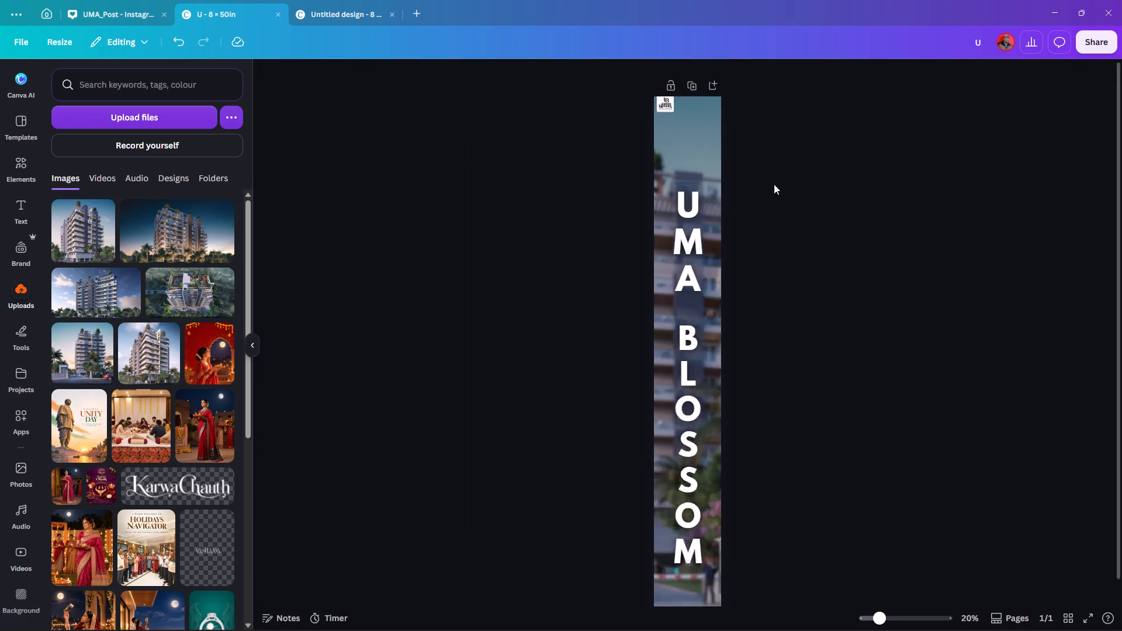
{"action": "scroll", "coordinate": [841, 197], "scroll_direction": "up", "scroll_amount": 2, "text": "ctrl"}
{"action": "scroll", "coordinate": [861, 133], "scroll_direction": "up", "scroll_amount": 6}
{"action": "left_click_drag", "start_coordinate": [651, 124], "coordinate": [716, 150]}
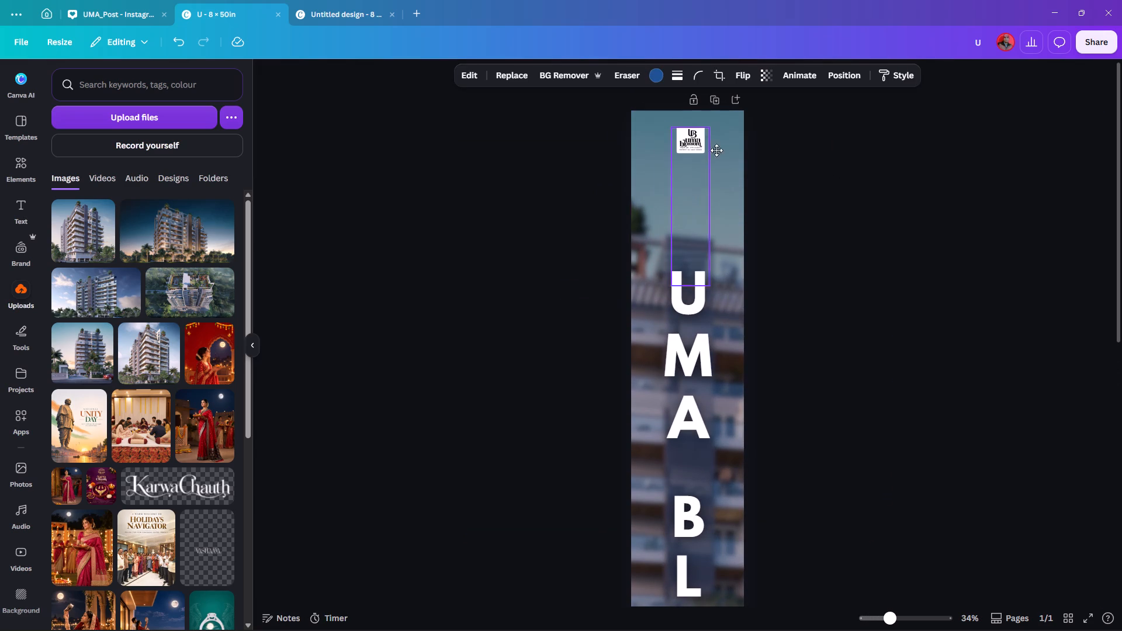
{"action": "left_click_drag", "start_coordinate": [716, 150], "coordinate": [688, 131]}
{"action": "left_click_drag", "start_coordinate": [688, 276], "coordinate": [689, 193]}
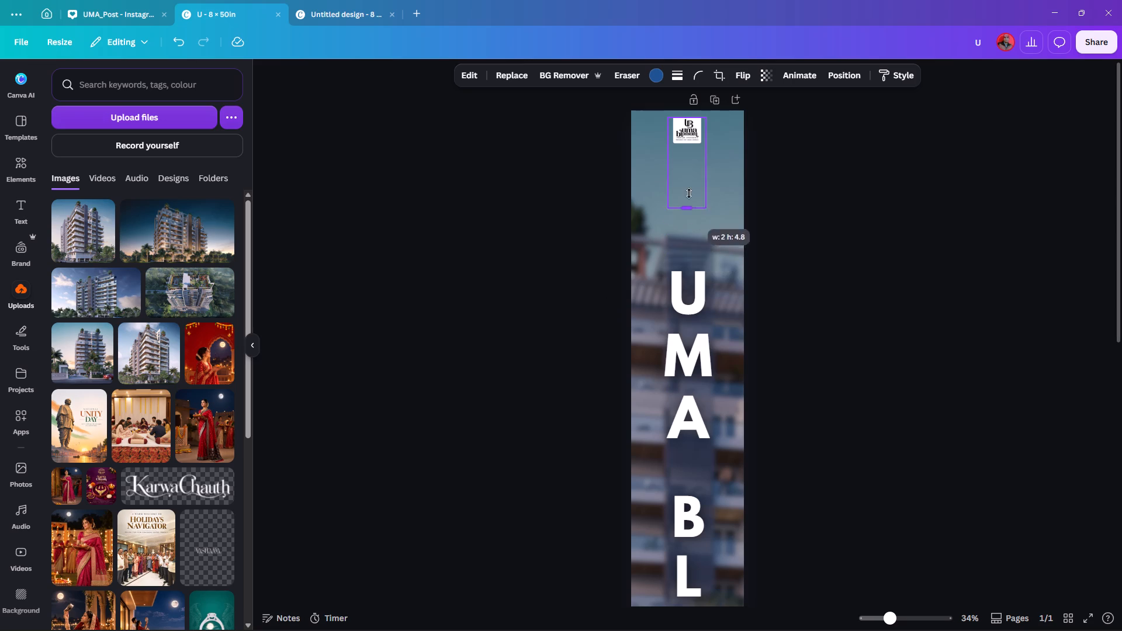
{"action": "left_click_drag", "start_coordinate": [689, 193], "coordinate": [687, 148]}
{"action": "left_click_drag", "start_coordinate": [691, 128], "coordinate": [676, 128]}
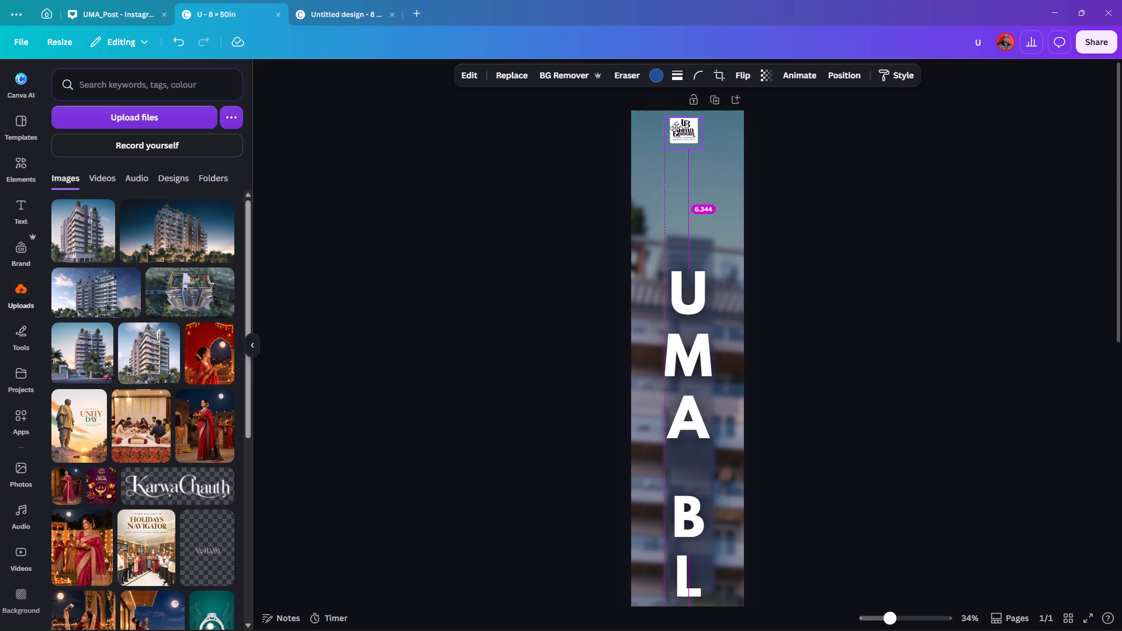
{"action": "left_click_drag", "start_coordinate": [676, 128], "coordinate": [655, 120]}
{"action": "left_click", "coordinate": [567, 185]}
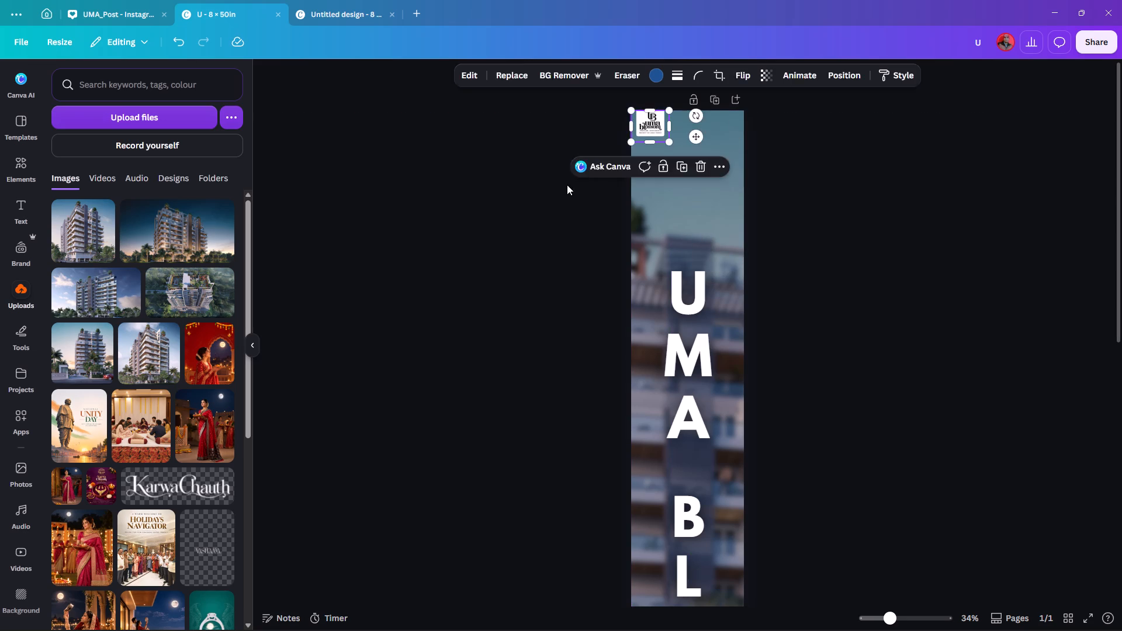
Enlarge all the UMA BLOSSOM letters together to about 3.6 in wide, nearly filling the banner's height, and check the fit.
{"action": "scroll", "coordinate": [825, 265], "scroll_direction": "down", "scroll_amount": 1}
{"action": "scroll", "coordinate": [825, 265], "scroll_direction": "down", "scroll_amount": 5, "text": "ctrl"}
{"action": "left_click_drag", "start_coordinate": [867, 202], "coordinate": [610, 410]}
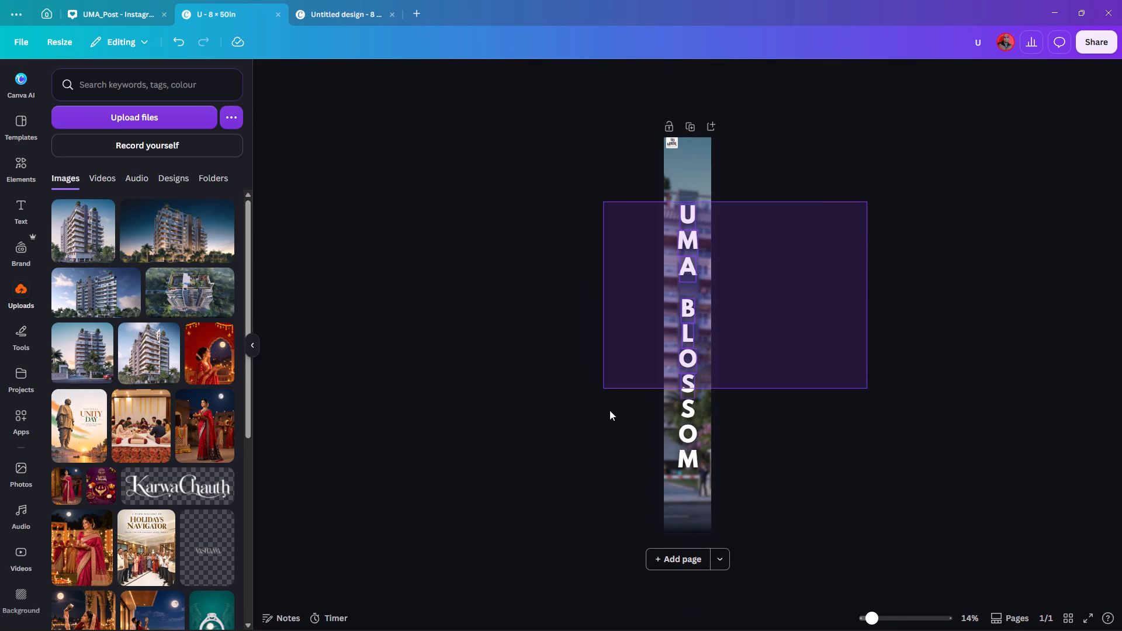
{"action": "left_click_drag", "start_coordinate": [610, 410], "coordinate": [626, 467]}
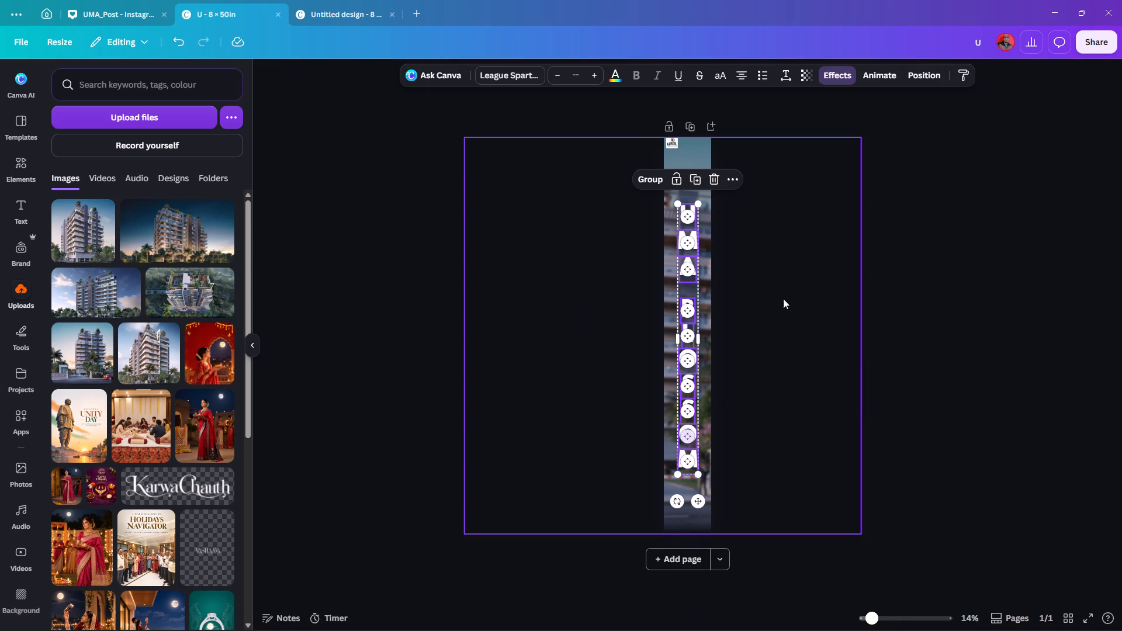
{"action": "left_click_drag", "start_coordinate": [700, 203], "coordinate": [714, 200], "text": "alt"}
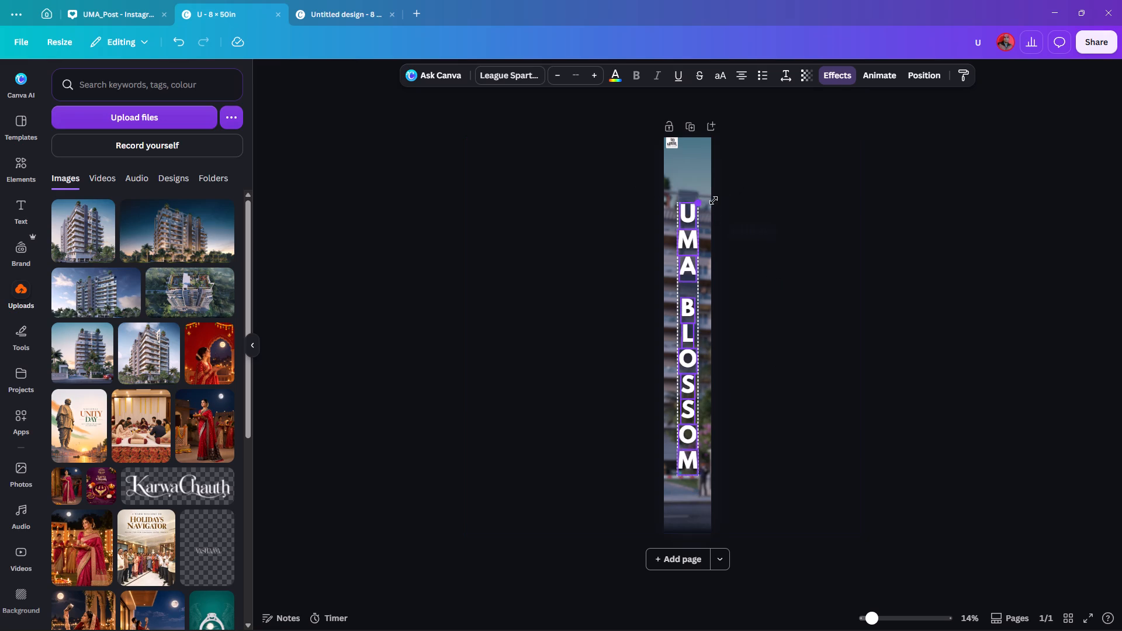
{"action": "left_click_drag", "start_coordinate": [714, 200], "coordinate": [830, 159], "text": "alt"}
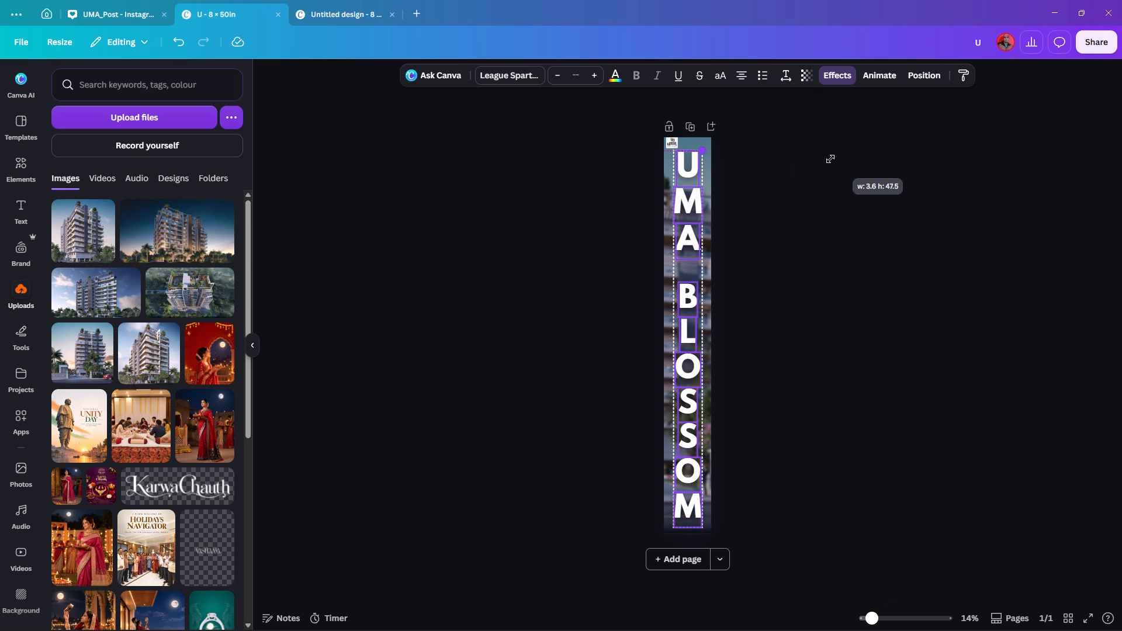
{"action": "left_click_drag", "start_coordinate": [830, 159], "coordinate": [839, 155], "text": "alt"}
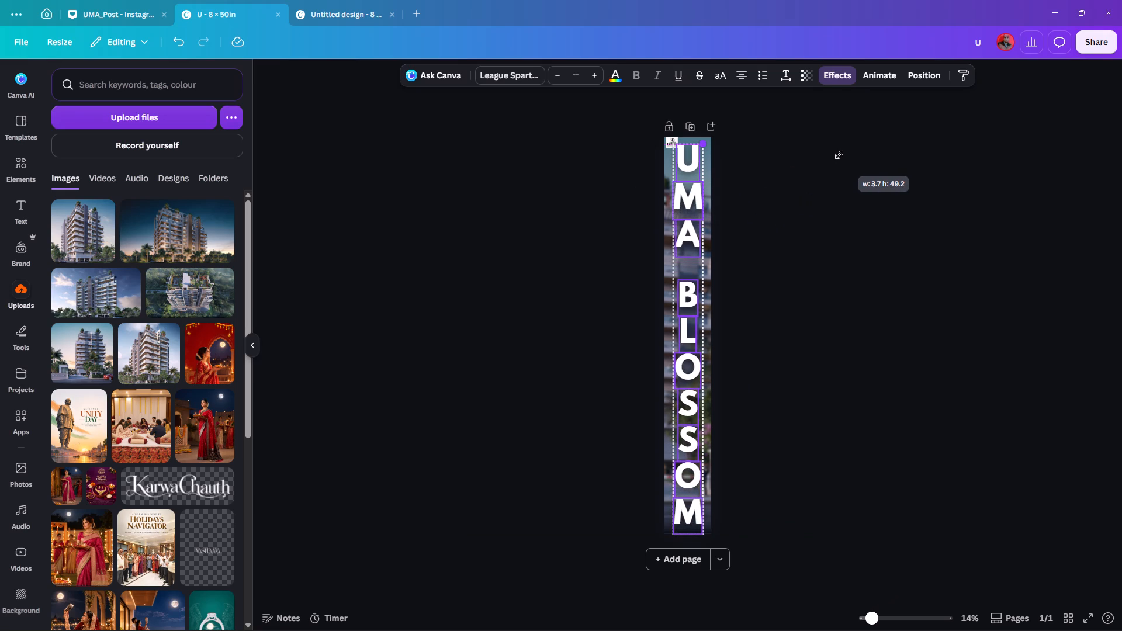
{"action": "left_click_drag", "start_coordinate": [839, 155], "coordinate": [832, 157], "text": "alt"}
{"action": "left_click", "coordinate": [820, 196]}
{"action": "scroll", "coordinate": [816, 201], "scroll_direction": "up", "scroll_amount": 2, "text": "ctrl"}
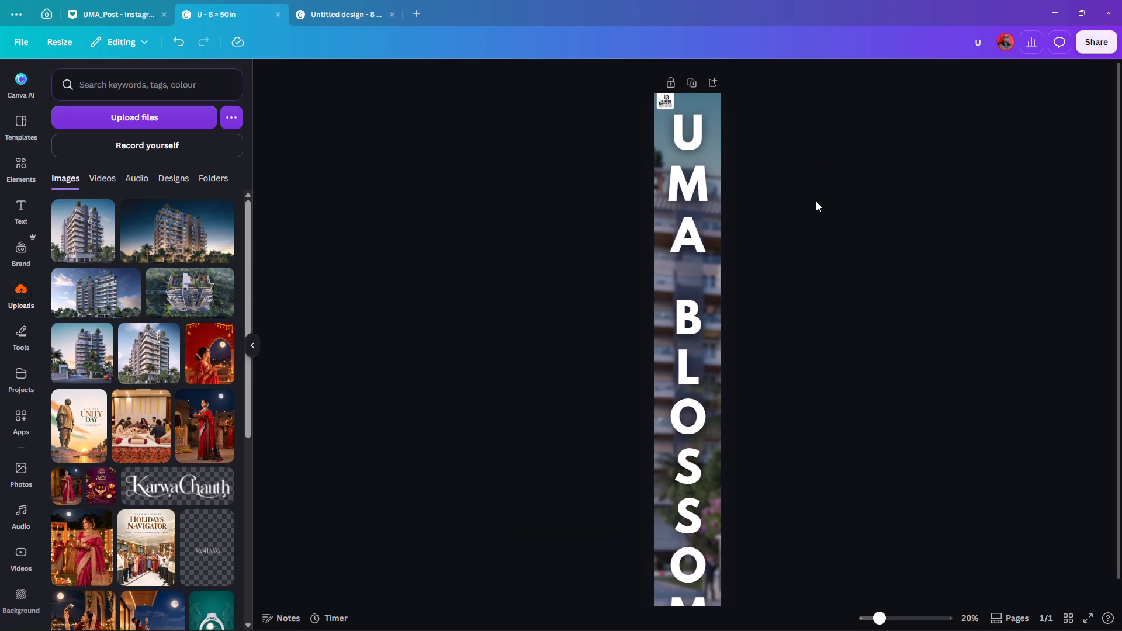
{"action": "scroll", "coordinate": [816, 199], "scroll_direction": "down", "scroll_amount": 2, "text": "ctrl"}
{"action": "scroll", "coordinate": [782, 413], "scroll_direction": "up", "scroll_amount": 4, "text": "ctrl"}
{"action": "scroll", "coordinate": [801, 394], "scroll_direction": "down", "scroll_amount": 5}
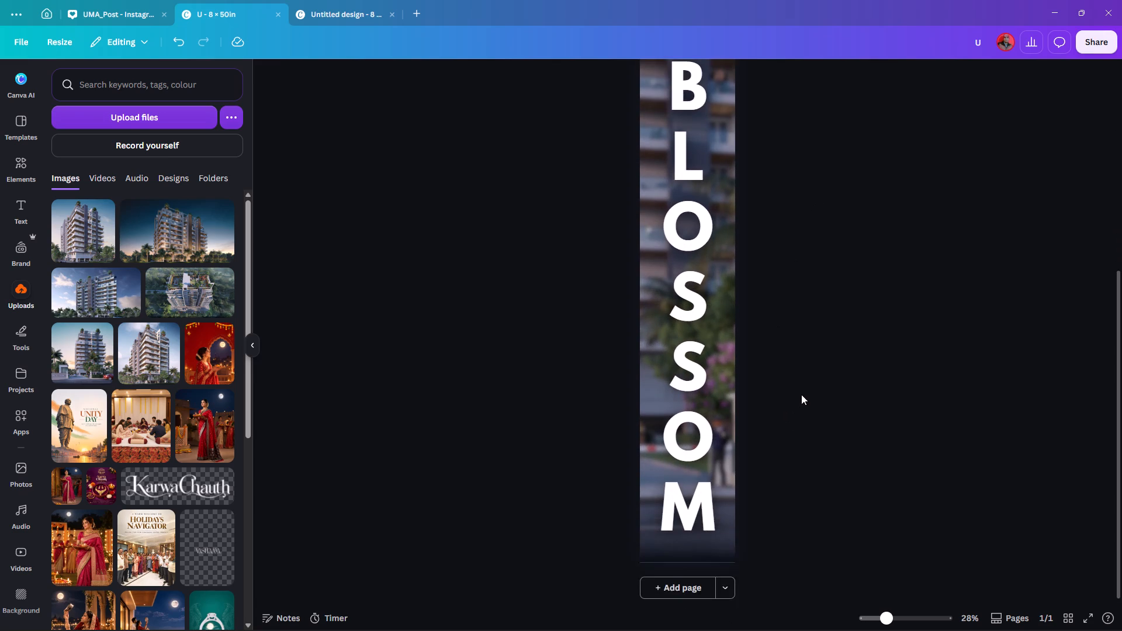
Delete the small logo image from the banner's top left corner.
{"action": "scroll", "coordinate": [801, 394], "scroll_direction": "up", "scroll_amount": 12}
{"action": "scroll", "coordinate": [830, 314], "scroll_direction": "down", "scroll_amount": 4, "text": "ctrl"}
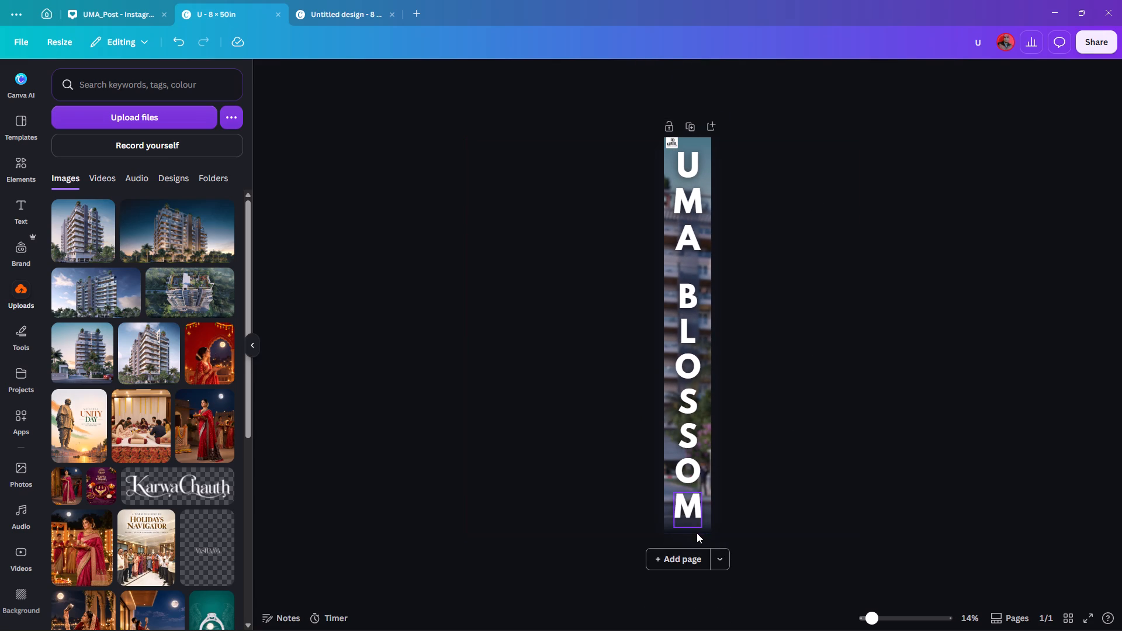
{"action": "left_click", "coordinate": [673, 143]}
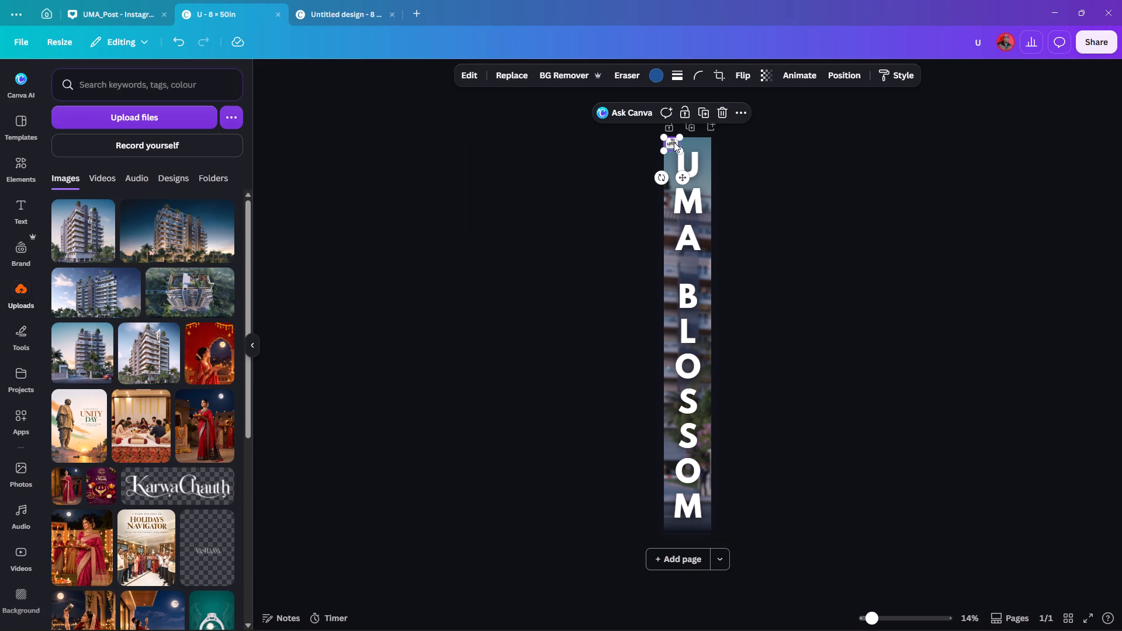
{"action": "key", "text": "Delete"}
Enlarge all the UMA BLOSSOM letters together slightly so they span nearly the banner's full height.
{"action": "left_click_drag", "start_coordinate": [880, 160], "coordinate": [646, 499]}
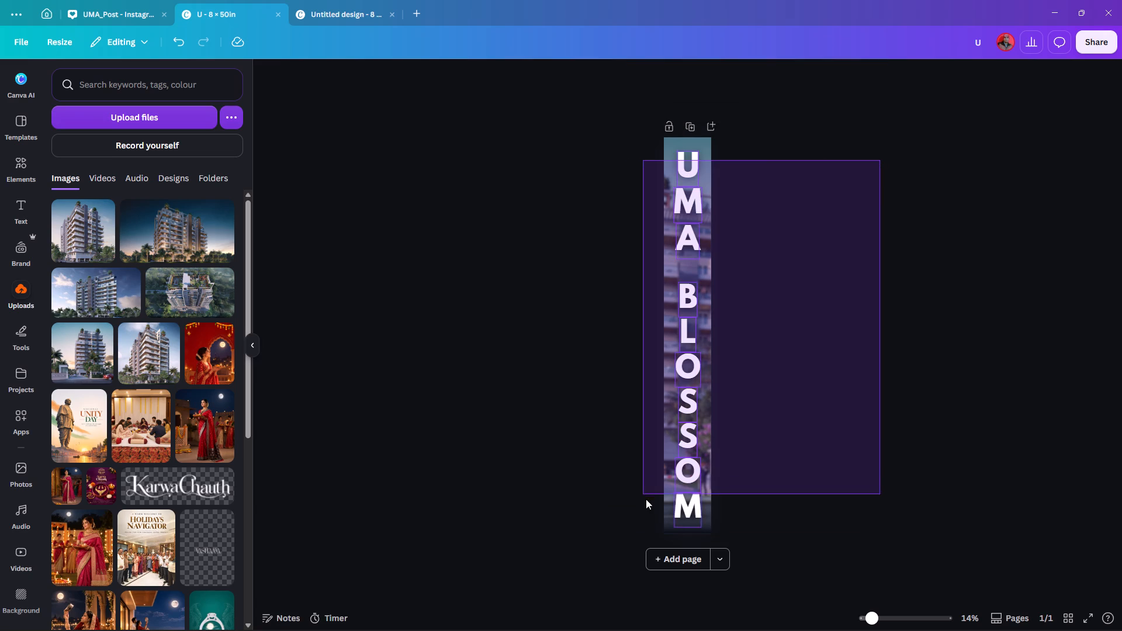
{"action": "left_click_drag", "start_coordinate": [646, 499], "coordinate": [658, 507]}
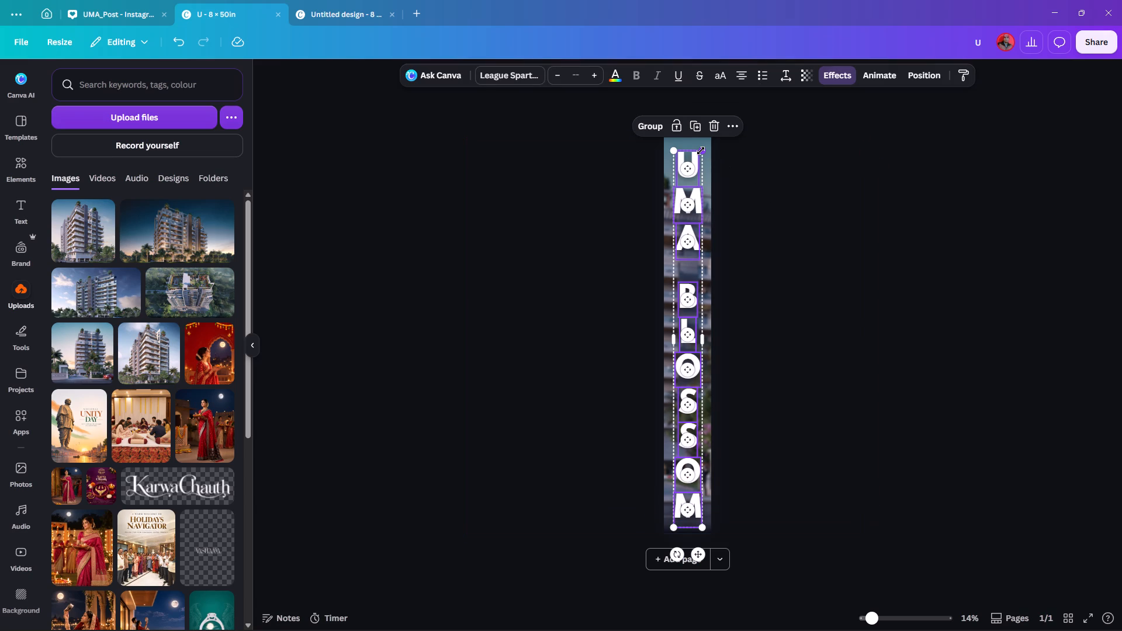
{"action": "left_click_drag", "start_coordinate": [701, 151], "coordinate": [719, 142], "text": "alt"}
{"action": "left_click", "coordinate": [816, 188]}
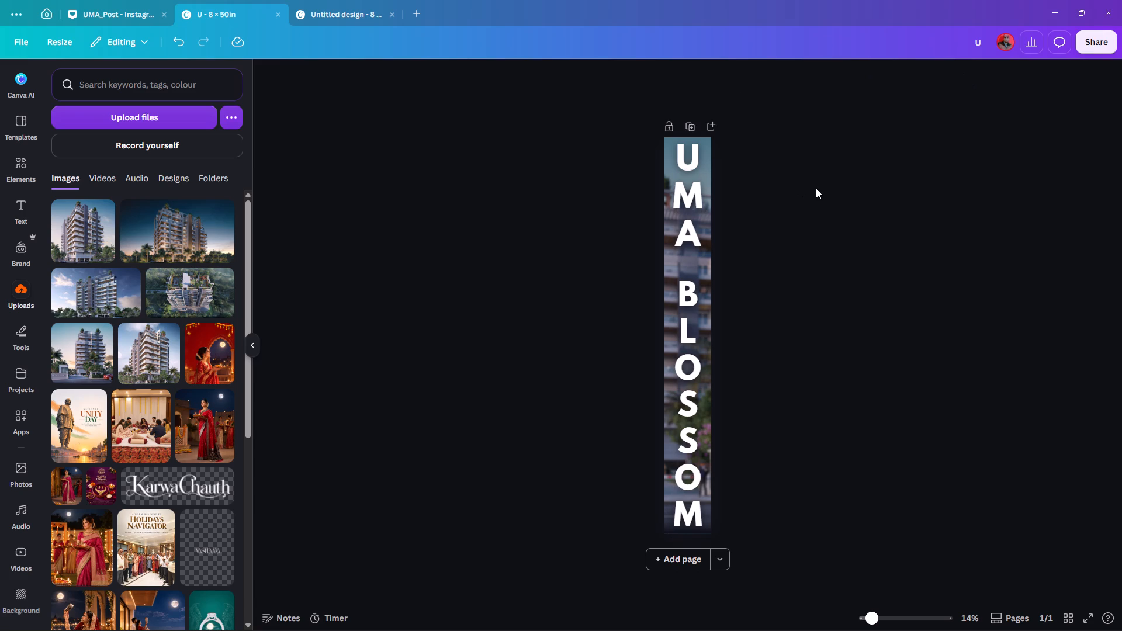
Try the Horizon, Archivo Black and Anton fonts on the top letter U, ending with Horizon applied.
{"action": "left_click", "coordinate": [688, 160]}
{"action": "left_click", "coordinate": [465, 71]}
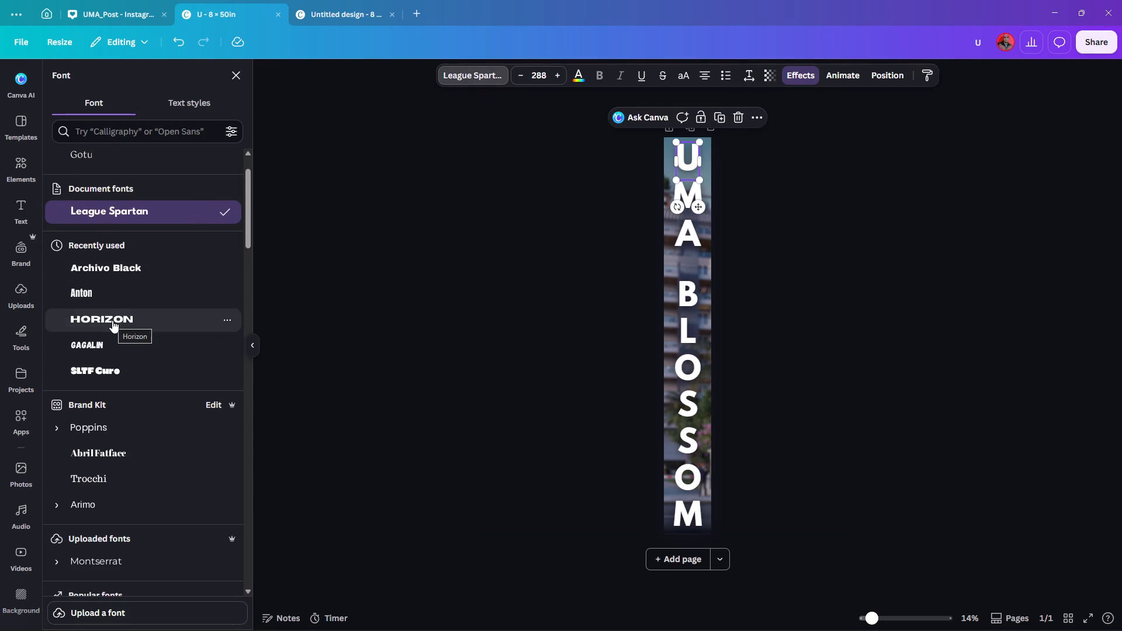
{"action": "left_click", "coordinate": [112, 320]}
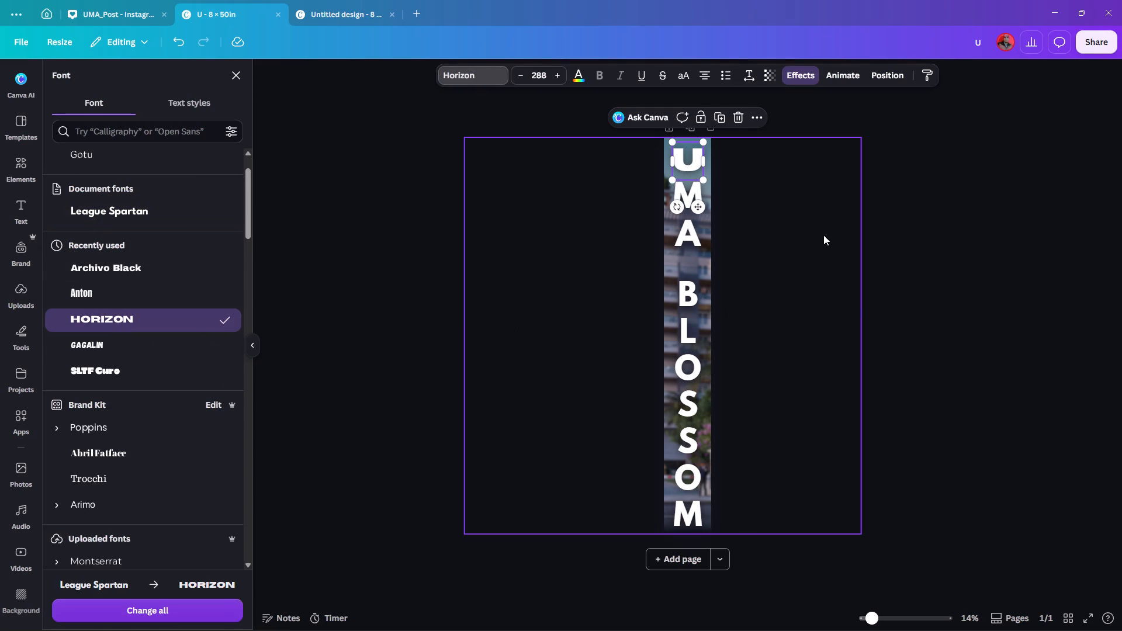
{"action": "key", "text": "ctrl+z"}
{"action": "left_click", "coordinate": [102, 272]}
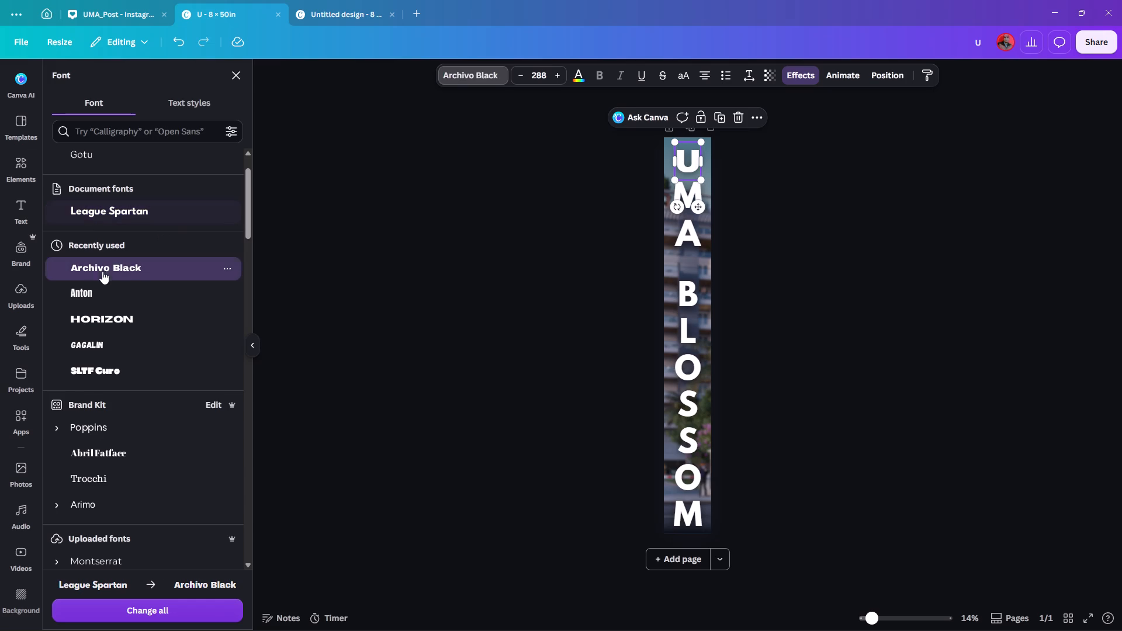
{"action": "left_click", "coordinate": [98, 290]}
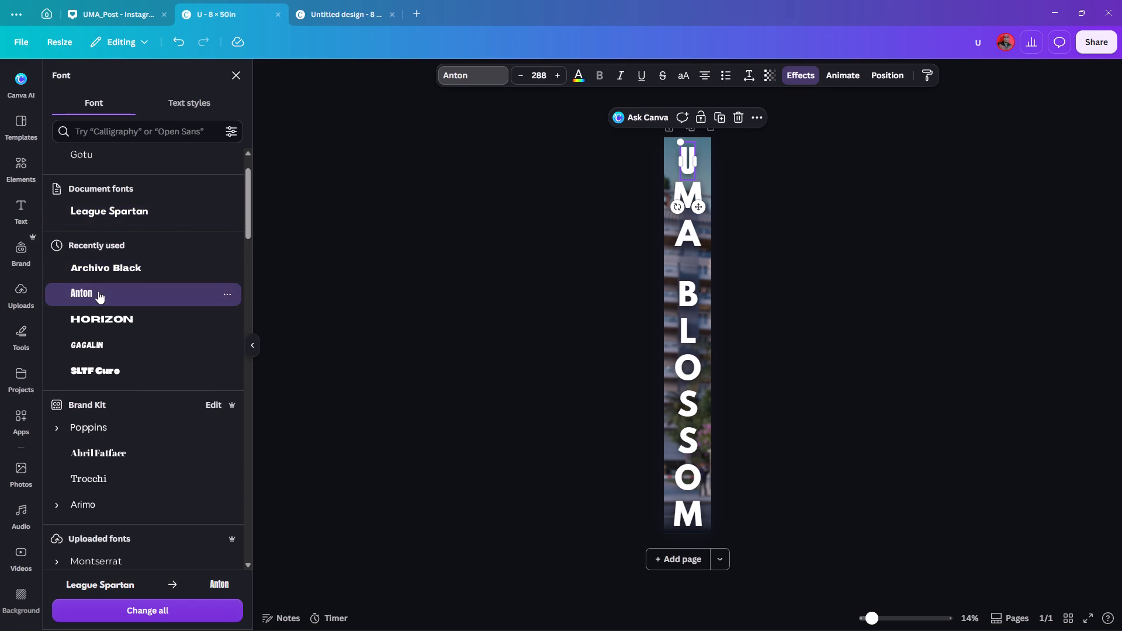
{"action": "left_click", "coordinate": [98, 321]}
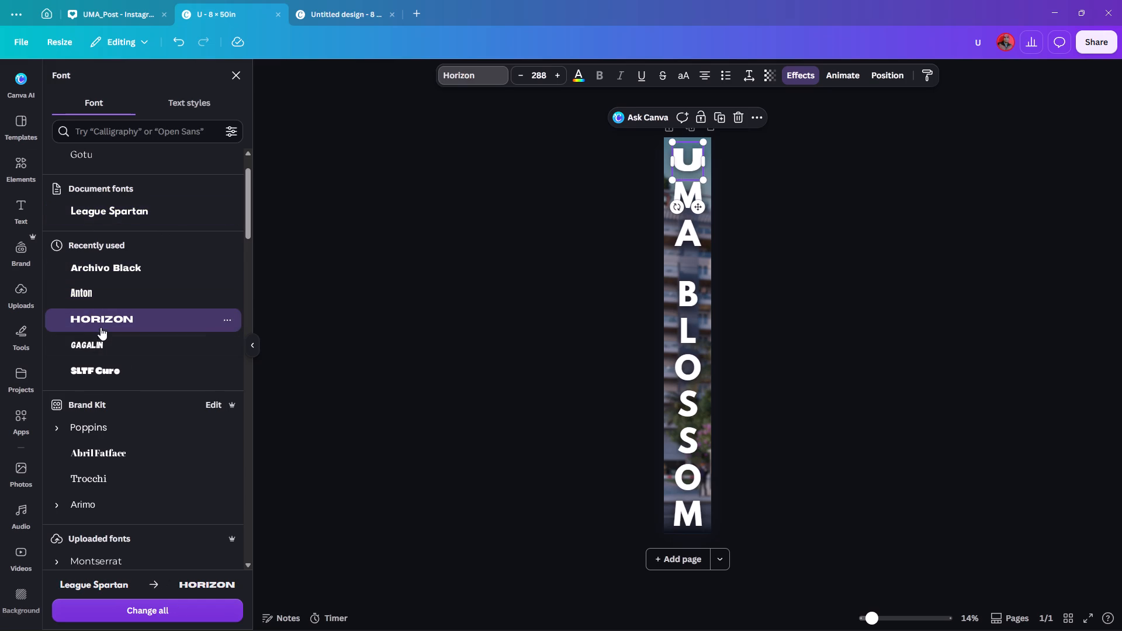
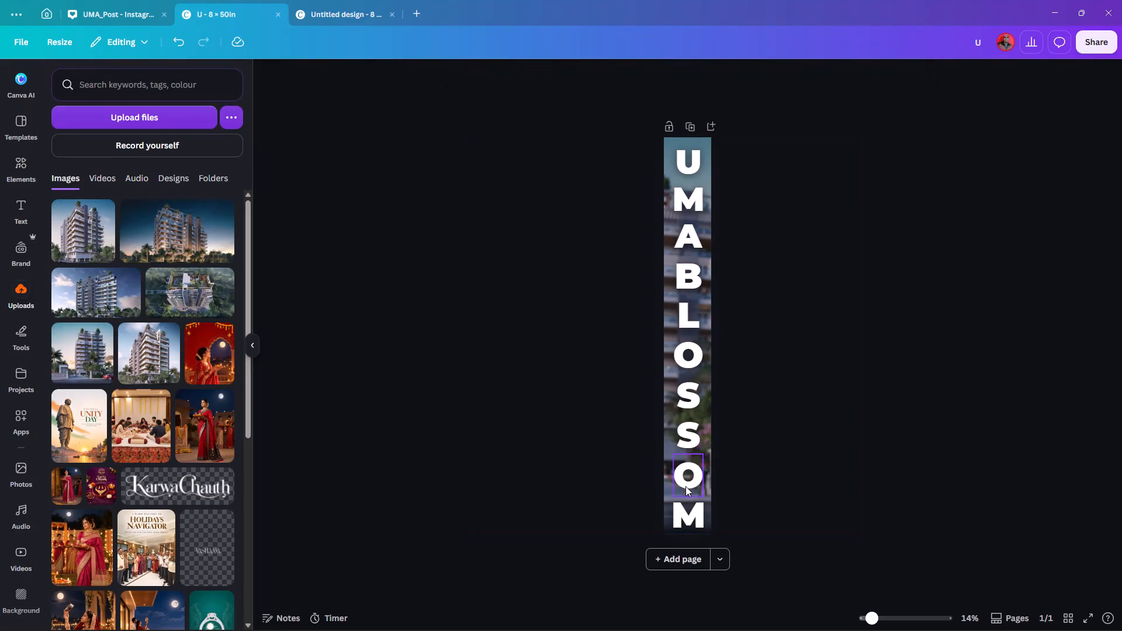
Nudge the last O and the two S letters in BLOSSOM slightly down to even out the letter spacing.
{"action": "left_click", "coordinate": [685, 483]}
{"action": "key", "text": "Down"}
{"action": "key", "text": "Down"}
{"action": "key", "text": "Down"}
{"action": "key", "text": "Down"}
{"action": "key", "text": "Down"}
{"action": "left_click", "coordinate": [687, 431]}
{"action": "key", "text": "Down"}
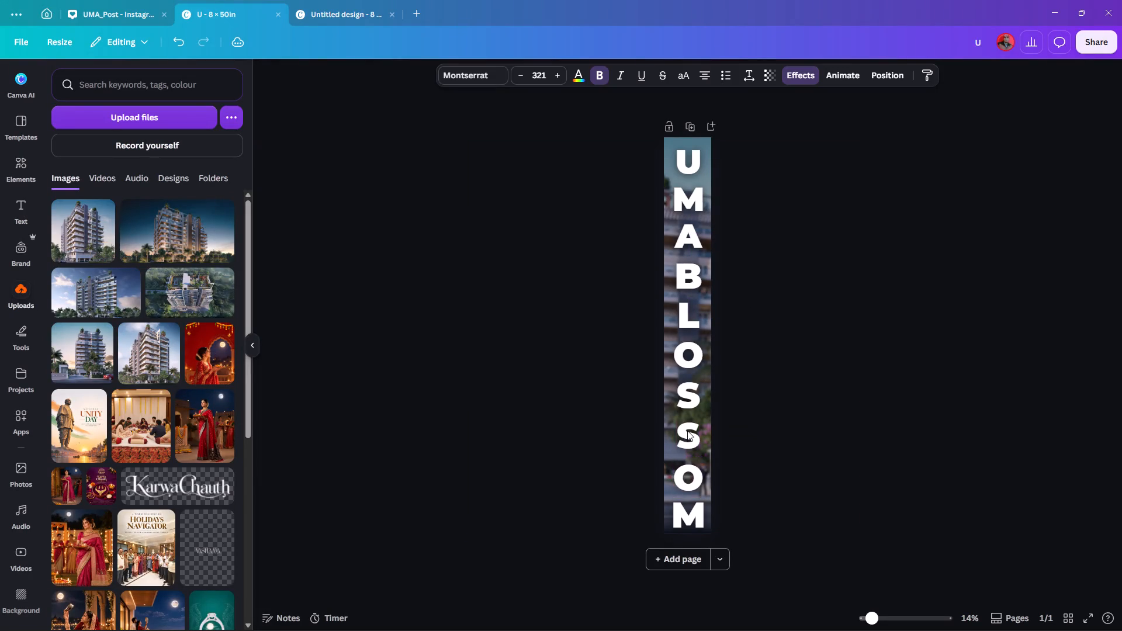
{"action": "key", "text": "Down"}
{"action": "key", "text": "Down"}
{"action": "key", "text": "Down"}
{"action": "left_click", "coordinate": [689, 397]}
{"action": "key", "text": "Down"}
{"action": "key", "text": "Down"}
{"action": "key", "text": "Down"}
{"action": "key", "text": "Down"}
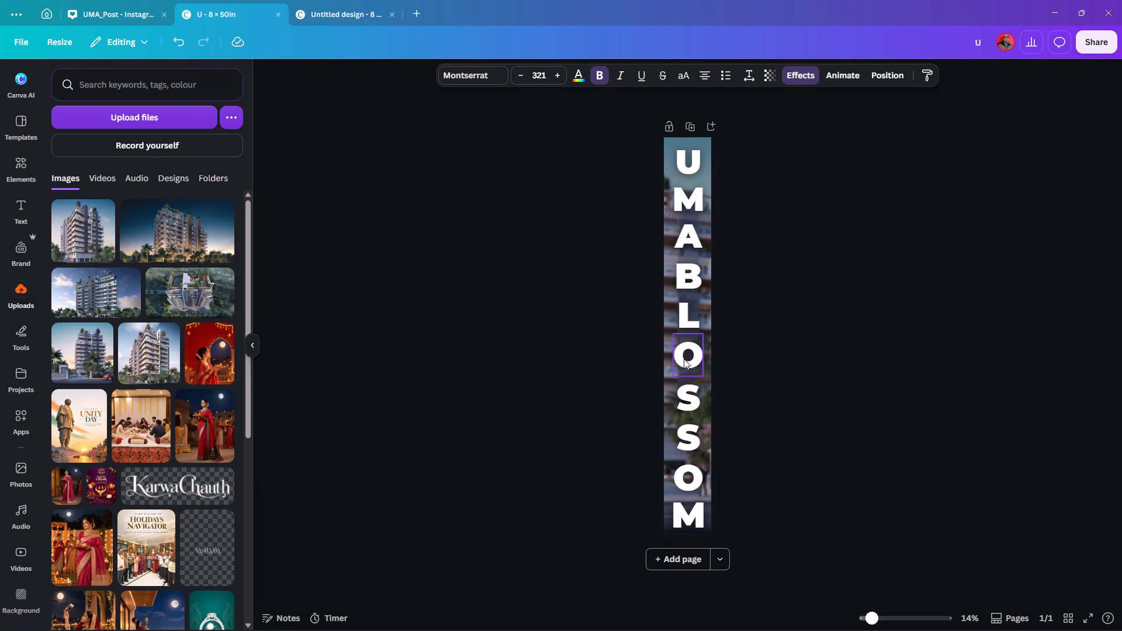
Nudge the first O, the L and the B of BLOSSOM slightly down, widening the gap below UMA.
{"action": "left_click", "coordinate": [684, 358]}
{"action": "key", "text": "Down"}
{"action": "key", "text": "Down"}
{"action": "key", "text": "Down"}
{"action": "key", "text": "Down"}
{"action": "left_click", "coordinate": [686, 317]}
{"action": "key", "text": "Down"}
{"action": "key", "text": "Down"}
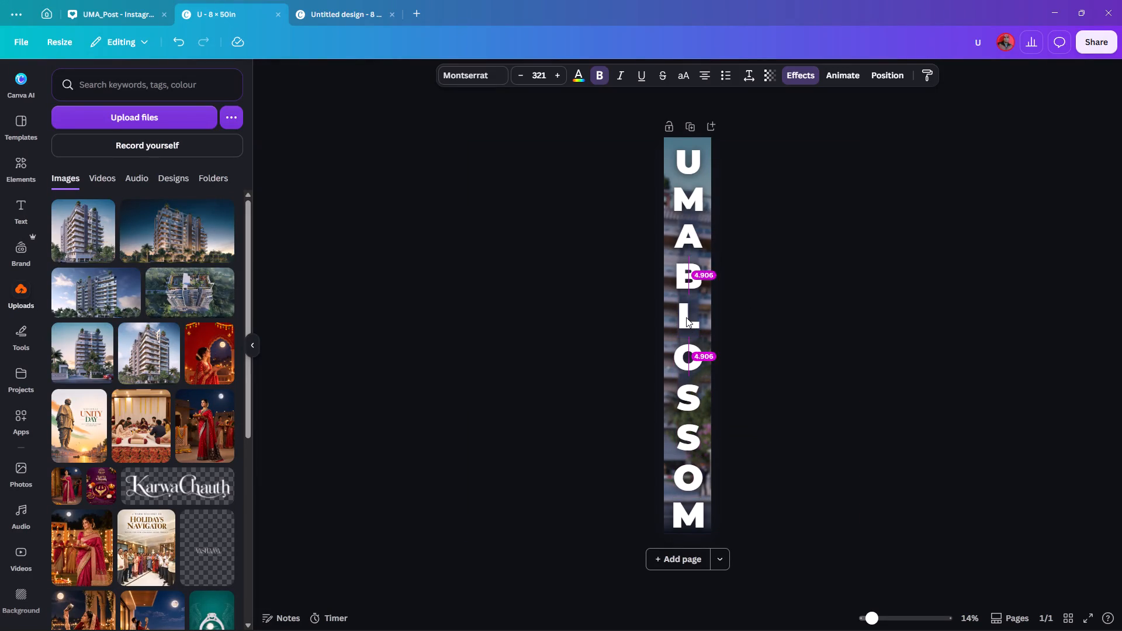
{"action": "key", "text": "Down"}
{"action": "key", "text": "Down"}
{"action": "key", "text": "Down"}
{"action": "key", "text": "Down"}
{"action": "key", "text": "Down"}
{"action": "left_click", "coordinate": [688, 280]}
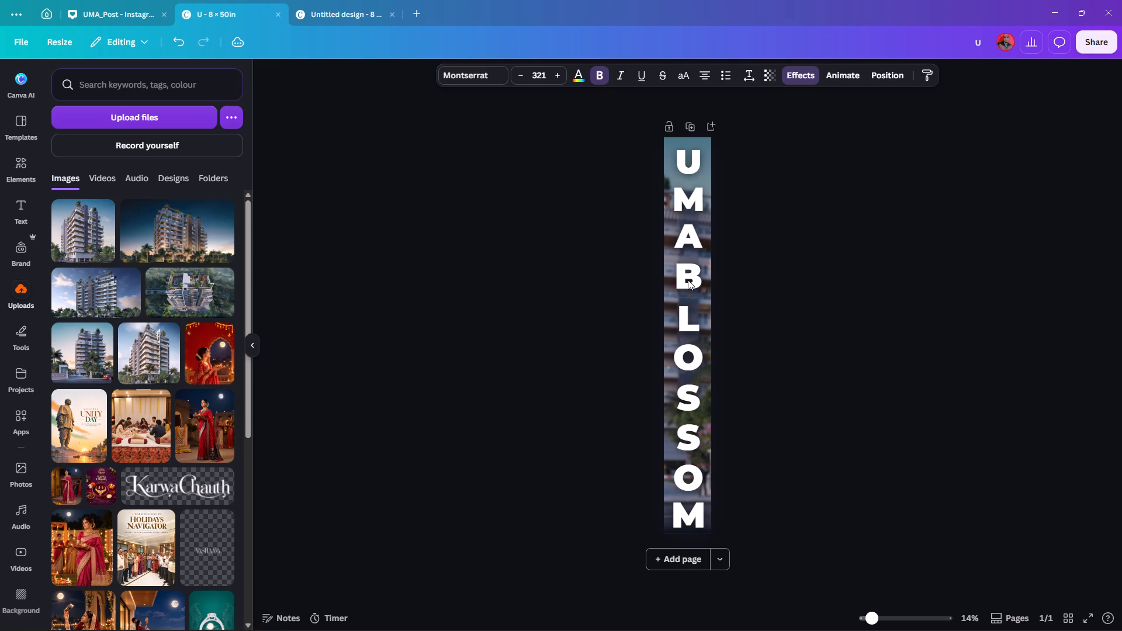
{"action": "key", "text": "Down"}
{"action": "key", "text": "Down"}
{"action": "key", "text": "Down"}
{"action": "key", "text": "Down"}
{"action": "left_click", "coordinate": [765, 293]}
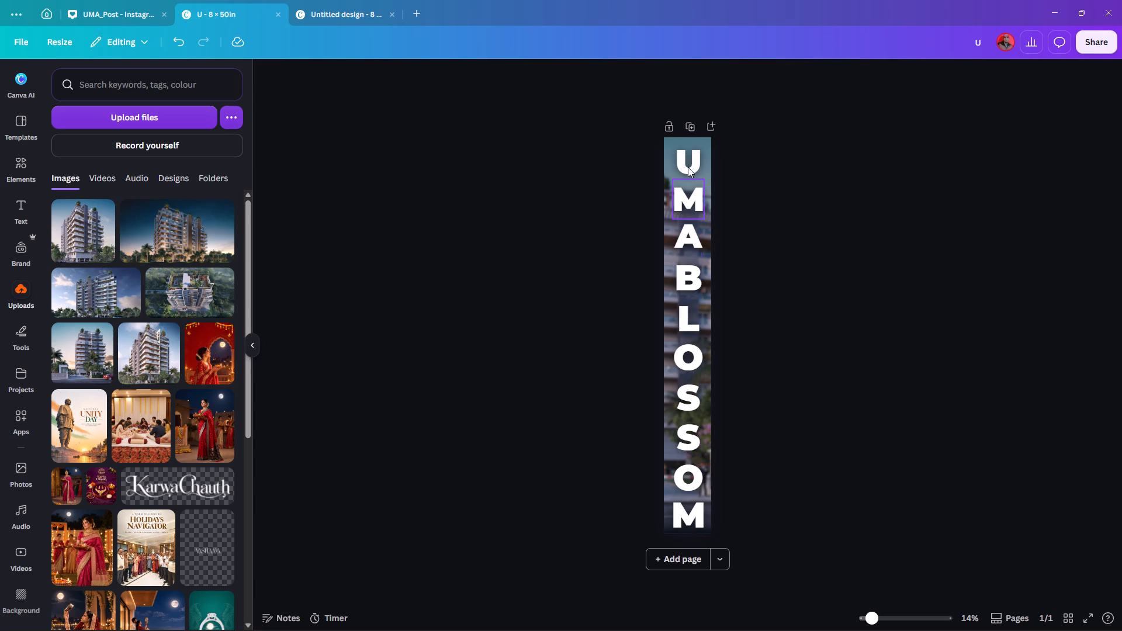
{"action": "left_click", "coordinate": [811, 272]}
Shift all the UMA BLOSSOM letters together slightly upward to balance the margins at the banner's top and bottom.
{"action": "left_click_drag", "start_coordinate": [792, 175], "coordinate": [673, 343]}
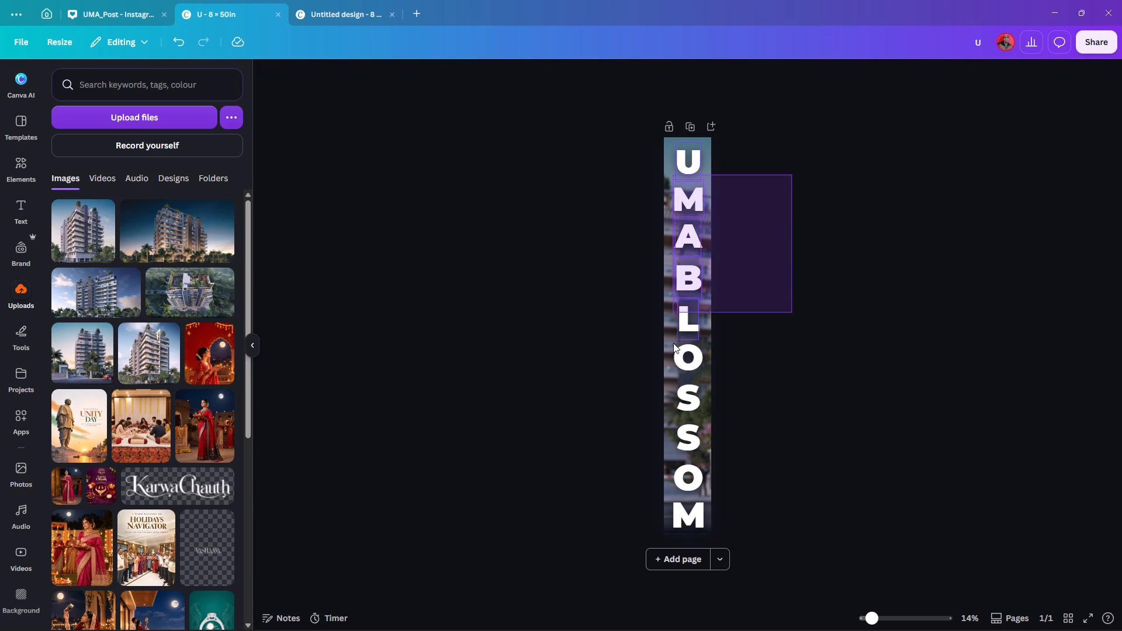
{"action": "left_click_drag", "start_coordinate": [673, 343], "coordinate": [671, 501]}
{"action": "key", "text": "Up"}
{"action": "key", "text": "Up"}
{"action": "key", "text": "Up"}
{"action": "key", "text": "Up"}
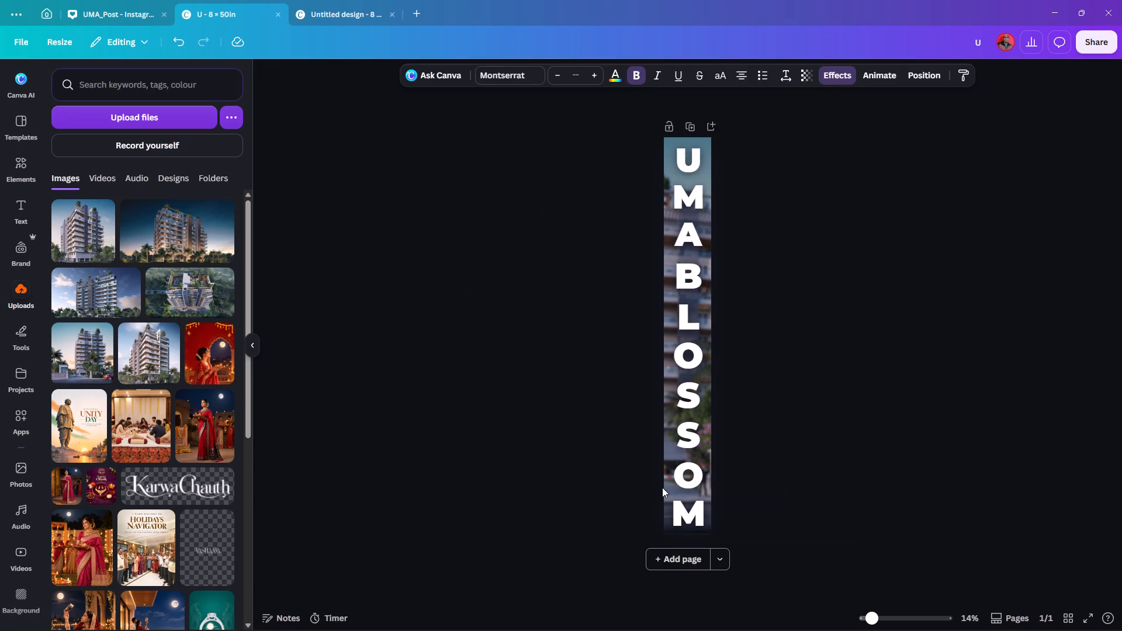
{"action": "key", "text": "Up"}
{"action": "key", "text": "Down"}
{"action": "key", "text": "Down"}
{"action": "key", "text": "Up"}
{"action": "key", "text": "Up"}
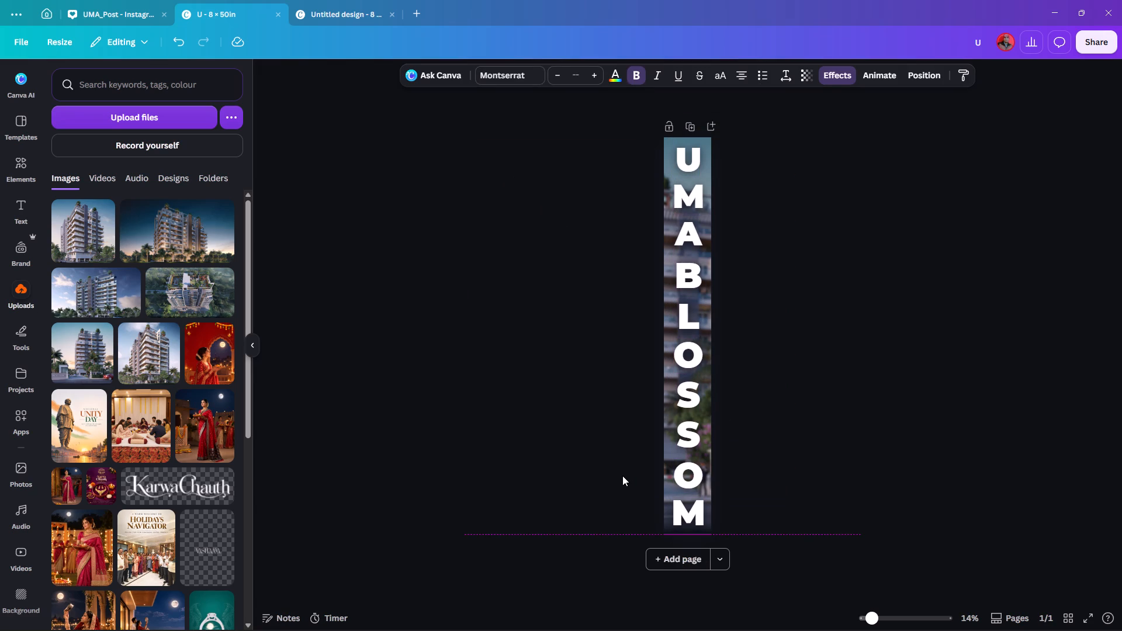
{"action": "key", "text": "Up"}
{"action": "key", "text": "Down"}
{"action": "key", "text": "Up"}
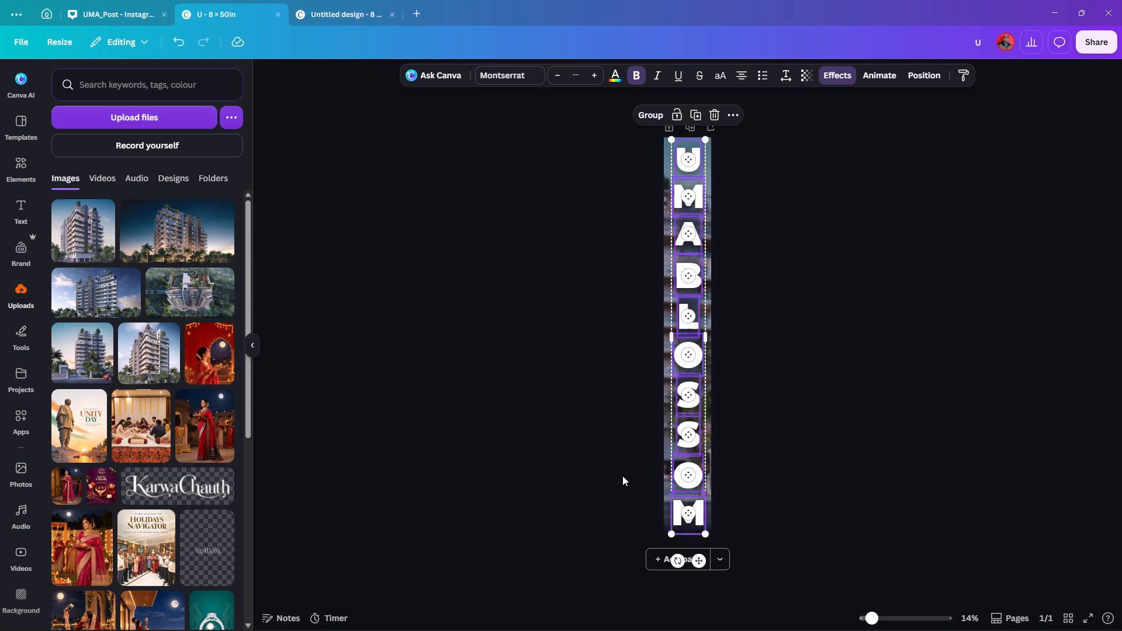
{"action": "left_click", "coordinate": [622, 476]}
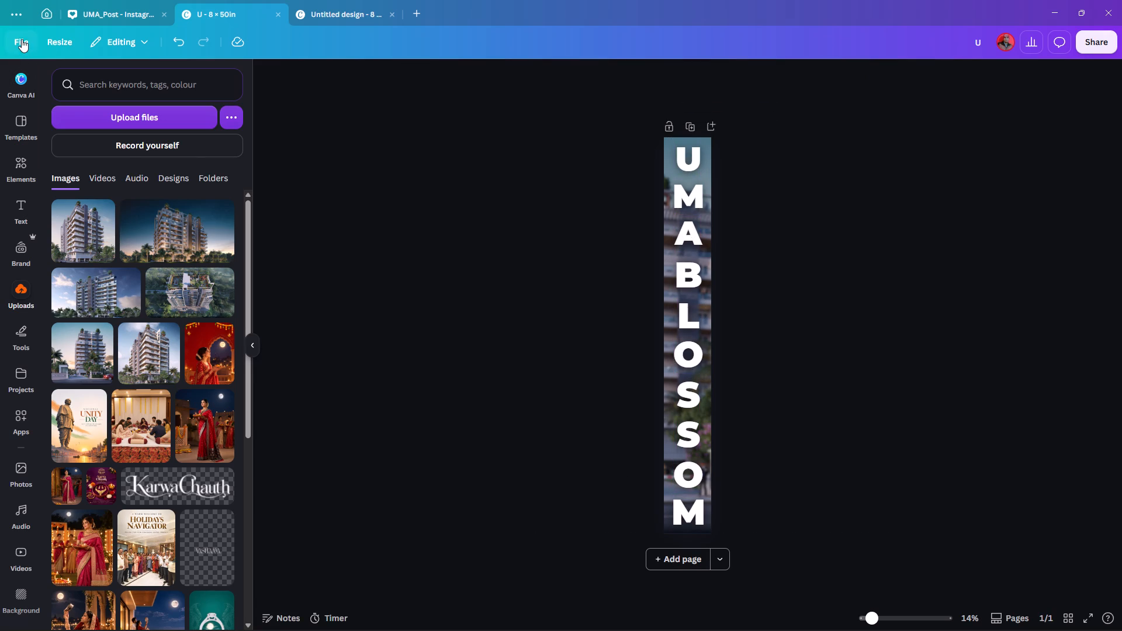
Download the banner as a high-quality PNG with the export size increased above the default 1× scale.
{"action": "left_click", "coordinate": [22, 39]}
{"action": "left_click", "coordinate": [57, 334]}
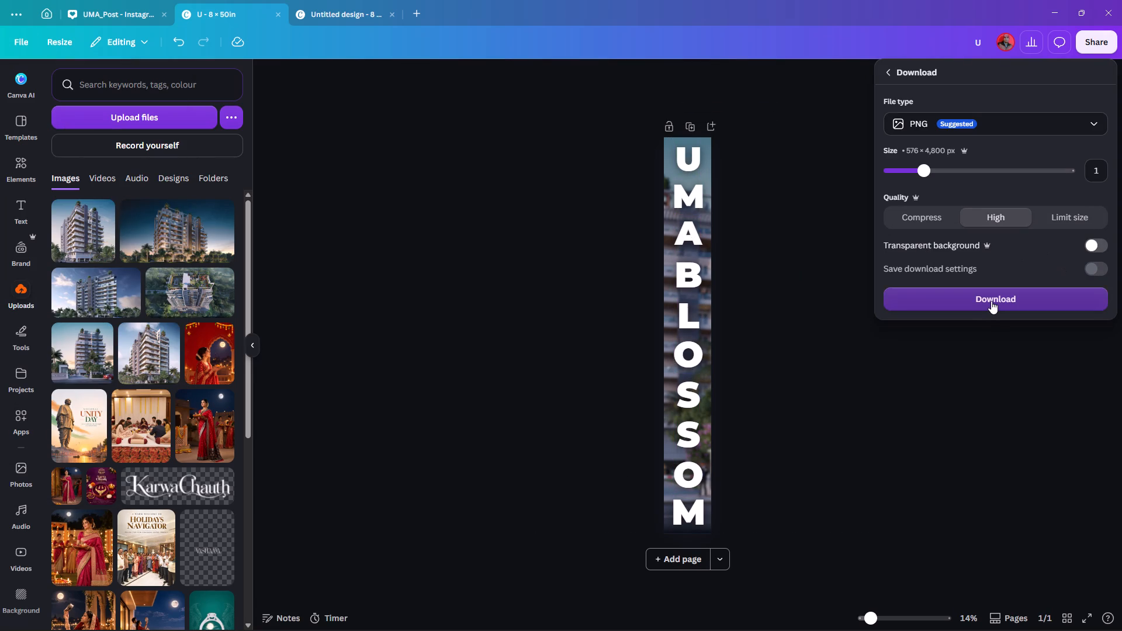
{"action": "left_click", "coordinate": [1097, 175]}
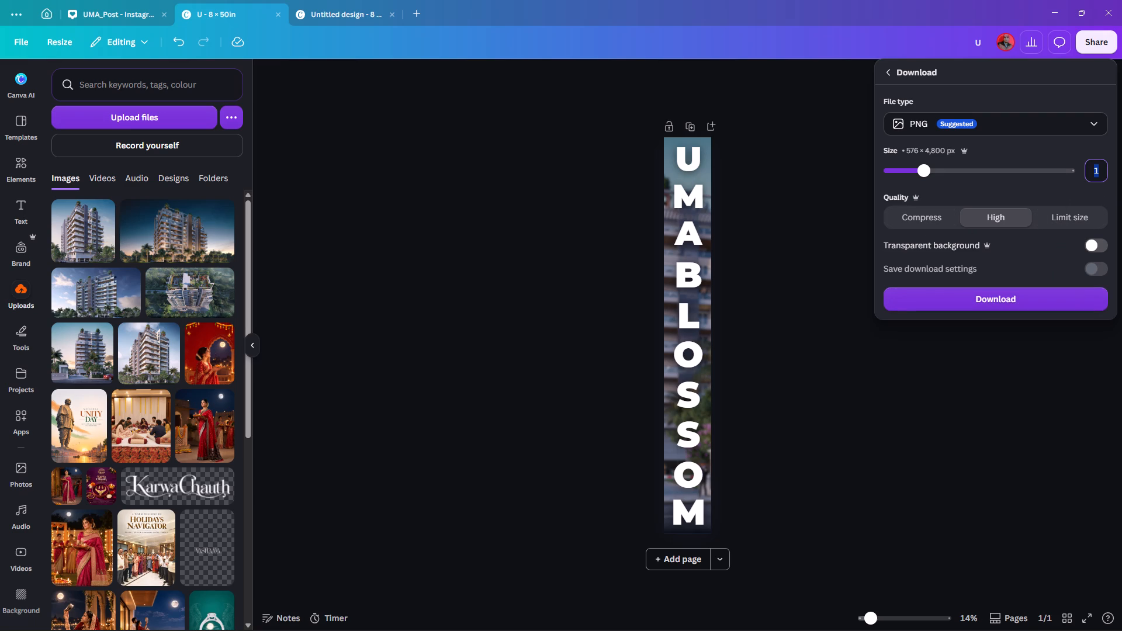
{"action": "left_click_drag", "start_coordinate": [929, 170], "coordinate": [973, 186]}
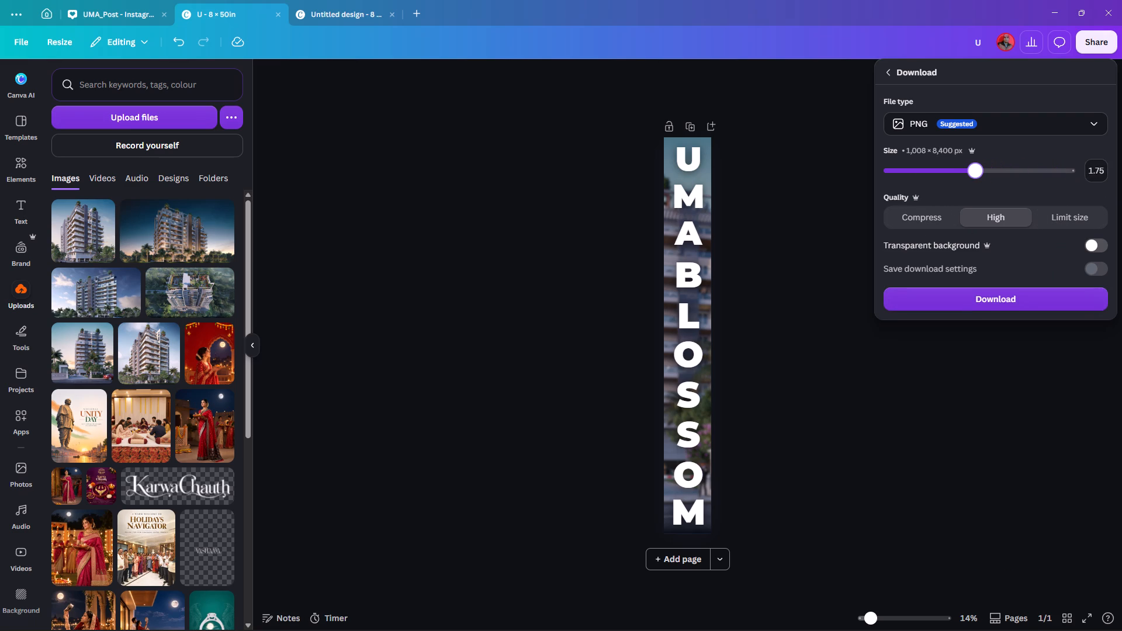
{"action": "left_click_drag", "start_coordinate": [973, 186], "coordinate": [975, 186]}
{"action": "left_click_drag", "start_coordinate": [975, 186], "coordinate": [988, 188]}
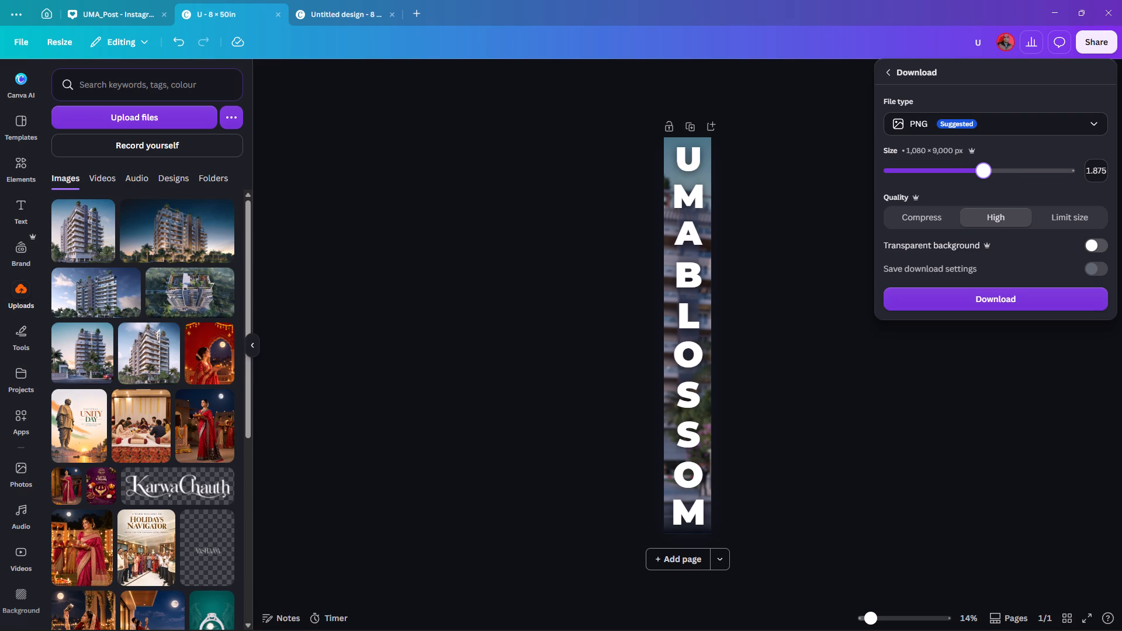
{"action": "left_click_drag", "start_coordinate": [988, 188], "coordinate": [992, 188]}
{"action": "left_click", "coordinate": [1001, 304]}
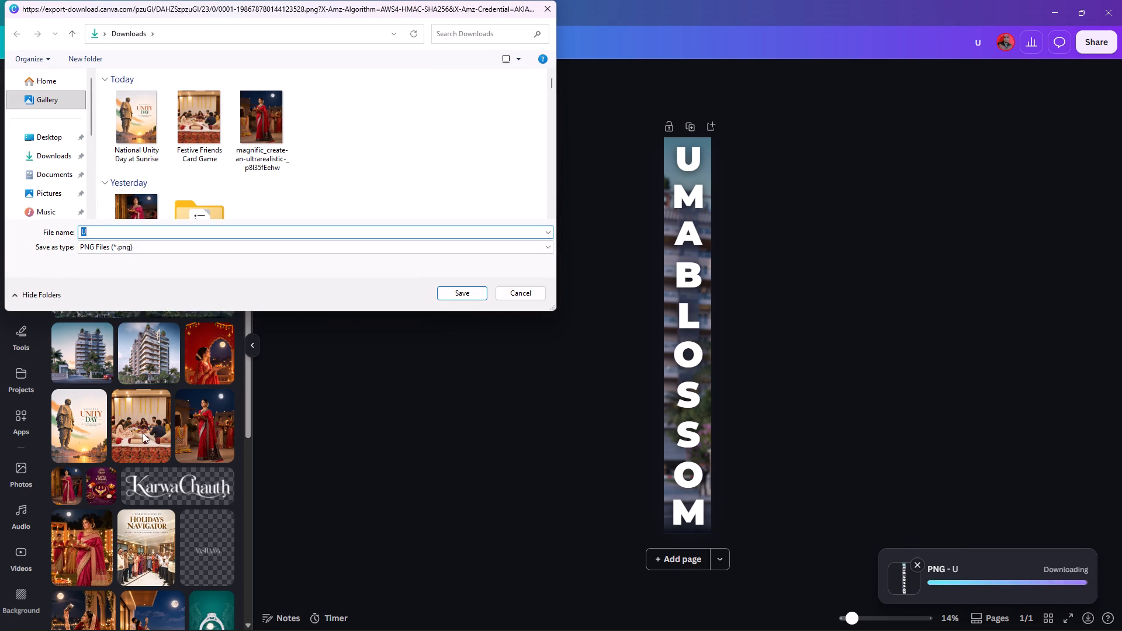
{"action": "scroll", "coordinate": [52, 172], "scroll_direction": "down", "scroll_amount": 4}
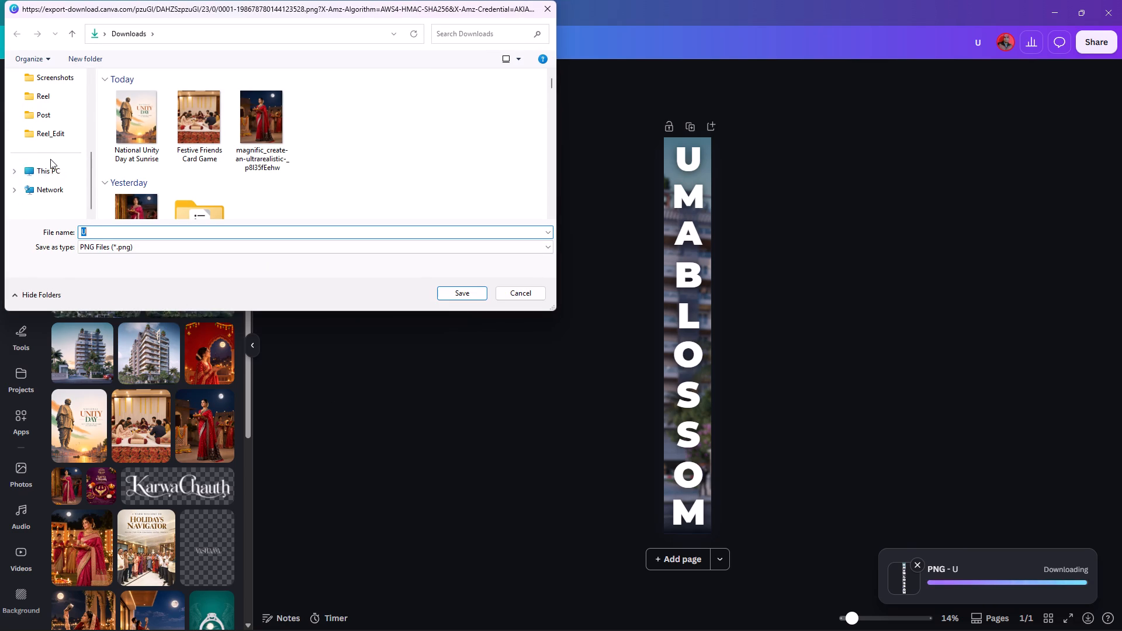
{"action": "scroll", "coordinate": [50, 159], "scroll_direction": "up", "scroll_amount": 1}
{"action": "left_click", "coordinate": [53, 174]}
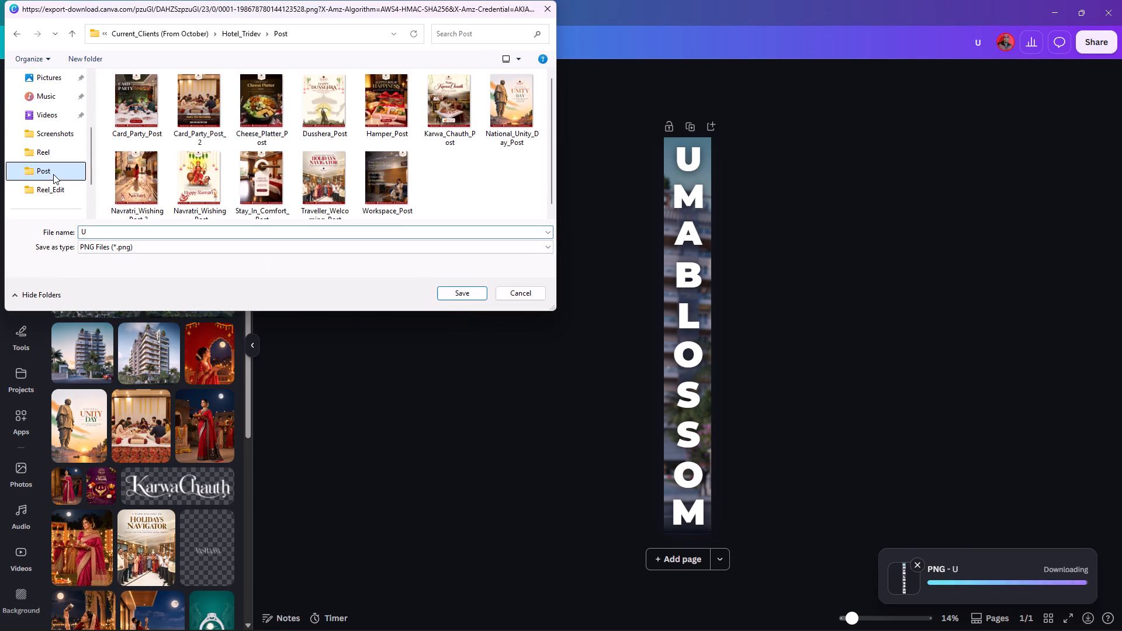
{"action": "left_click", "coordinate": [161, 30]}
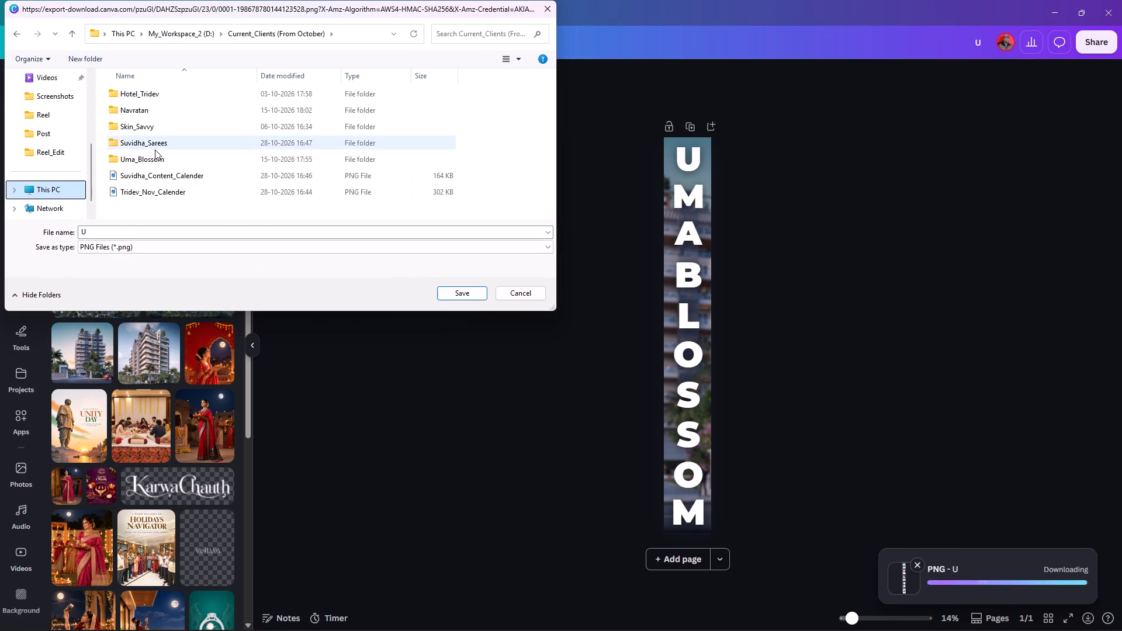
{"action": "double_click", "coordinate": [155, 157]}
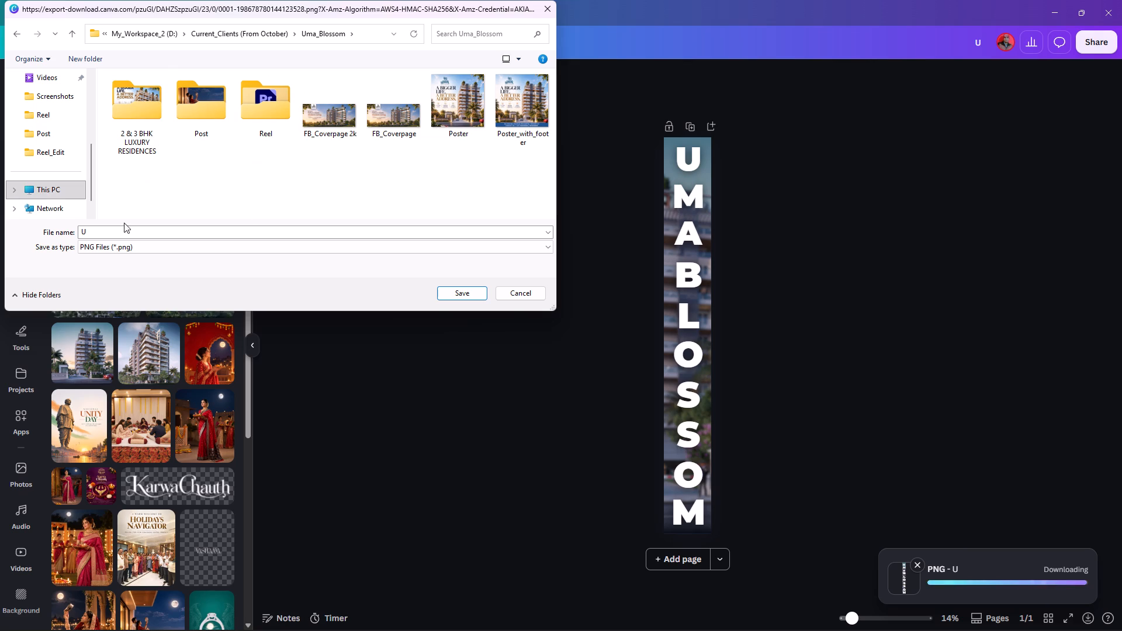
Replace the suggested file name with "6 * 50".
{"action": "left_click", "coordinate": [143, 235]}
{"action": "key", "text": "BackSpace"}
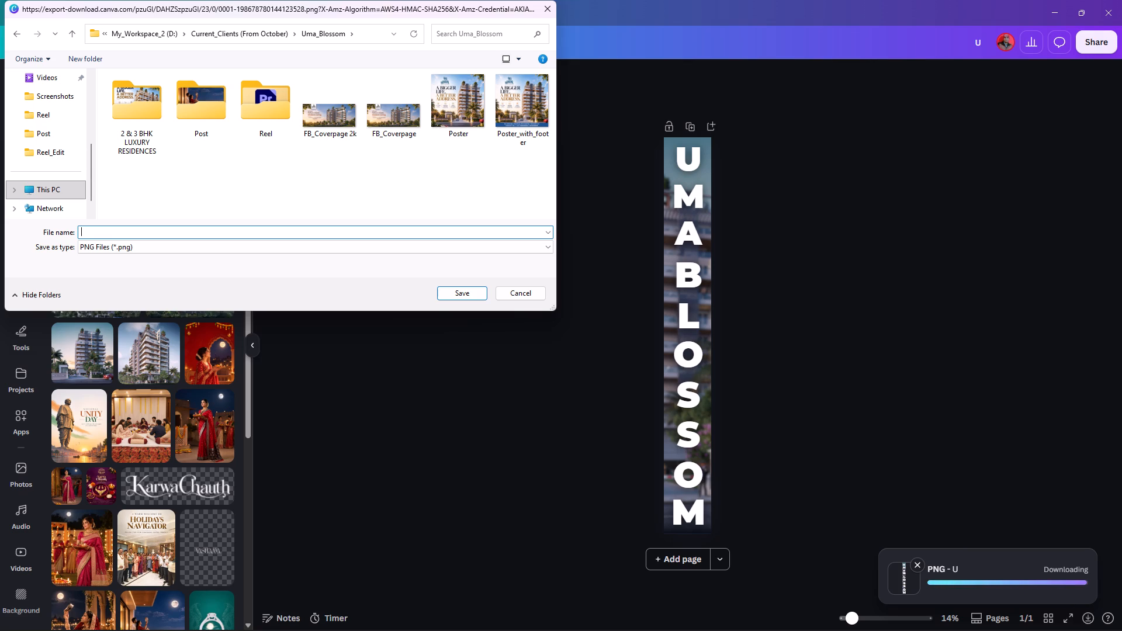
{"action": "key", "text": "BackSpace"}
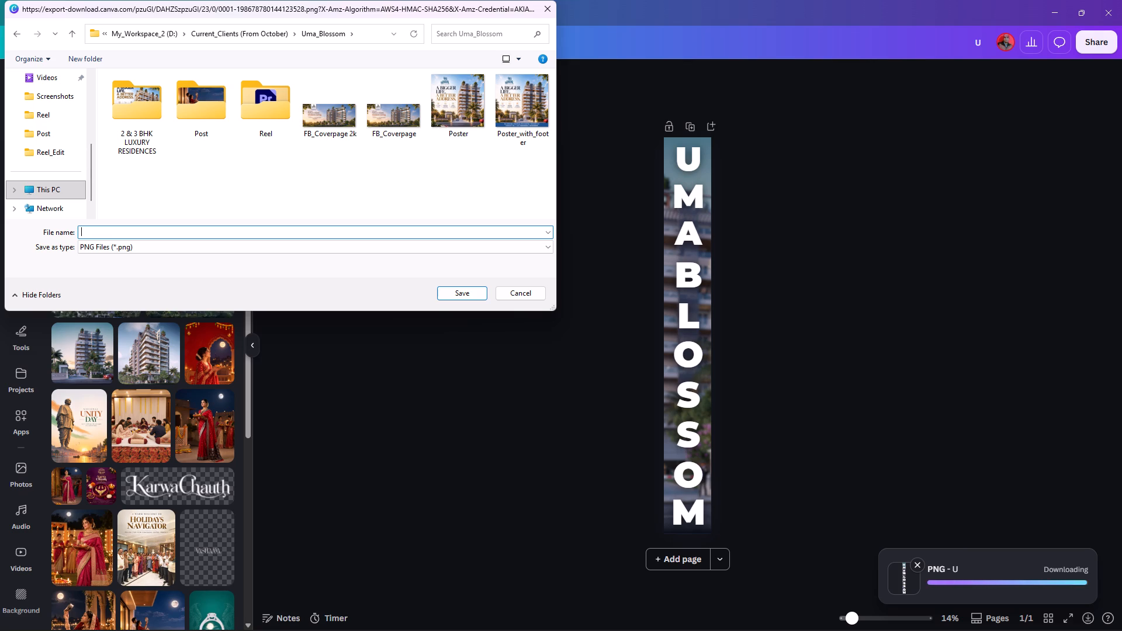
{"action": "key", "text": "6"}
{"action": "key", "text": "space"}
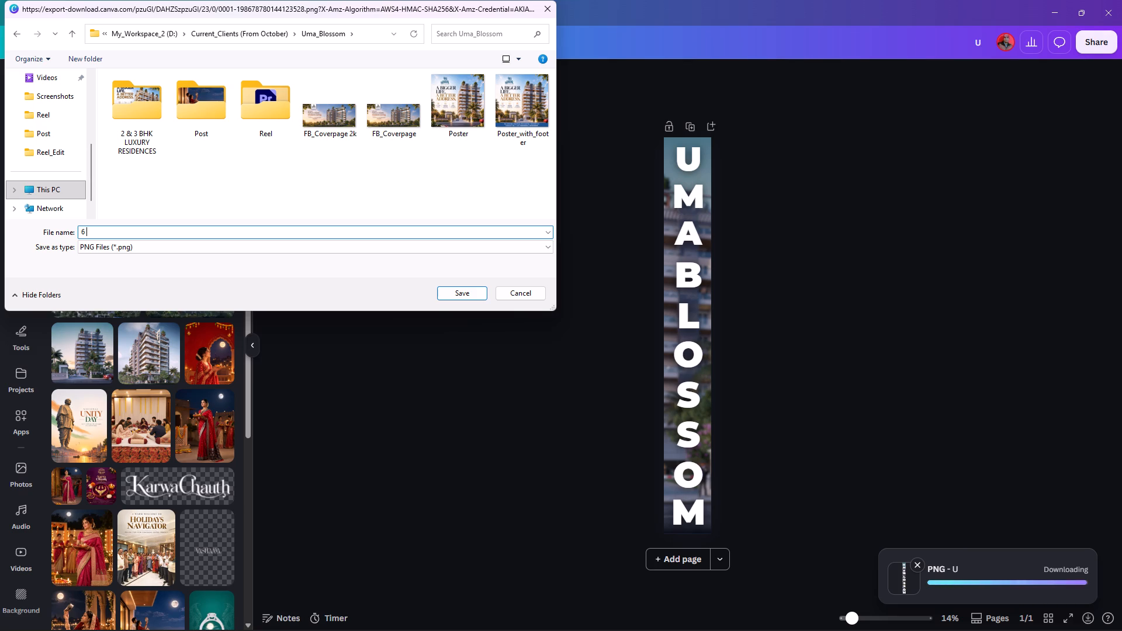
{"action": "key", "text": "8"}
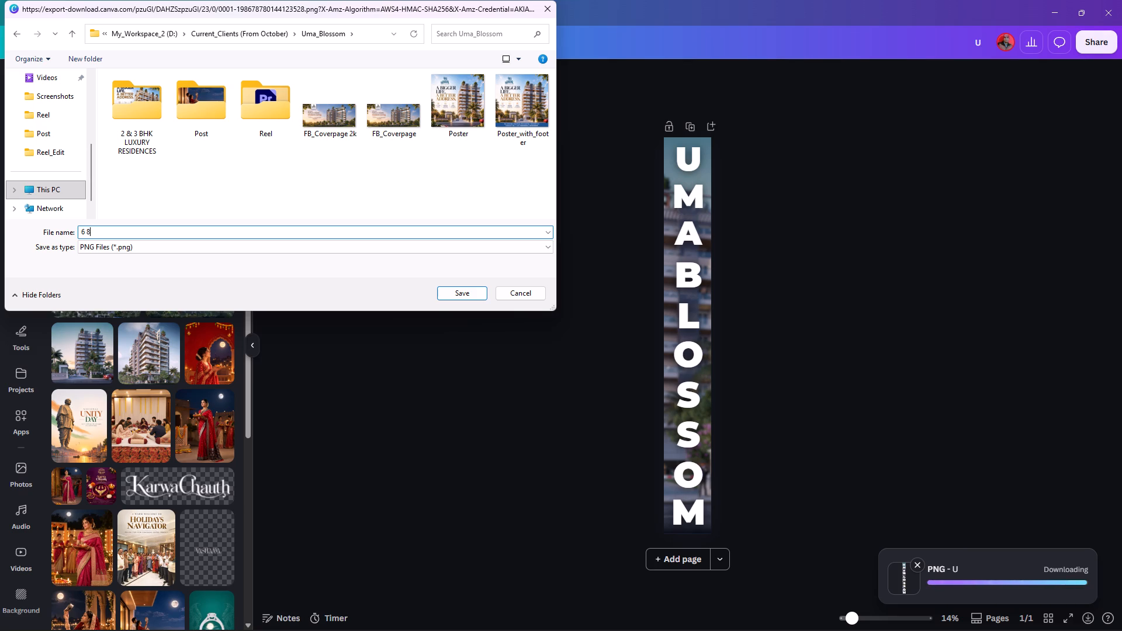
{"action": "key", "text": "BackSpace"}
{"action": "key", "text": "shift+asterisk"}
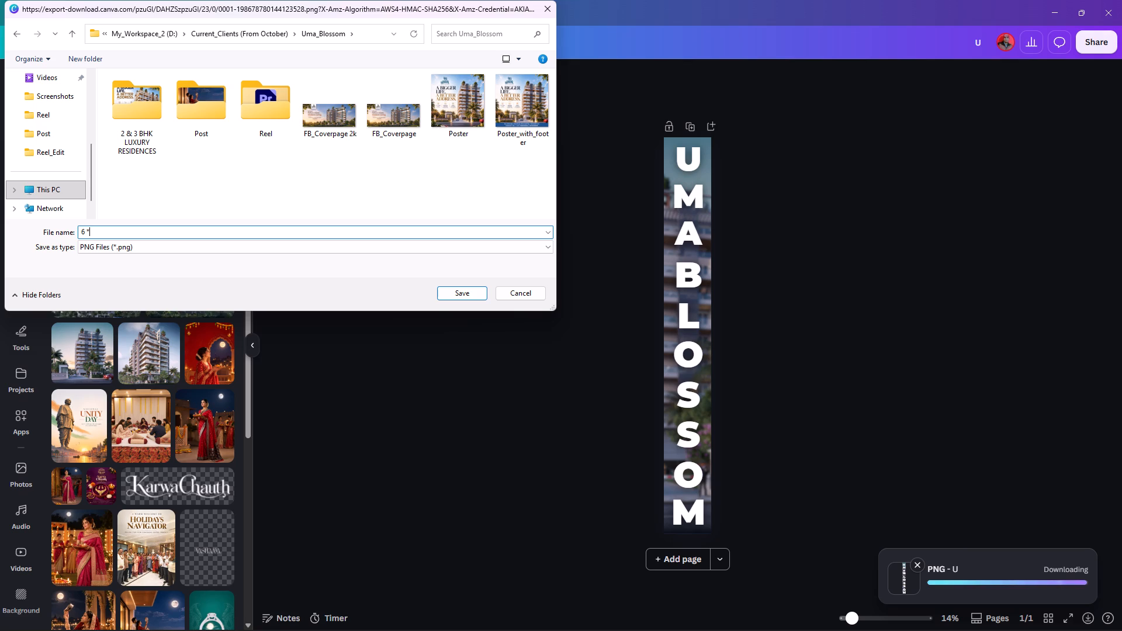
{"action": "key", "text": "space"}
{"action": "type", "text": "50"}
{"action": "key", "text": "space"}
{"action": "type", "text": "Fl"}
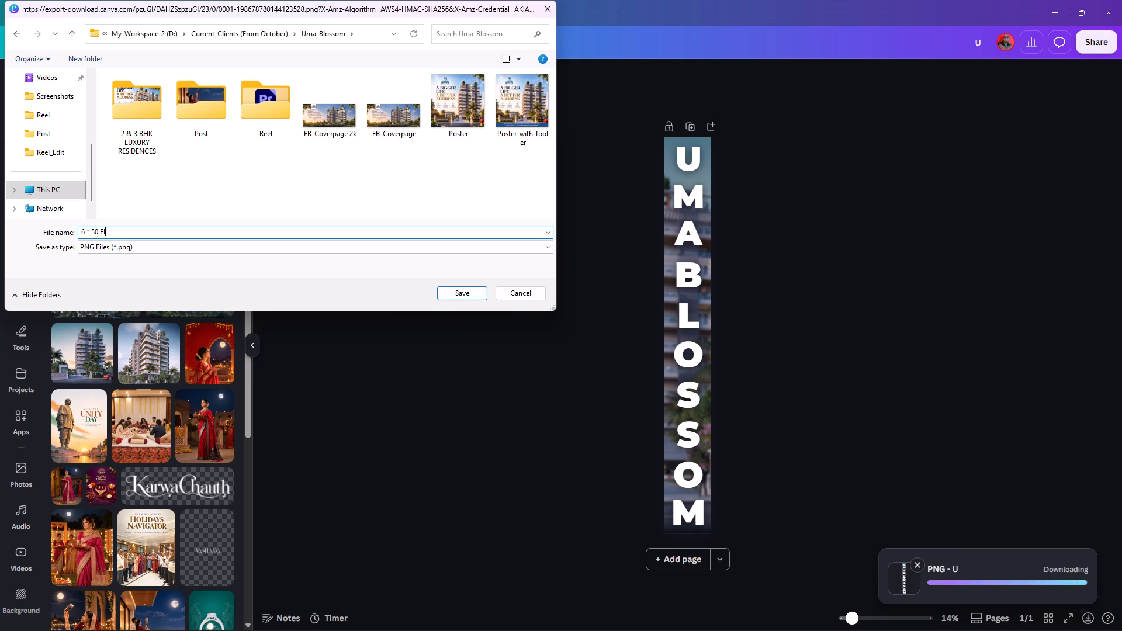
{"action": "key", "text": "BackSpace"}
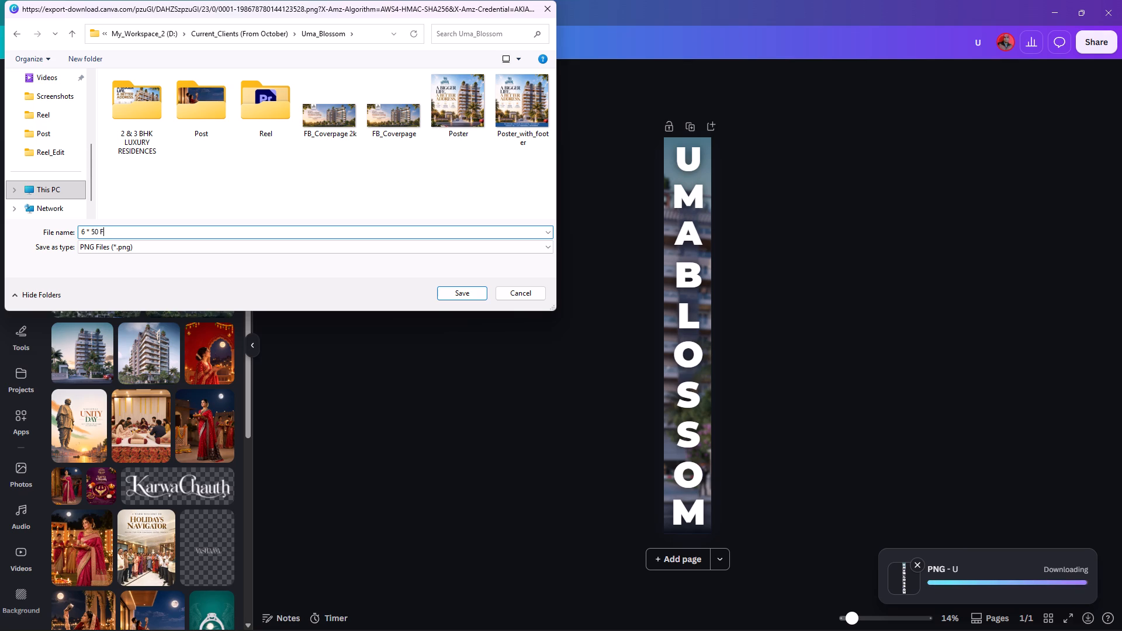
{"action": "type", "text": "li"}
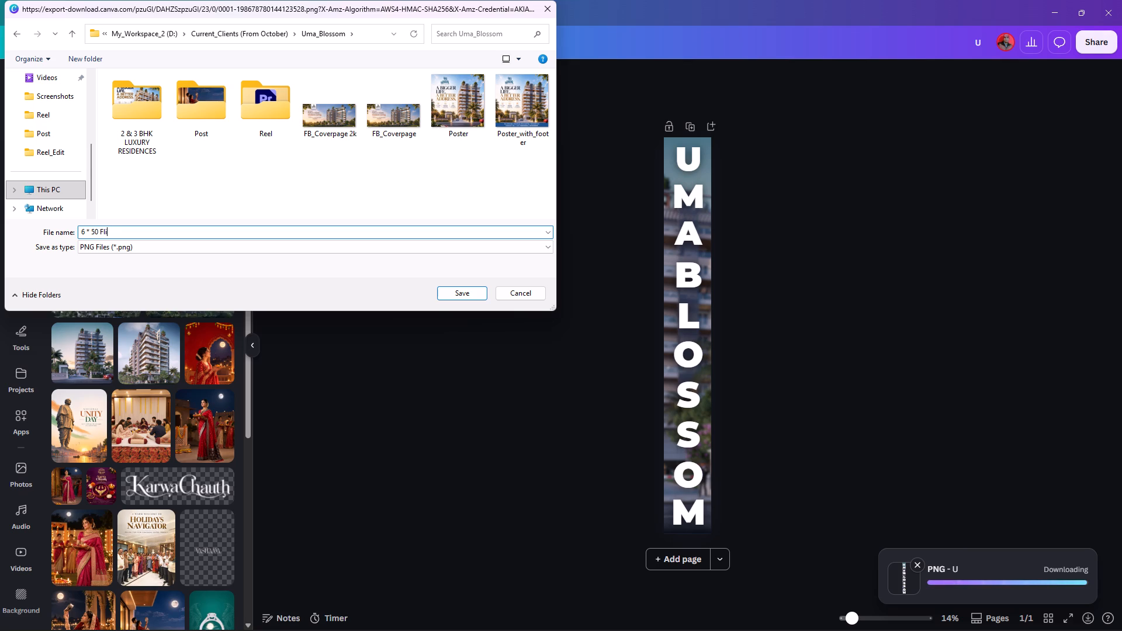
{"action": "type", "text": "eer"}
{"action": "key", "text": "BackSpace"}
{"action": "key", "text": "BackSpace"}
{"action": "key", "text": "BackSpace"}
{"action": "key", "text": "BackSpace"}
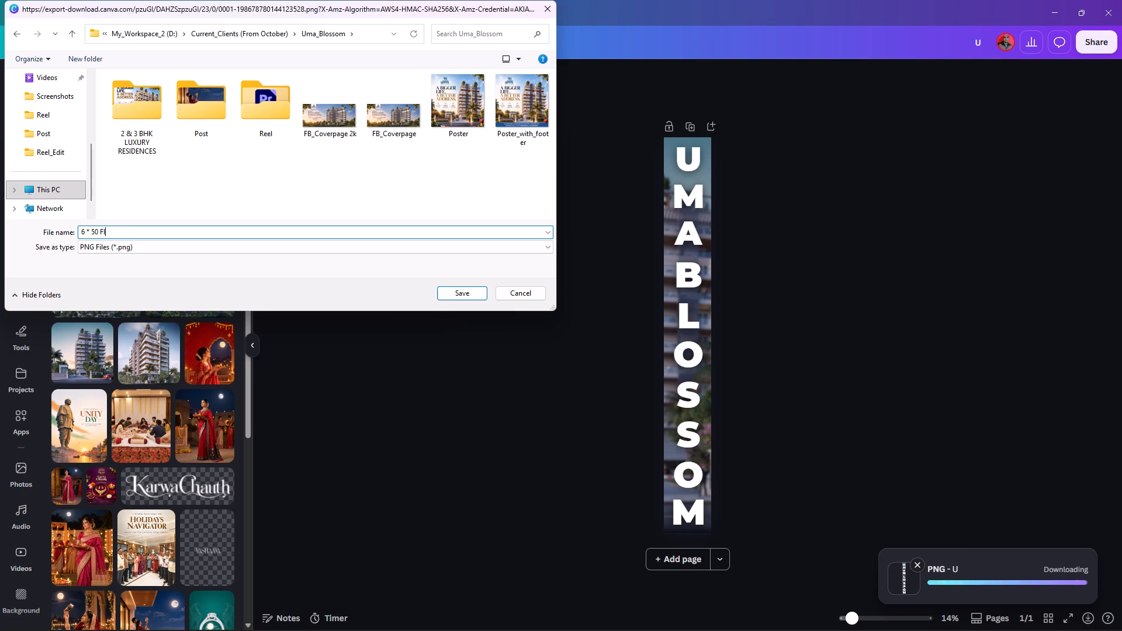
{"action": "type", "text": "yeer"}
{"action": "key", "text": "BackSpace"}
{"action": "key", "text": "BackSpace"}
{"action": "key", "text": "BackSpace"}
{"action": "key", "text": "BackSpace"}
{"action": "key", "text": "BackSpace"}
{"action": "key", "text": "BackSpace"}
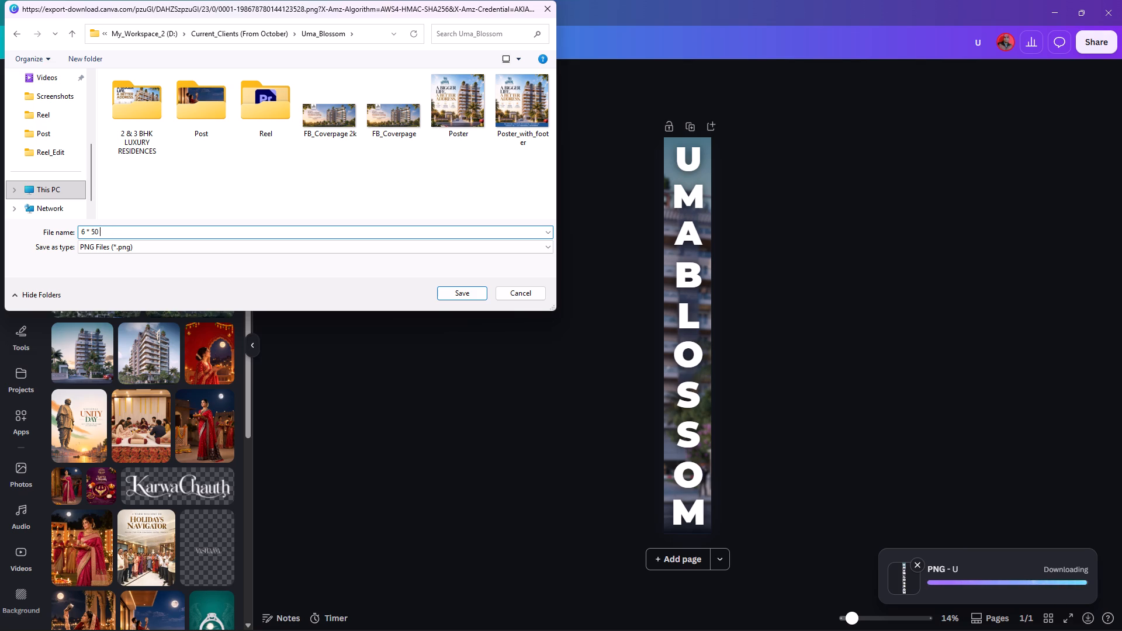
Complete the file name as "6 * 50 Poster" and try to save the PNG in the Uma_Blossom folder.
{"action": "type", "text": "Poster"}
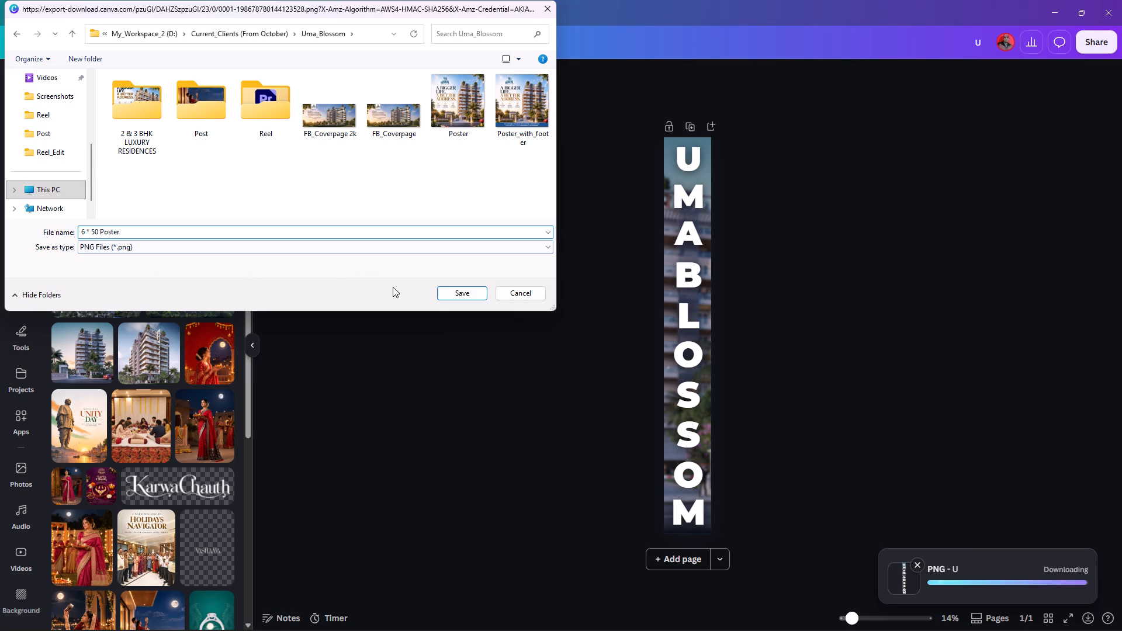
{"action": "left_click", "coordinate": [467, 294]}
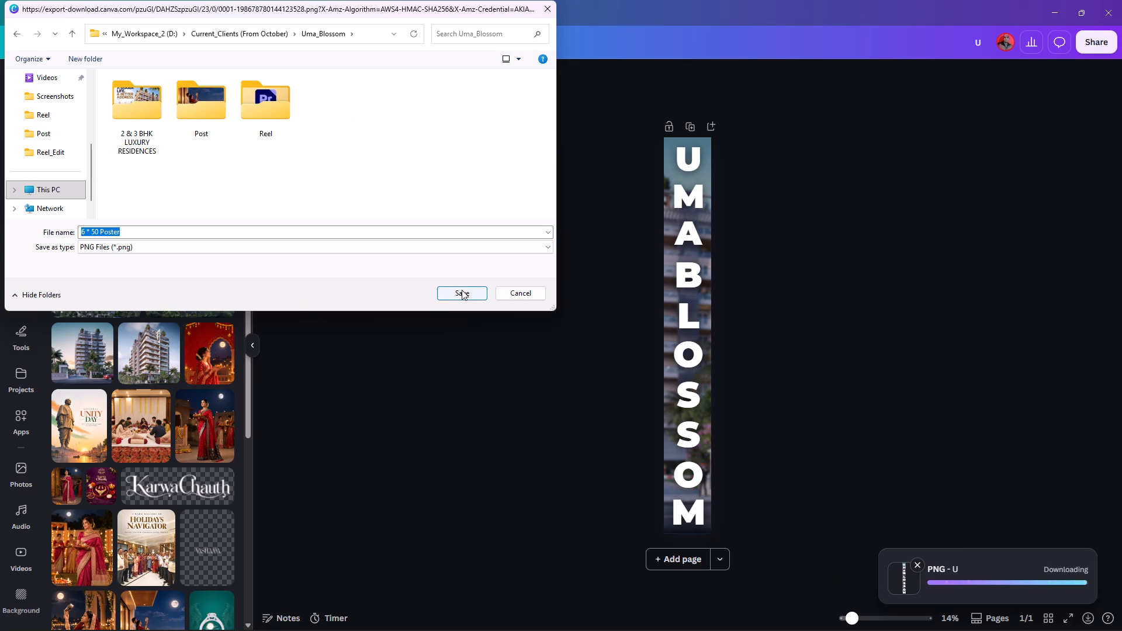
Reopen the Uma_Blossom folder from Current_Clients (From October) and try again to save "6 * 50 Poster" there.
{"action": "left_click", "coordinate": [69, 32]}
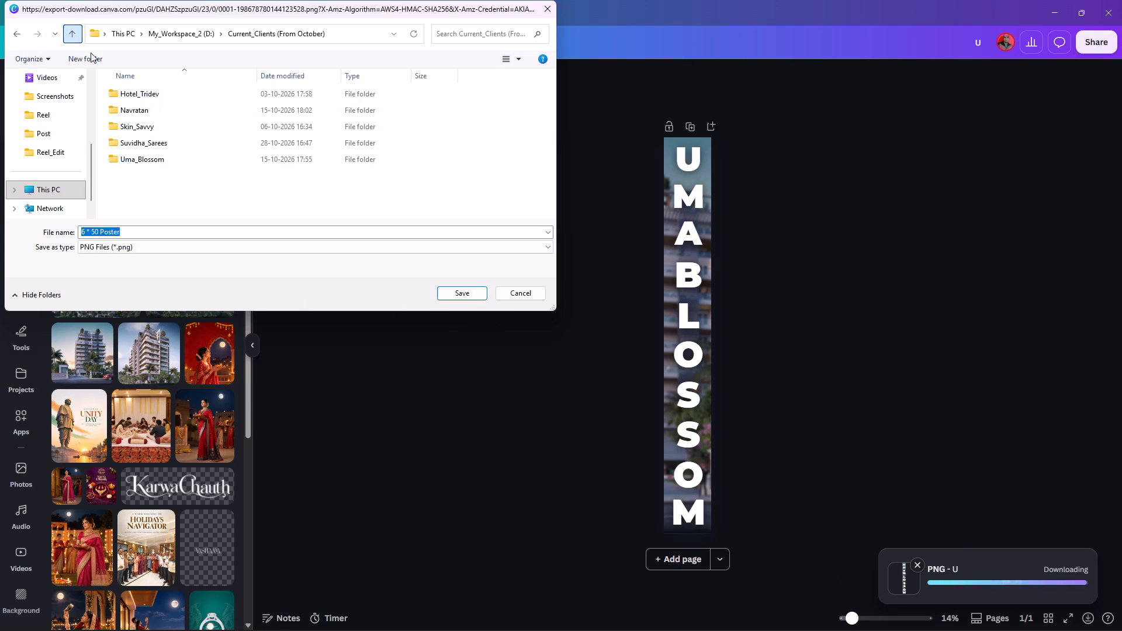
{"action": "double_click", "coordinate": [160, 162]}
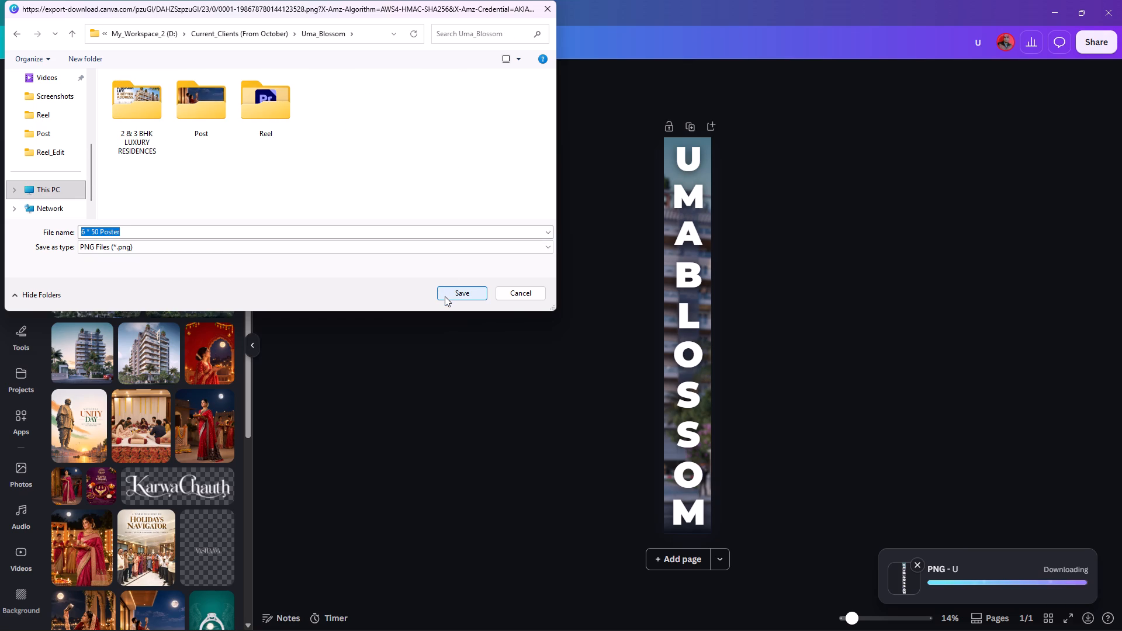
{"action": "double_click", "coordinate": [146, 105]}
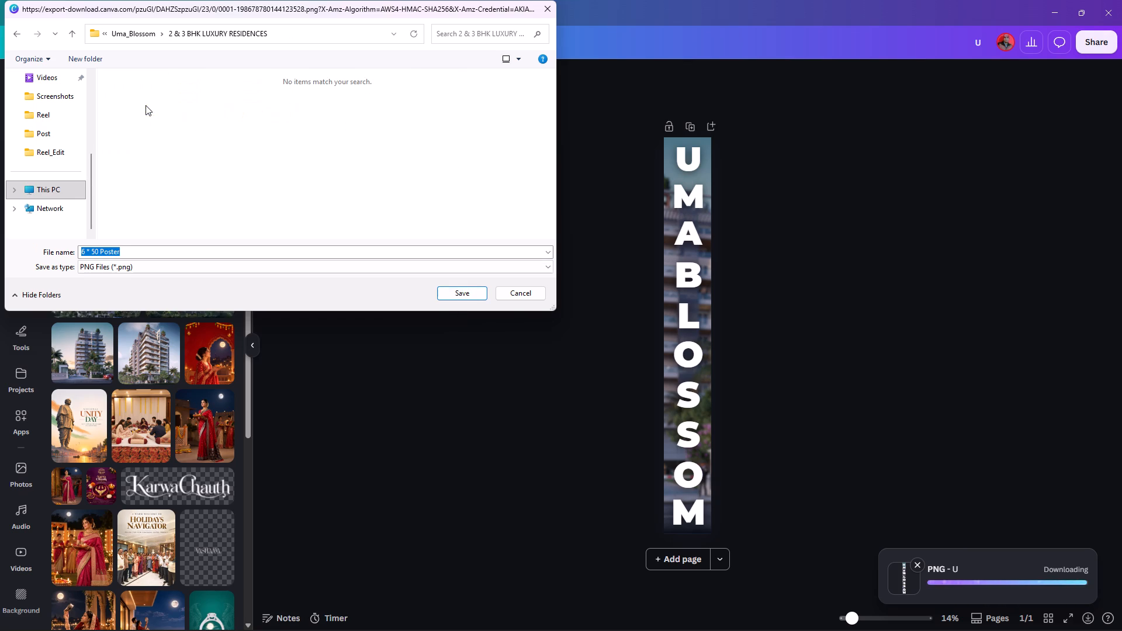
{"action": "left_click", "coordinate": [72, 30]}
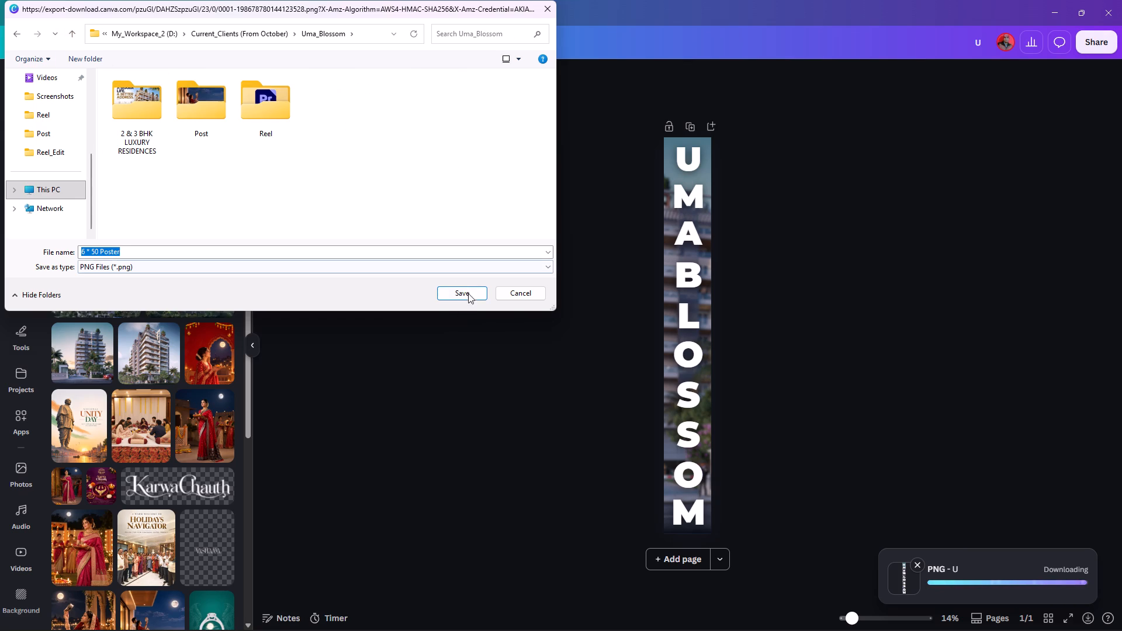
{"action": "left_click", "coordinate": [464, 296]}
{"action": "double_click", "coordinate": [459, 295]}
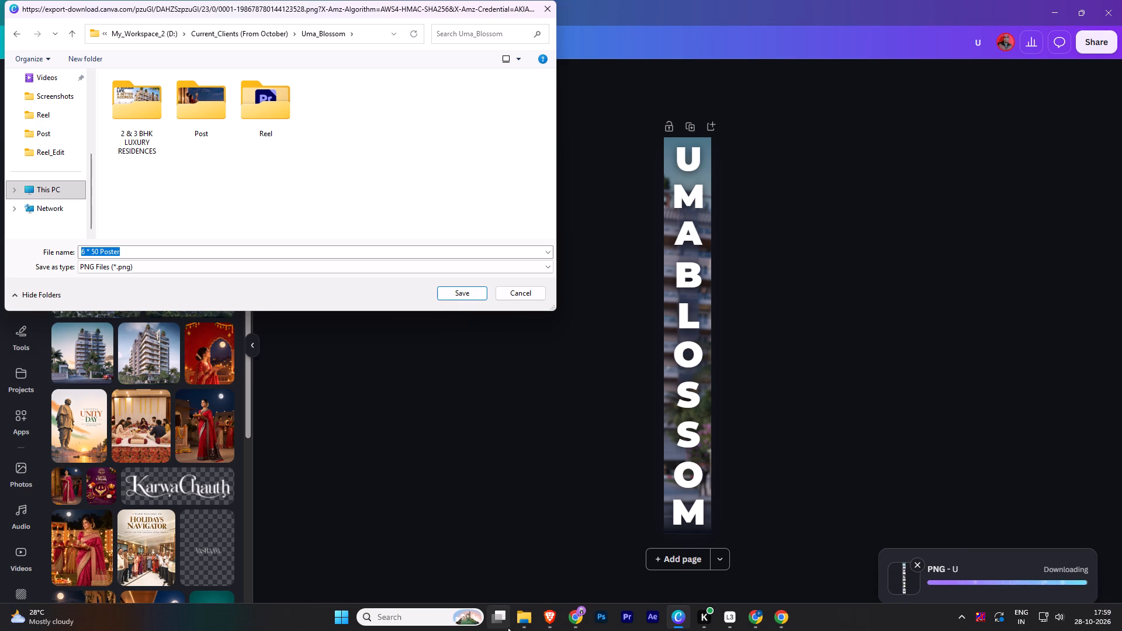
Switch to File Explorer and check Uma_Blossom in Current_Clients (From October) on My_Workspace_2 (D:) for the exported poster.
{"action": "left_click", "coordinate": [517, 624]}
{"action": "left_click", "coordinate": [313, 245]}
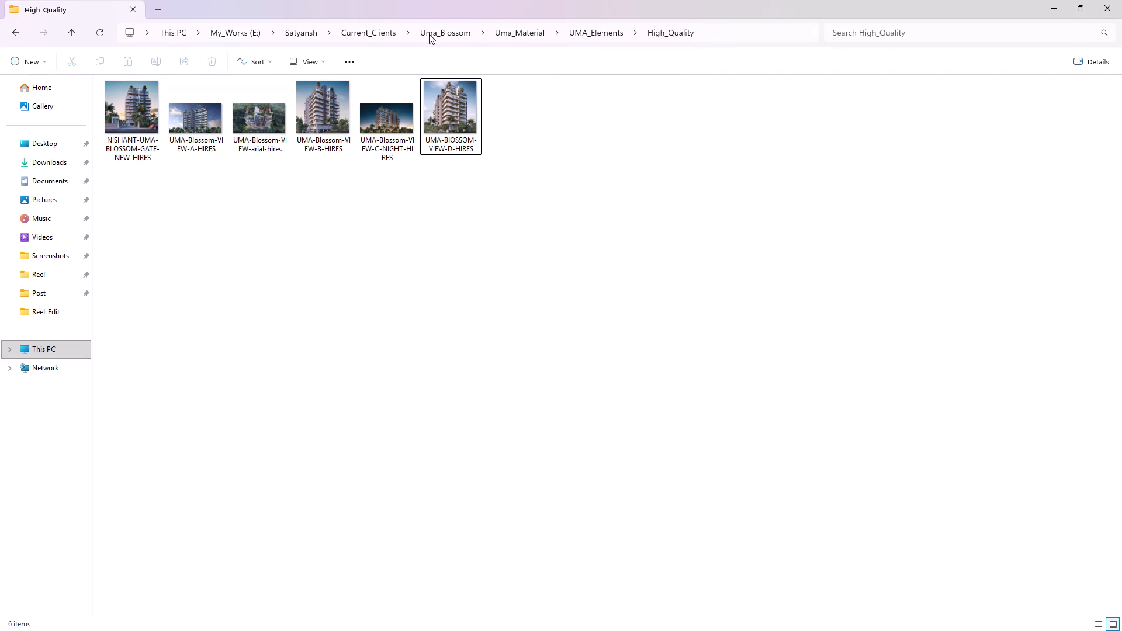
{"action": "left_click", "coordinate": [438, 34]}
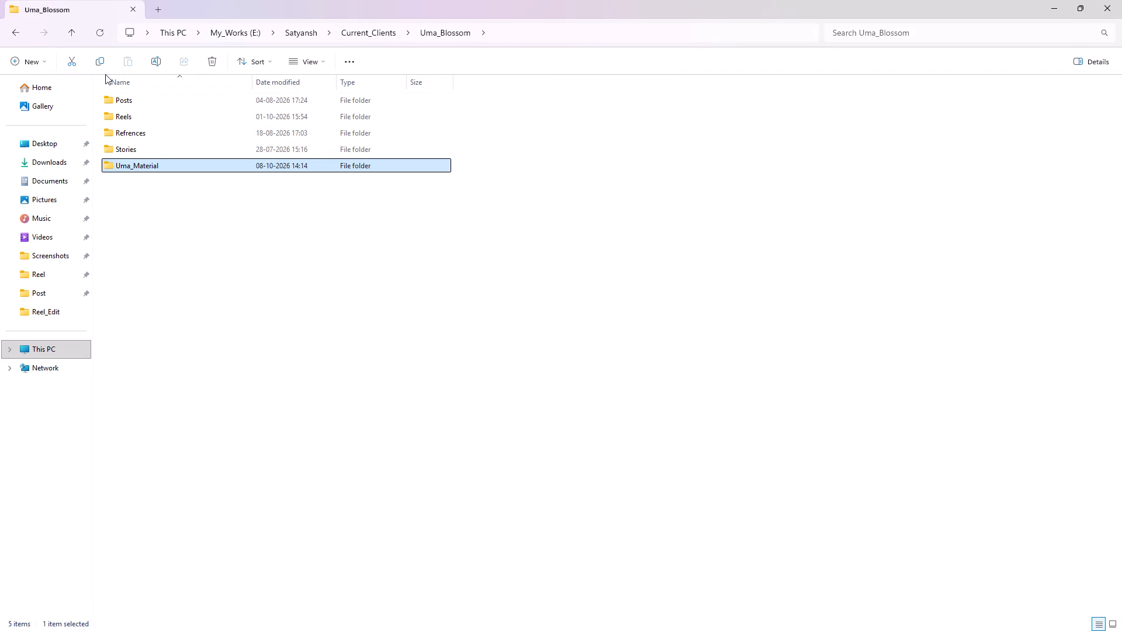
{"action": "left_click", "coordinate": [185, 34]}
{"action": "double_click", "coordinate": [331, 107]}
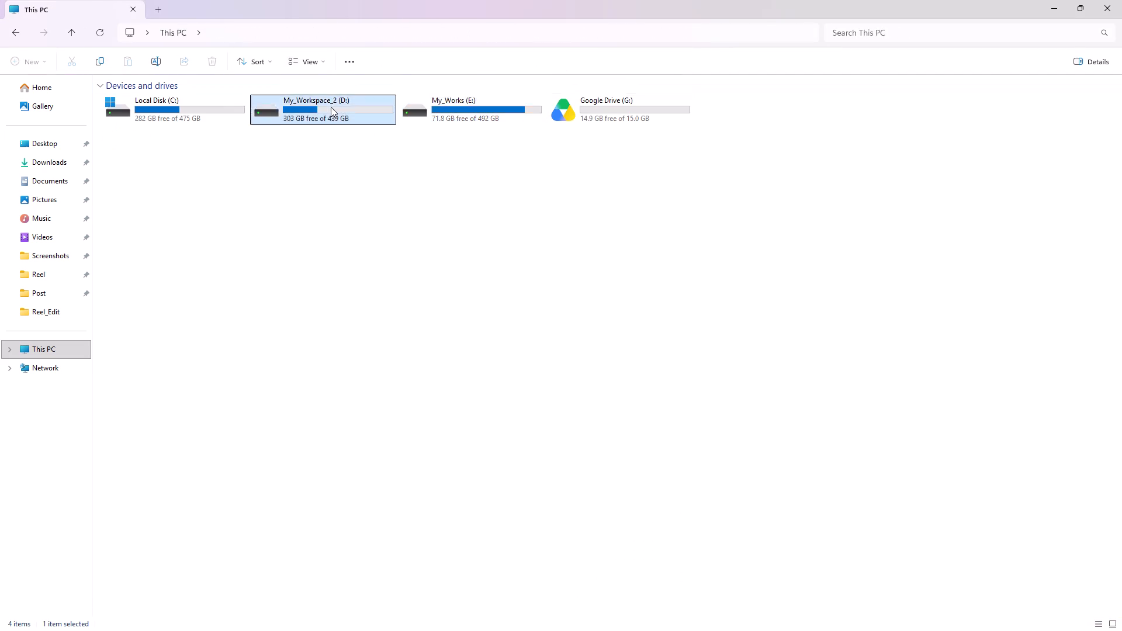
{"action": "double_click", "coordinate": [170, 102]}
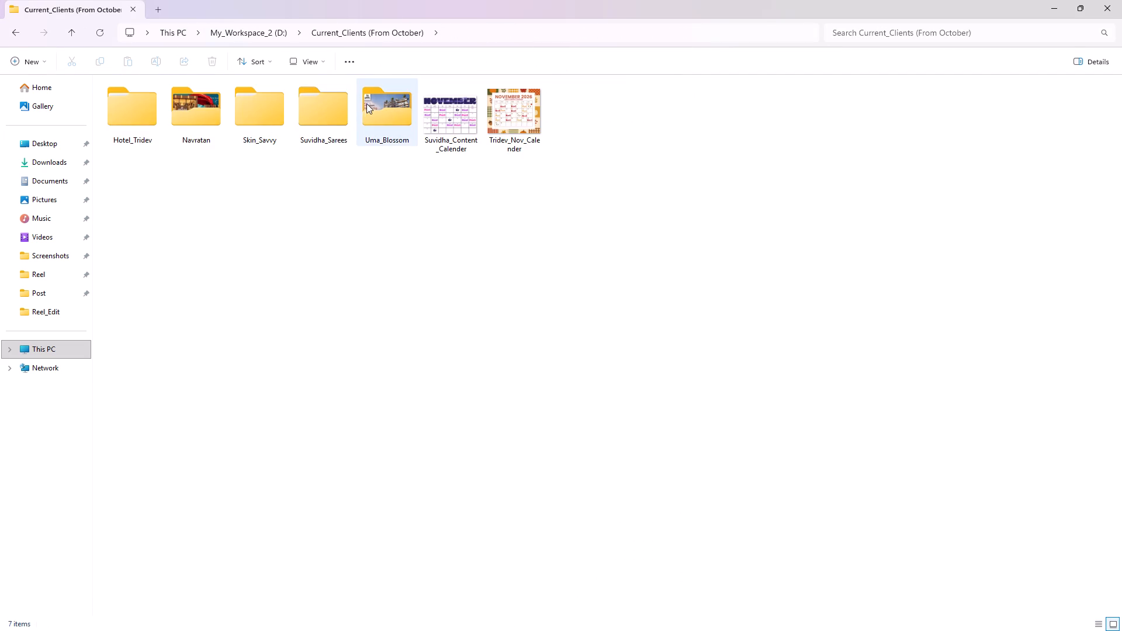
{"action": "double_click", "coordinate": [372, 102]}
{"action": "left_click", "coordinate": [513, 256]}
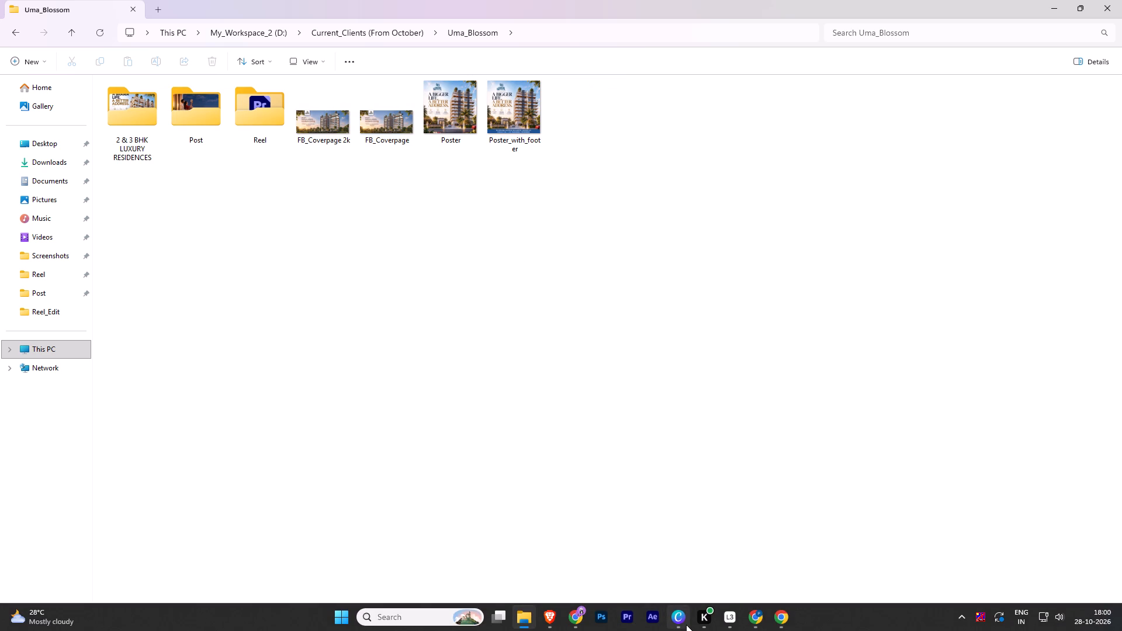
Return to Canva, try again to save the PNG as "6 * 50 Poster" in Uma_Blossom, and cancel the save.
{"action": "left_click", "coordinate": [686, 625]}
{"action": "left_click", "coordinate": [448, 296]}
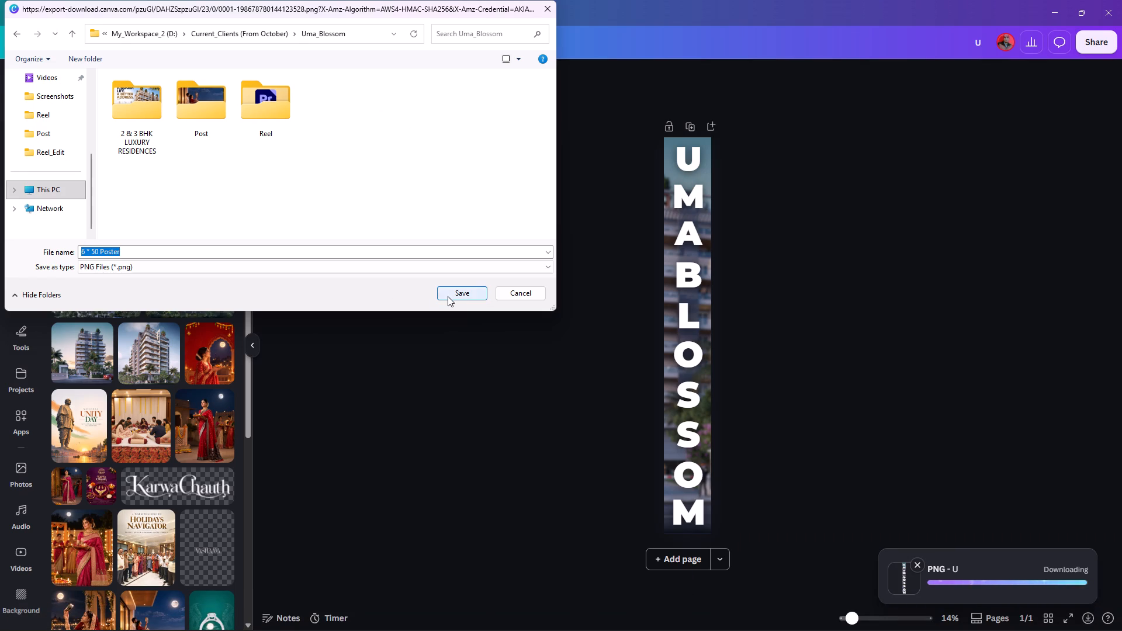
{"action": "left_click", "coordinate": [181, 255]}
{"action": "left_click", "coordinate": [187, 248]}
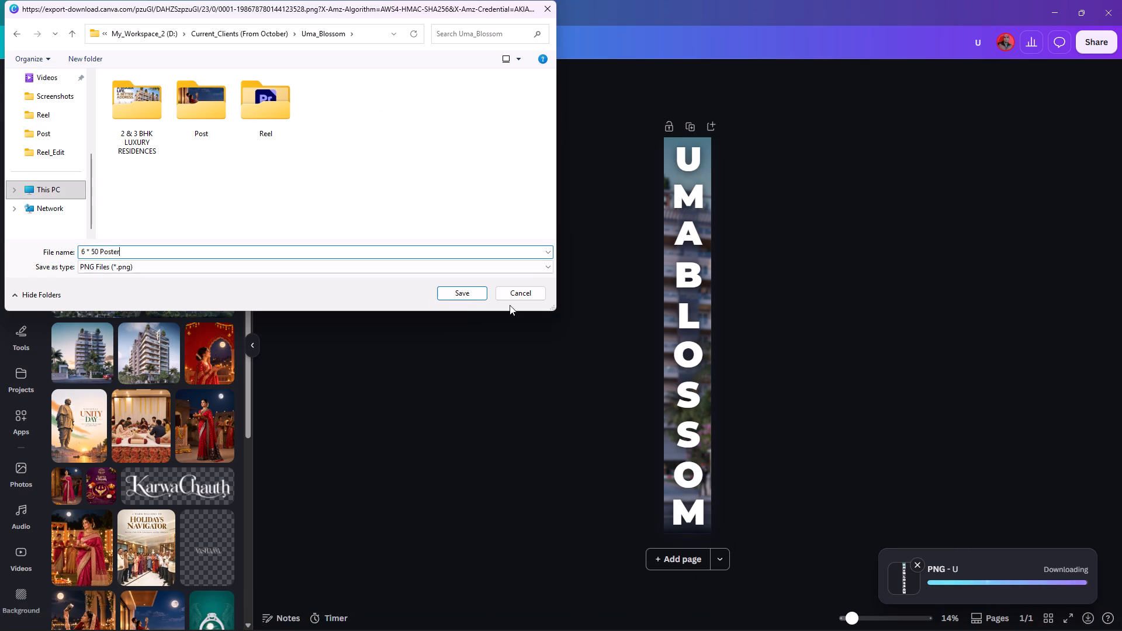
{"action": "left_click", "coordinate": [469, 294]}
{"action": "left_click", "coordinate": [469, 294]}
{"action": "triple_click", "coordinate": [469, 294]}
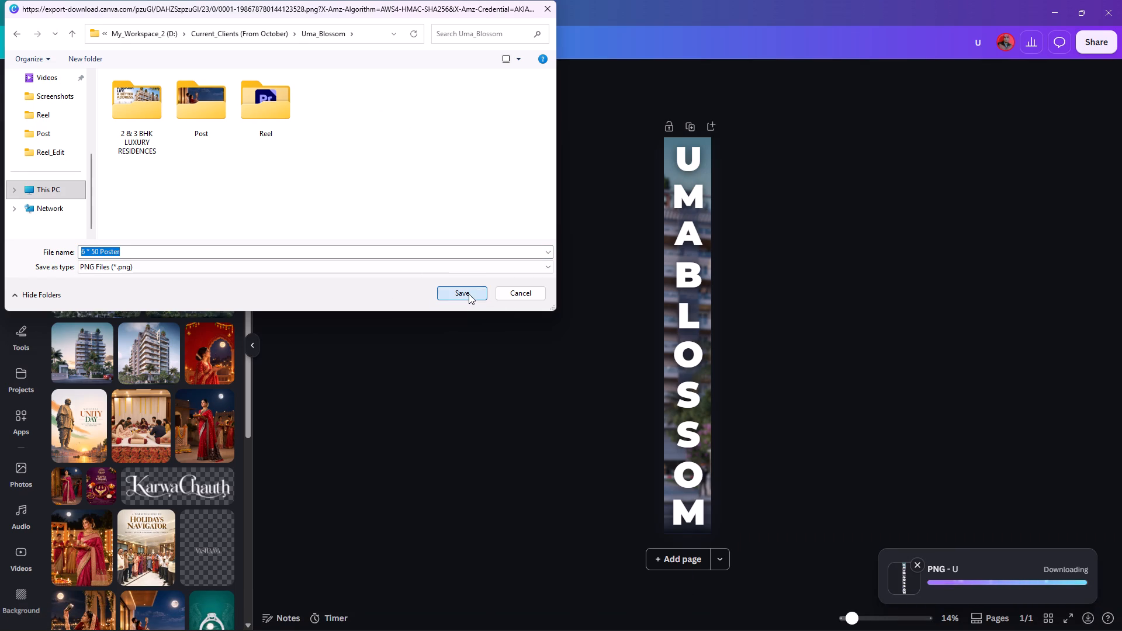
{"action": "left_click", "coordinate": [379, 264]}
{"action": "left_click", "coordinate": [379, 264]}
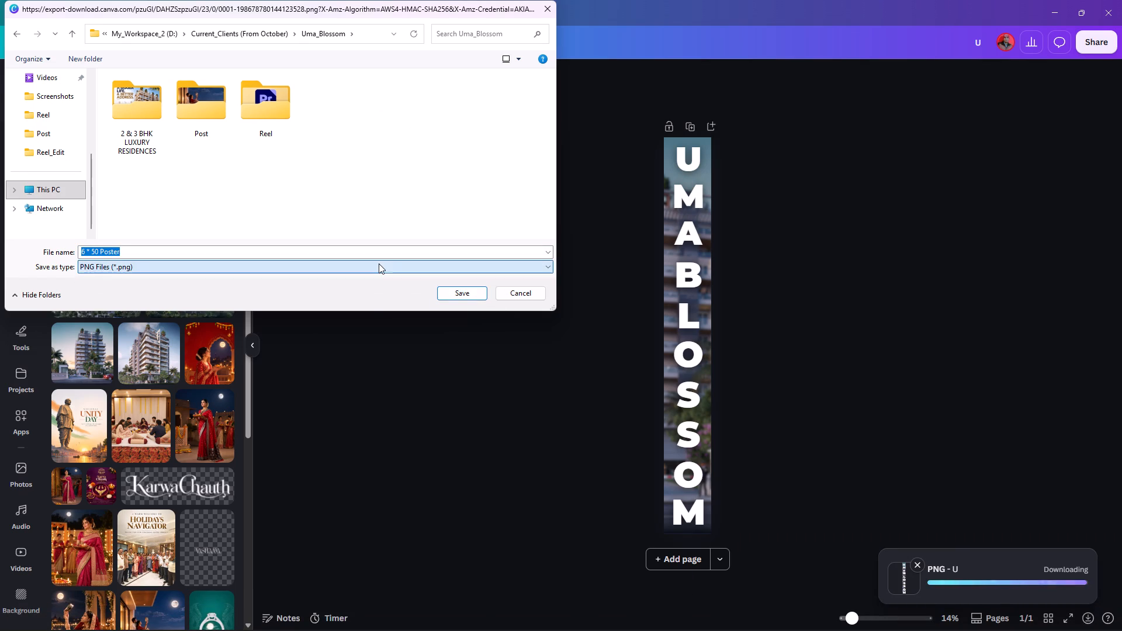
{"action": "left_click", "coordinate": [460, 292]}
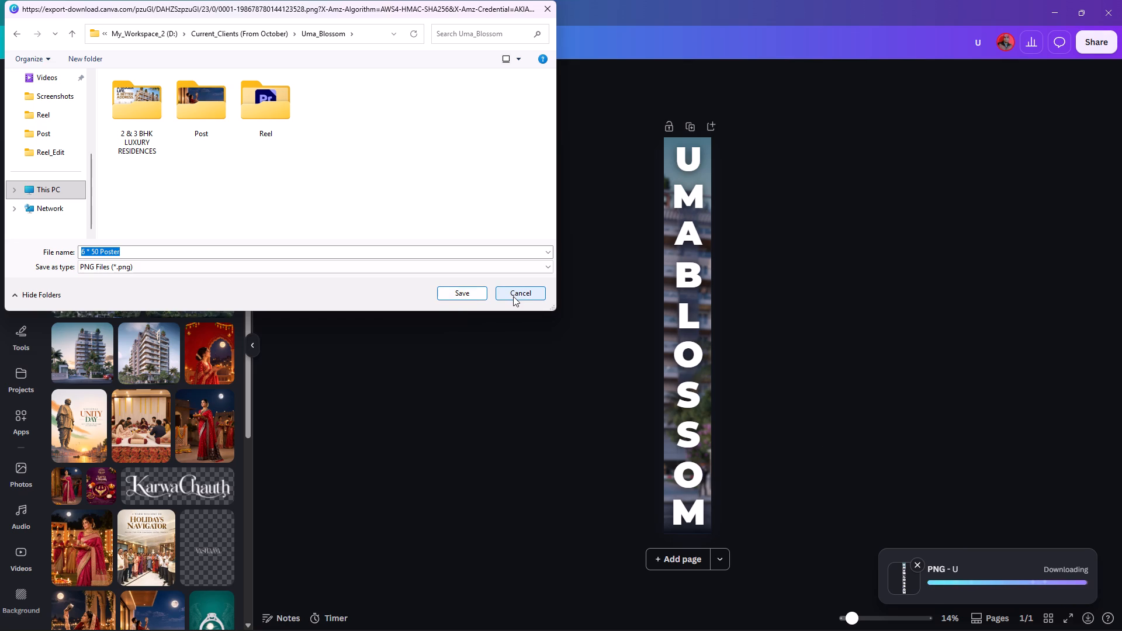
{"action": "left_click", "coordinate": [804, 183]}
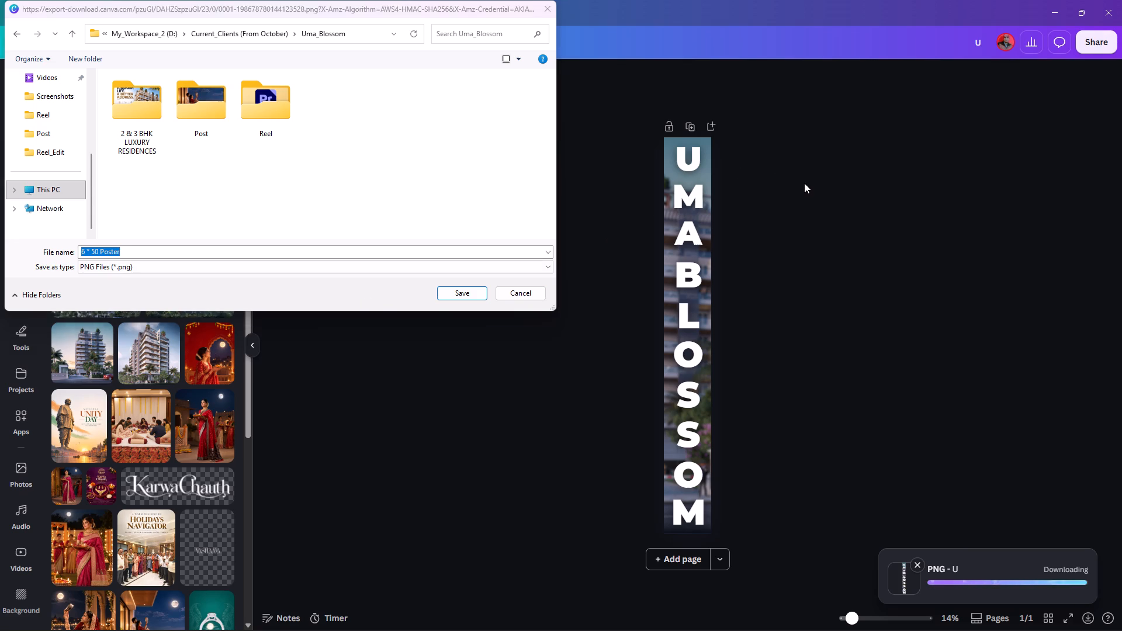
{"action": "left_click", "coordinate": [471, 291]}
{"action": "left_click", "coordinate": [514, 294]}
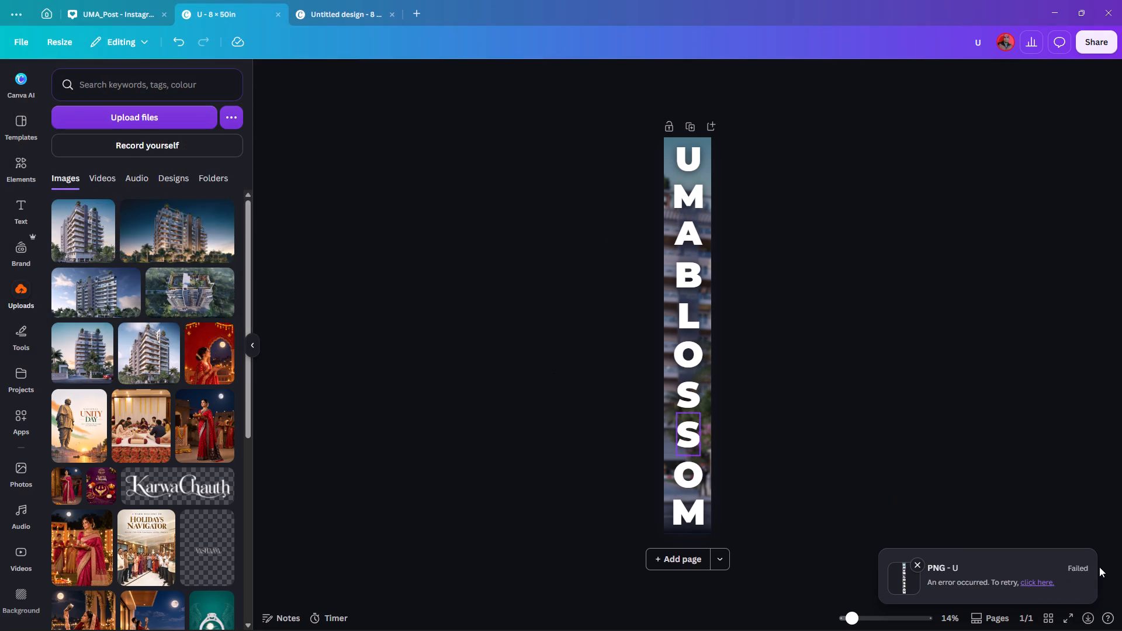
Retry the PNG download of the UMA BLOSSOM banner.
{"action": "left_click", "coordinate": [1035, 585]}
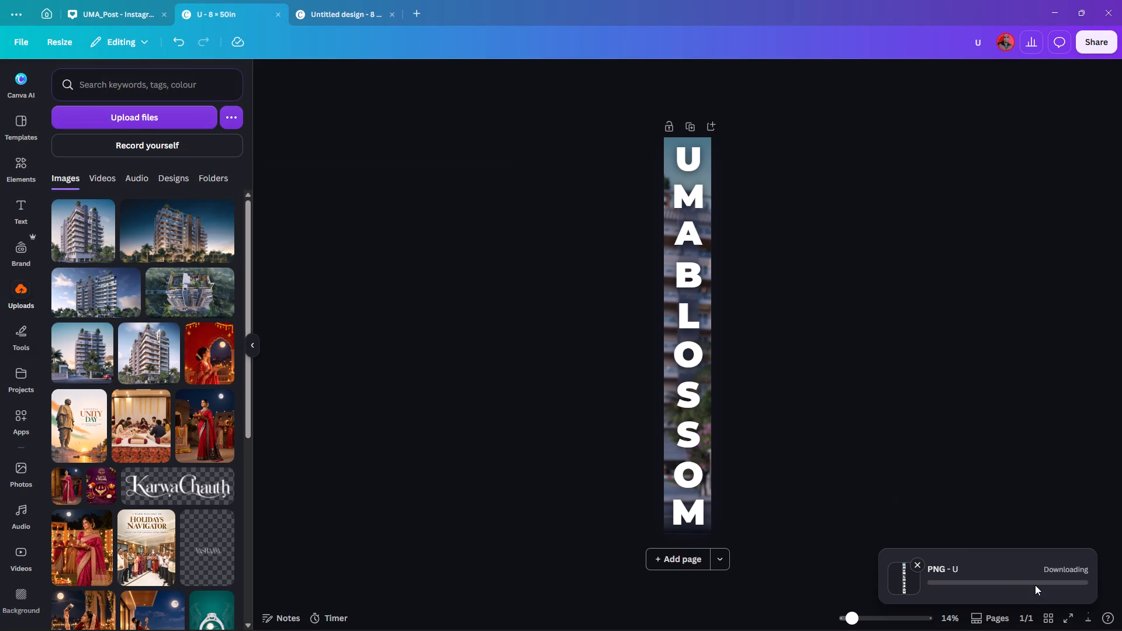
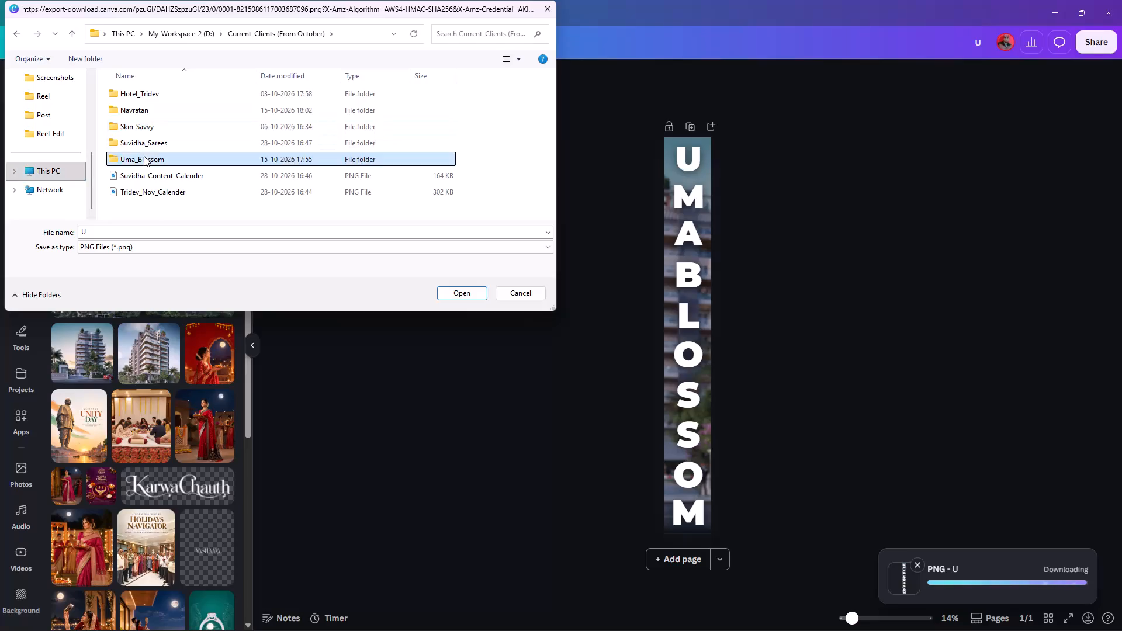
Save the PNG export of the banner as U in the Uma_Blossom folder and show the file in File Explorer.
{"action": "left_click", "coordinate": [455, 292]}
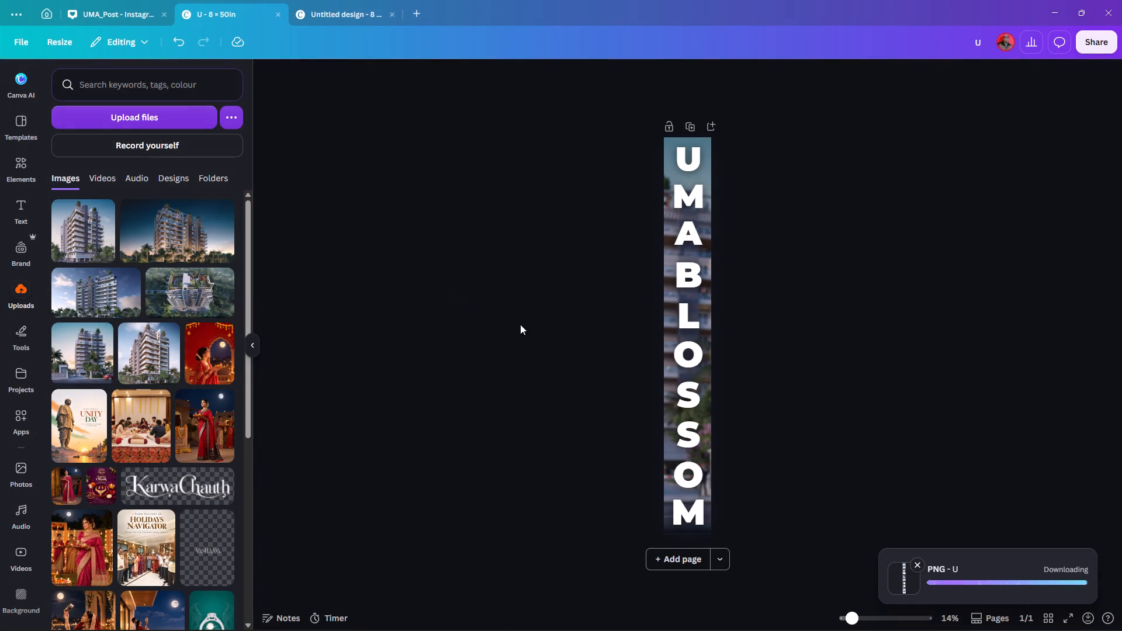
{"action": "left_click", "coordinate": [981, 588]}
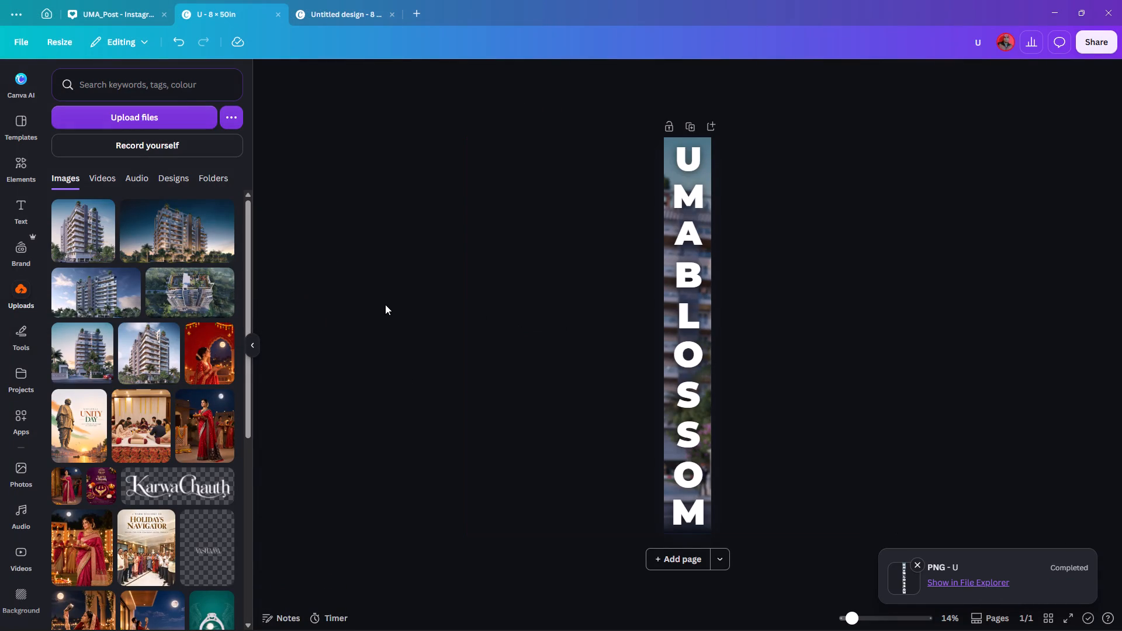
Set up a download of the banner as PDF with the Print preset and the CMYK colour profile.
{"action": "left_click", "coordinate": [25, 41]}
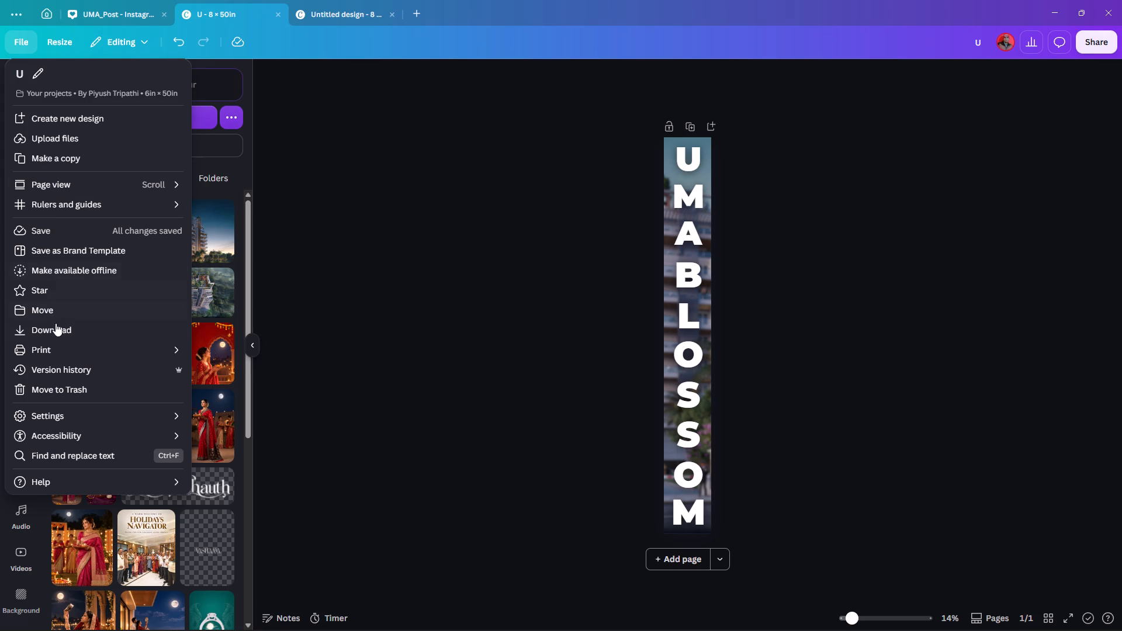
{"action": "left_click", "coordinate": [65, 330]}
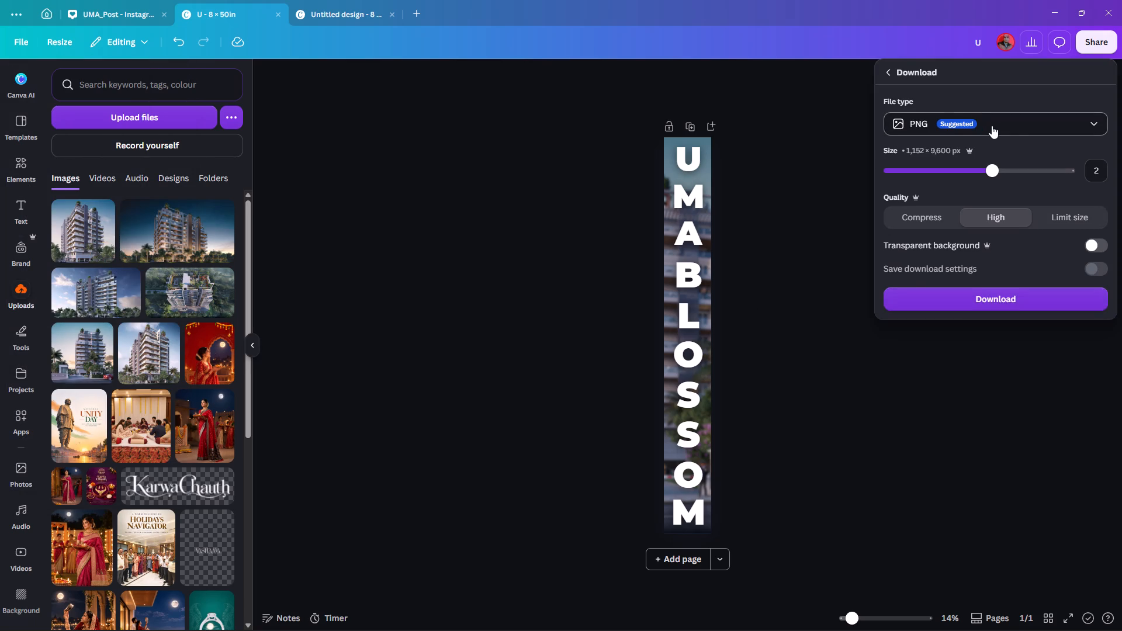
{"action": "left_click", "coordinate": [1009, 126]}
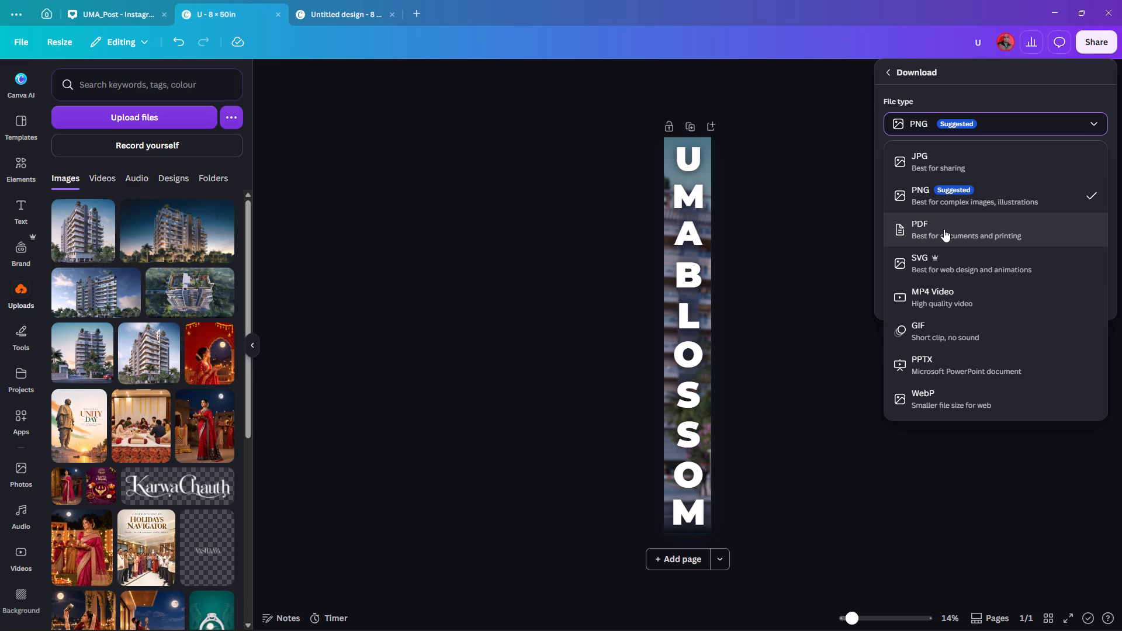
{"action": "left_click", "coordinate": [944, 229]}
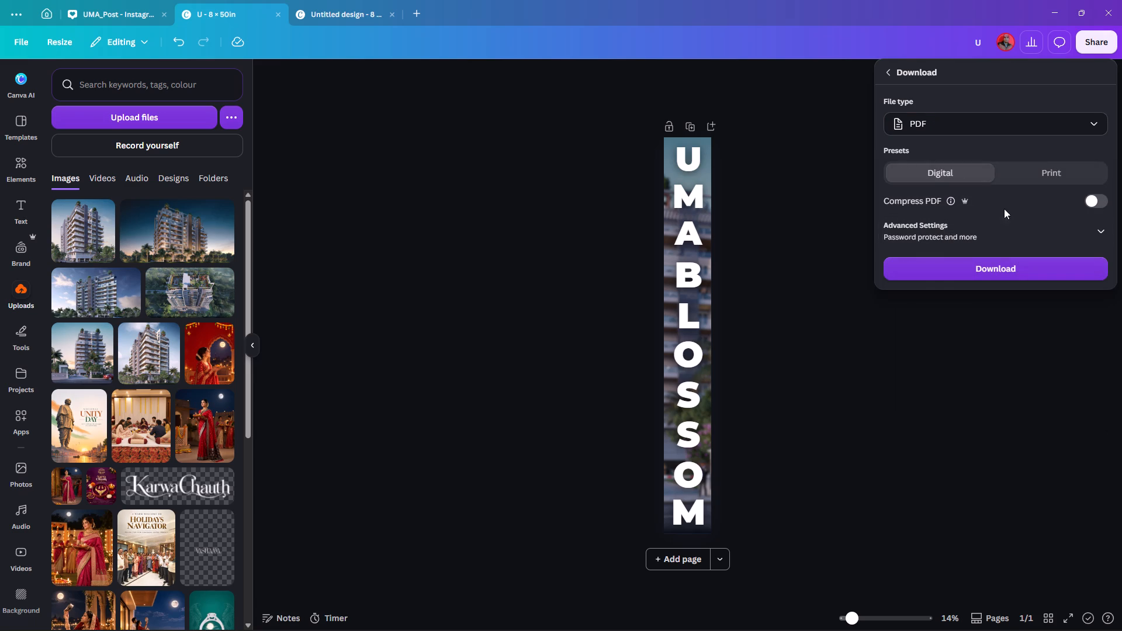
{"action": "left_click", "coordinate": [1043, 175]}
{"action": "left_click", "coordinate": [1028, 221]}
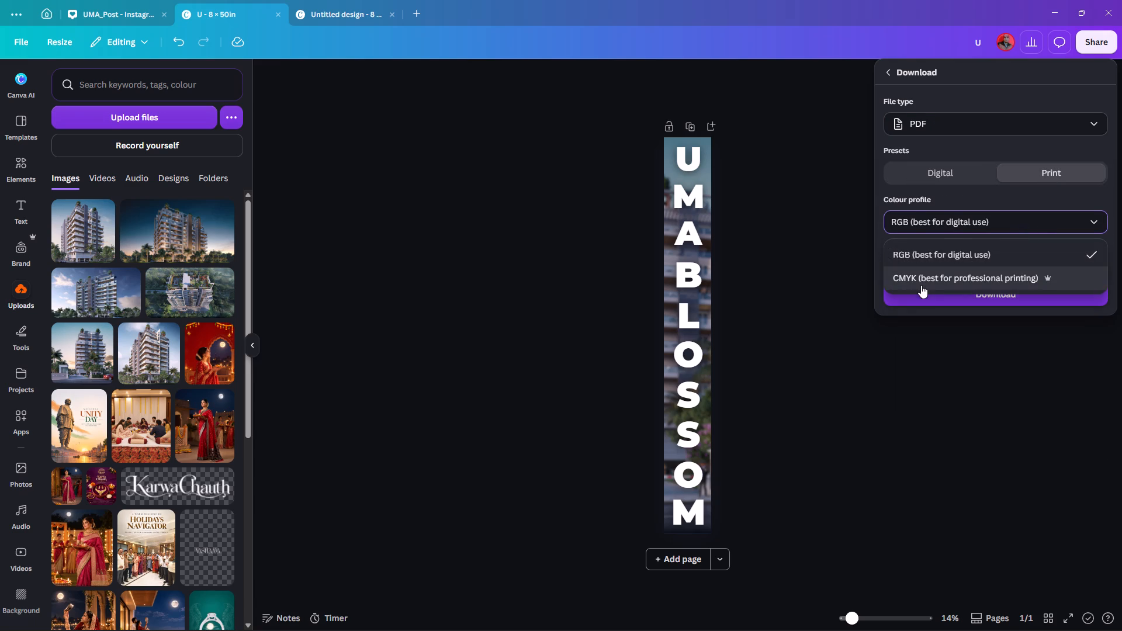
{"action": "left_click", "coordinate": [921, 285]}
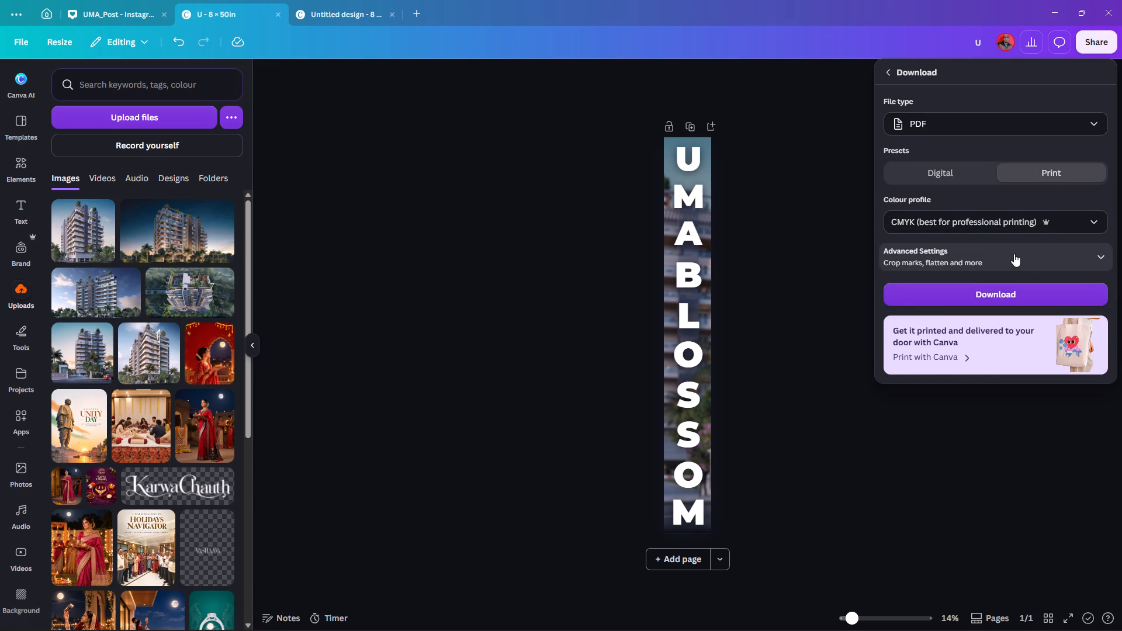
Enable crop marks and bleed and Flatten PDF in the advanced settings, and start downloading the print PDF.
{"action": "left_click", "coordinate": [1014, 254]}
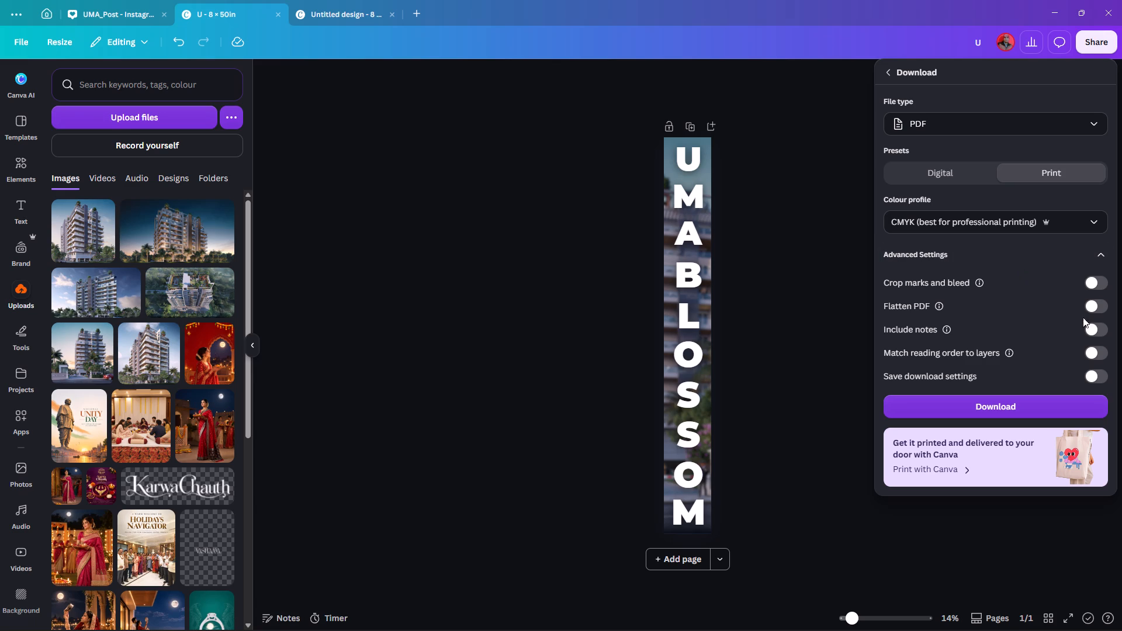
{"action": "left_click", "coordinate": [1100, 328]}
{"action": "left_click", "coordinate": [1100, 331]}
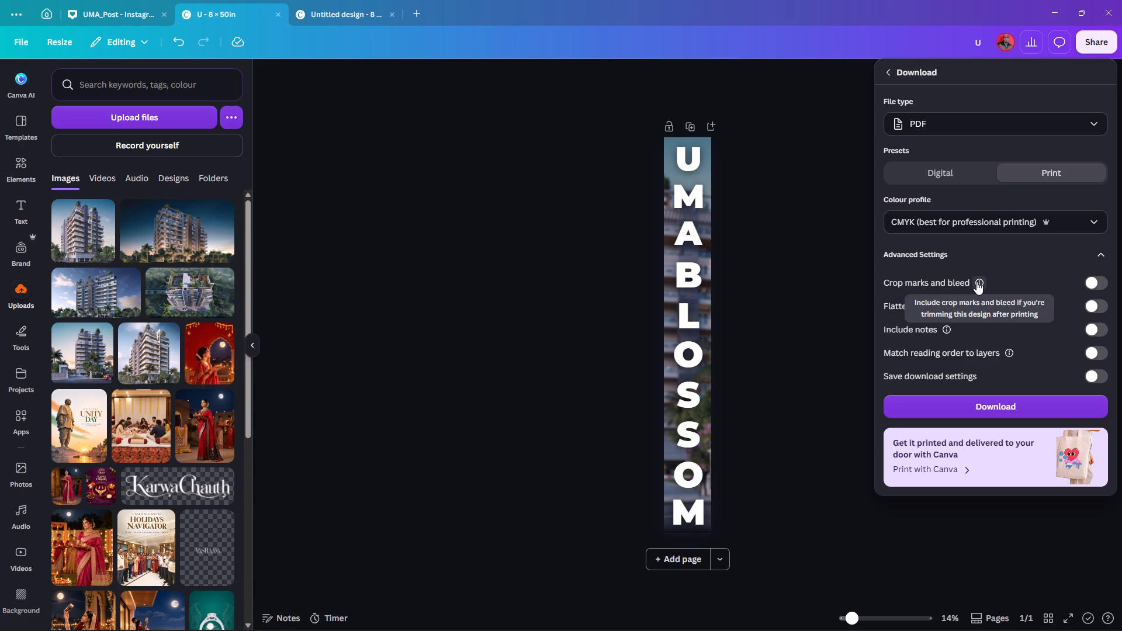
{"action": "left_click", "coordinate": [1100, 283]}
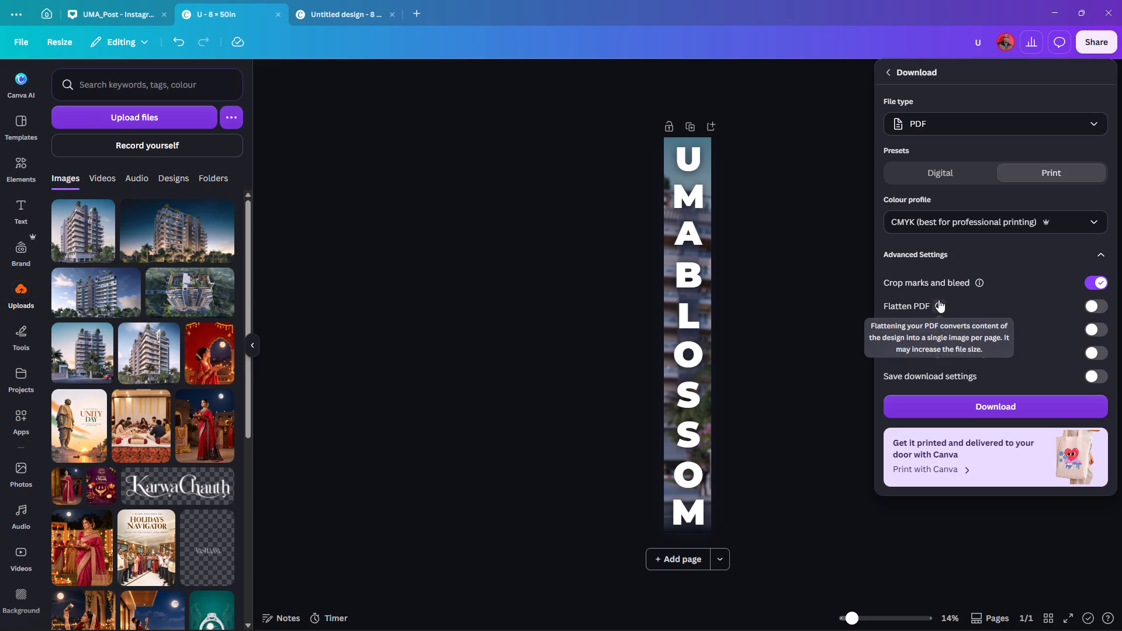
{"action": "left_click", "coordinate": [1098, 305]}
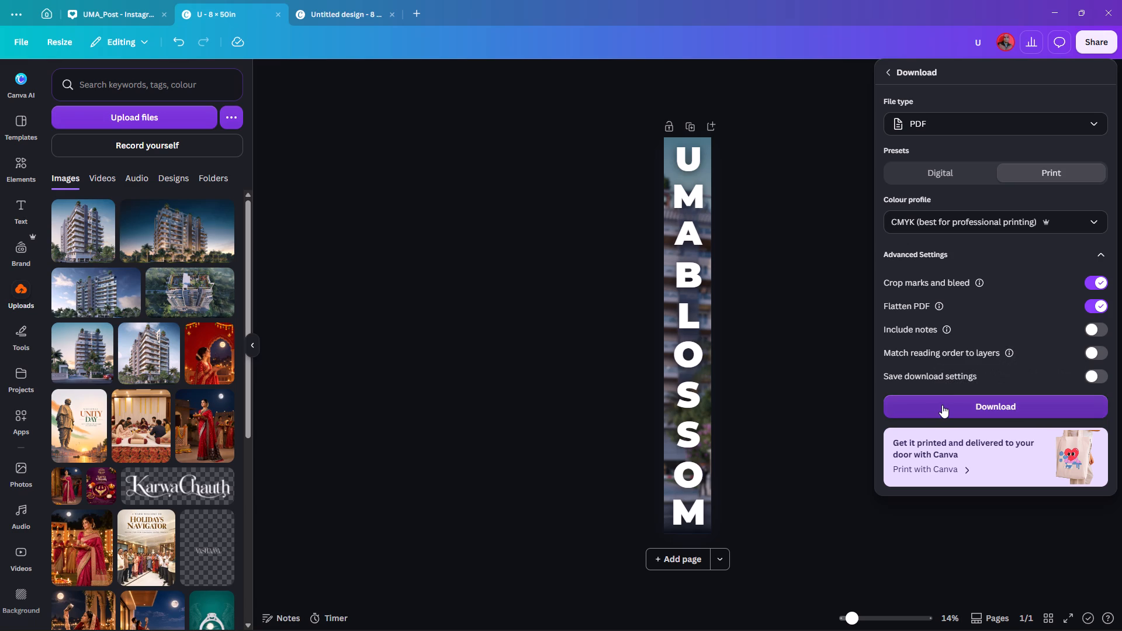
{"action": "left_click", "coordinate": [942, 405]}
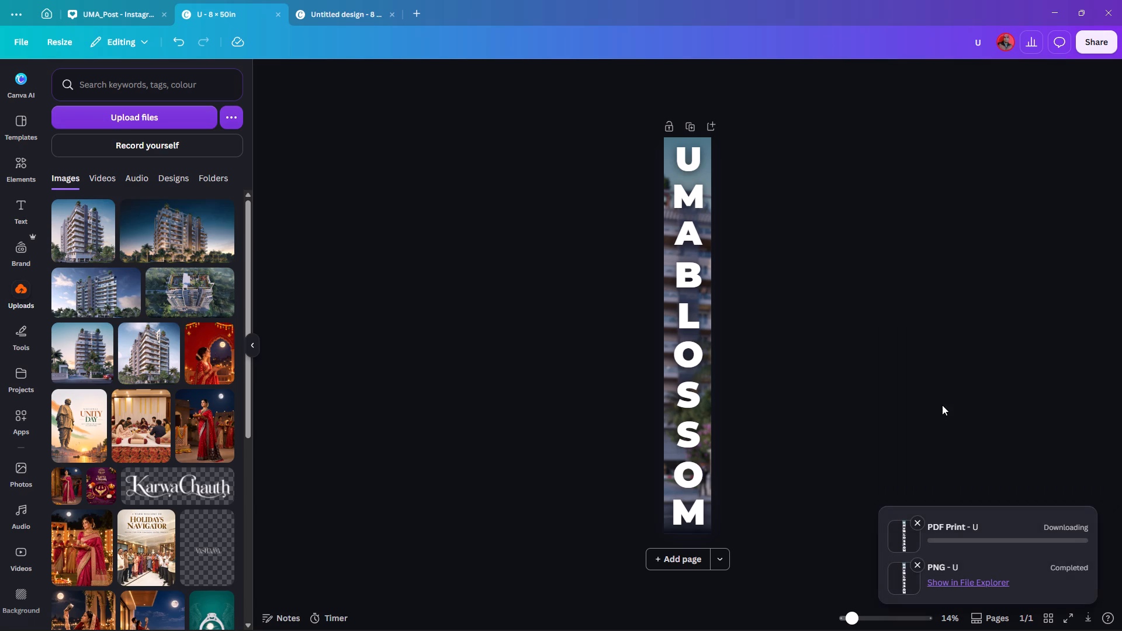
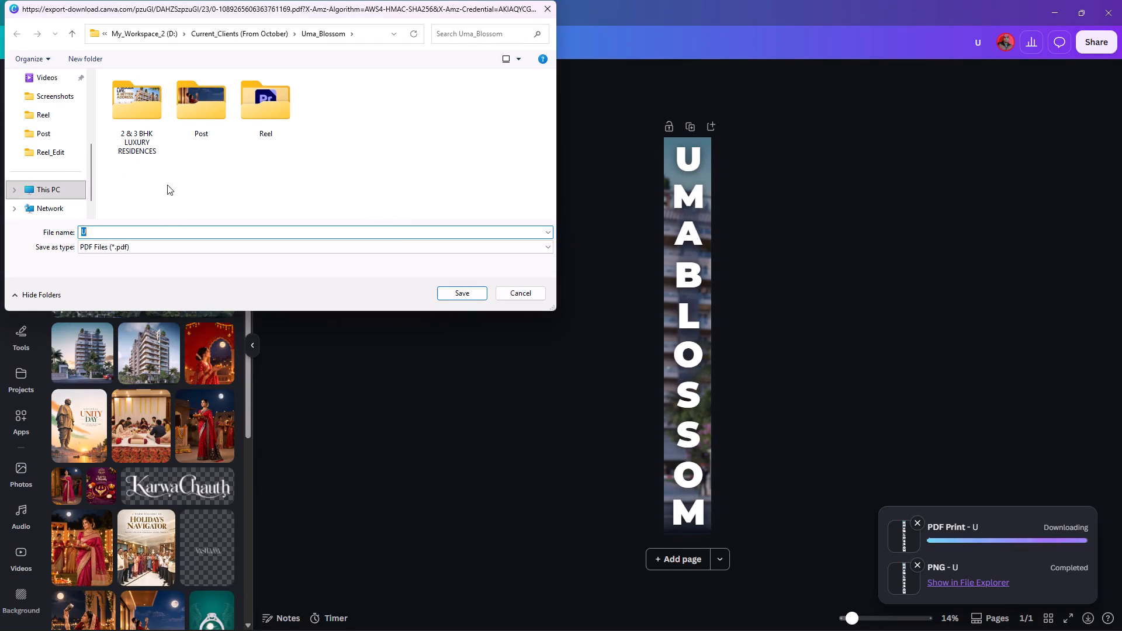
Replace the suggested file name of the print PDF with 6*50 for saving in the Uma_Blossom folder.
{"action": "scroll", "coordinate": [165, 154], "scroll_direction": "down", "scroll_amount": 4}
{"action": "scroll", "coordinate": [216, 148], "scroll_direction": "up", "scroll_amount": 3}
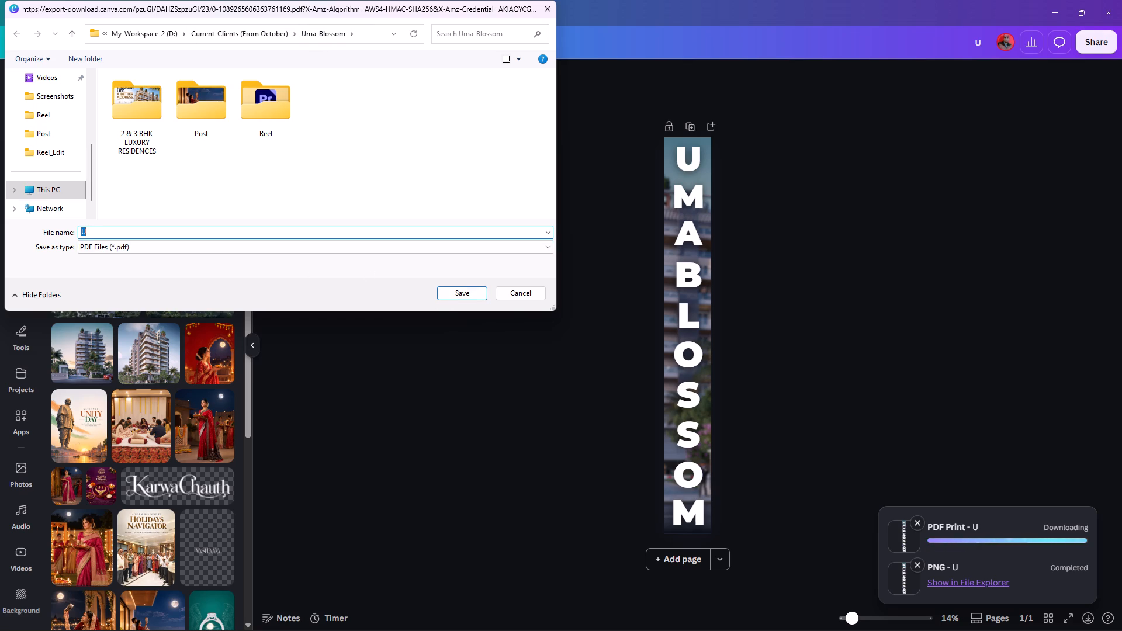
{"action": "key", "text": "BackSpace"}
{"action": "key", "text": "6"}
{"action": "key", "text": "shift+asterisk"}
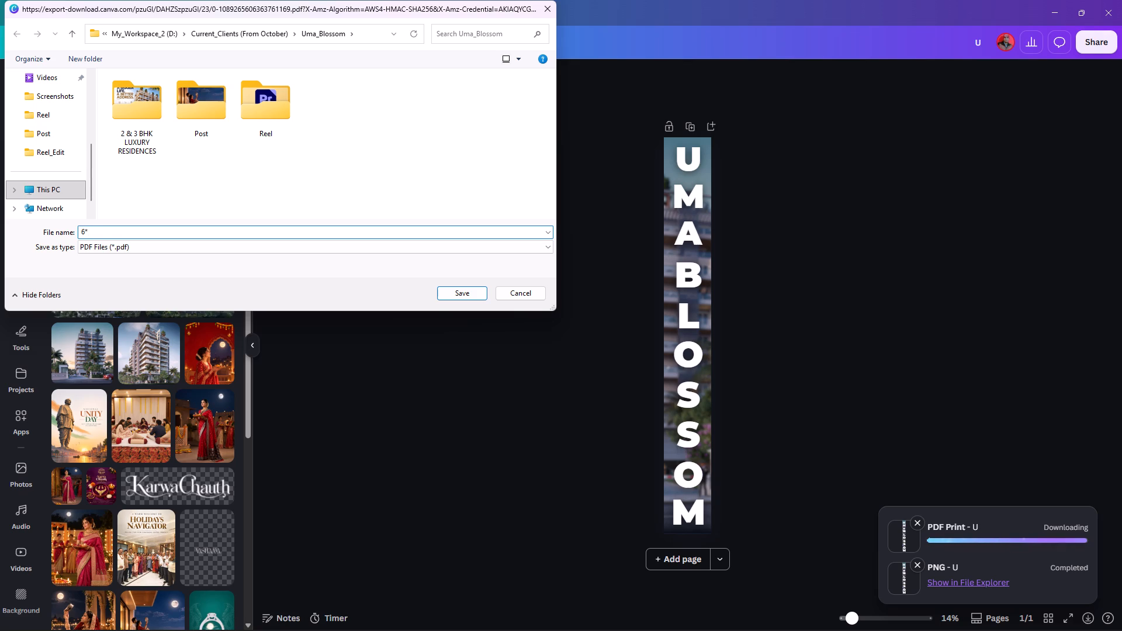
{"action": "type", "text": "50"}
Save the print PDF as 6 by 50_Banner in the Uma_Blossom folder and show the file in File Explorer.
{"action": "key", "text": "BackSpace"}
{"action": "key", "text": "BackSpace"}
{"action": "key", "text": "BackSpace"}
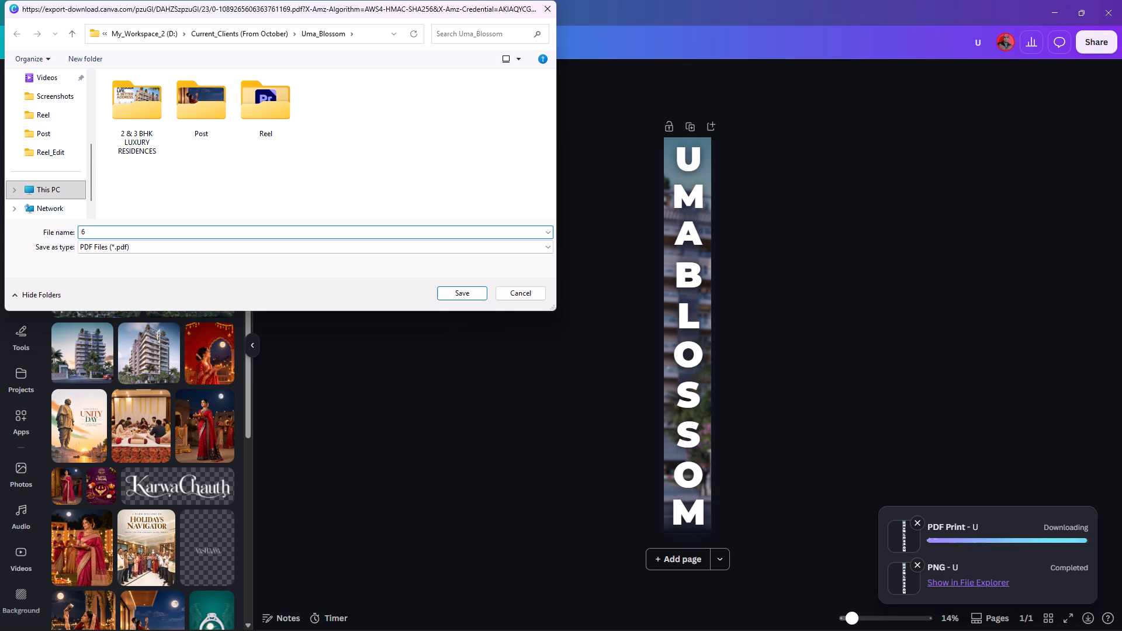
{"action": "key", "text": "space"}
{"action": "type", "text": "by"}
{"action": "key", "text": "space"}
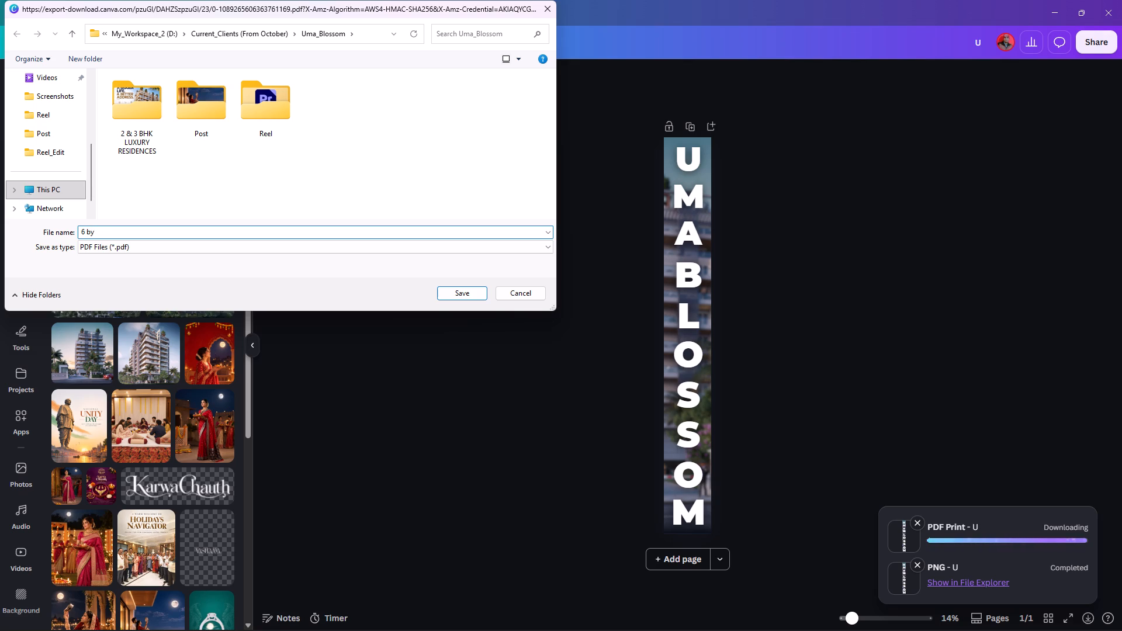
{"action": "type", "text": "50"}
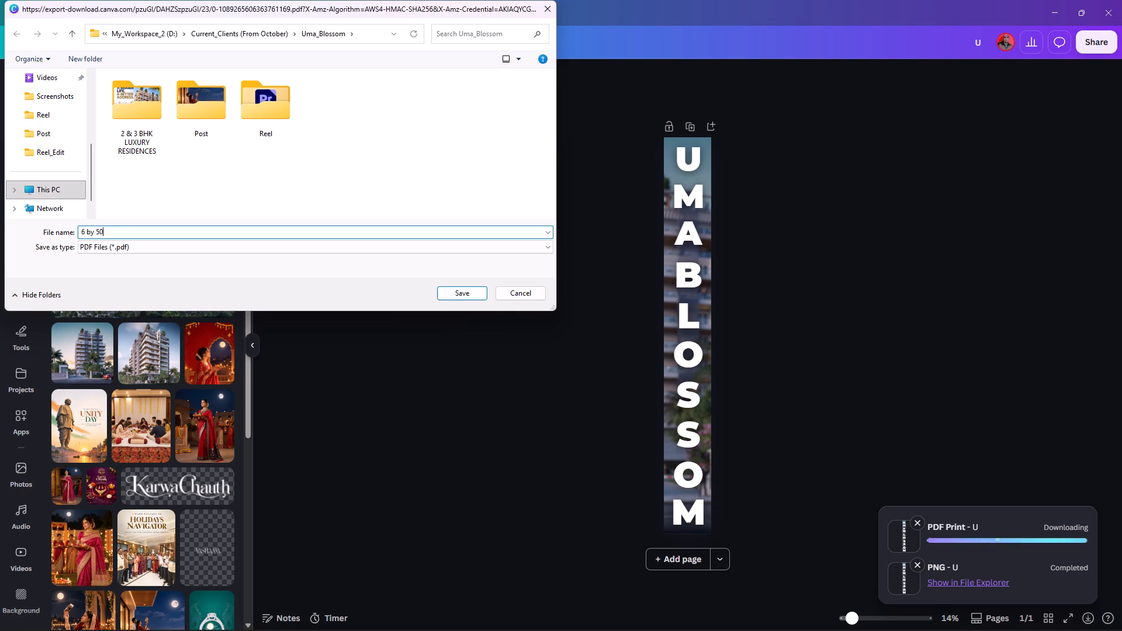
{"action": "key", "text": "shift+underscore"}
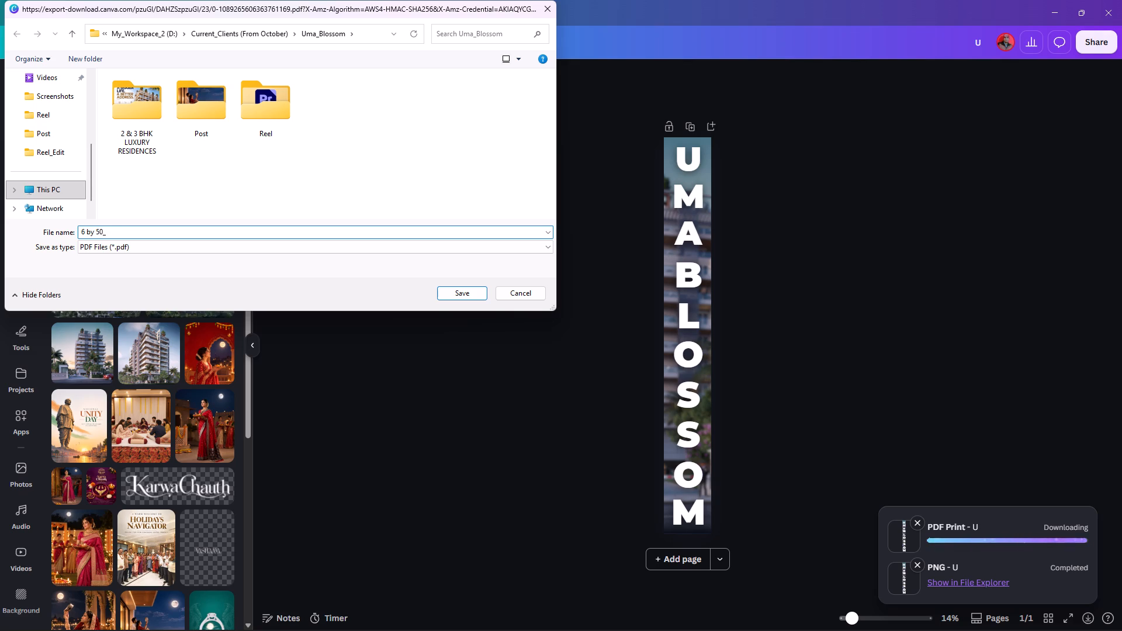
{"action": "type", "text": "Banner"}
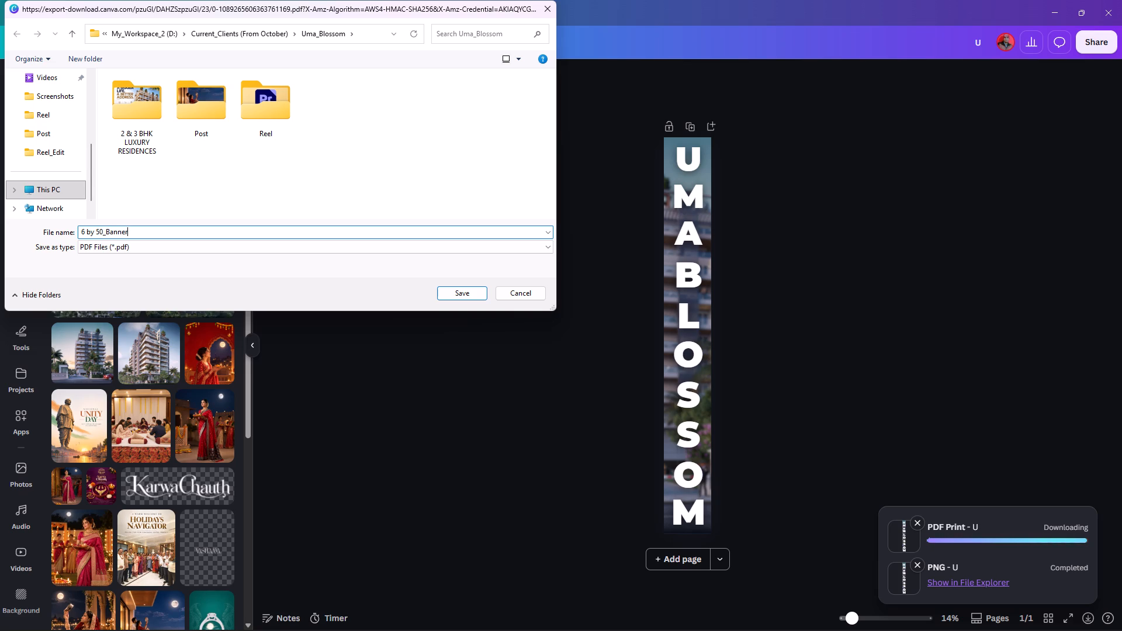
{"action": "left_click", "coordinate": [463, 298]}
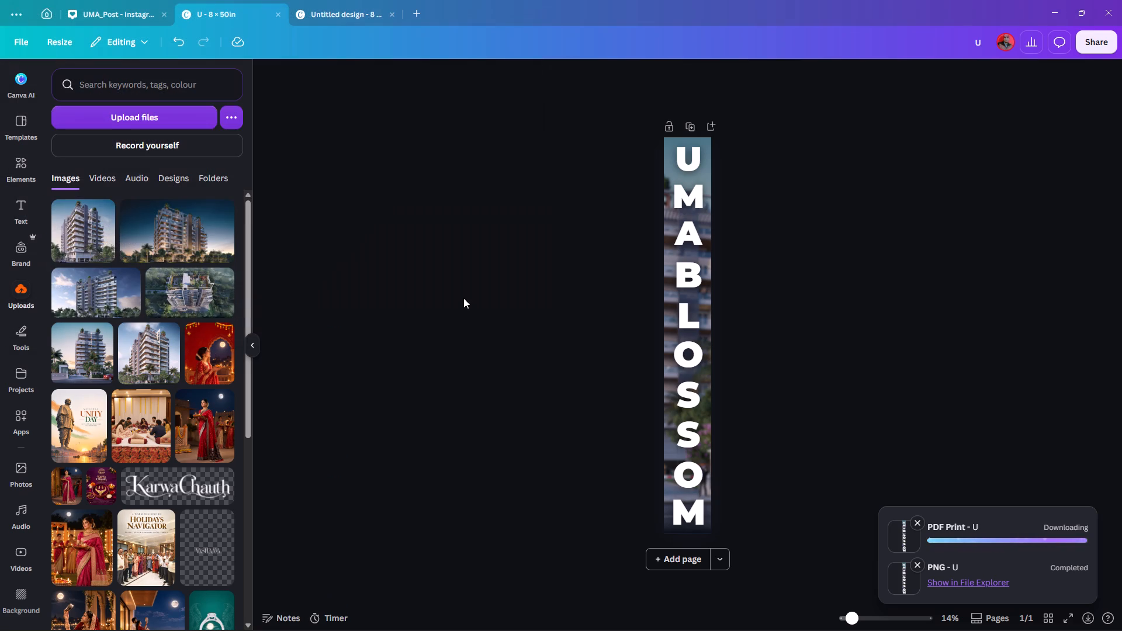
{"action": "left_click", "coordinate": [977, 544]}
{"action": "left_click", "coordinate": [495, 223]}
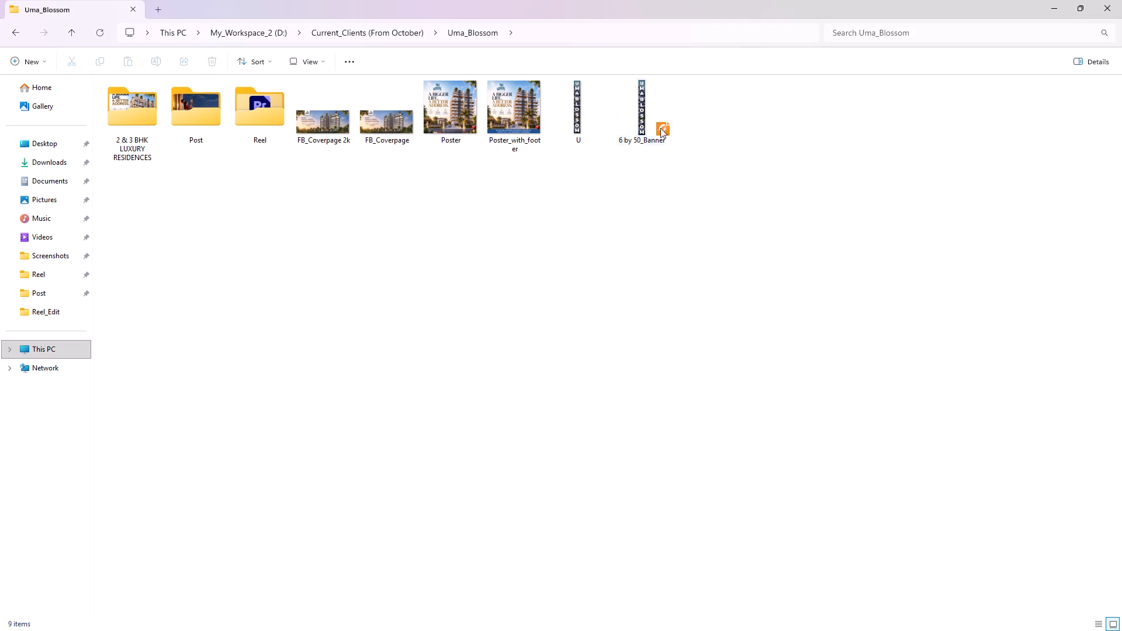
Rename the exported banner image U in the Uma_Blossom folder as 6 by 50_Banner.
{"action": "left_click", "coordinate": [582, 119]}
{"action": "key", "text": "F2"}
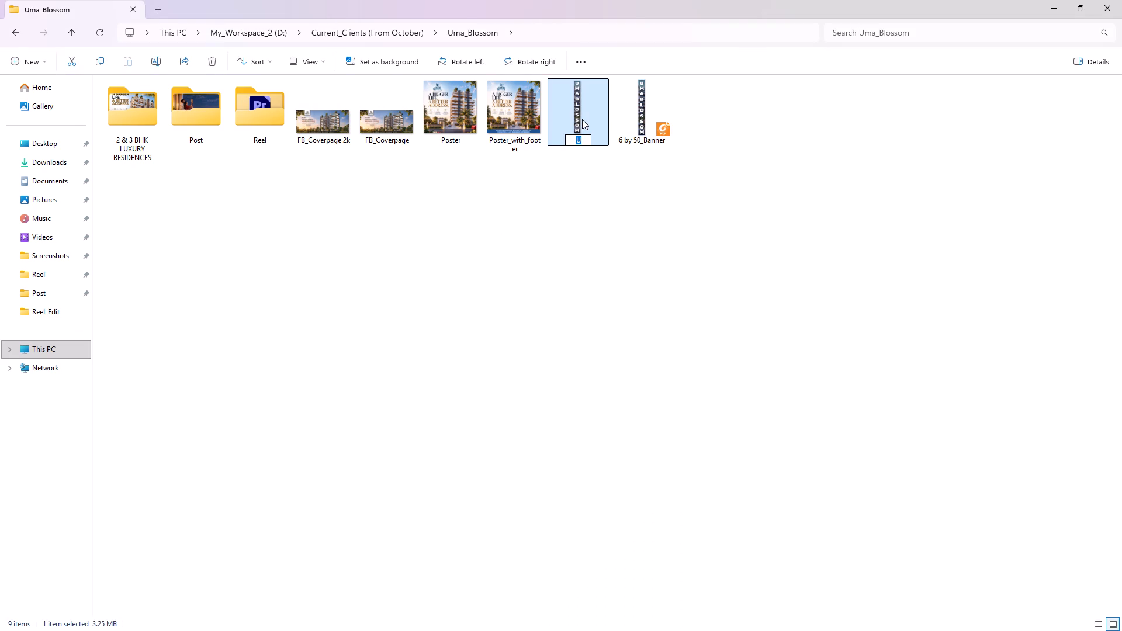
{"action": "key", "text": "BackSpace"}
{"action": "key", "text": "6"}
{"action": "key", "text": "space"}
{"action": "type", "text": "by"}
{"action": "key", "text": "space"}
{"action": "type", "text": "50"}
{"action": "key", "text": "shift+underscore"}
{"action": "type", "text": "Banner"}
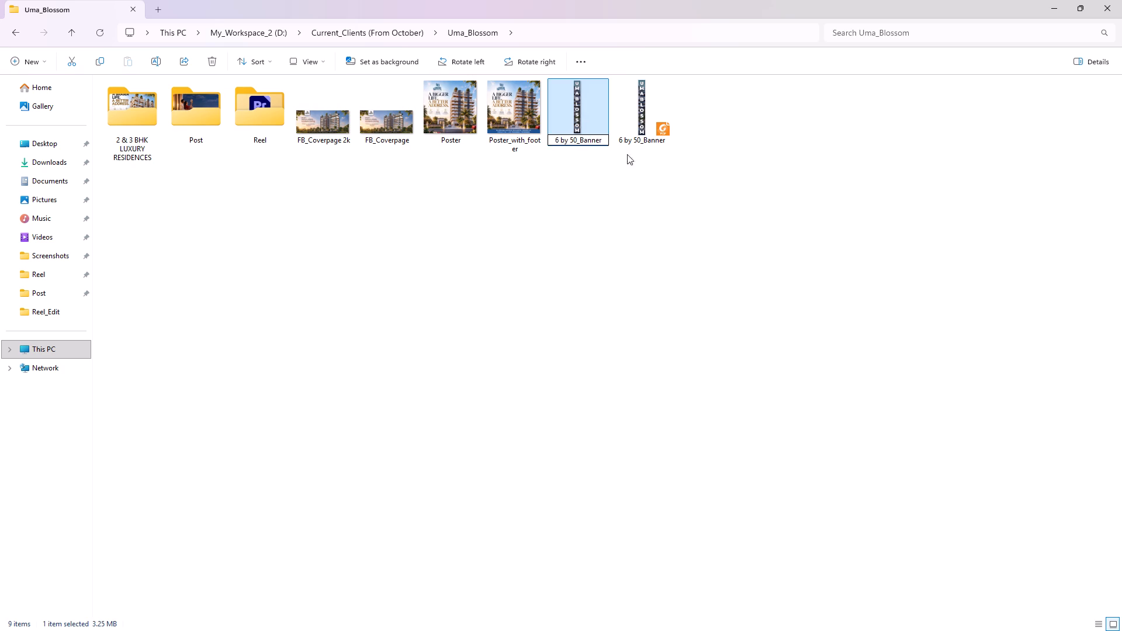
{"action": "left_click", "coordinate": [631, 187]}
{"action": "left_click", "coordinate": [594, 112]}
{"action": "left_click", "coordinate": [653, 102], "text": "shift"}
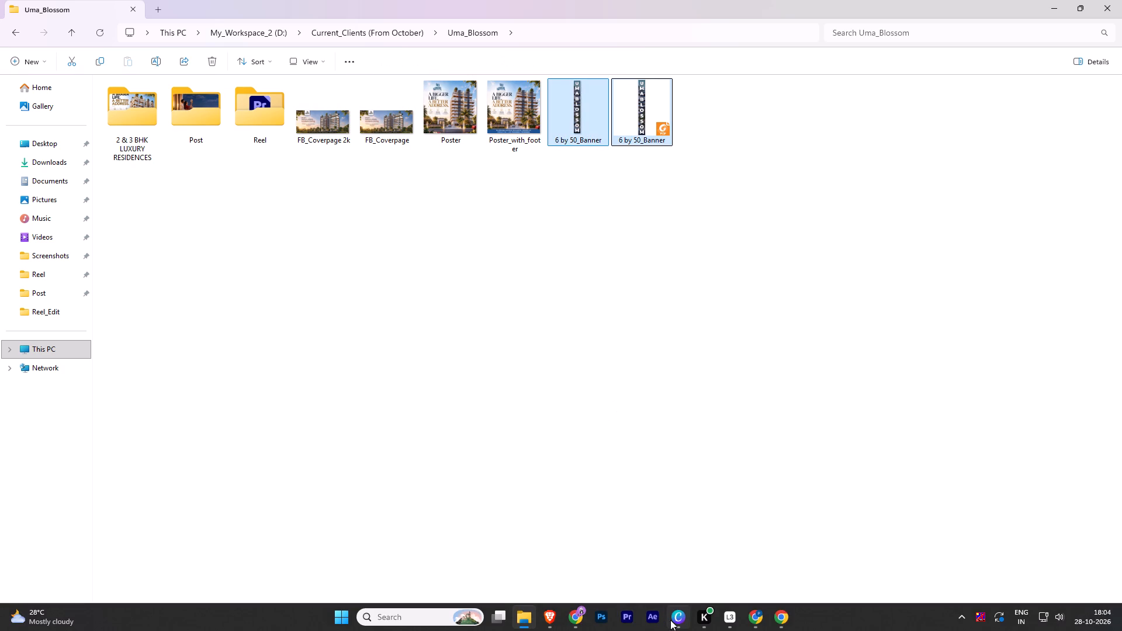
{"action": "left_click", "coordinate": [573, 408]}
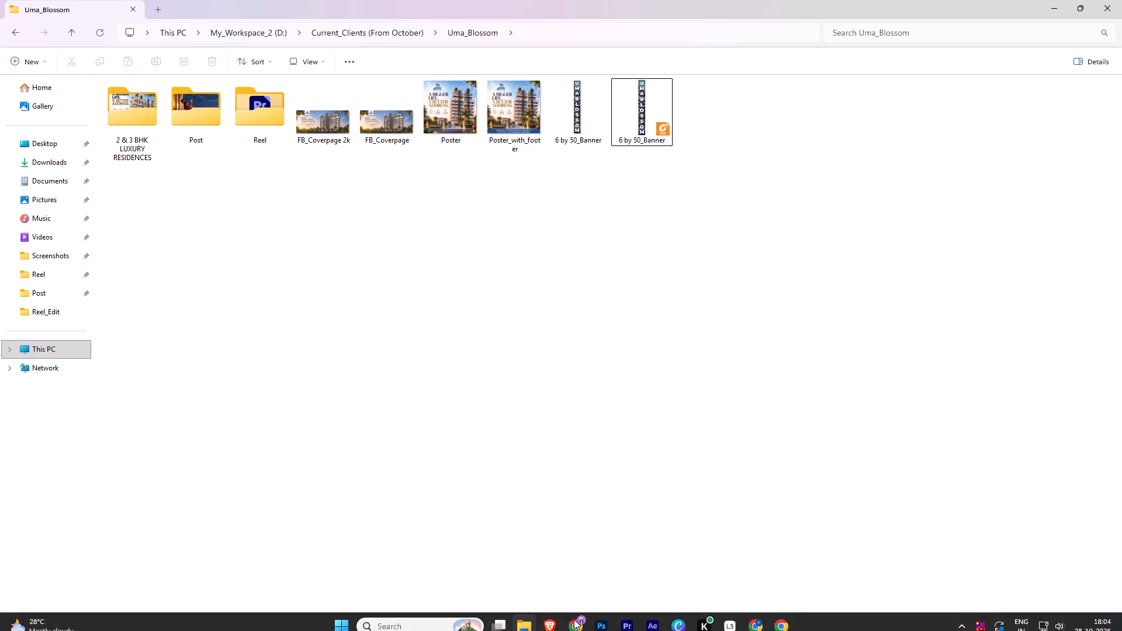
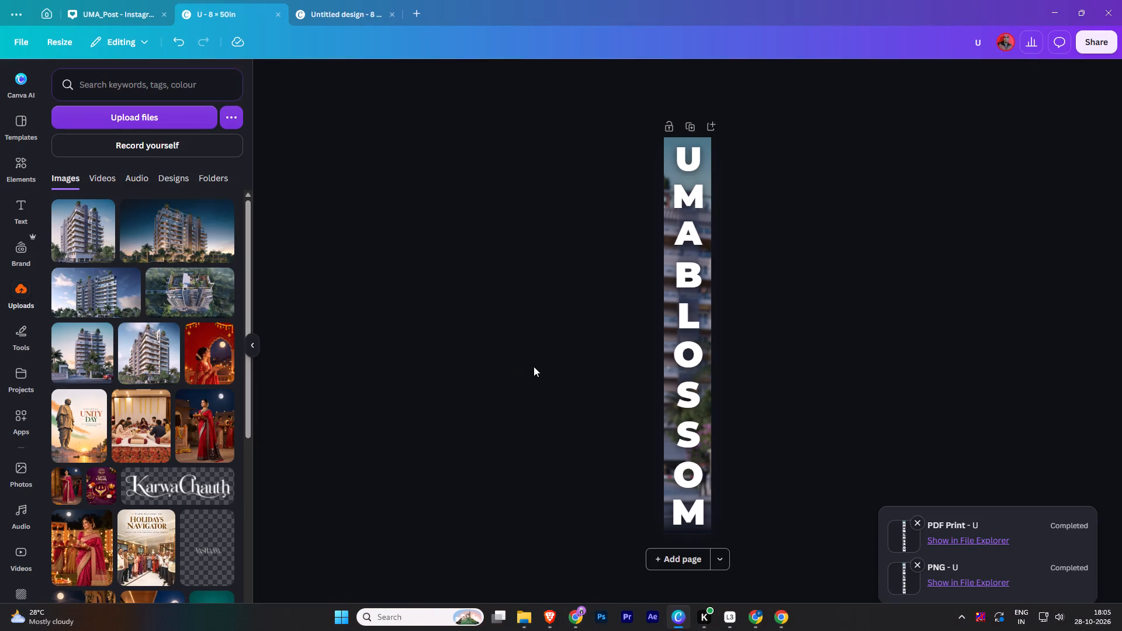
Capture a rectangular screenshot of the full vertical UMA BLOSSOM banner with Snipping Tool.
{"action": "left_click", "coordinate": [497, 342]}
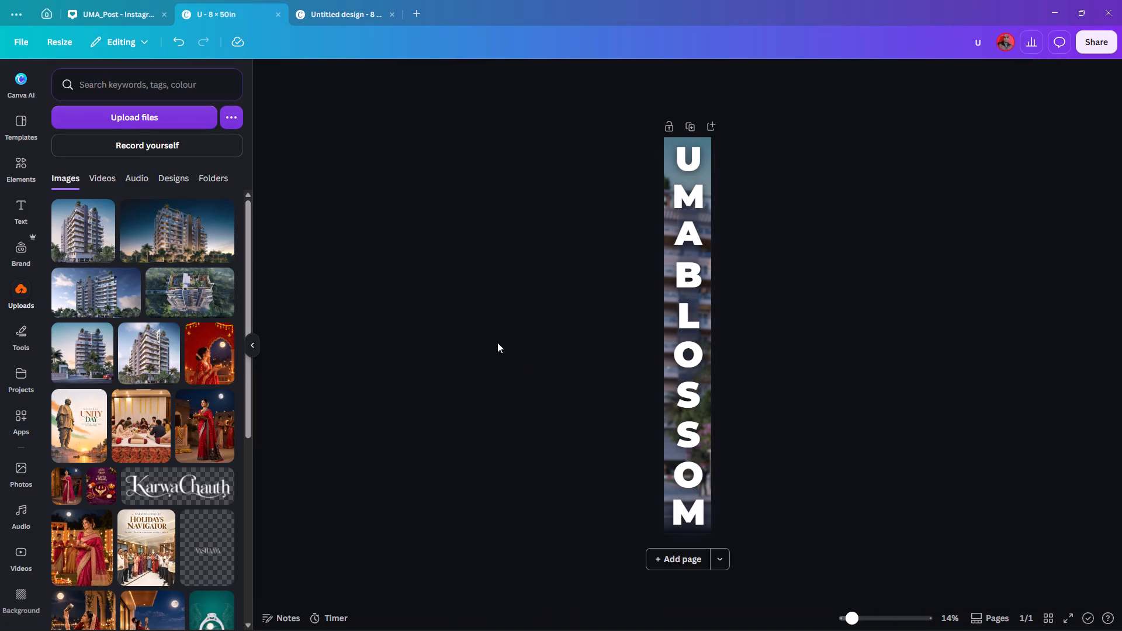
{"action": "key", "text": "shift+super+s"}
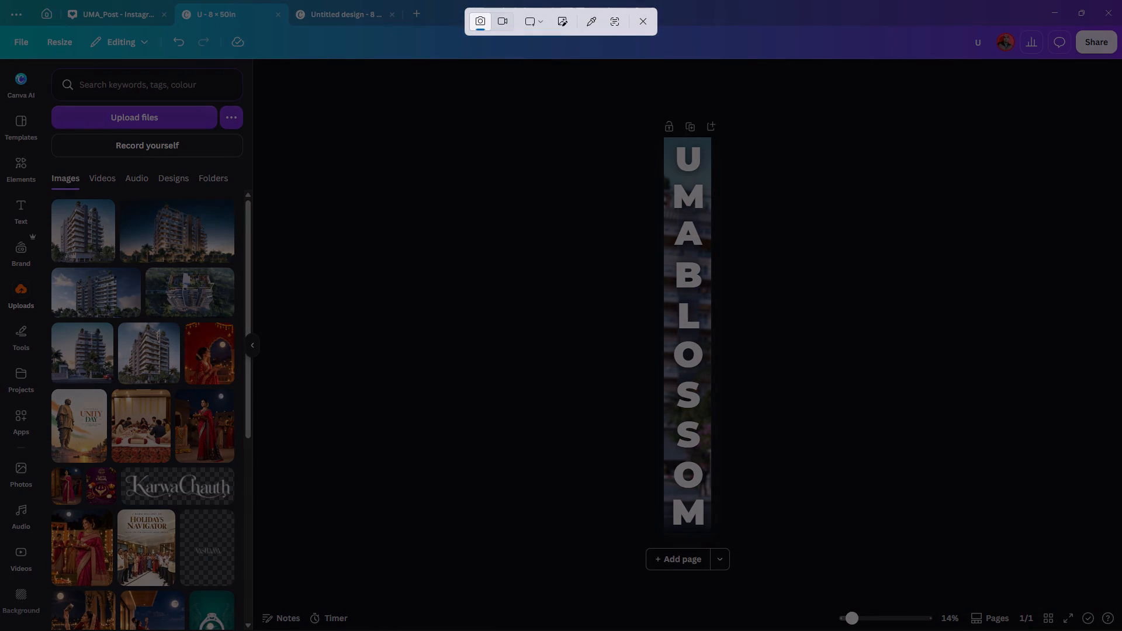
{"action": "left_click_drag", "start_coordinate": [663, 137], "coordinate": [735, 283]}
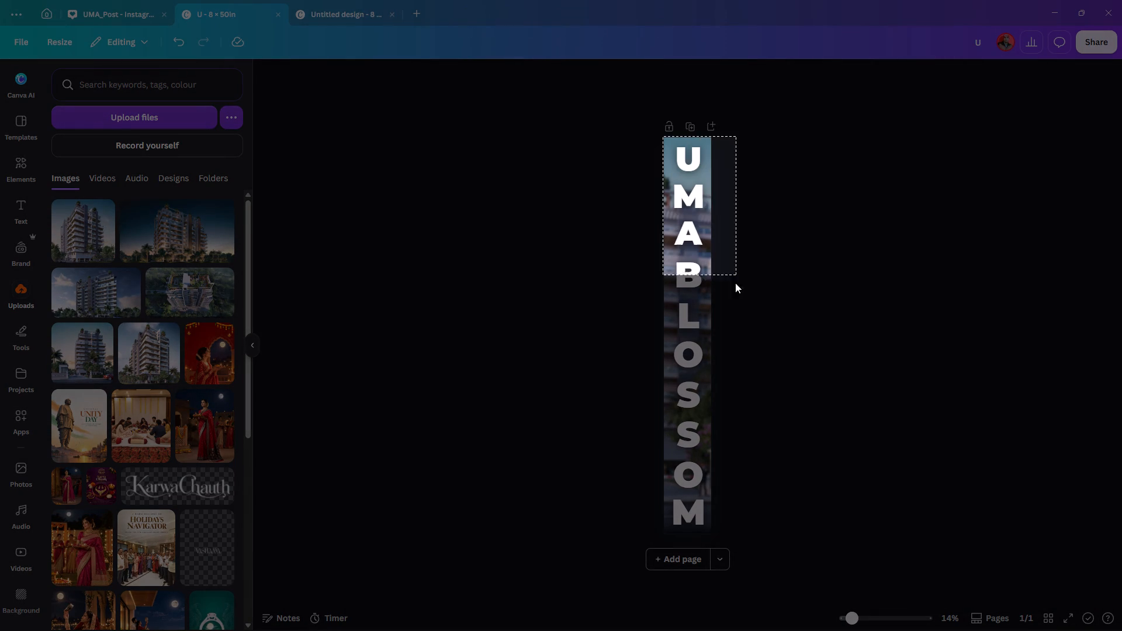
{"action": "left_click_drag", "start_coordinate": [735, 283], "coordinate": [714, 533]}
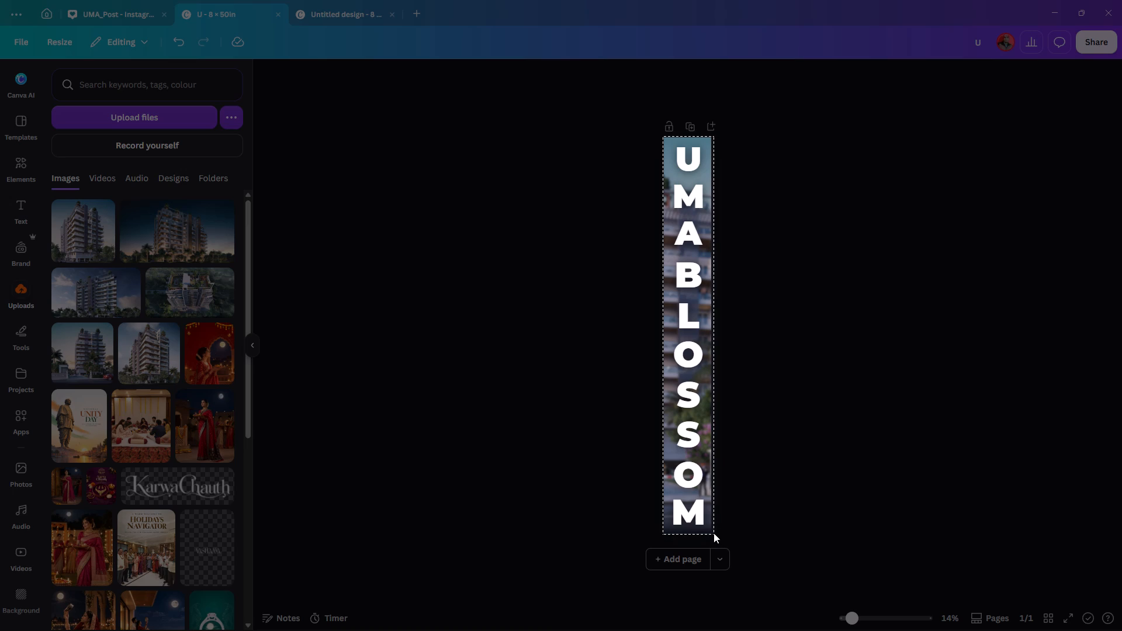
{"action": "left_click_drag", "start_coordinate": [714, 533], "coordinate": [713, 534]}
{"action": "left_click_drag", "start_coordinate": [713, 534], "coordinate": [712, 534]}
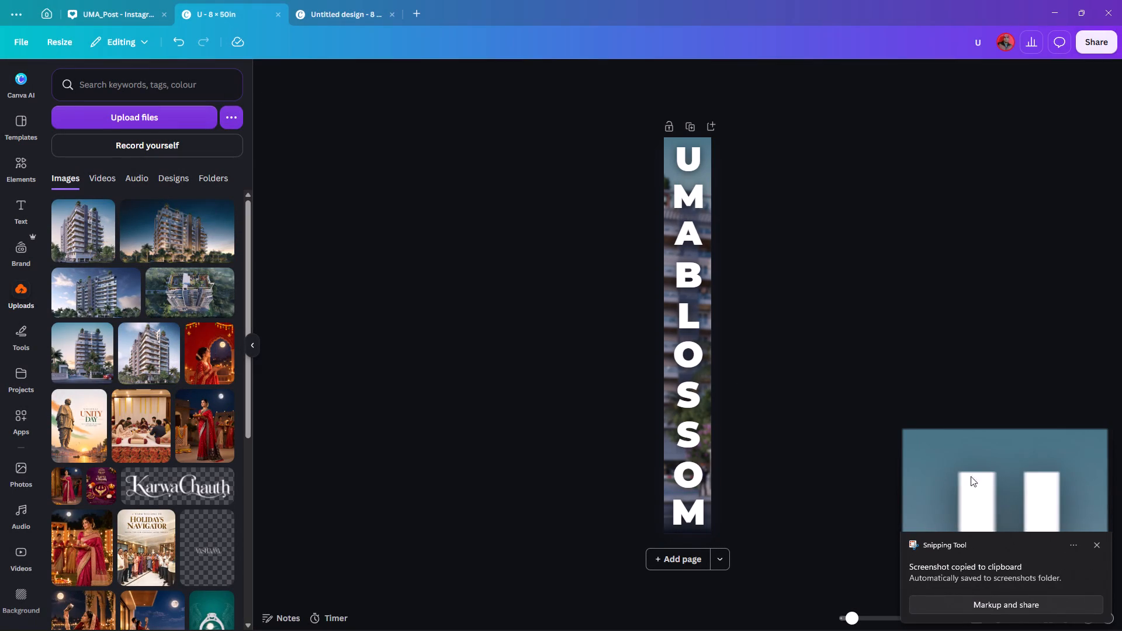
Switch to the Chrome window that holds the WhatsApp Business page.
{"action": "left_click", "coordinate": [578, 625]}
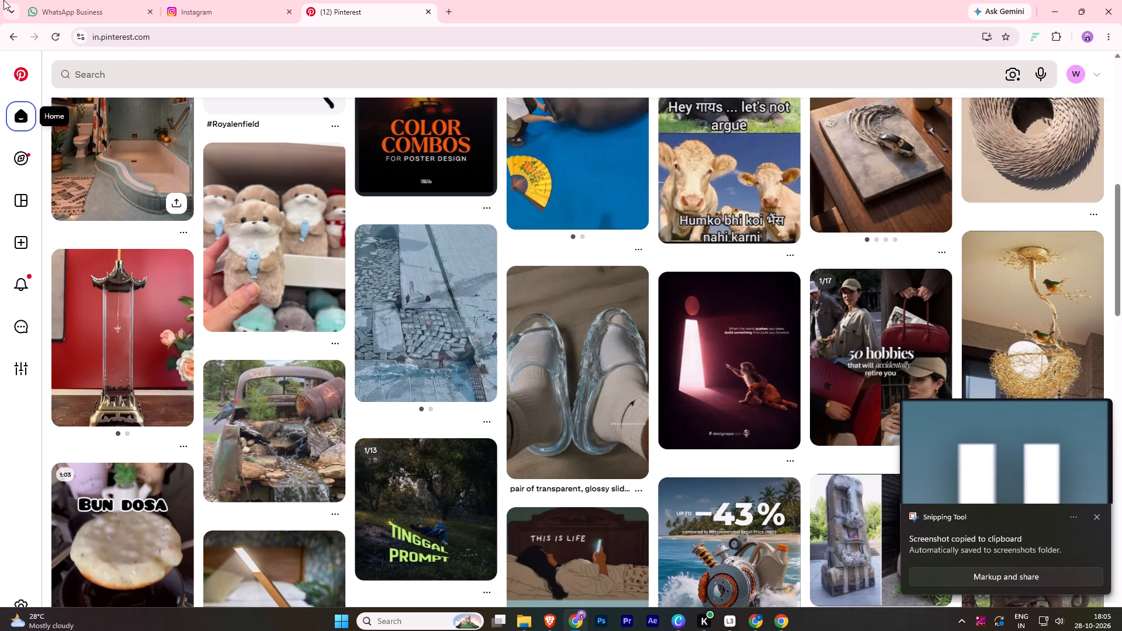